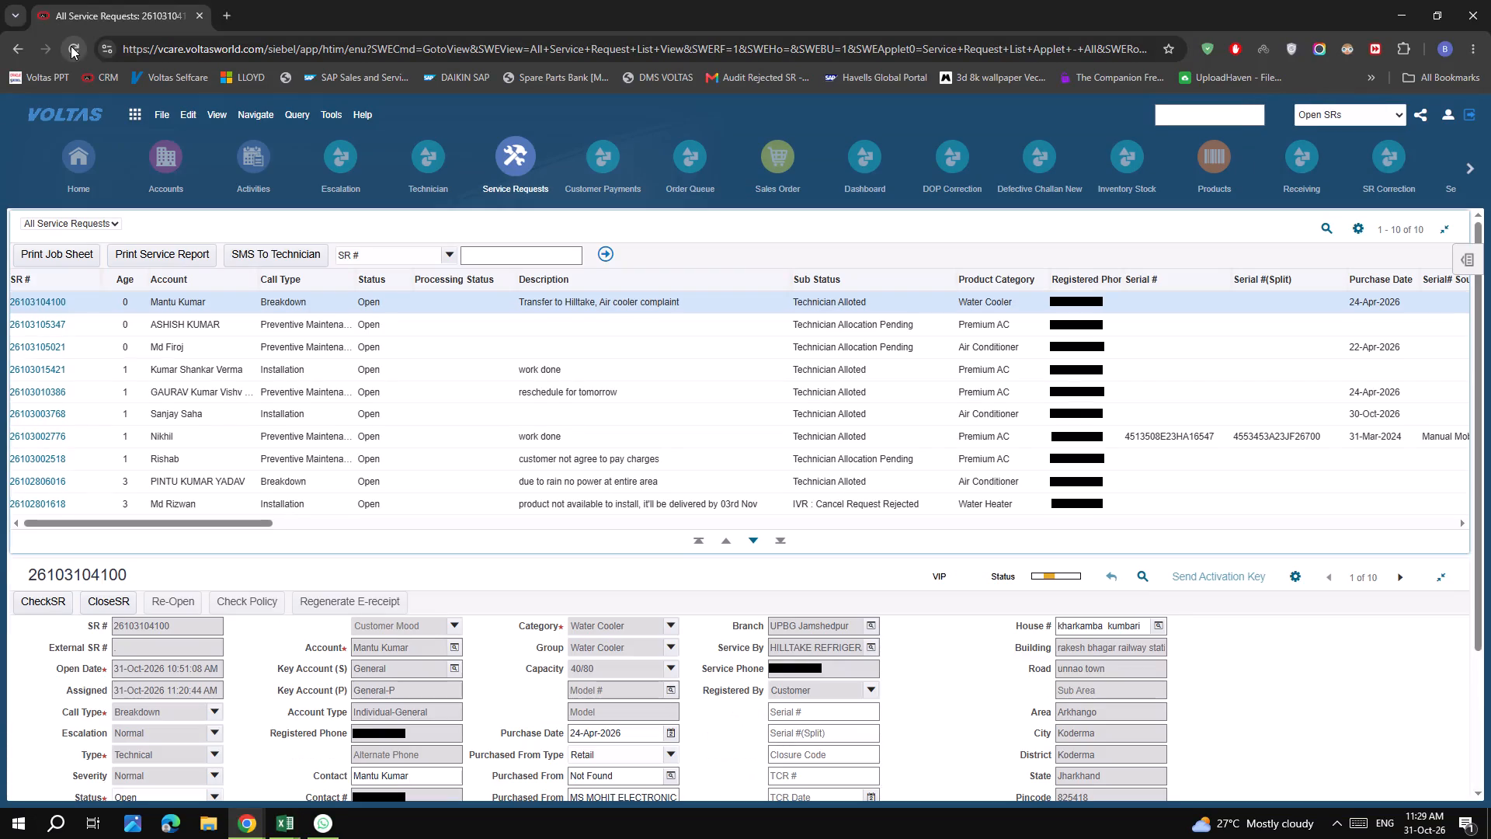
Sort the list of all service requests by SR # in descending order.
{"action": "left_click", "coordinate": [45, 279]}
{"action": "left_click", "coordinate": [75, 283]}
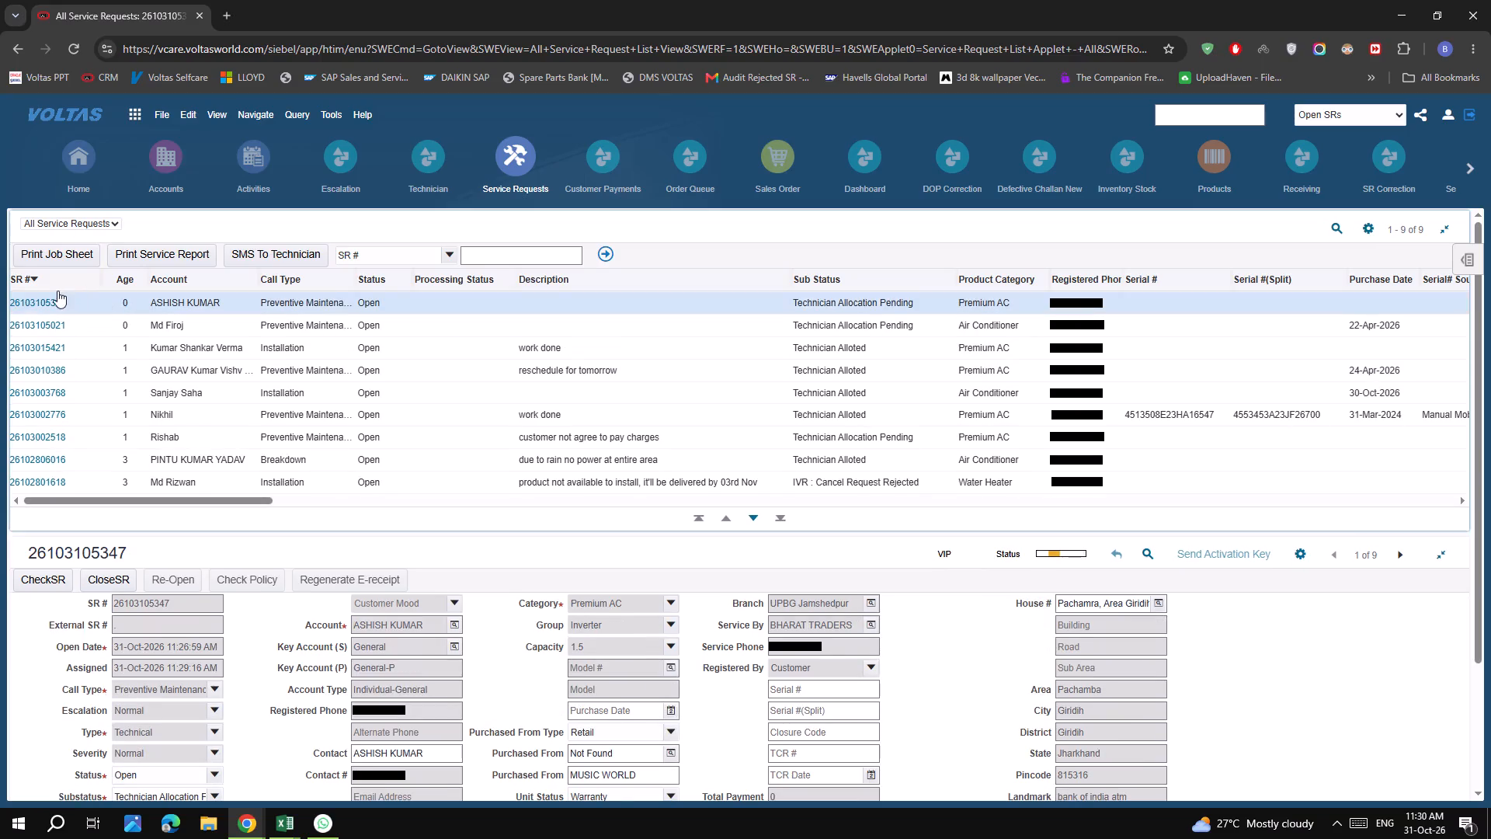
{"action": "left_click", "coordinate": [35, 299]}
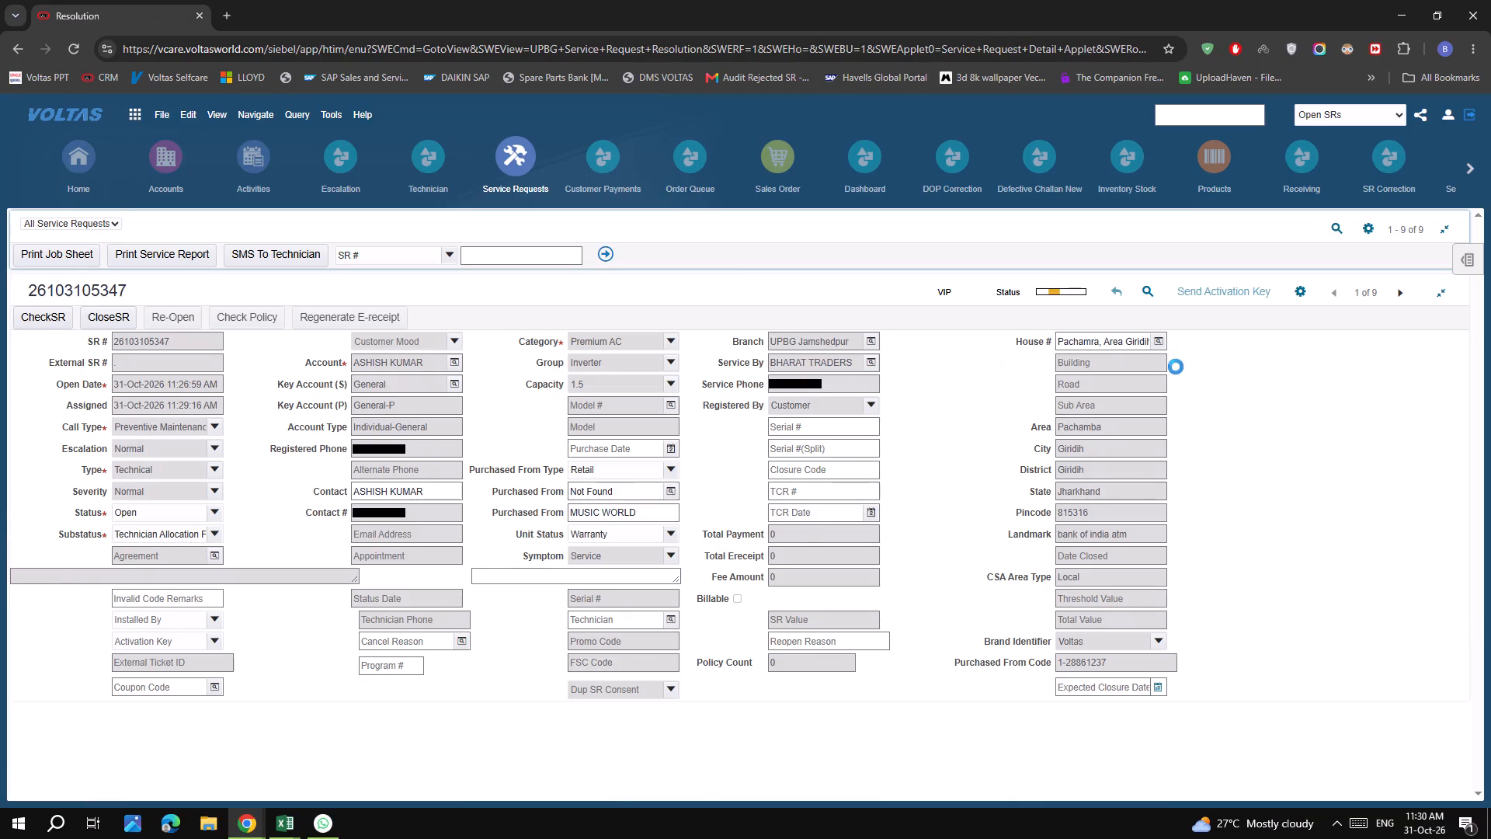
{"action": "scroll", "coordinate": [1331, 364], "scroll_direction": "up", "scroll_amount": 7}
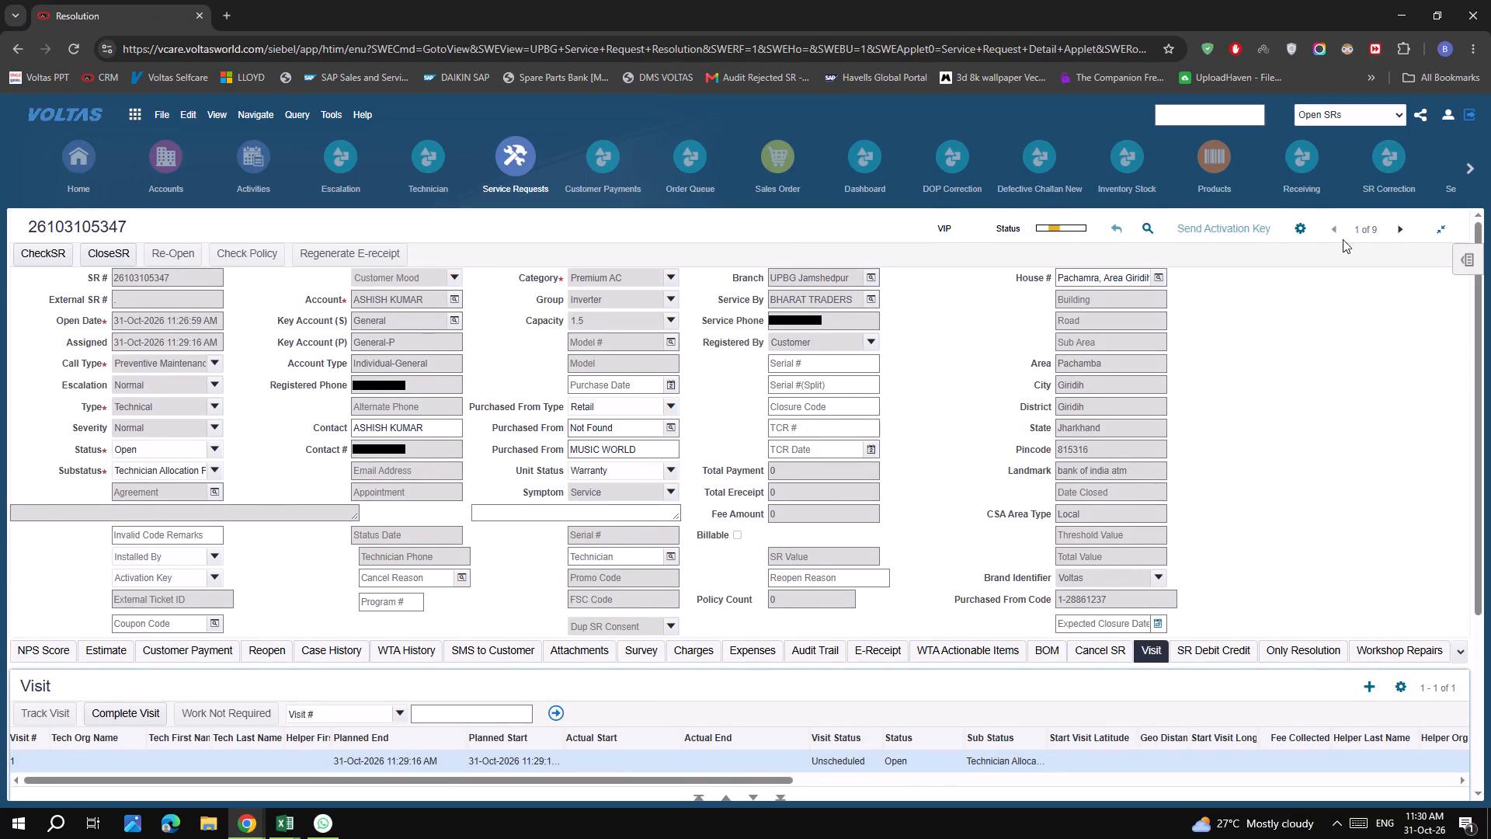
{"action": "left_click", "coordinate": [1397, 227]}
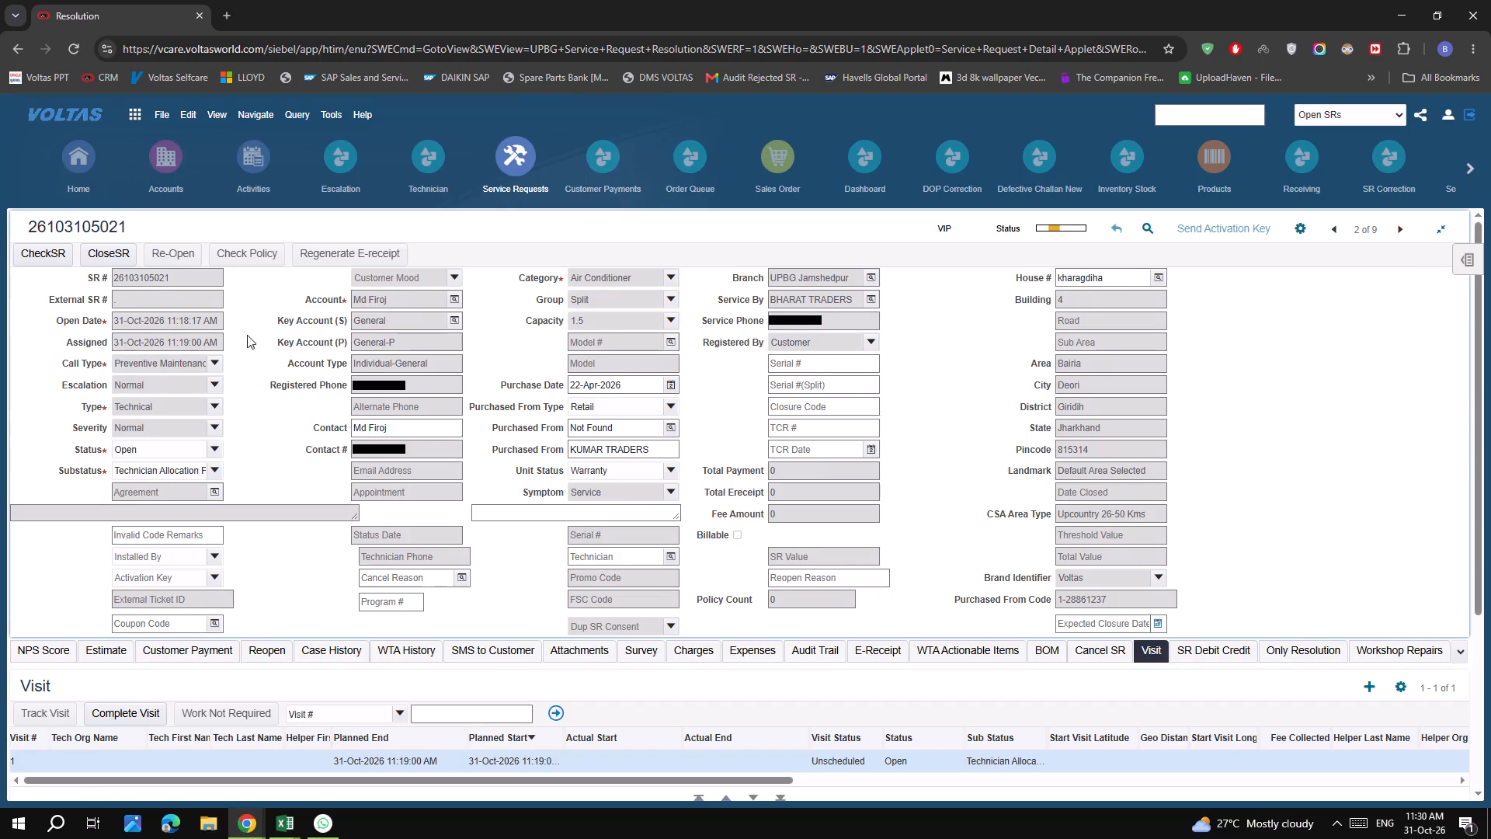
{"action": "double_click", "coordinate": [182, 277]}
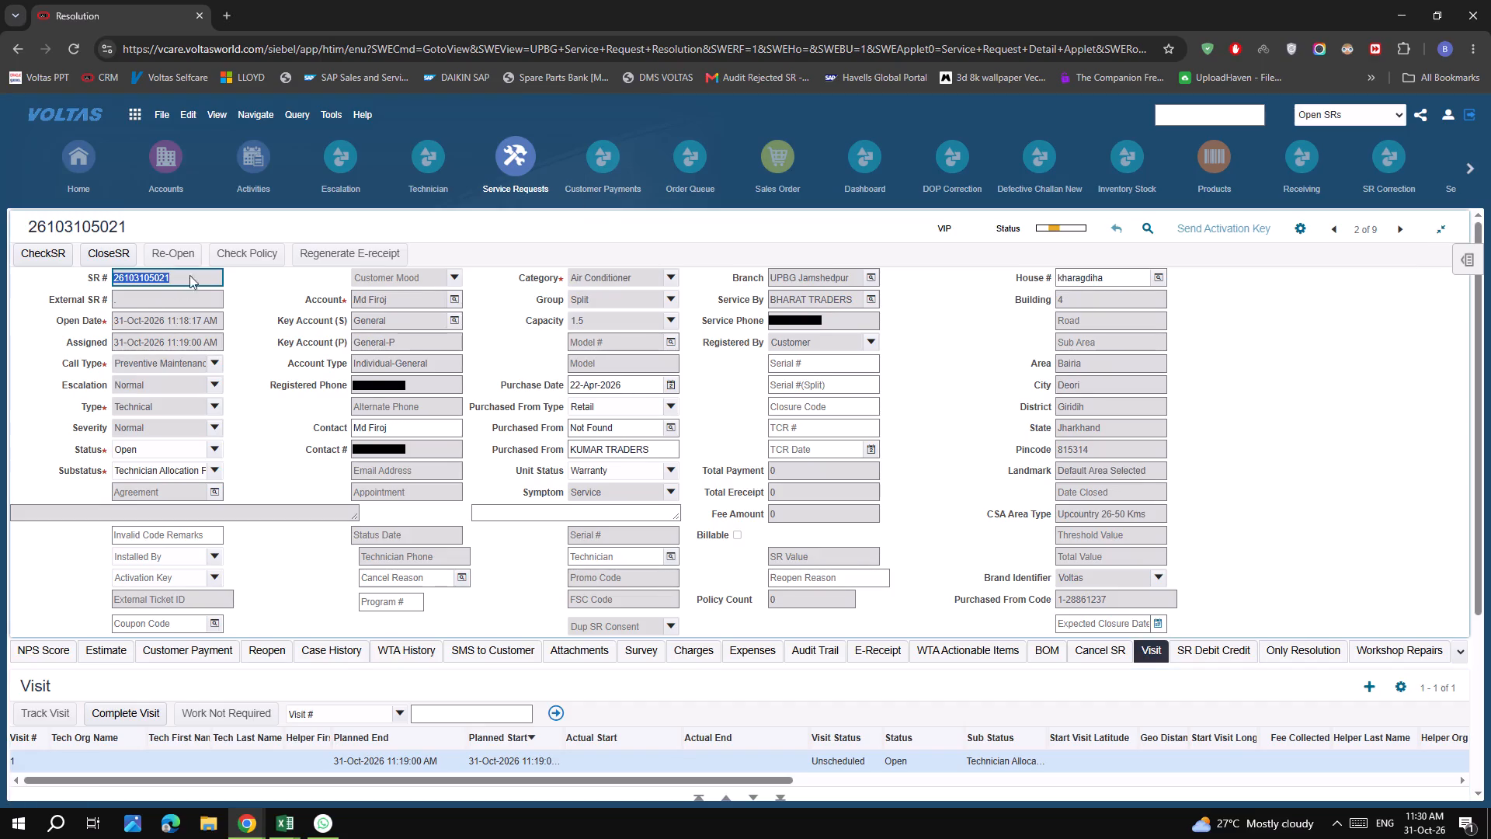
{"action": "double_click", "coordinate": [433, 380]}
{"action": "key", "text": "ctrl+c"}
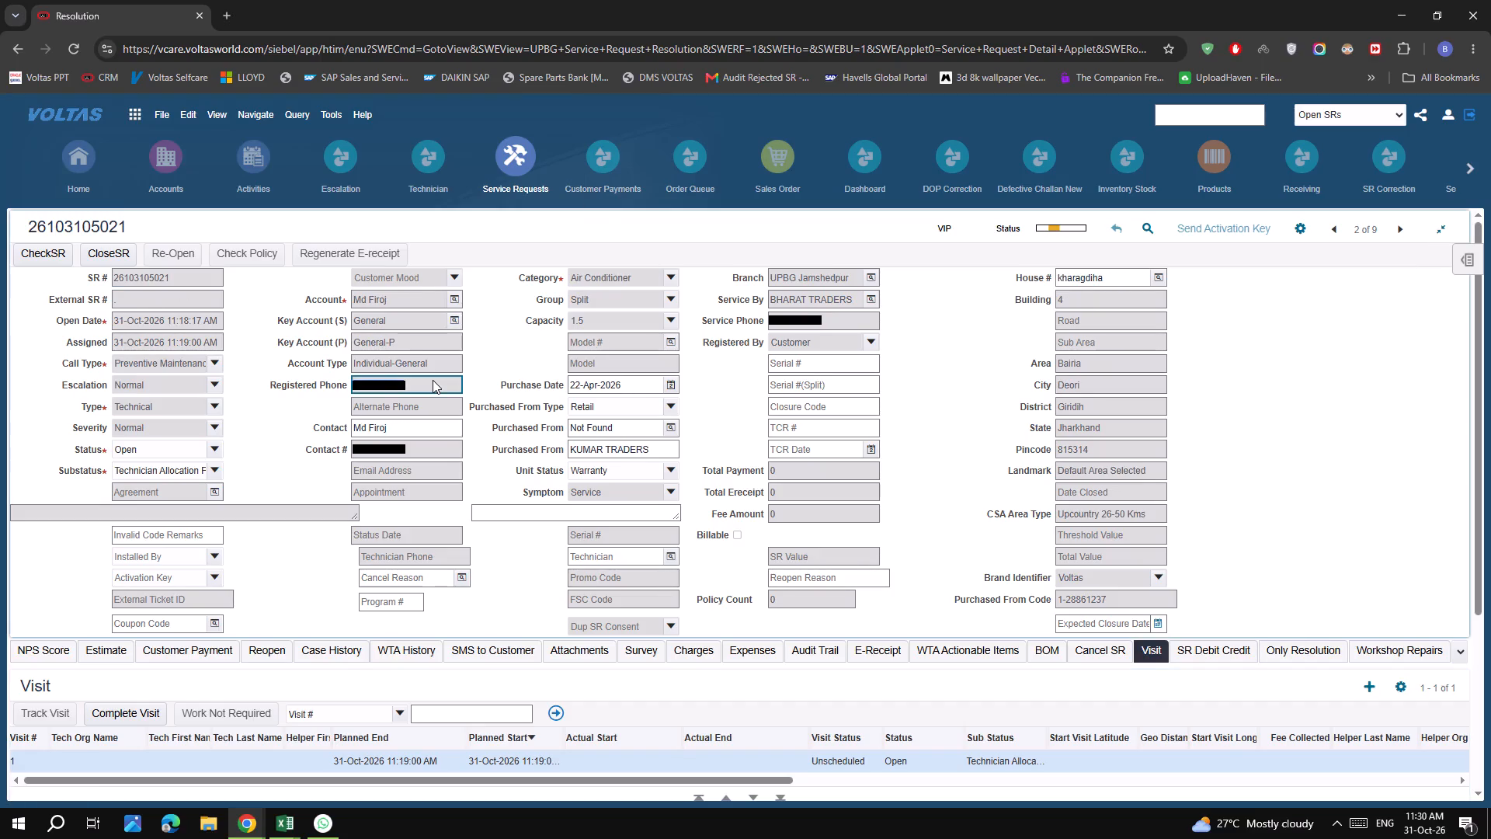
{"action": "key", "text": "ctrl+c"}
{"action": "left_click", "coordinate": [1128, 218]}
{"action": "left_click", "coordinate": [1144, 225]}
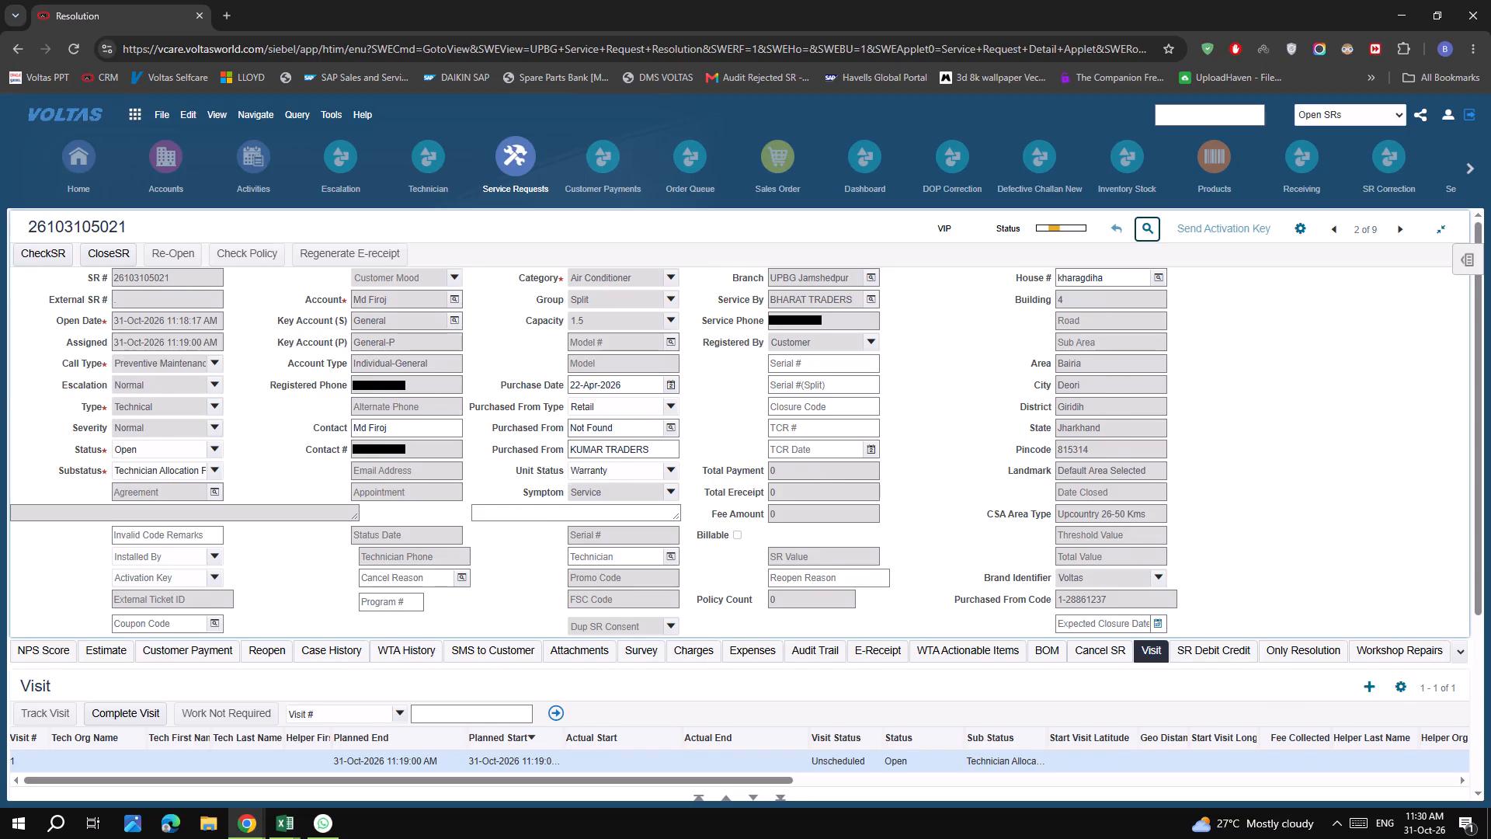
{"action": "left_click", "coordinate": [398, 387]}
{"action": "key", "text": "ctrl+v"}
{"action": "key", "text": "Return"}
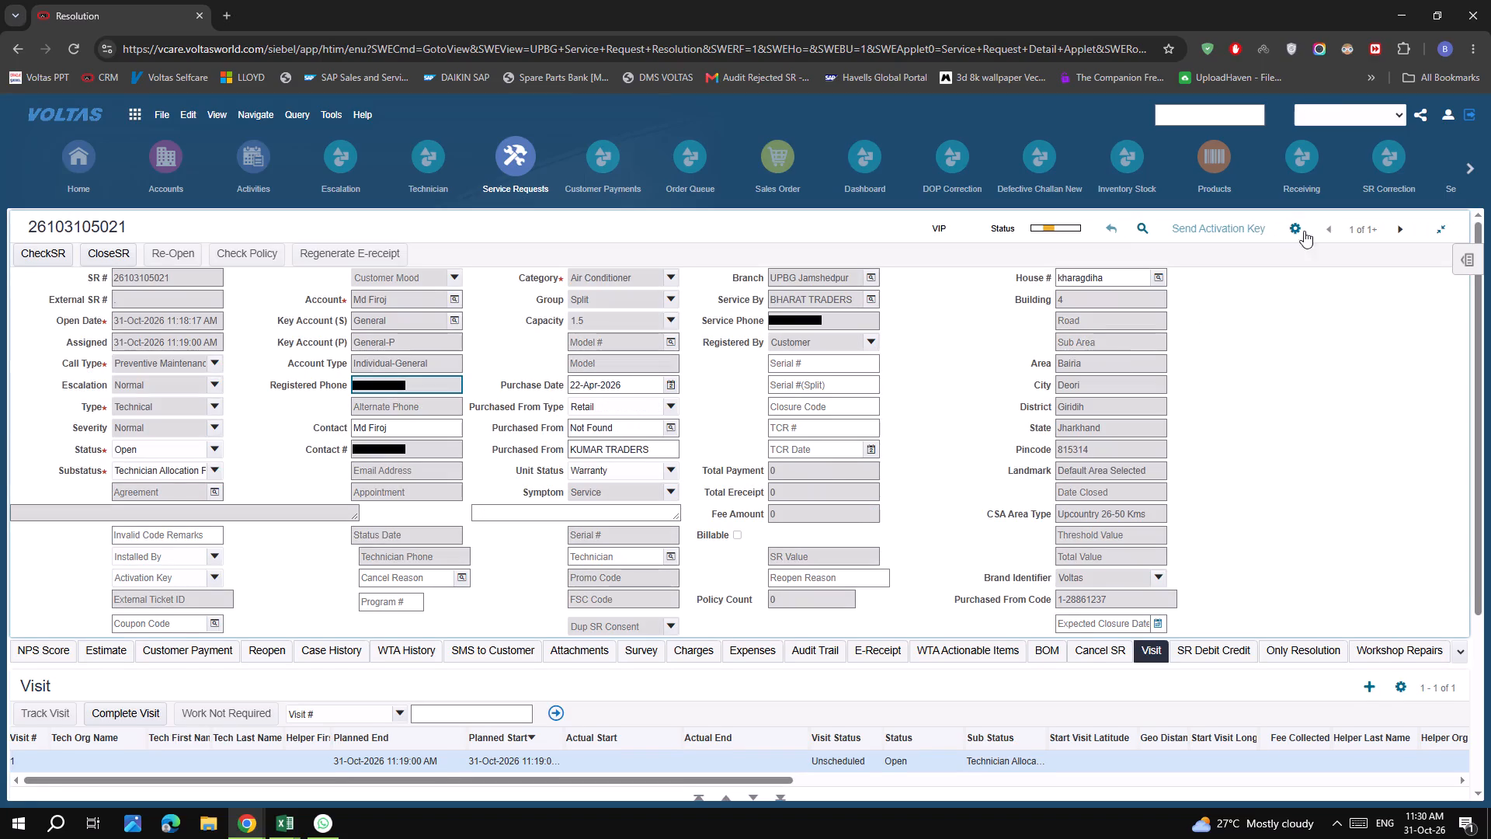
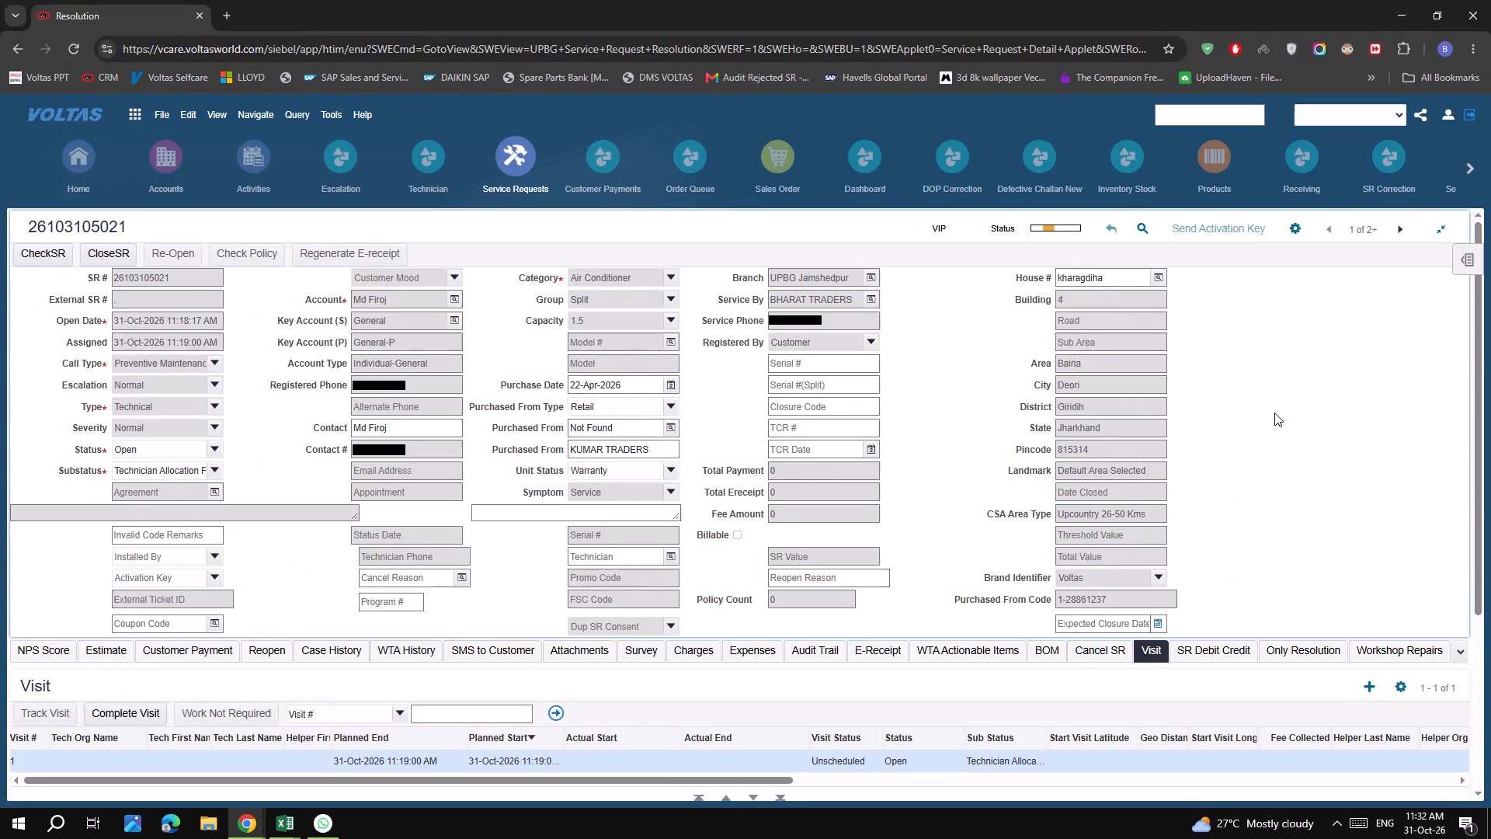
Leave the open service request's detail view and return to the list of all service requests.
{"action": "left_click", "coordinate": [1284, 378]}
{"action": "left_click", "coordinate": [506, 148]}
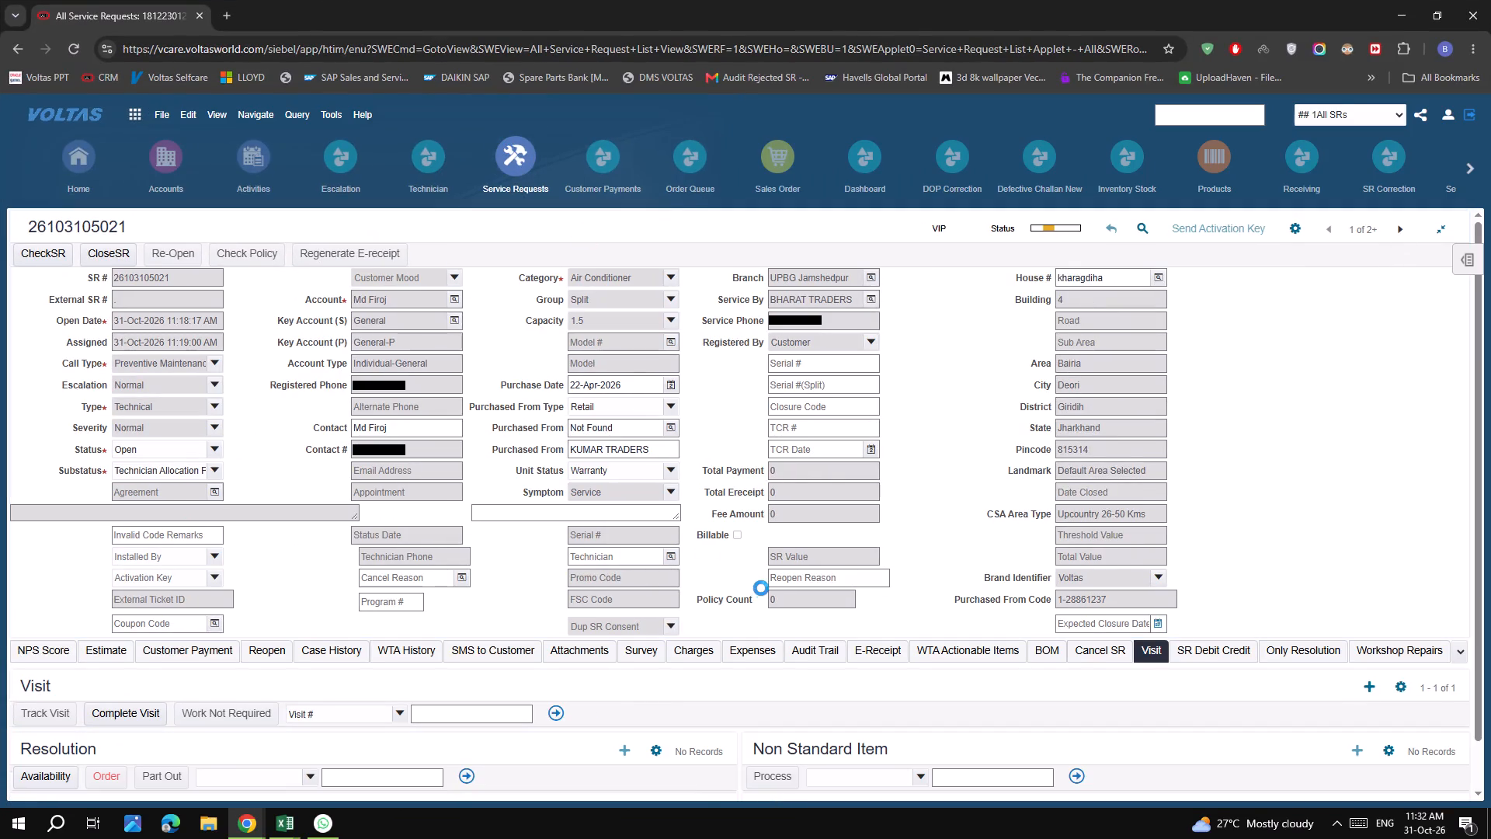
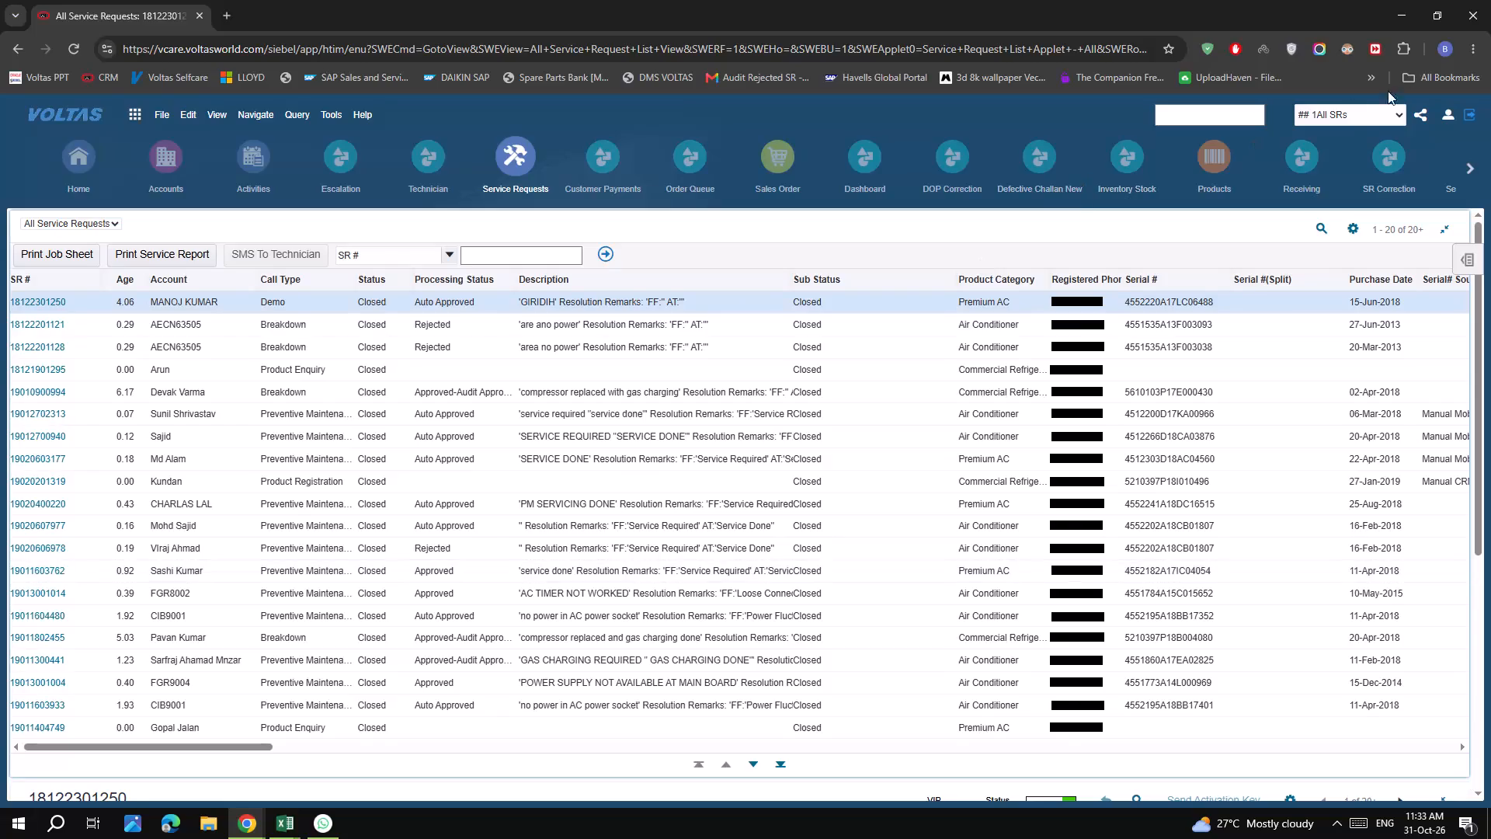
Filter the service requests with the Open SRs query and sort them by SR # in descending order.
{"action": "left_click", "coordinate": [1355, 109]}
{"action": "left_click", "coordinate": [1340, 383]}
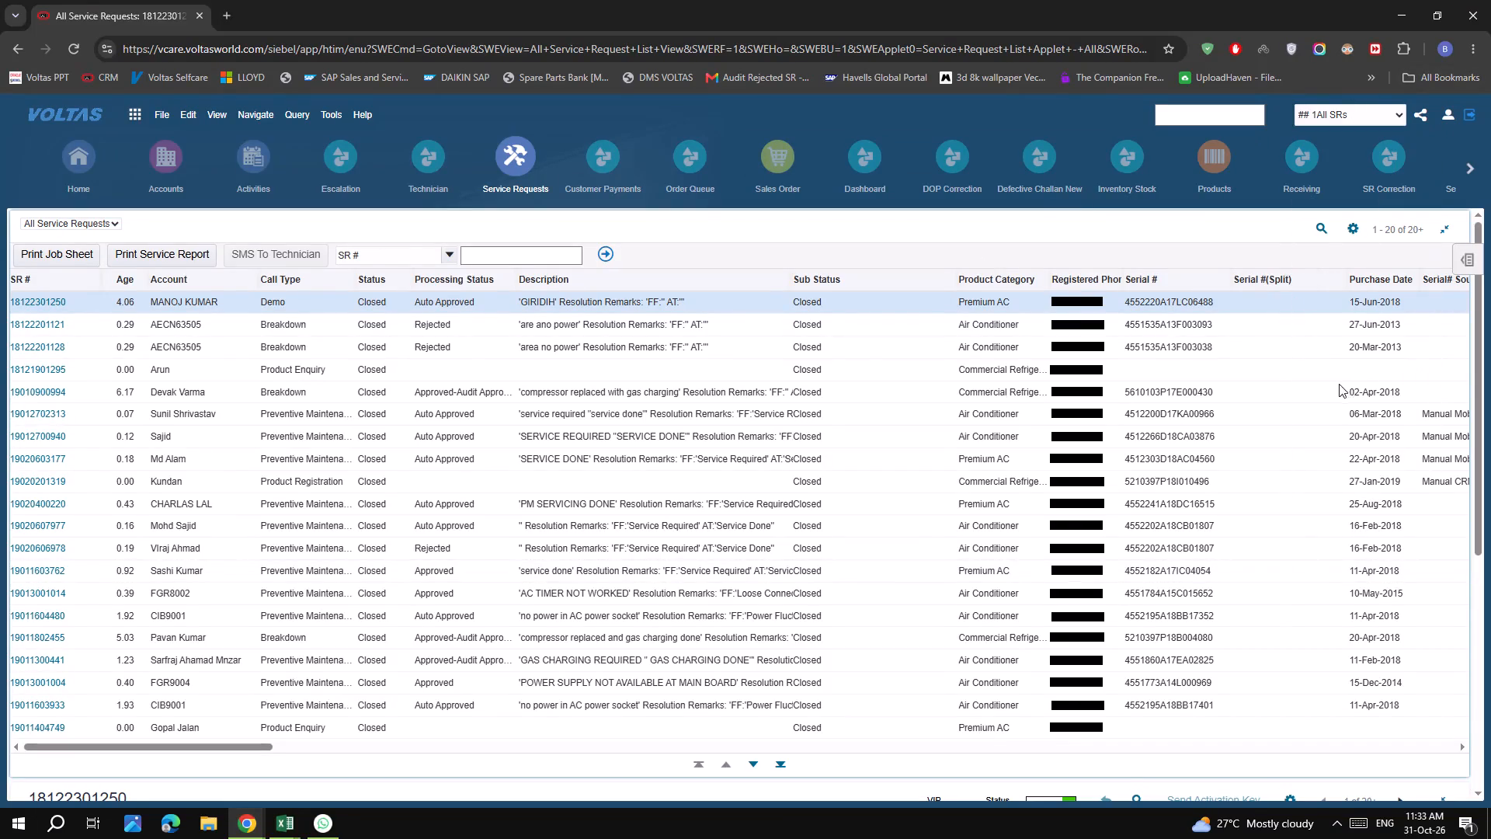
{"action": "left_click", "coordinate": [47, 277]}
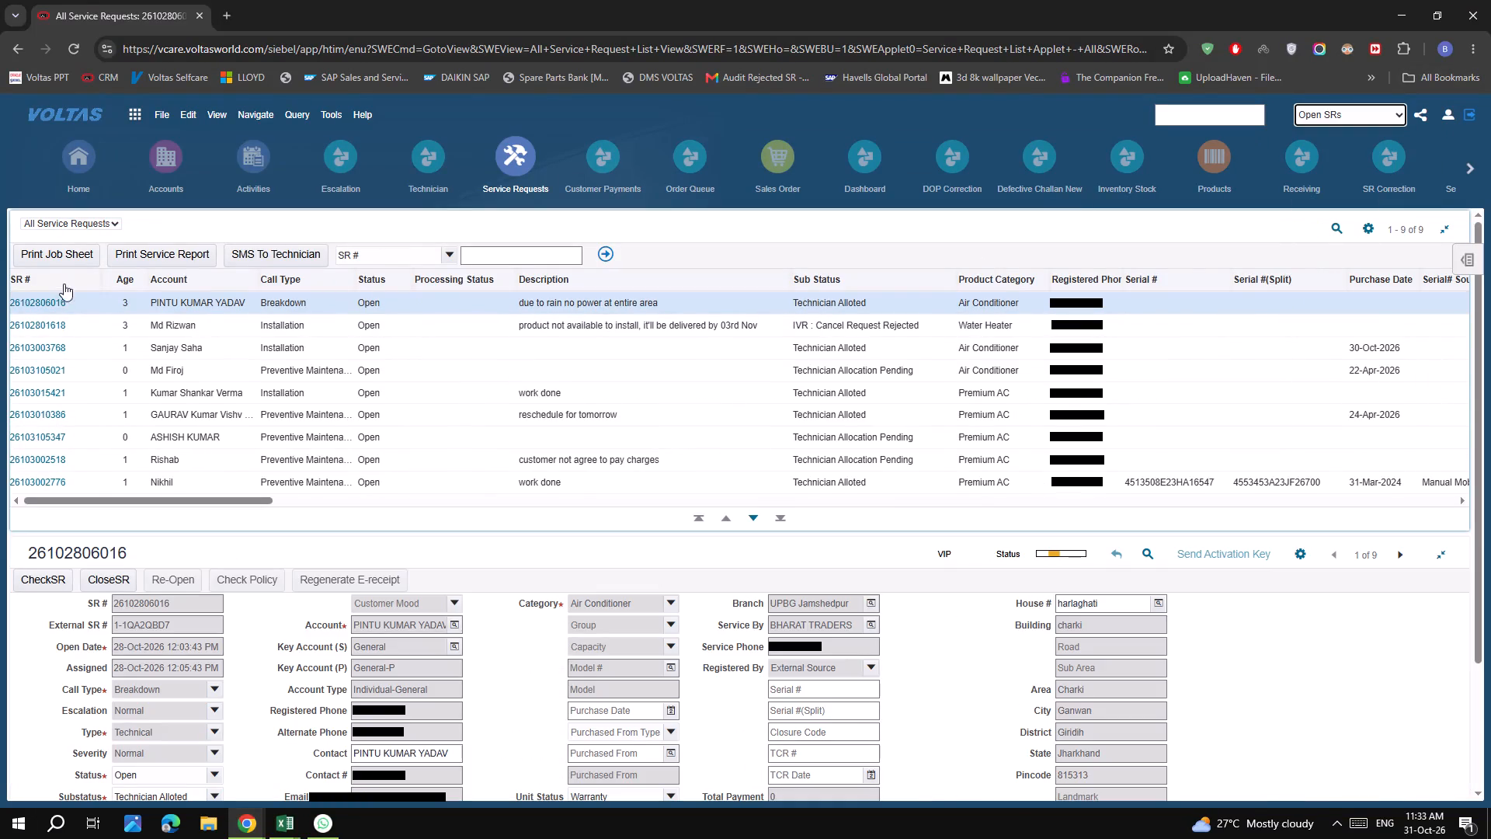
{"action": "left_click", "coordinate": [82, 284]}
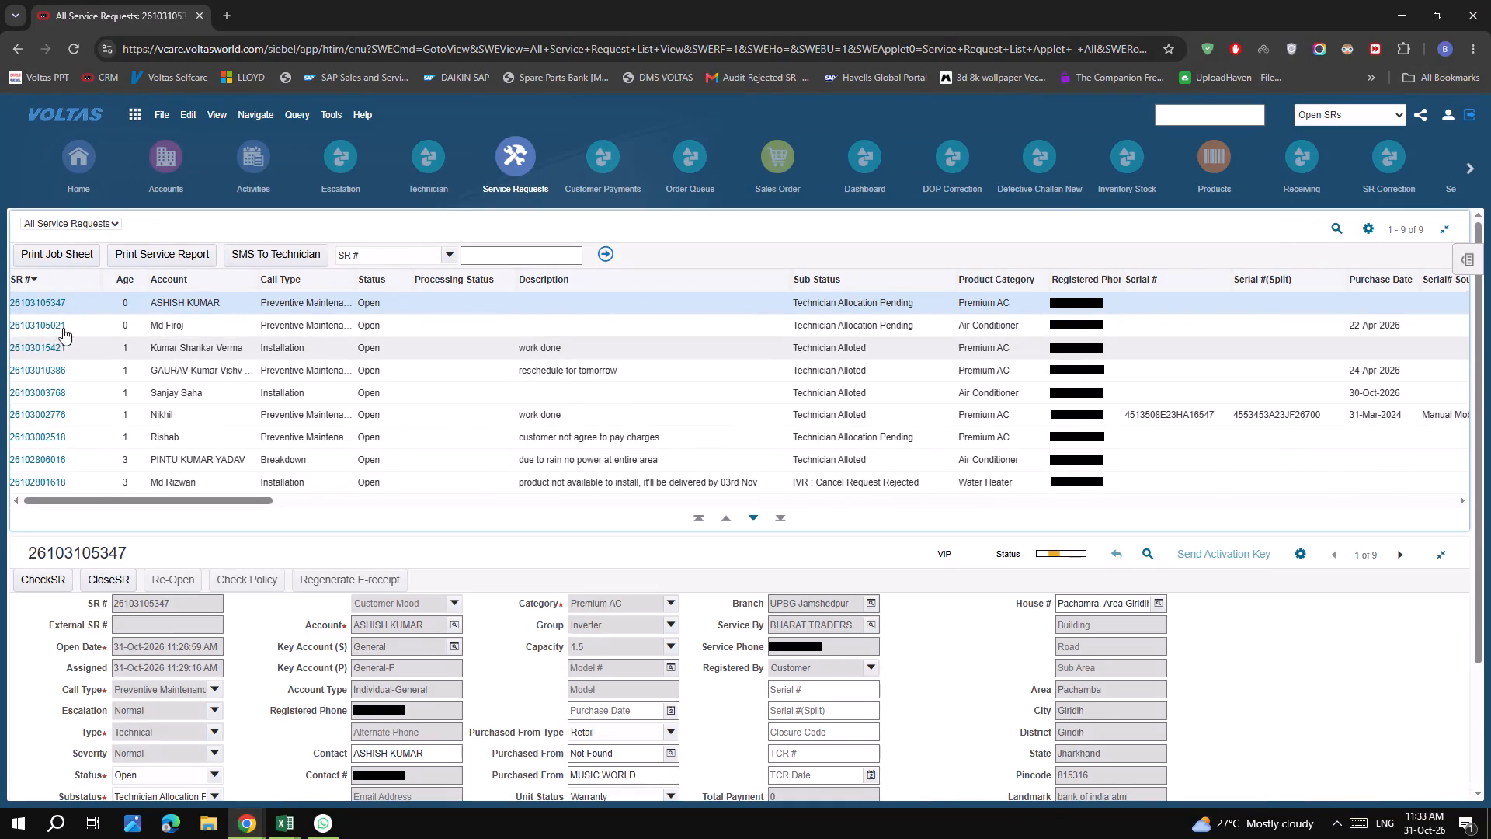
{"action": "left_click", "coordinate": [52, 326]}
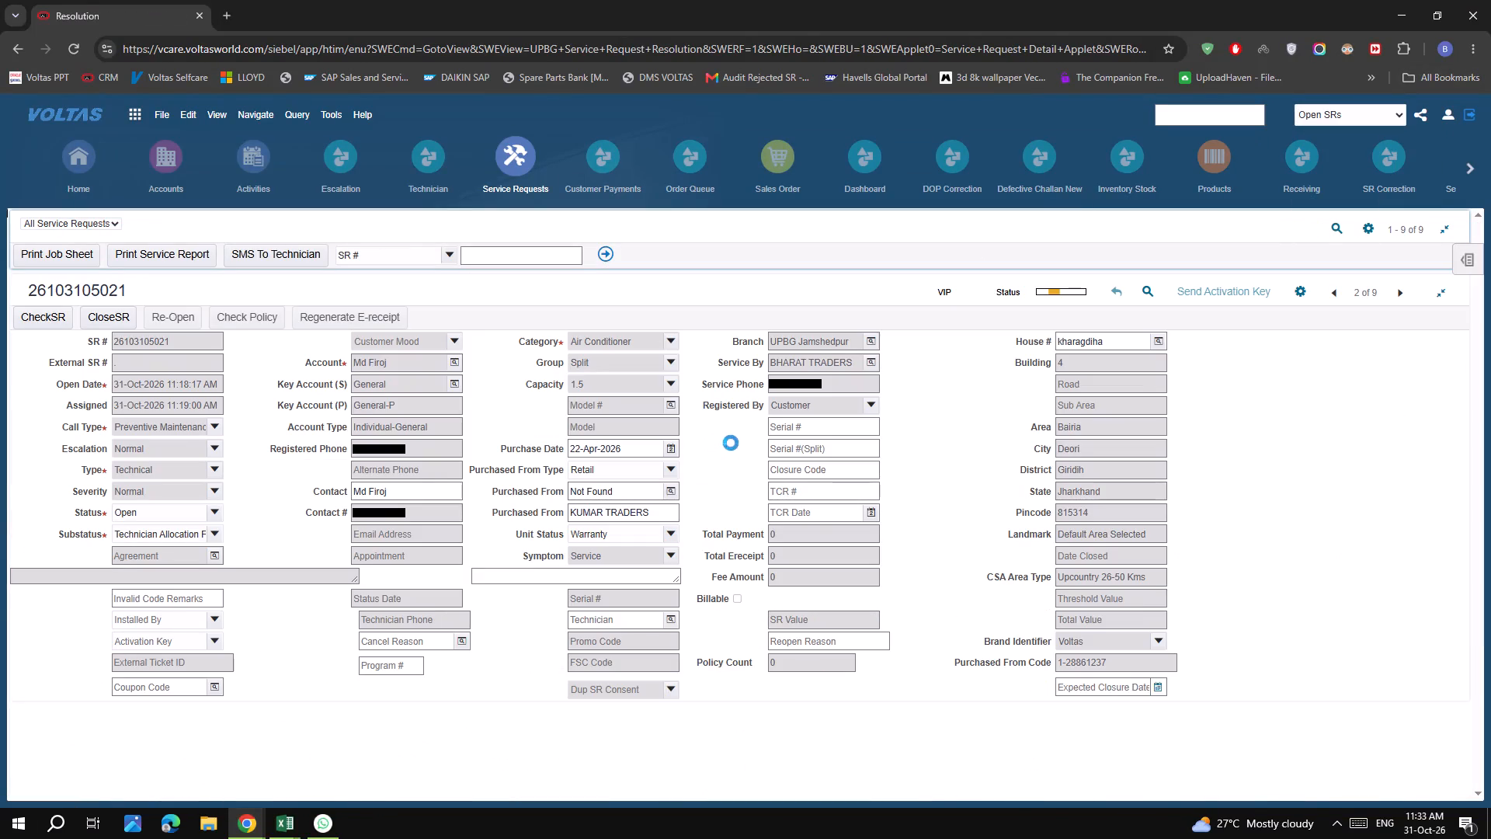
{"action": "left_click", "coordinate": [128, 701]}
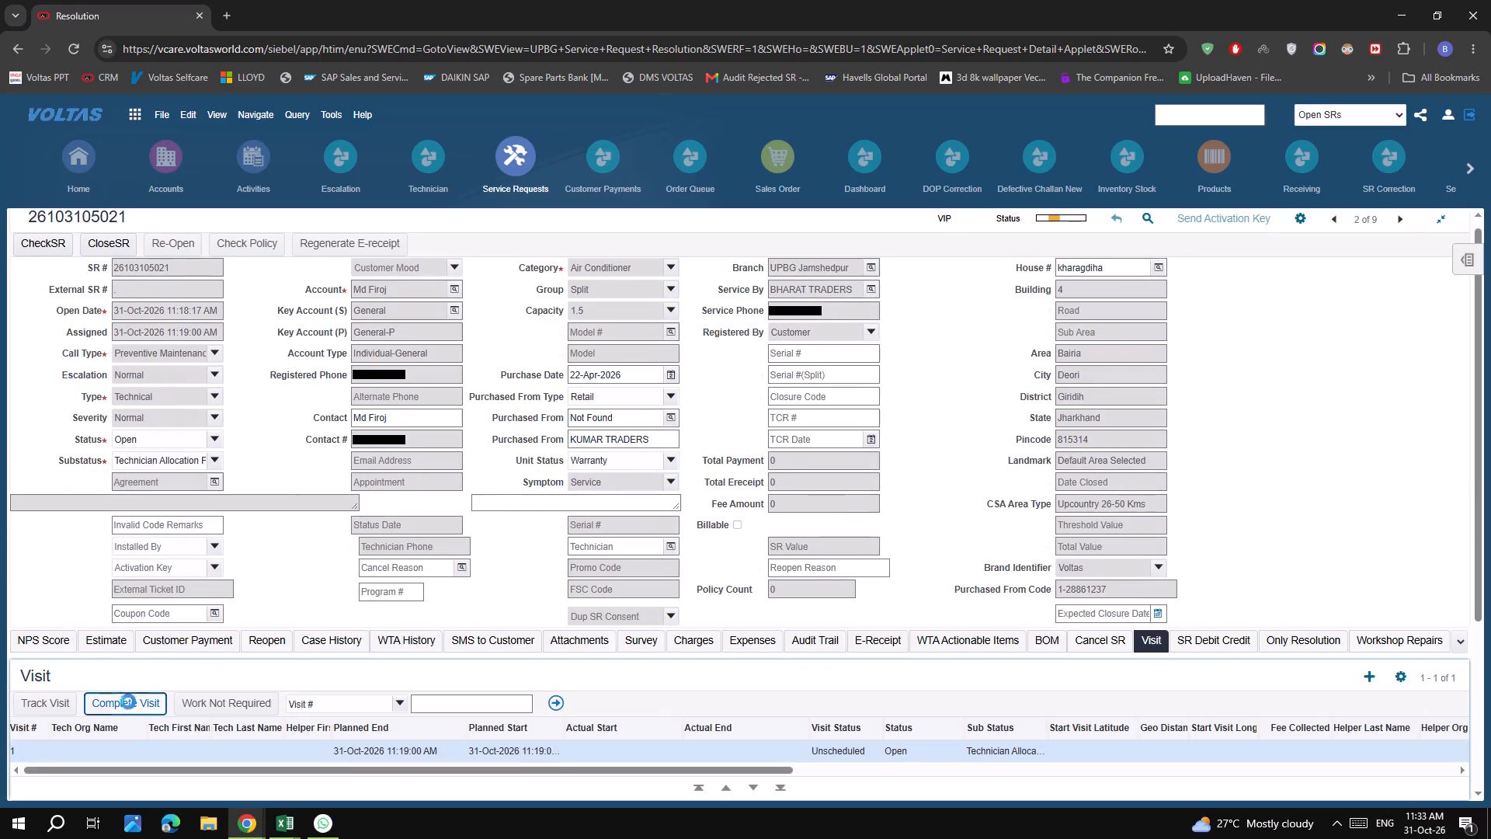
{"action": "key", "text": "space"}
{"action": "left_click", "coordinate": [208, 750]}
{"action": "left_click", "coordinate": [203, 750]}
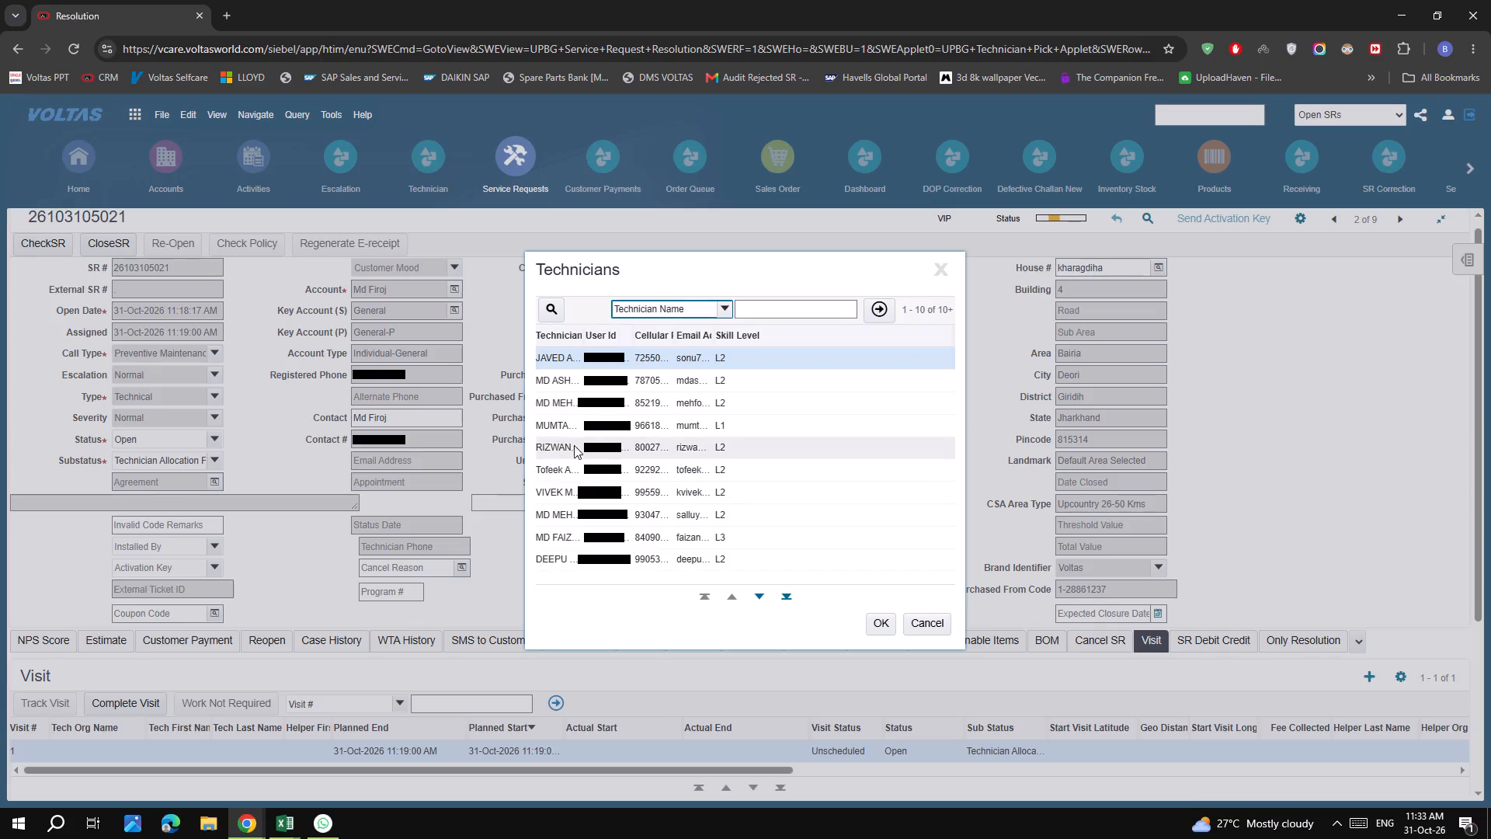
{"action": "left_click", "coordinate": [575, 535]}
{"action": "left_click", "coordinate": [883, 624]}
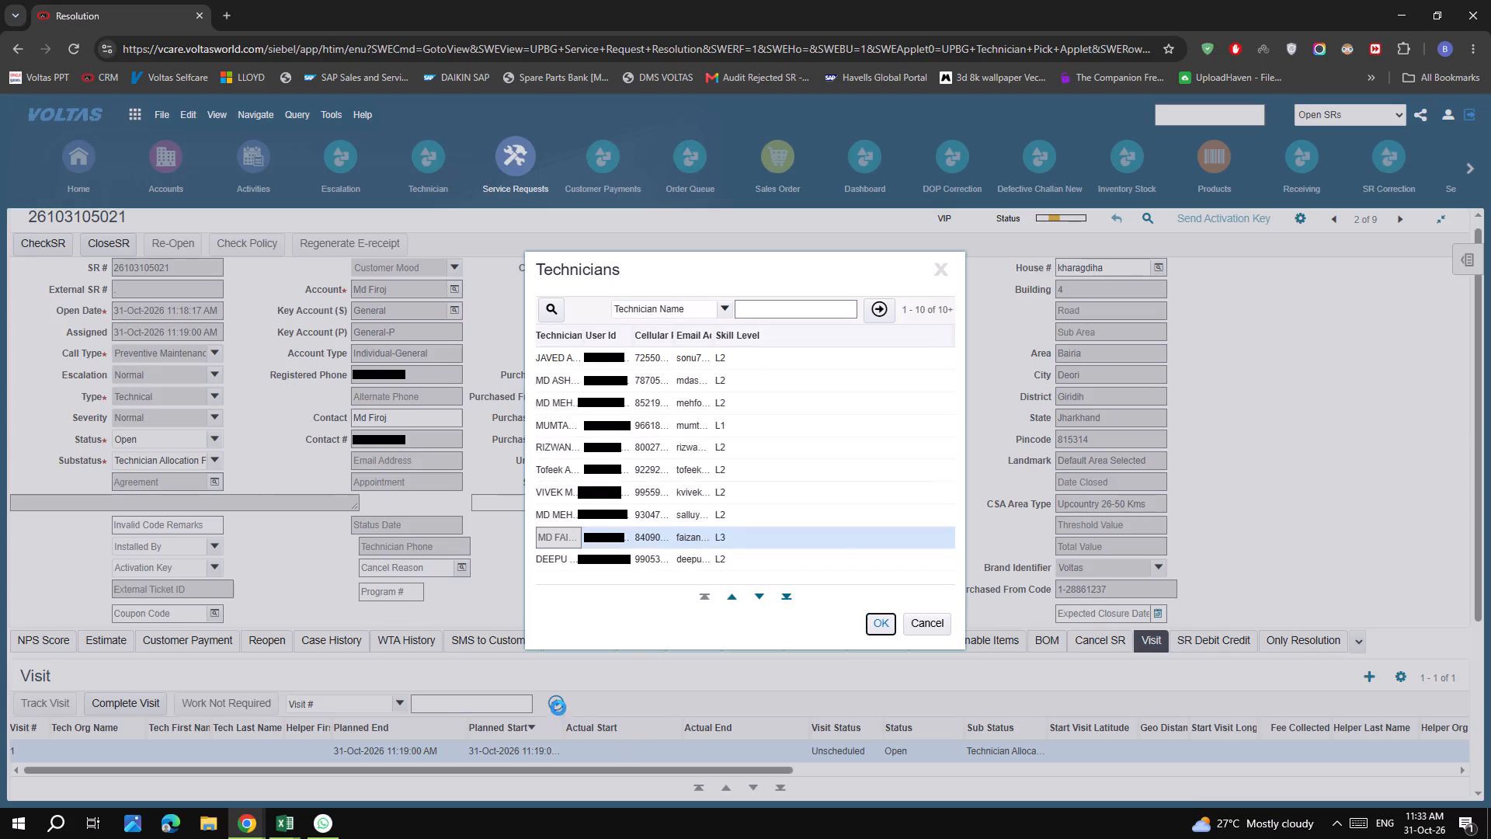
{"action": "left_click", "coordinate": [561, 704]}
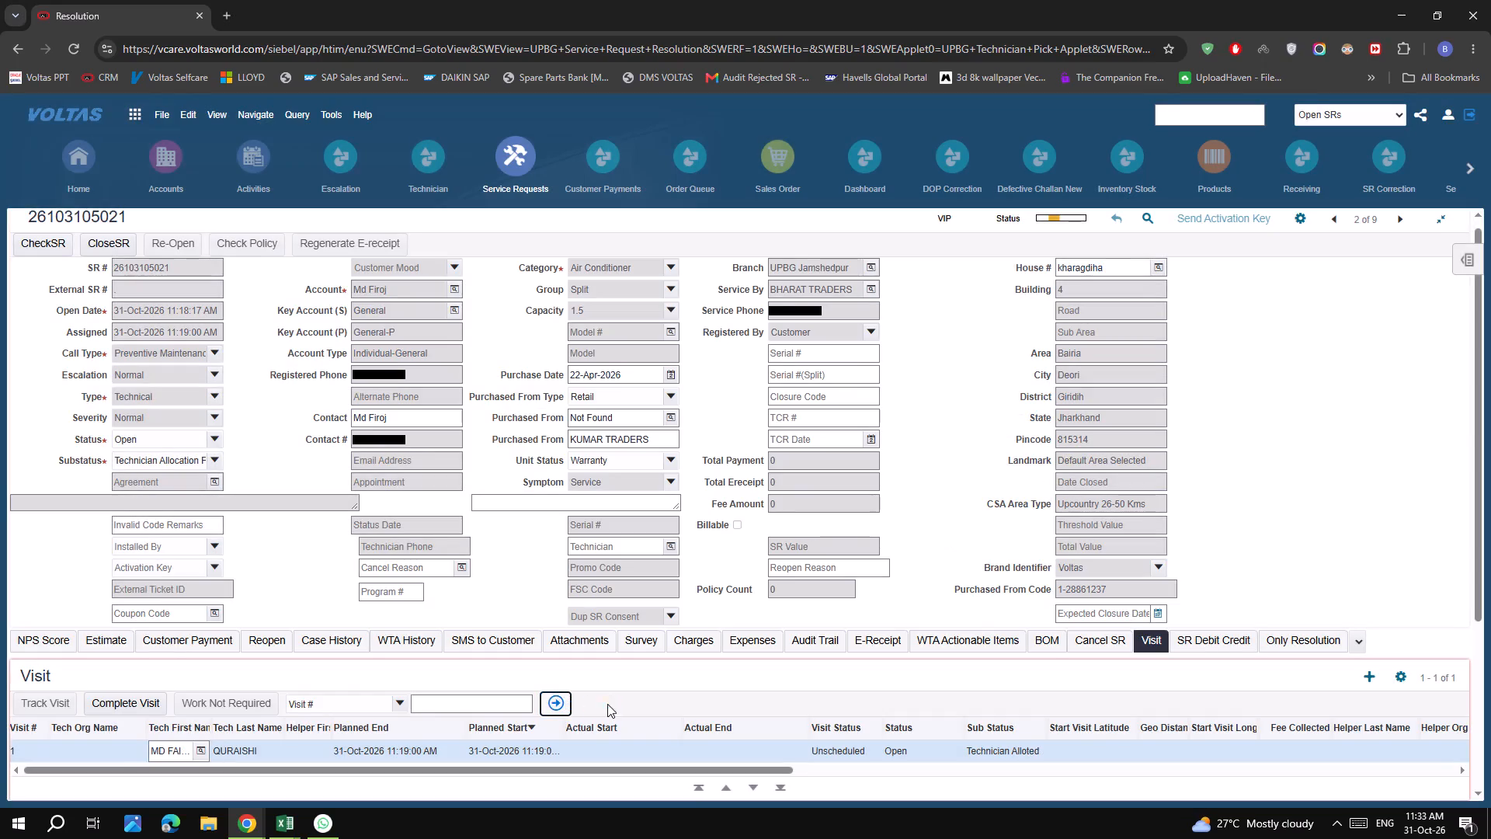
{"action": "left_click", "coordinate": [609, 704]}
{"action": "left_click", "coordinate": [961, 517]}
{"action": "scroll", "coordinate": [961, 515], "scroll_direction": "up", "scroll_amount": 7}
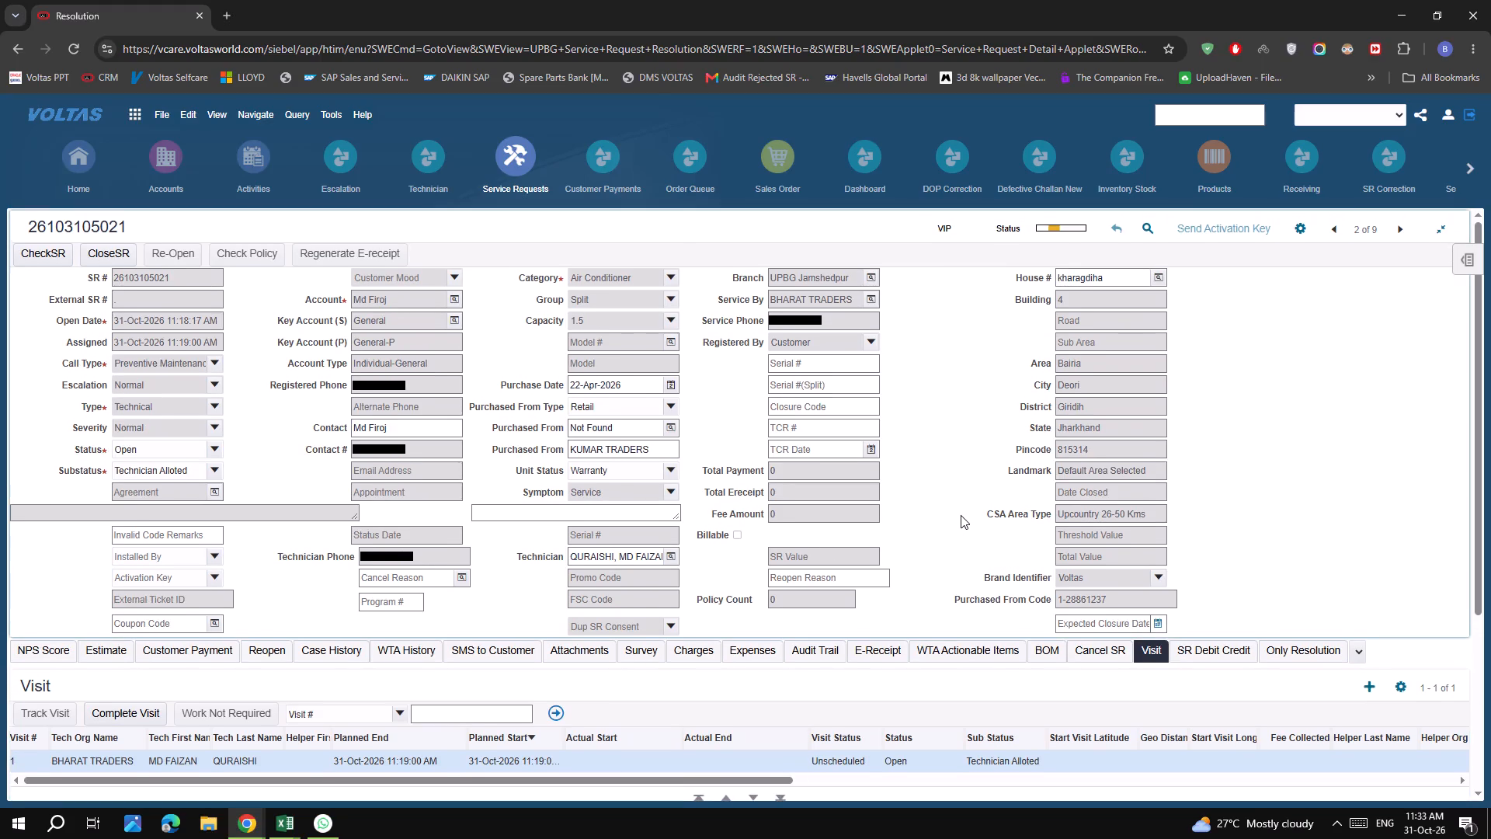
{"action": "scroll", "coordinate": [961, 515], "scroll_direction": "up", "scroll_amount": 5}
{"action": "left_click", "coordinate": [1343, 226]}
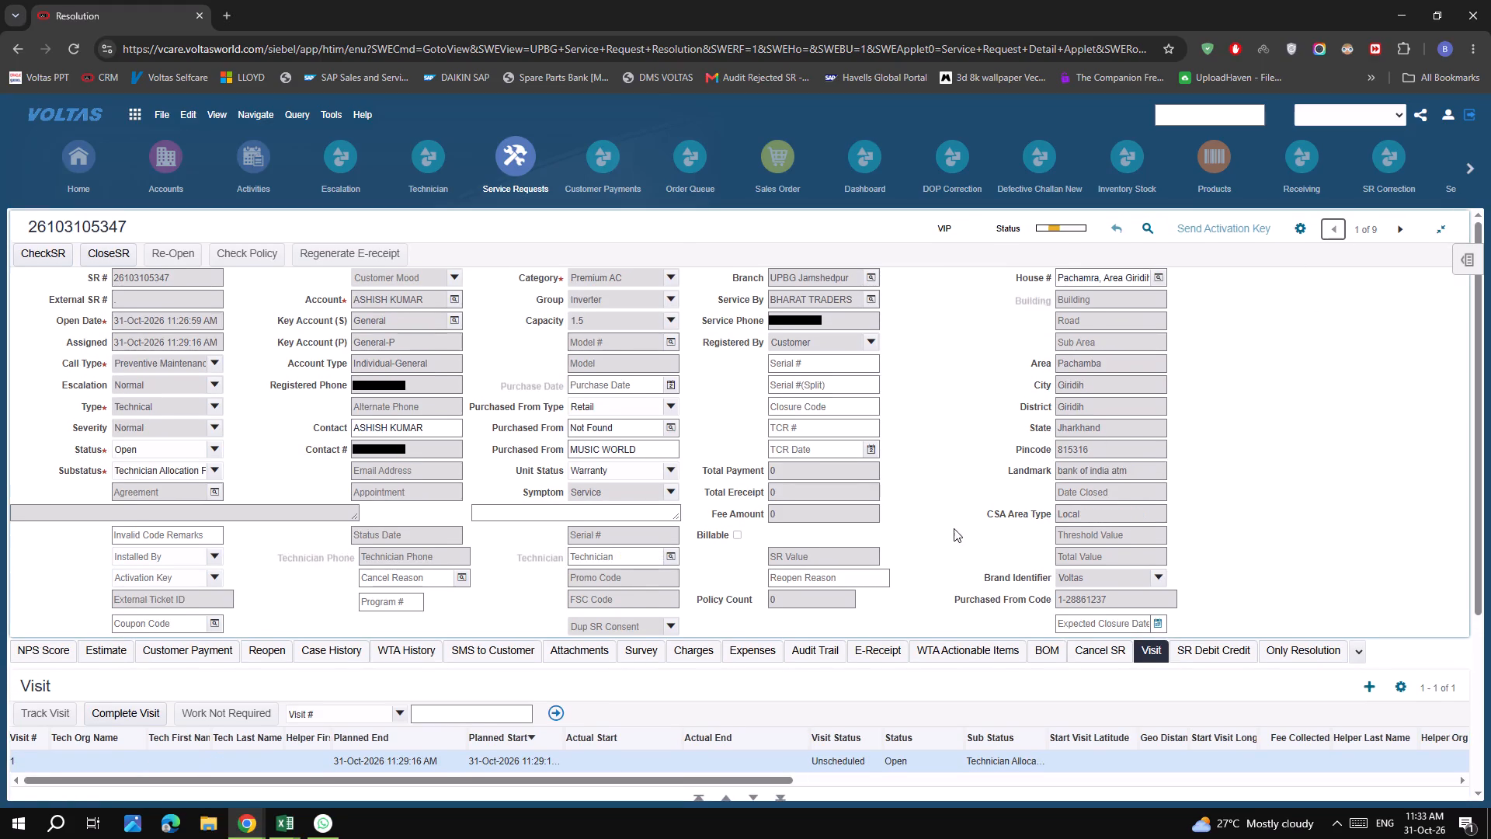
{"action": "double_click", "coordinate": [422, 385]}
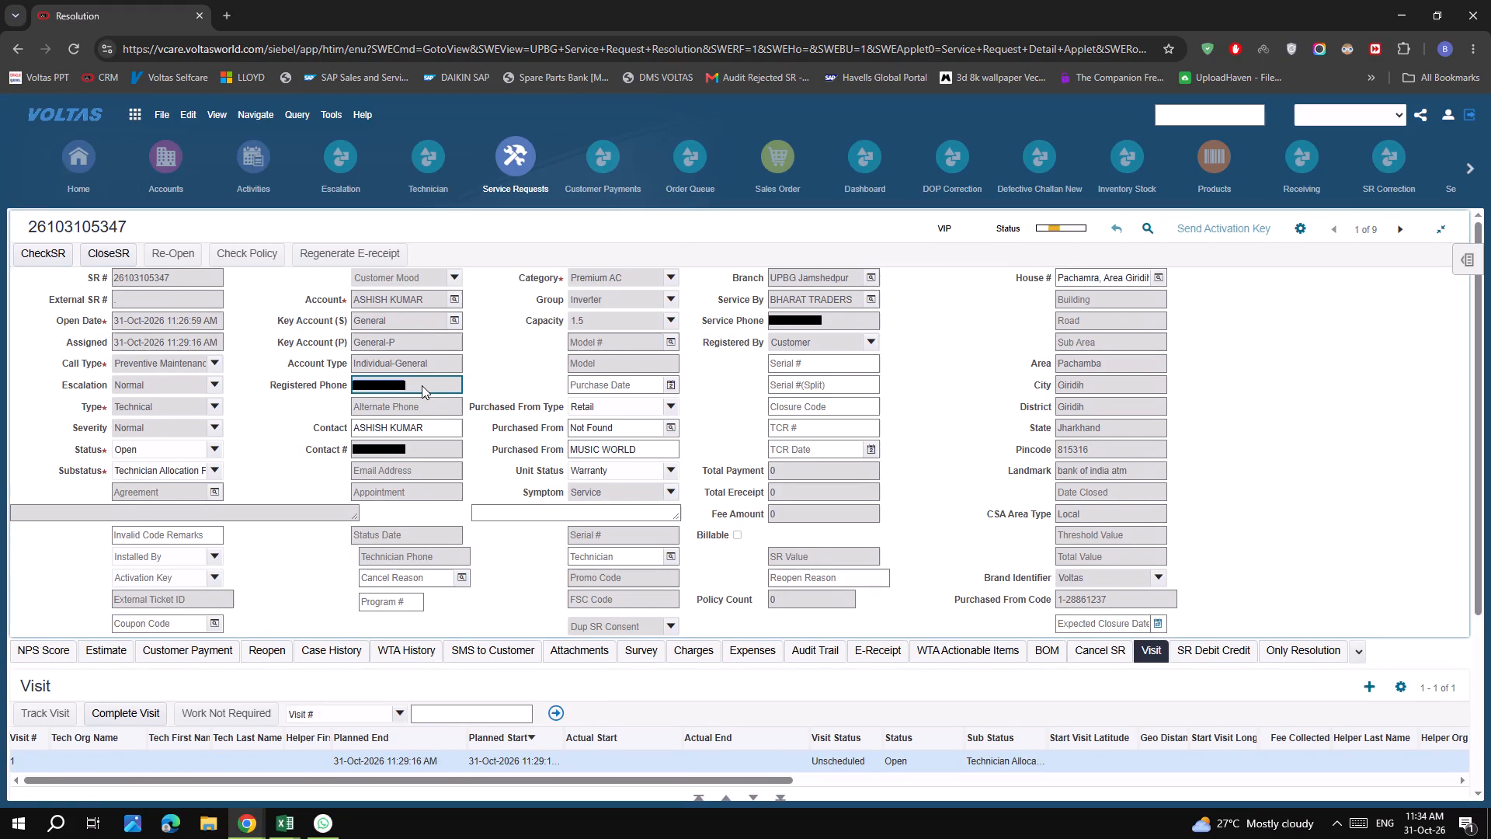
{"action": "key", "text": "ctrl+c"}
{"action": "key", "text": "ctrl+c"}
{"action": "key", "text": "ctrl+c"}
{"action": "left_click", "coordinate": [1154, 229]}
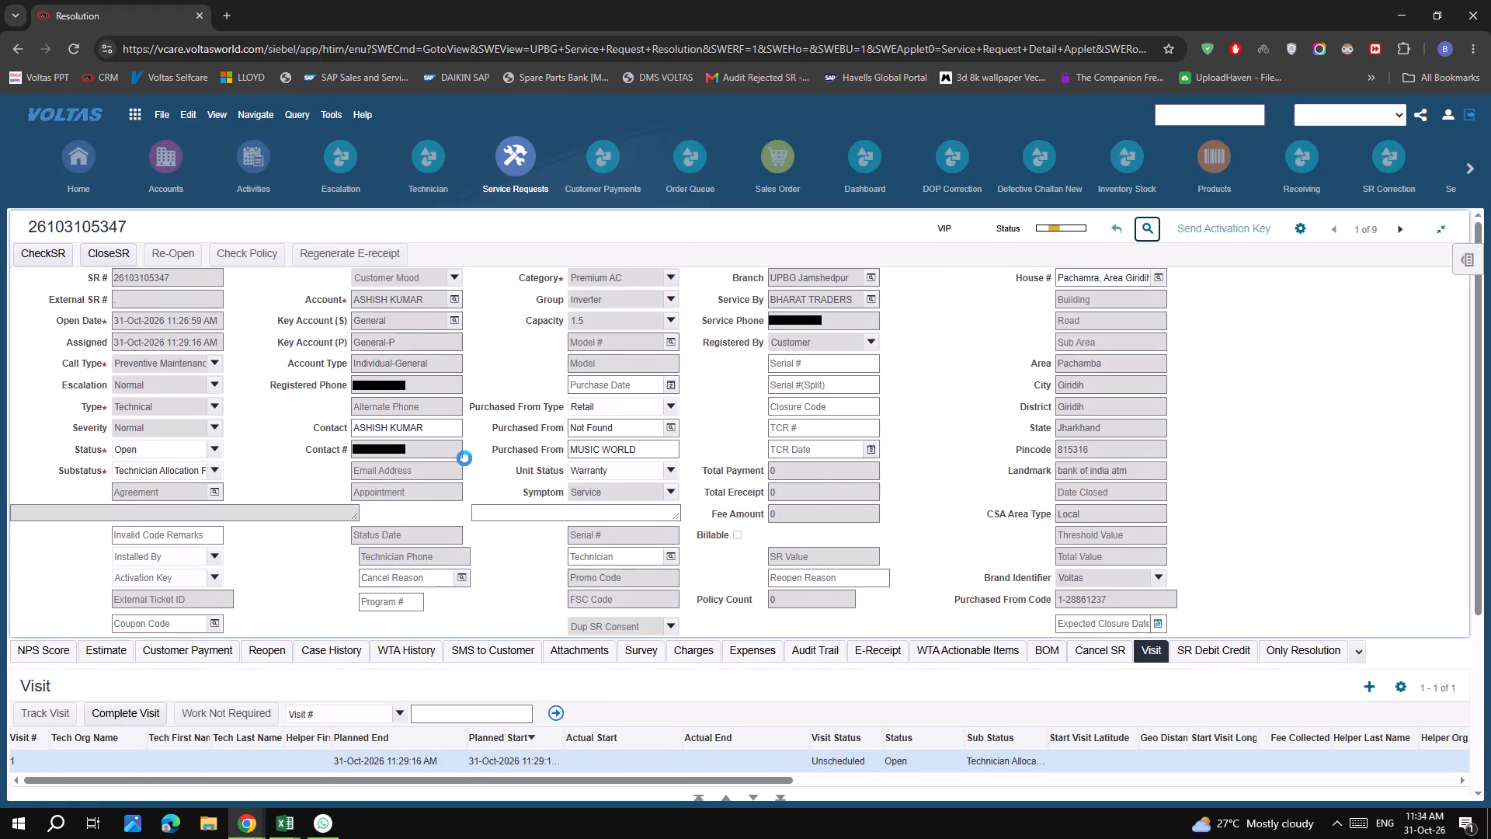
{"action": "left_click", "coordinate": [438, 389]}
{"action": "key", "text": "ctrl+v"}
{"action": "key", "text": "Return"}
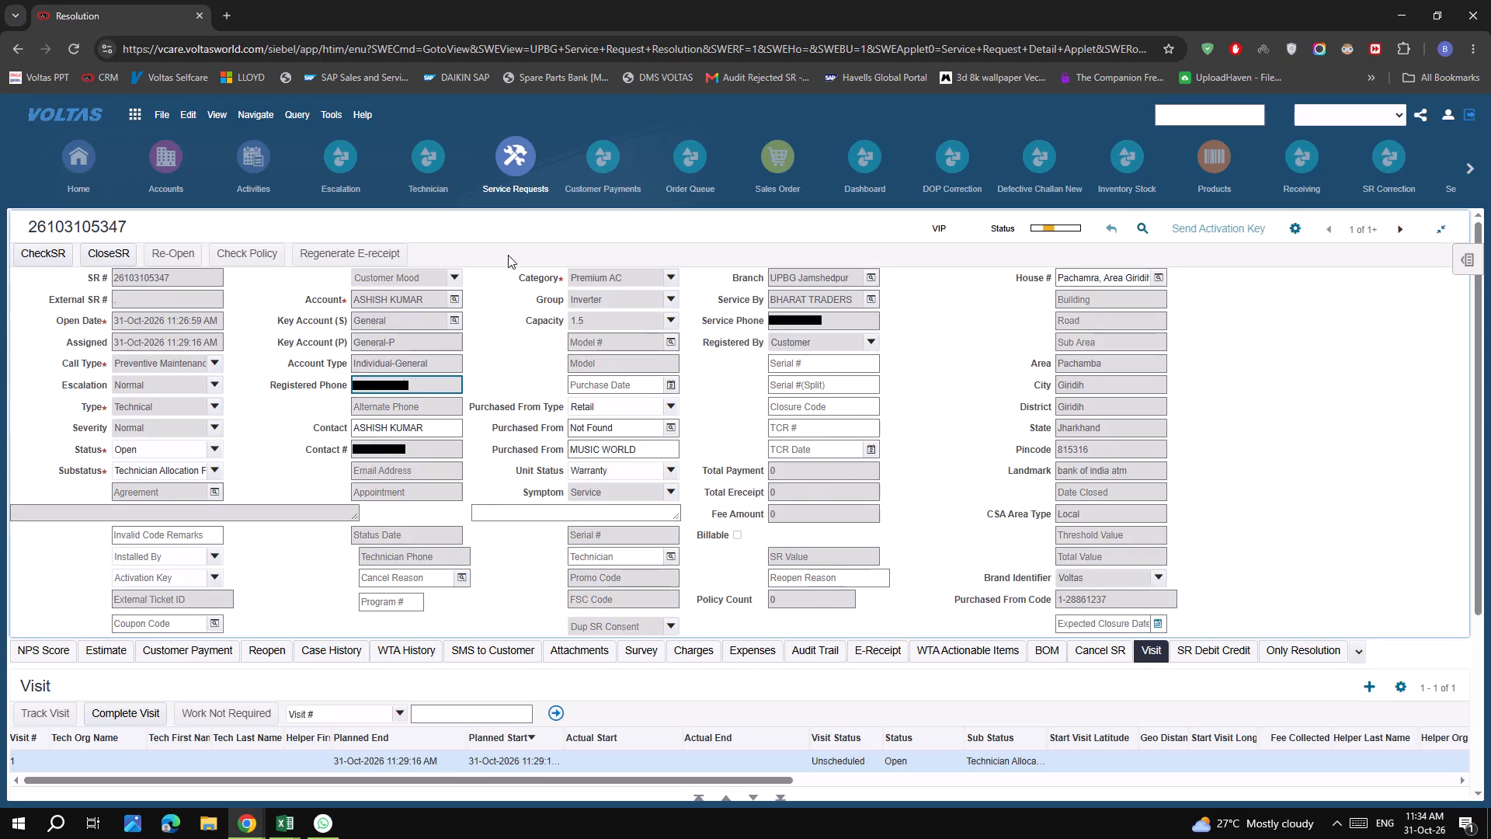
{"action": "left_click", "coordinate": [1408, 221]}
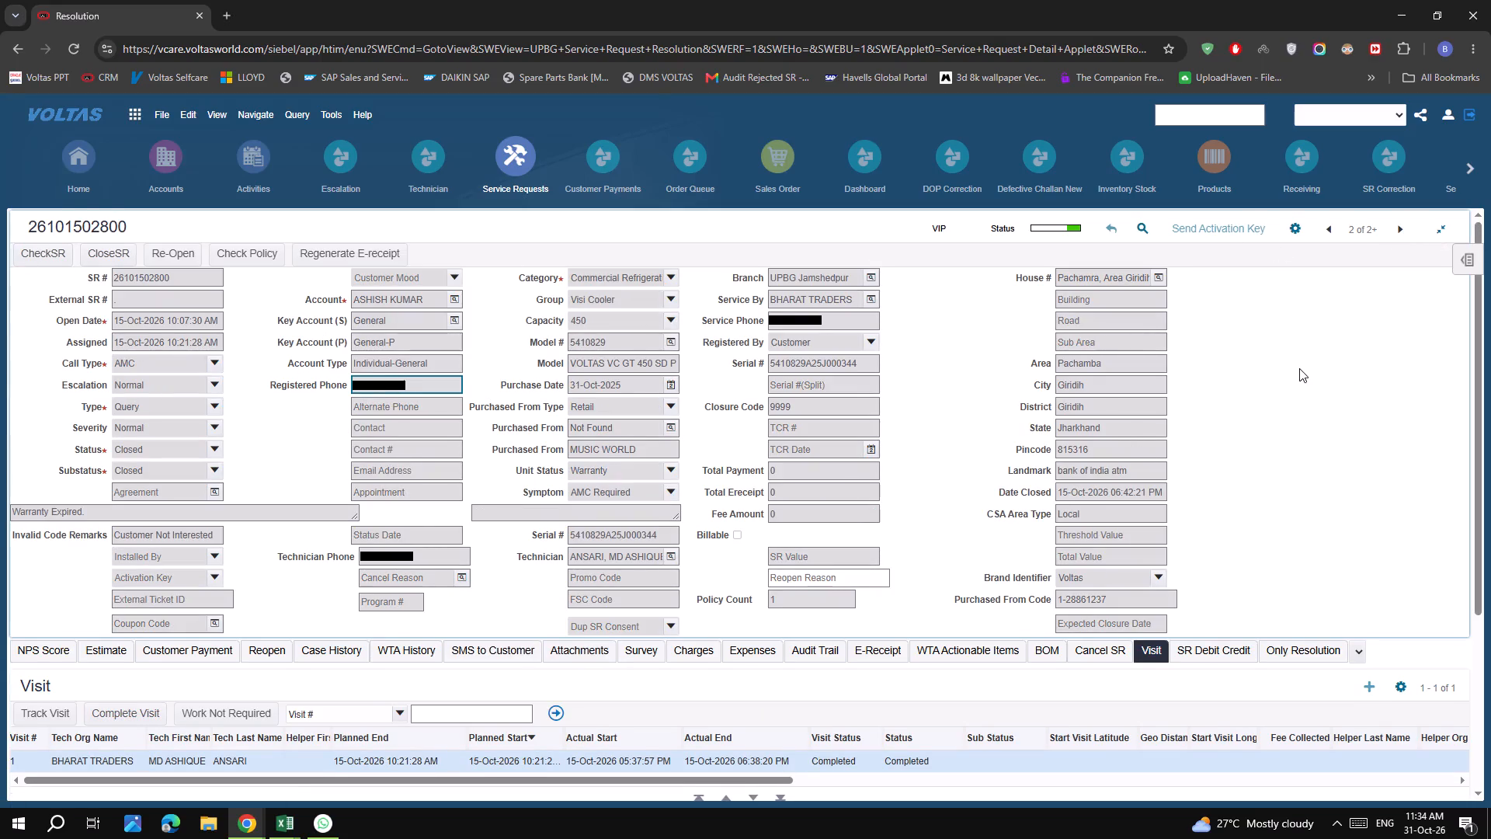
{"action": "left_click", "coordinate": [1402, 228]}
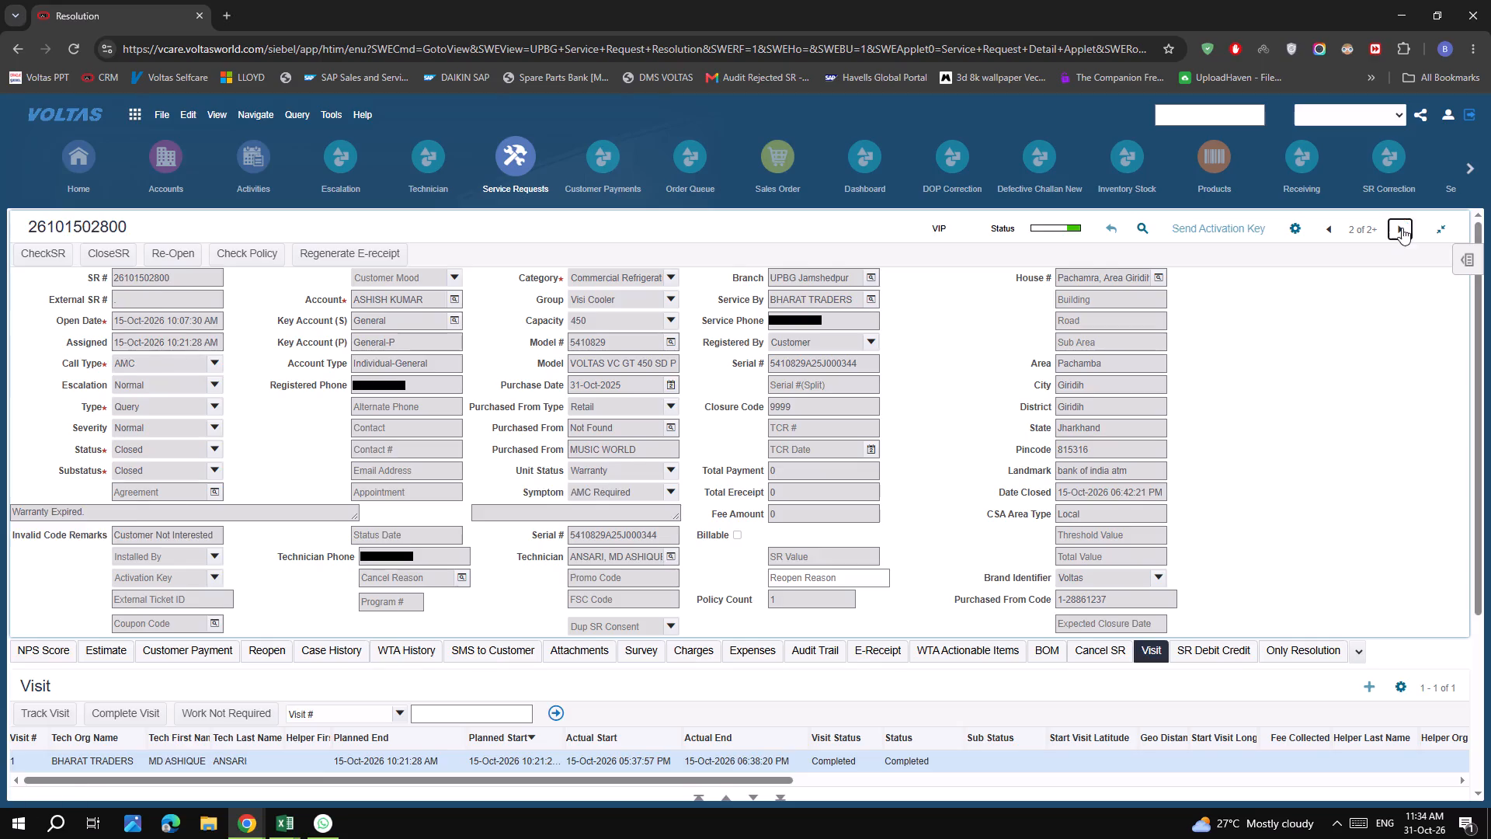
{"action": "left_click", "coordinate": [1402, 228]}
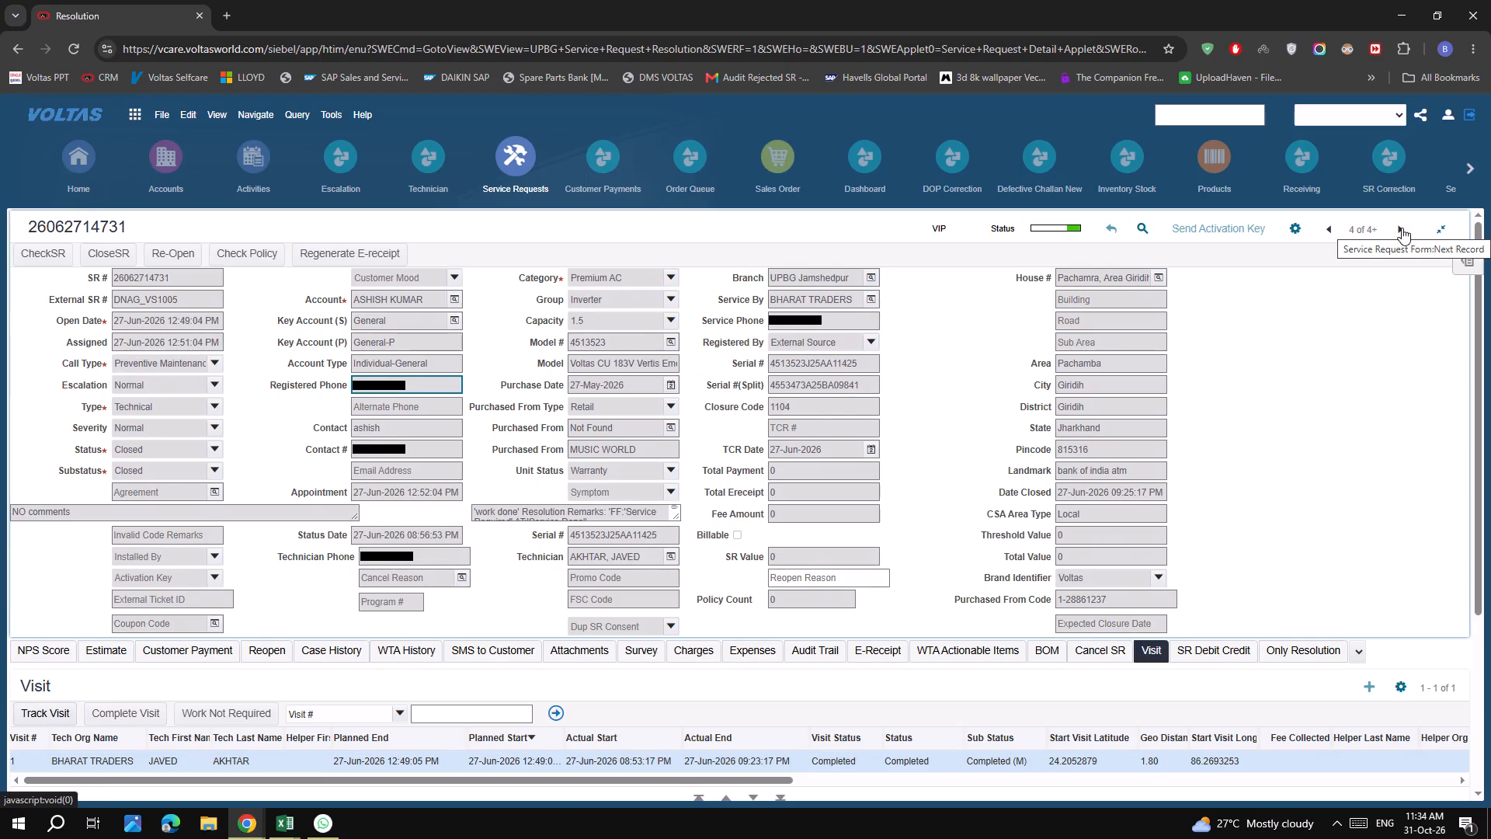
{"action": "left_click", "coordinate": [1402, 228]}
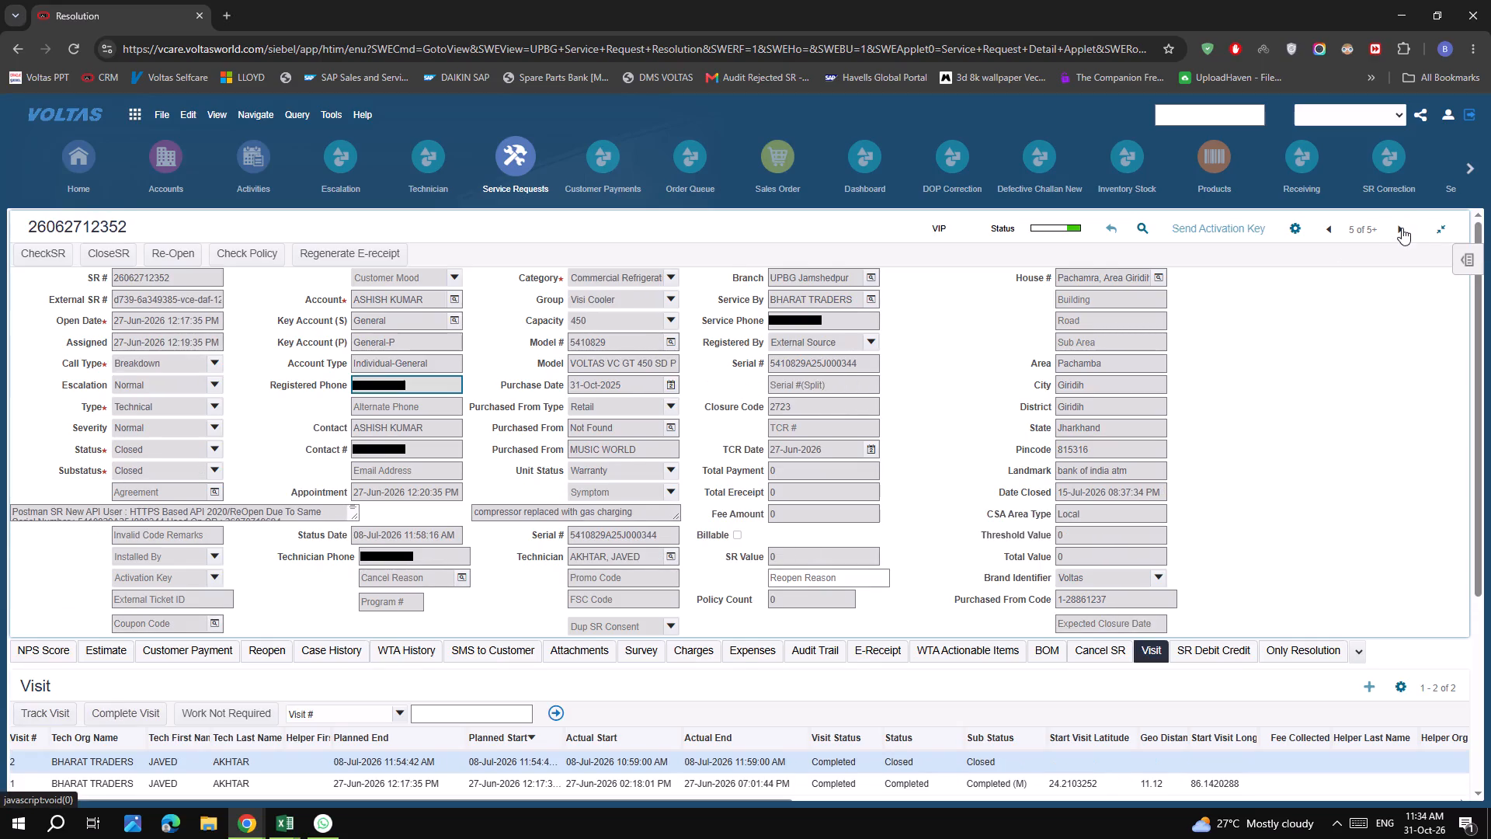
{"action": "left_click", "coordinate": [1402, 228]}
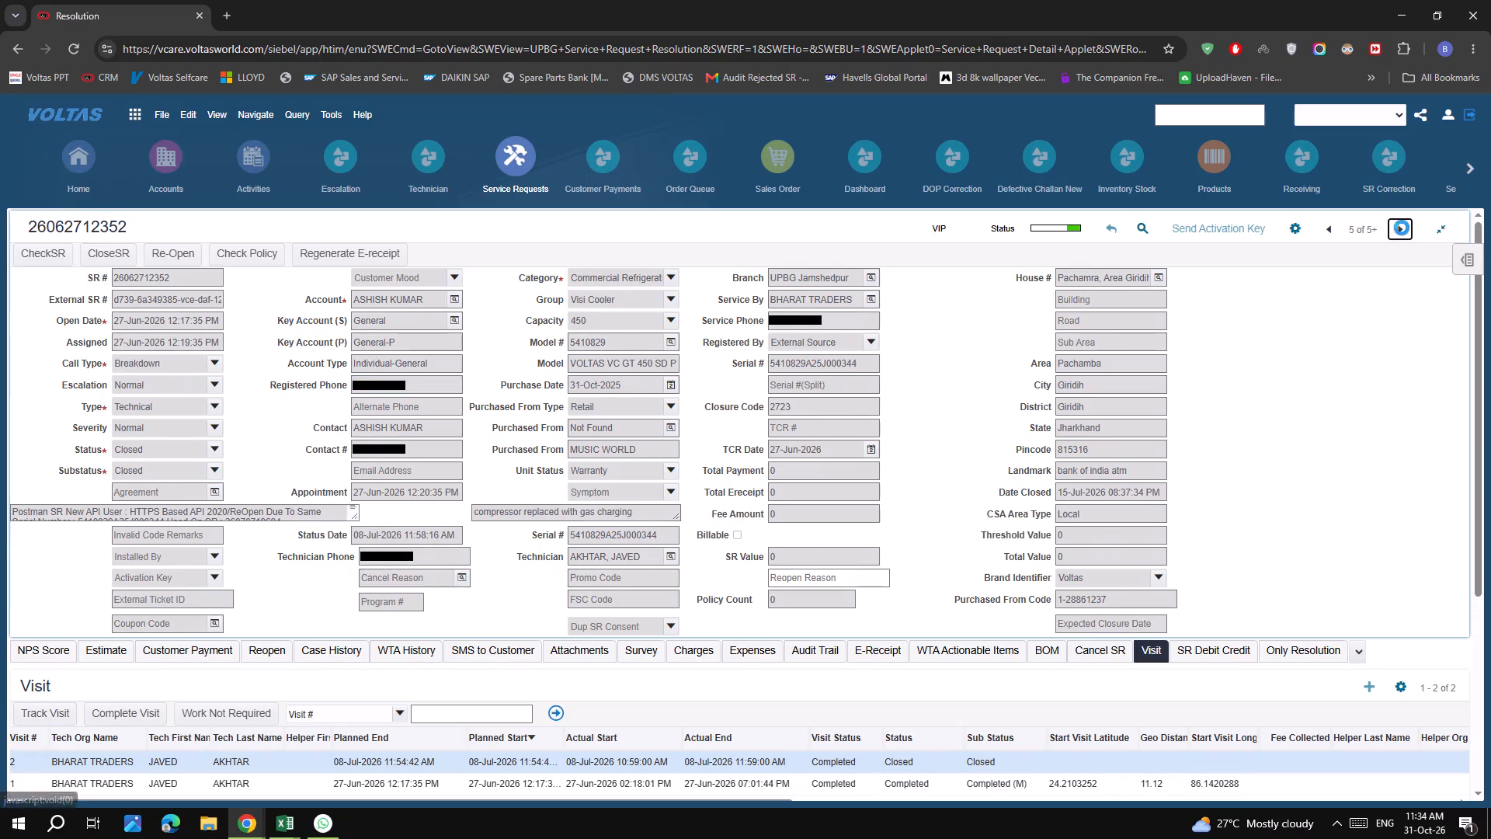
{"action": "left_click", "coordinate": [1402, 228]}
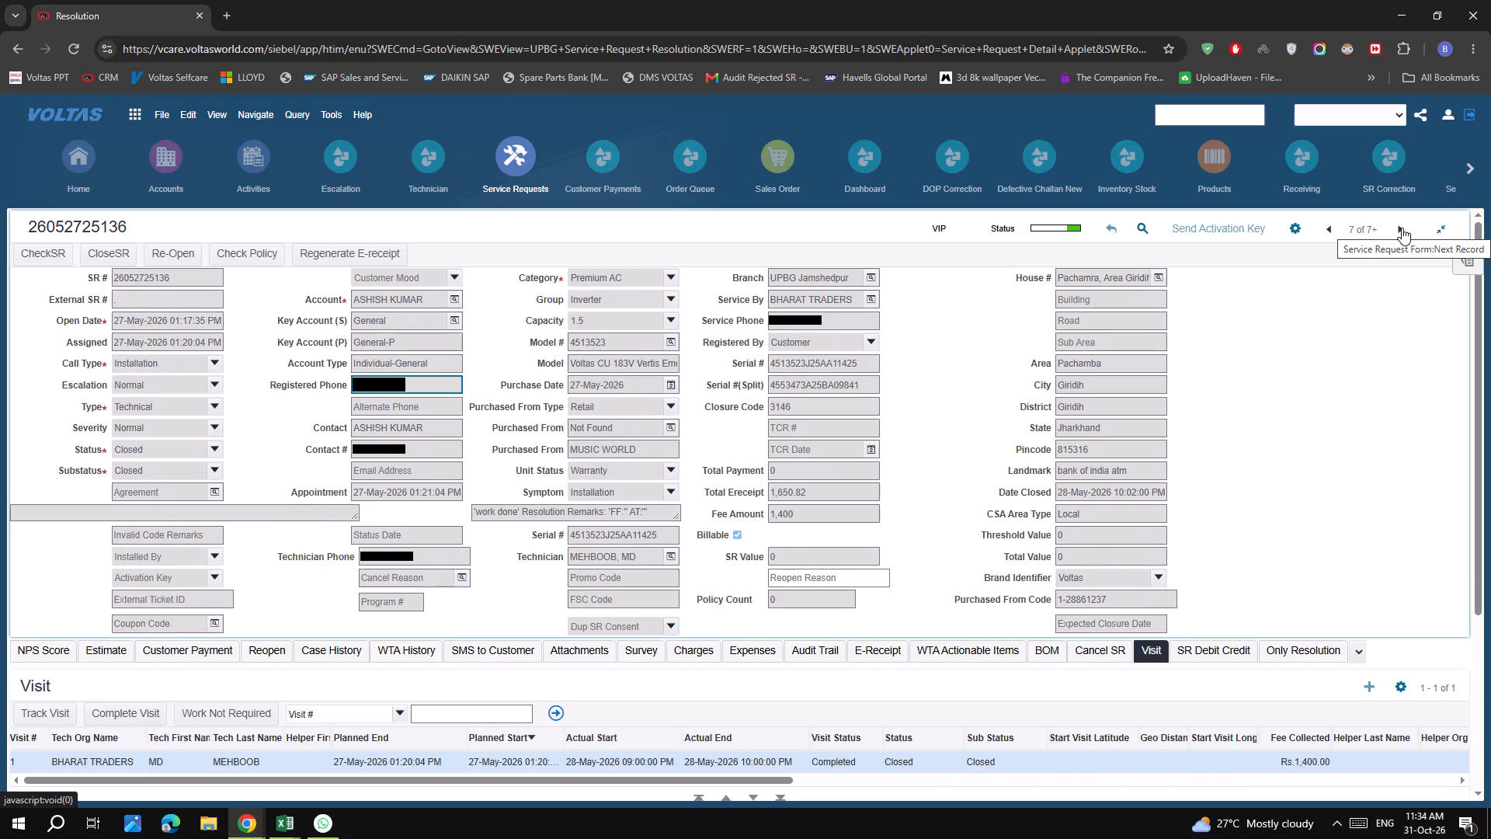
{"action": "left_click", "coordinate": [971, 444]}
{"action": "scroll", "coordinate": [725, 638], "scroll_direction": "down", "scroll_amount": 4}
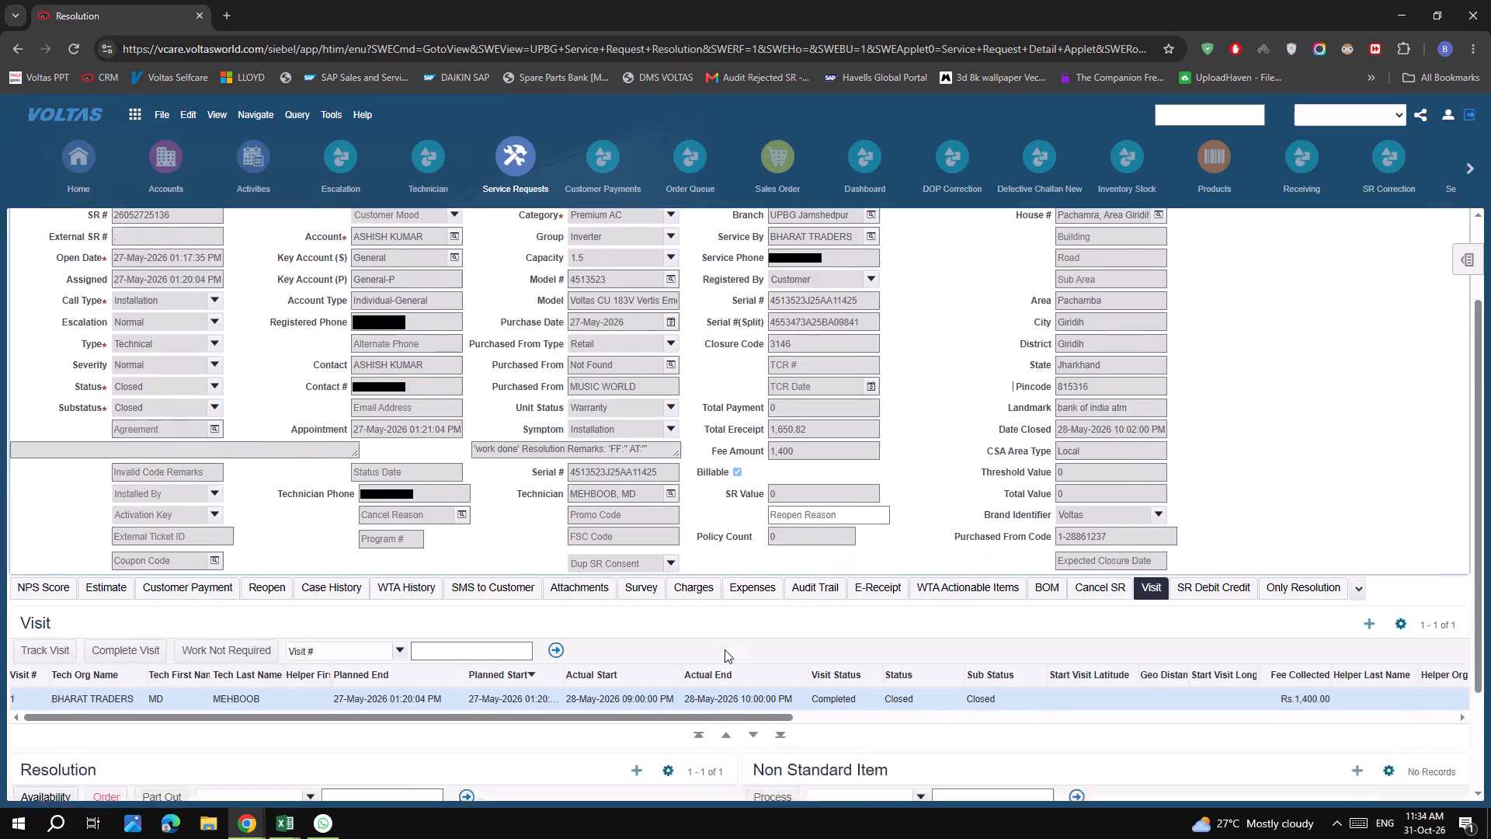
{"action": "left_click", "coordinate": [577, 395]}
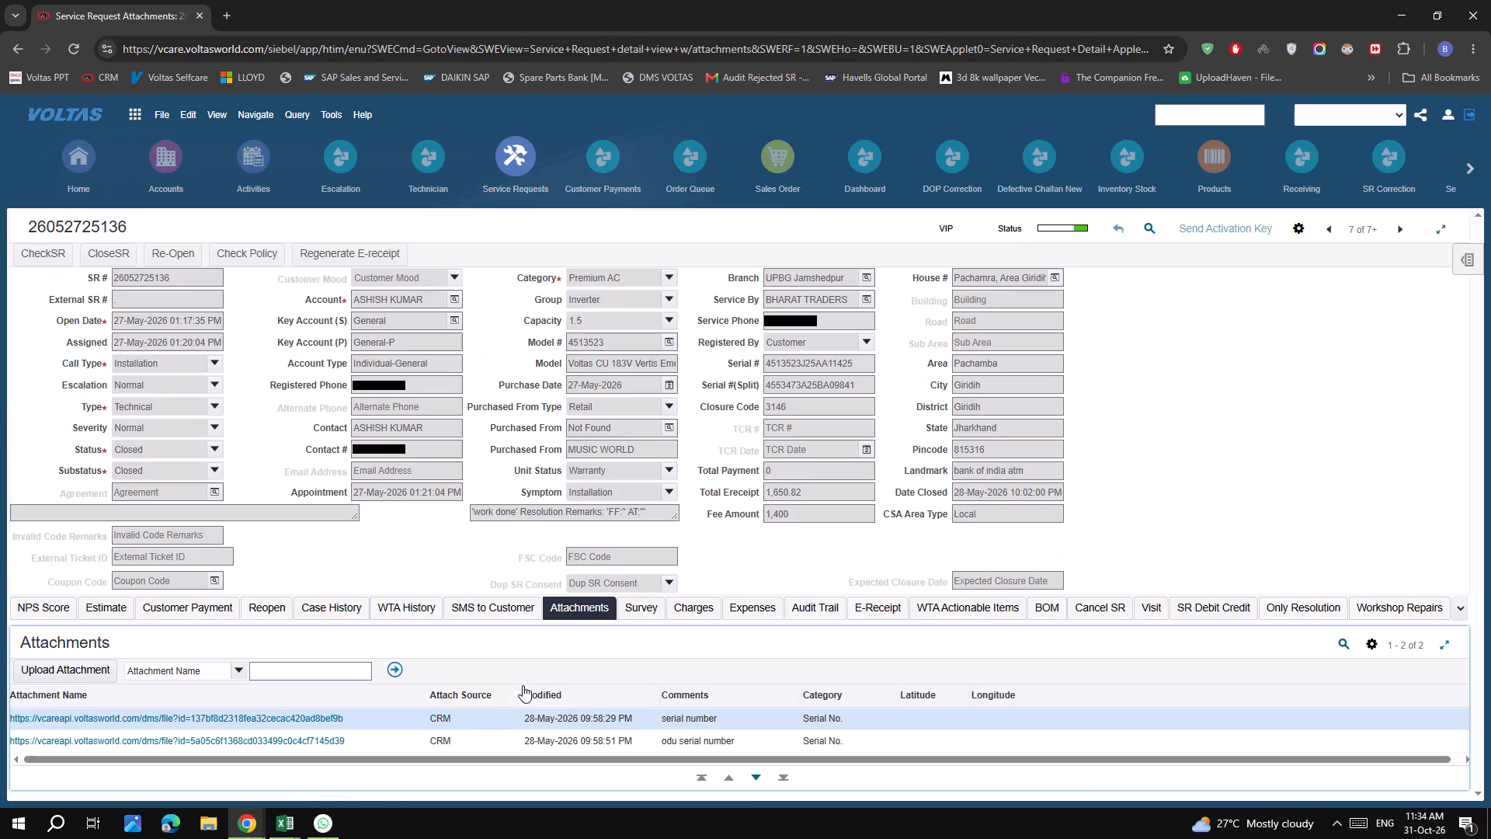
{"action": "scroll", "coordinate": [538, 685], "scroll_direction": "down", "scroll_amount": 4}
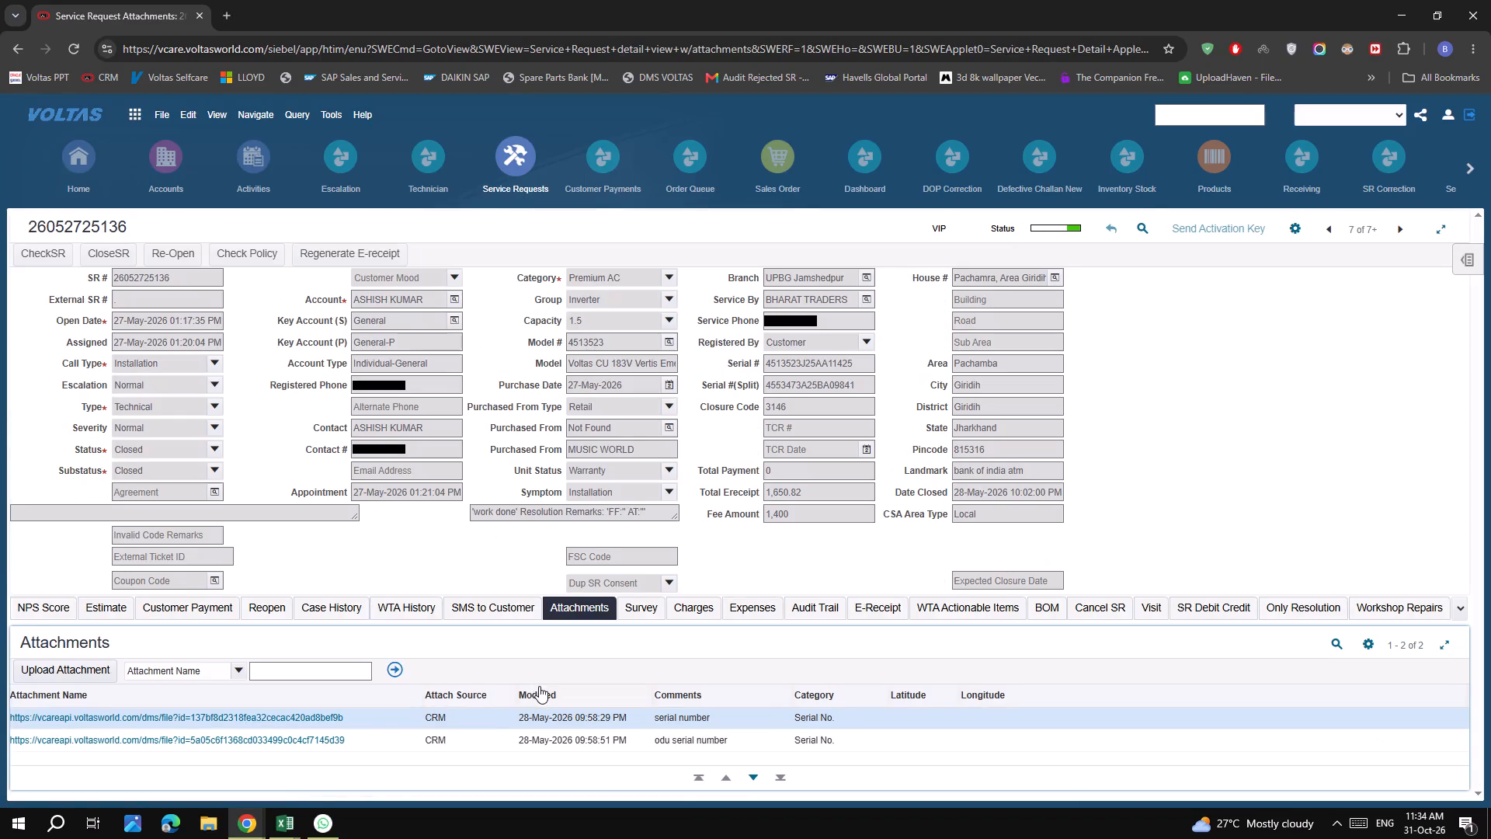
{"action": "left_click", "coordinate": [320, 738]}
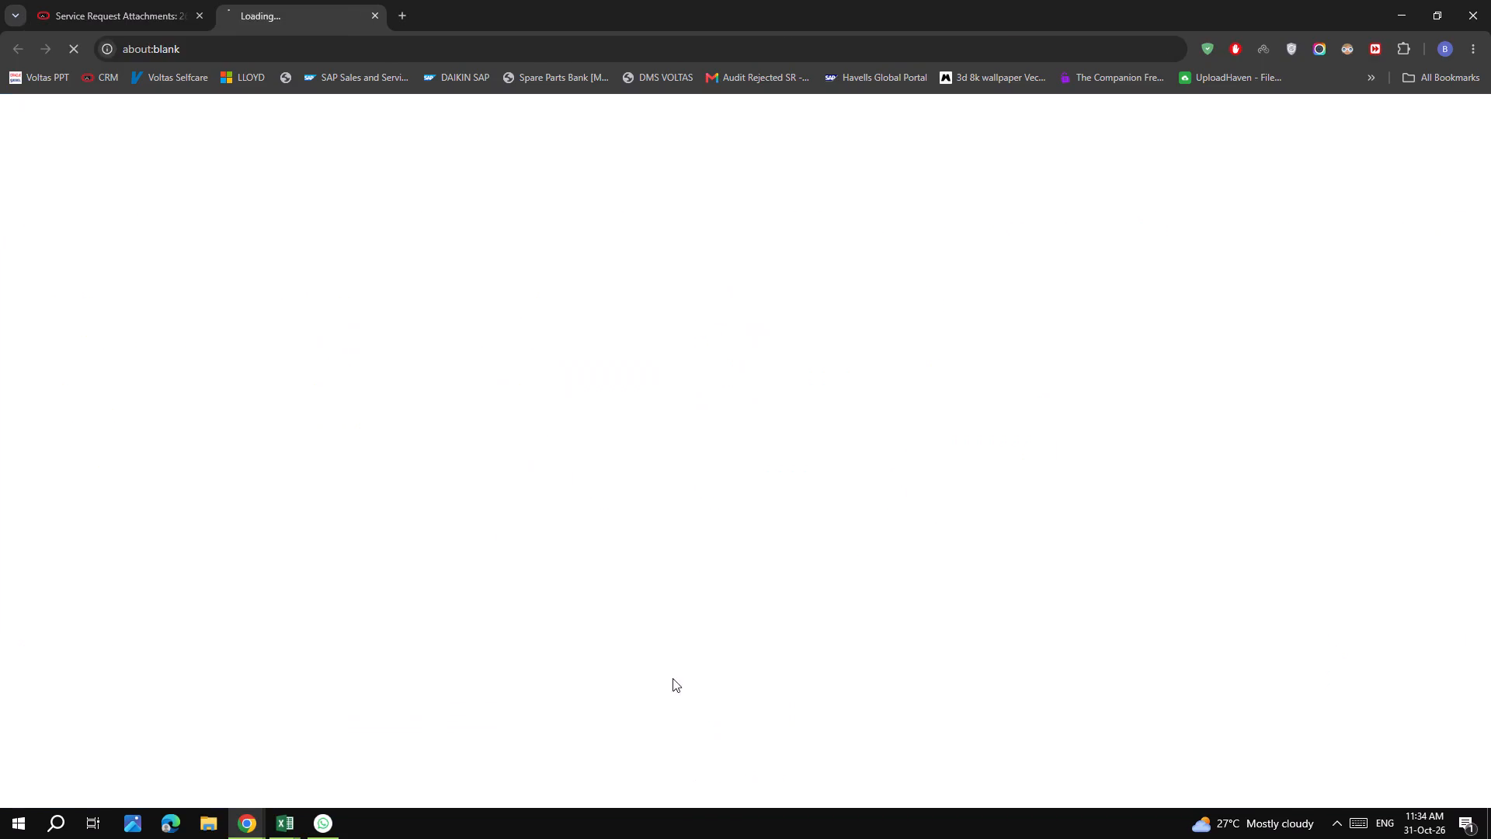
{"action": "left_click", "coordinate": [773, 684]}
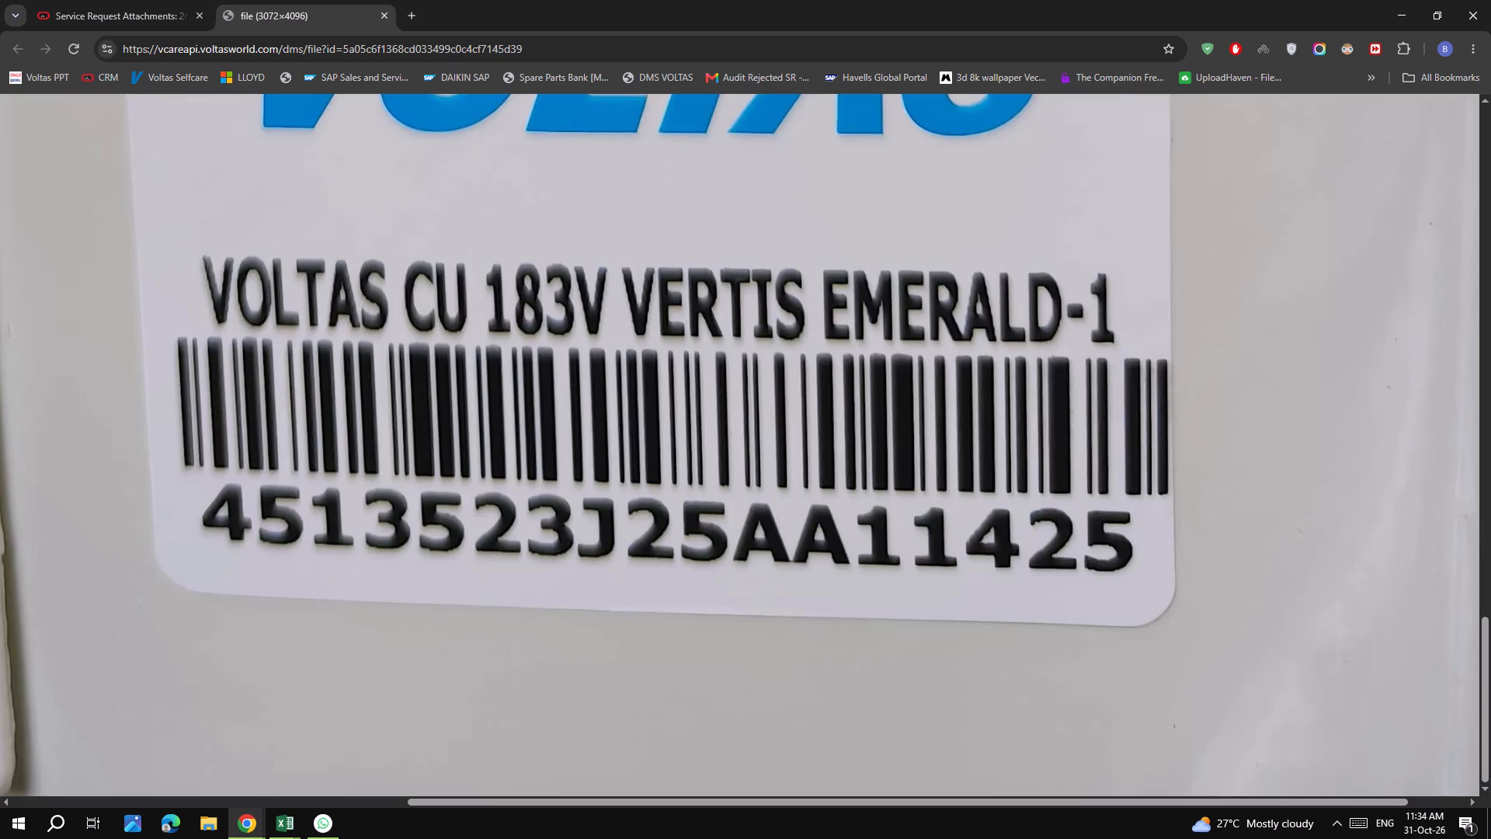
{"action": "left_click", "coordinate": [782, 671]}
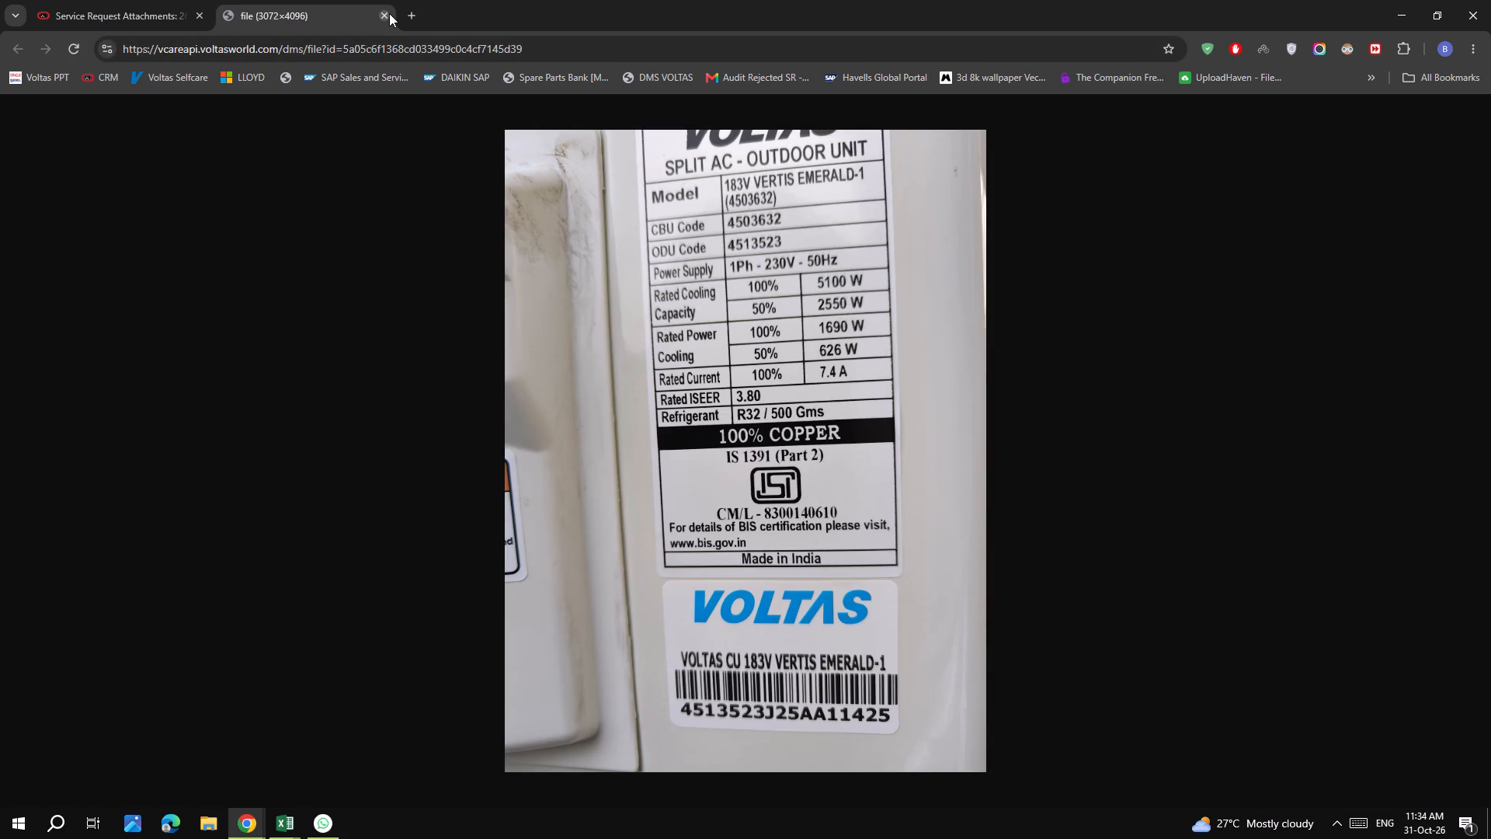
{"action": "left_click", "coordinate": [383, 15]}
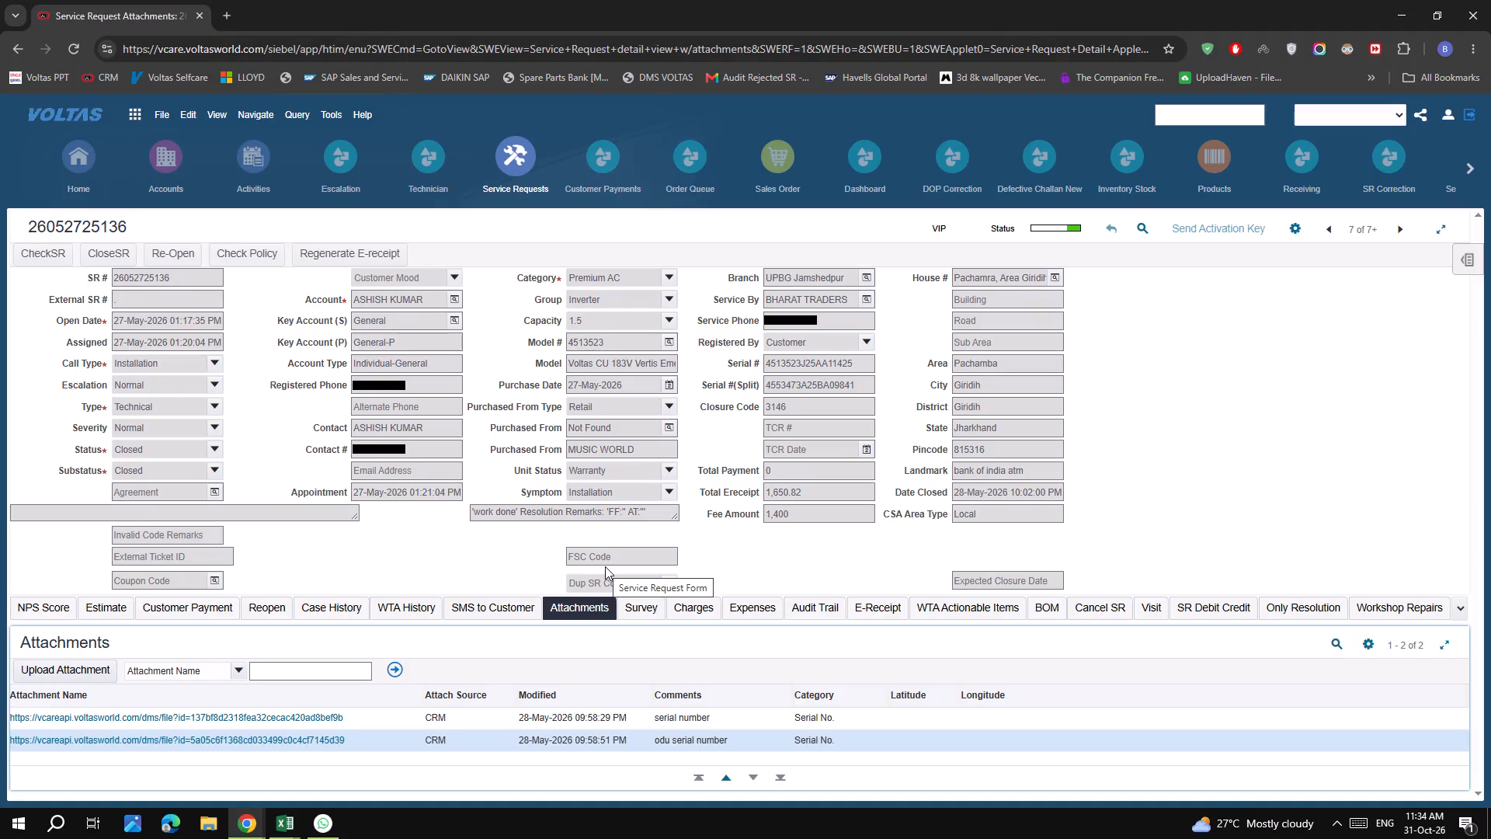
Return to the Service Requests screen.
{"action": "left_click", "coordinate": [520, 156]}
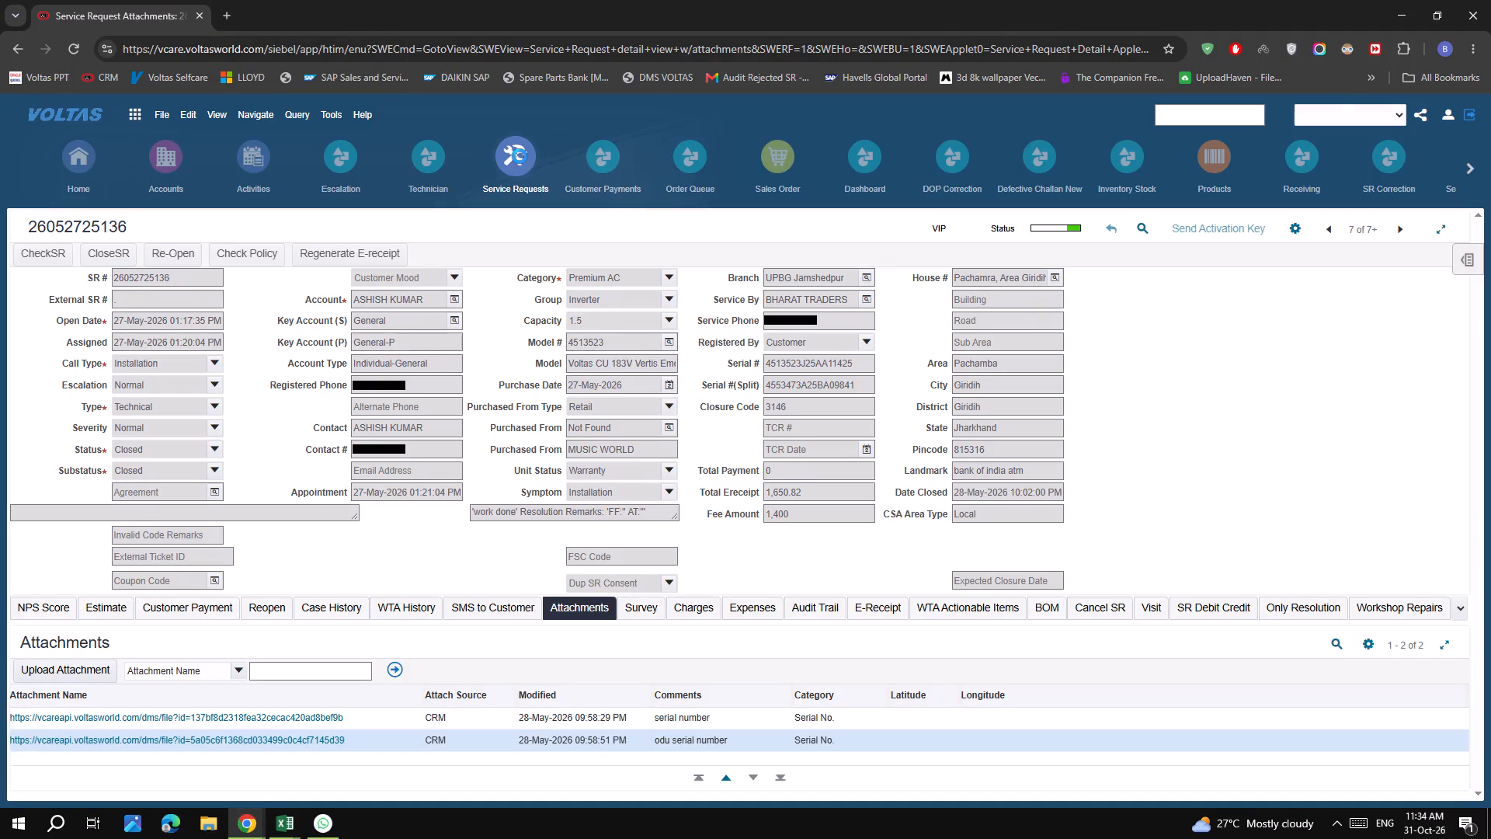
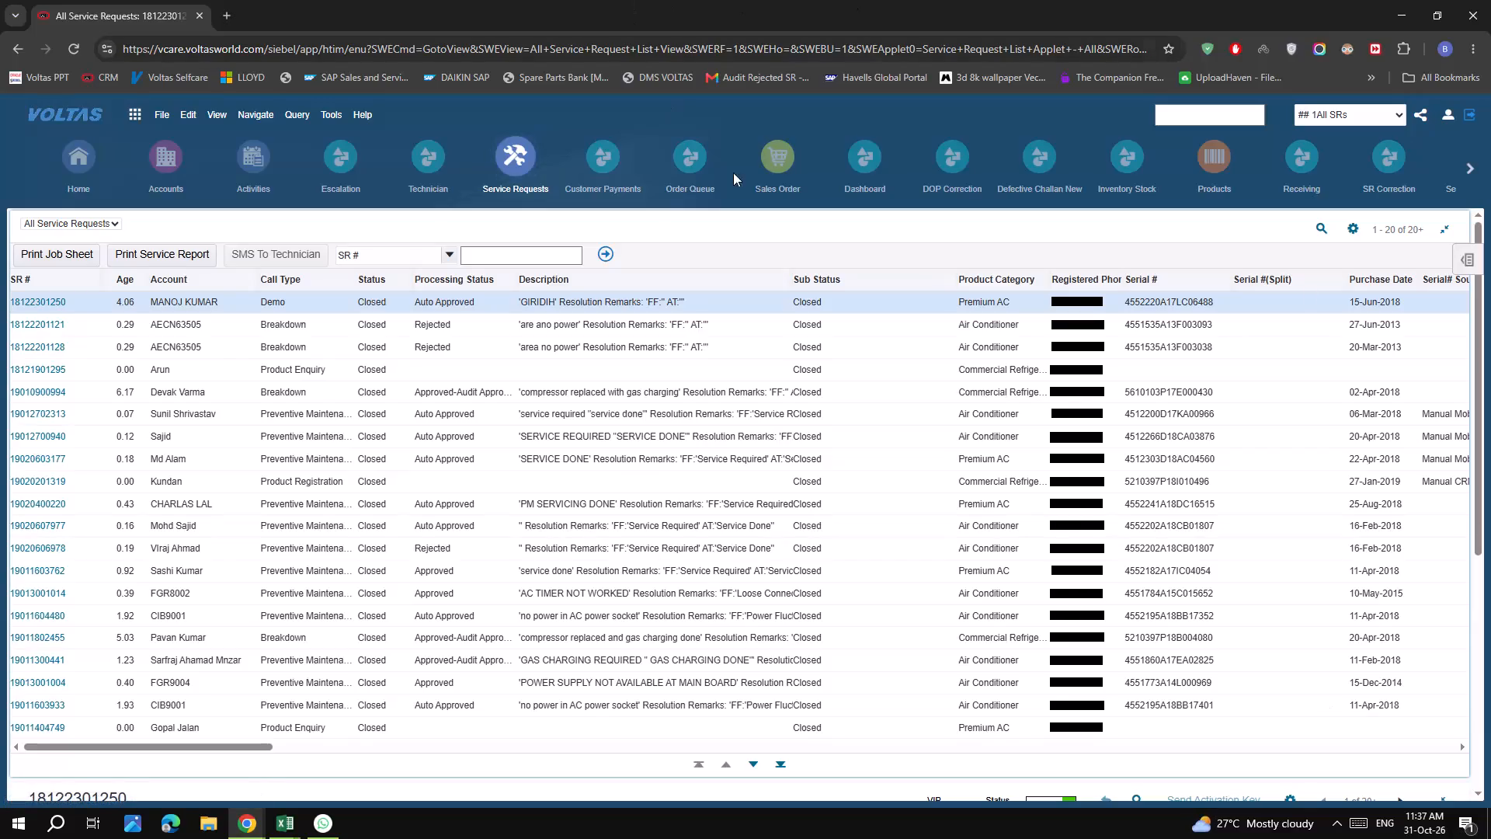
Run the saved "Open SRs" query and sort the service request list by SR # in descending order.
{"action": "left_click", "coordinate": [1346, 122]}
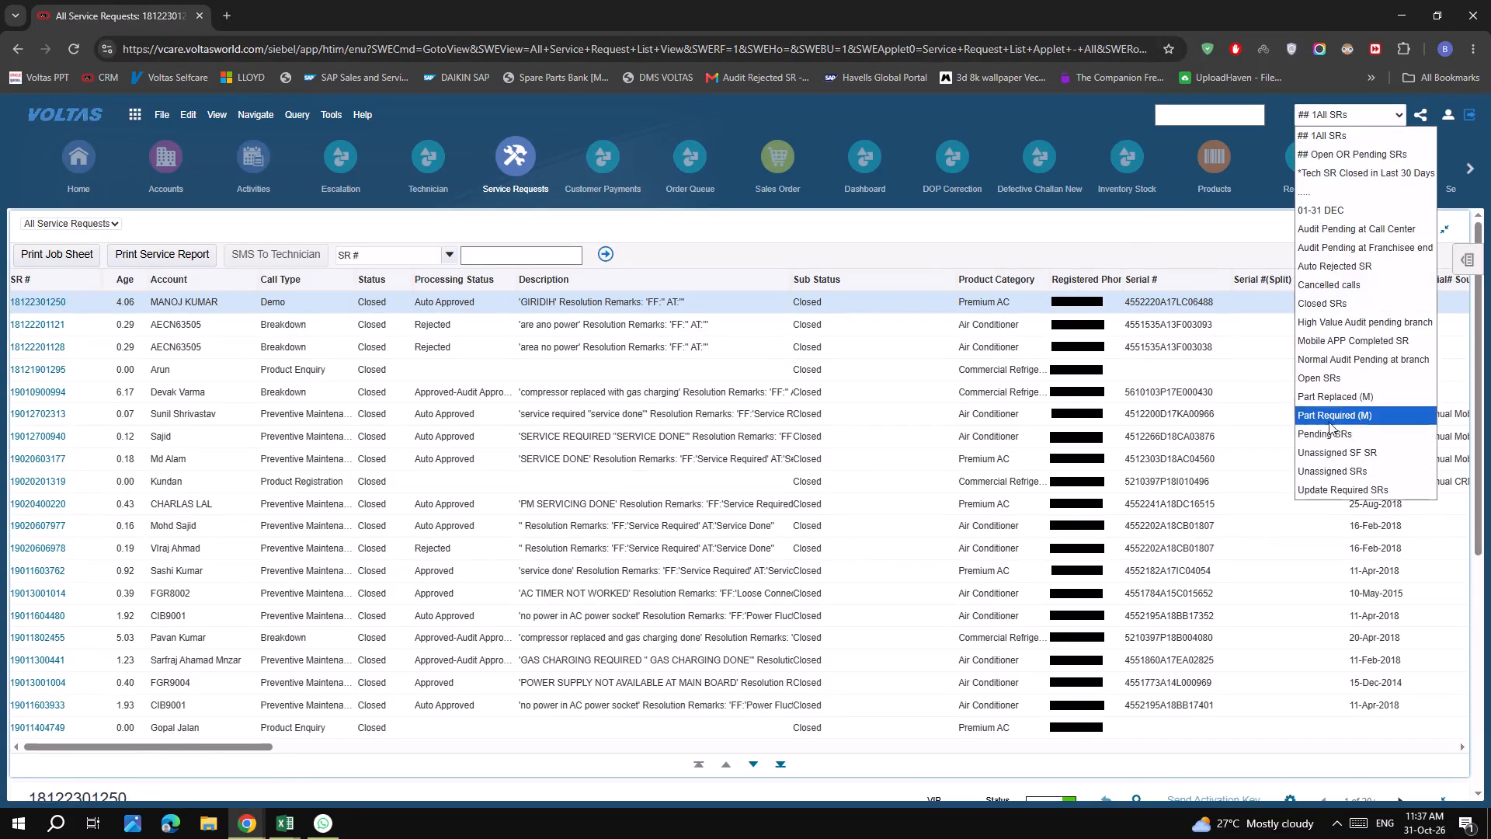
{"action": "left_click", "coordinate": [1346, 371]}
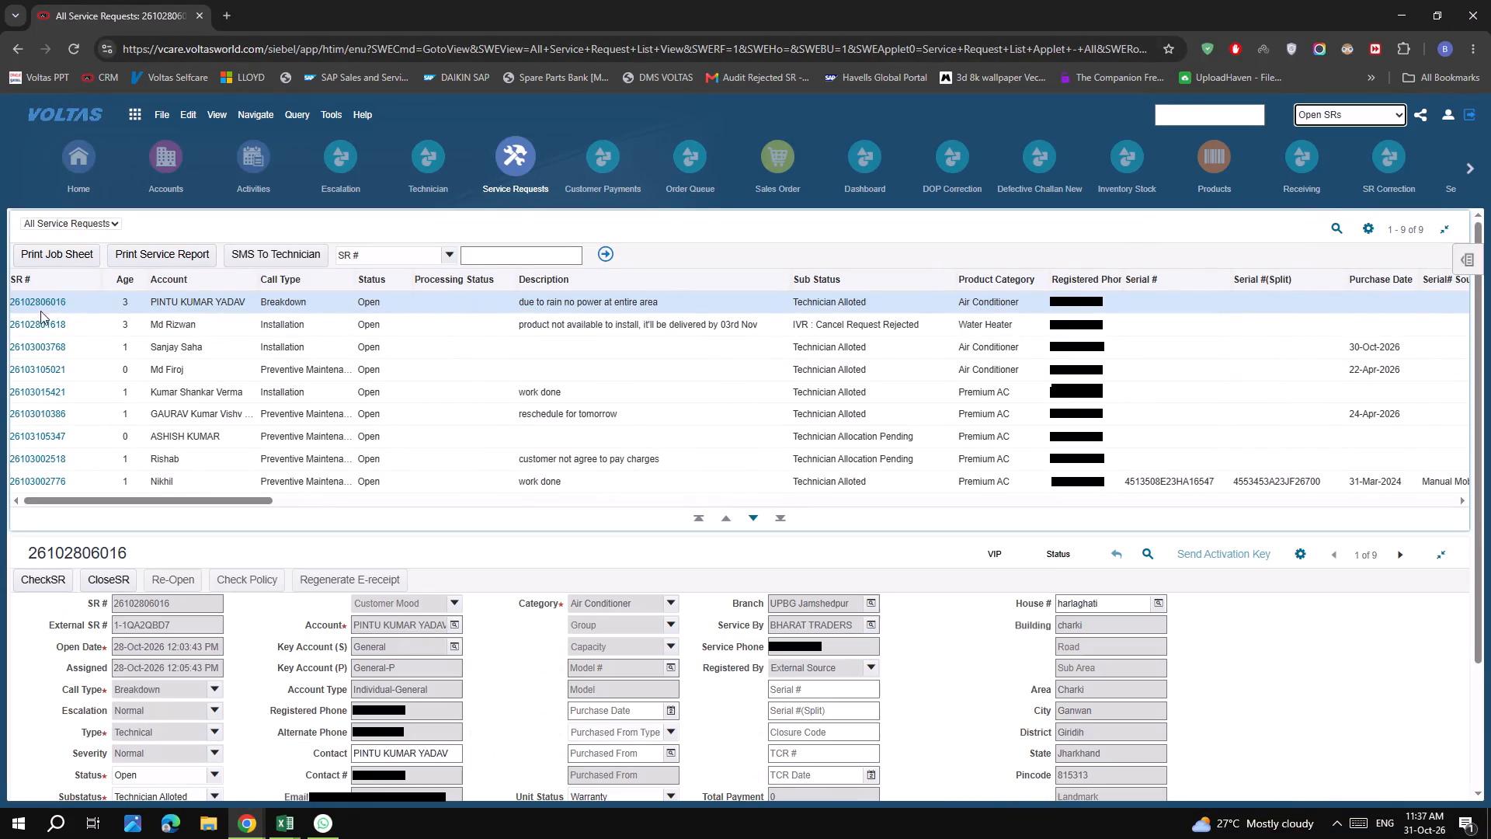
{"action": "left_click", "coordinate": [40, 277]}
{"action": "left_click", "coordinate": [71, 283]}
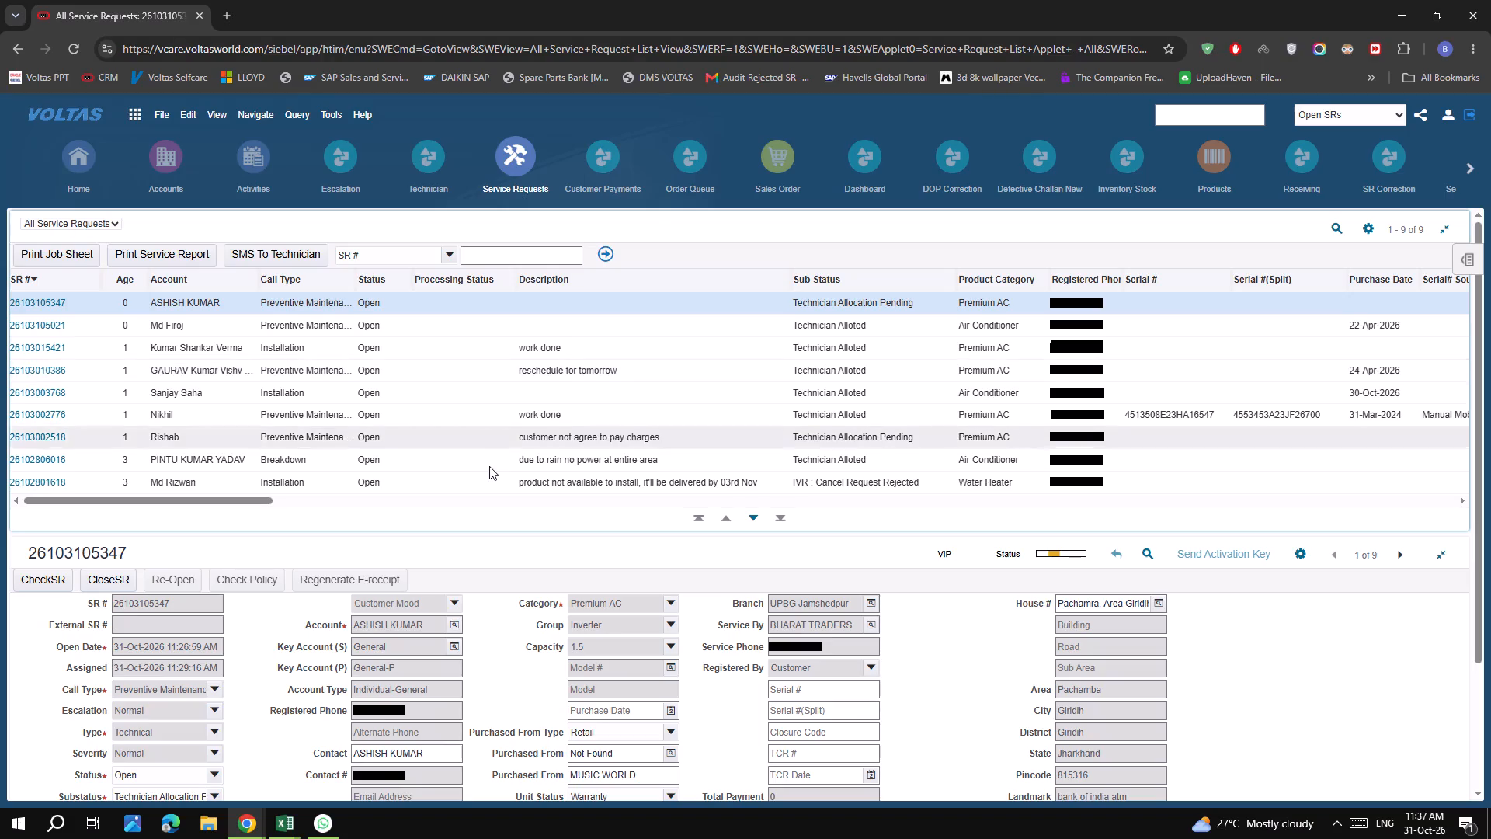
{"action": "left_click", "coordinate": [45, 455]}
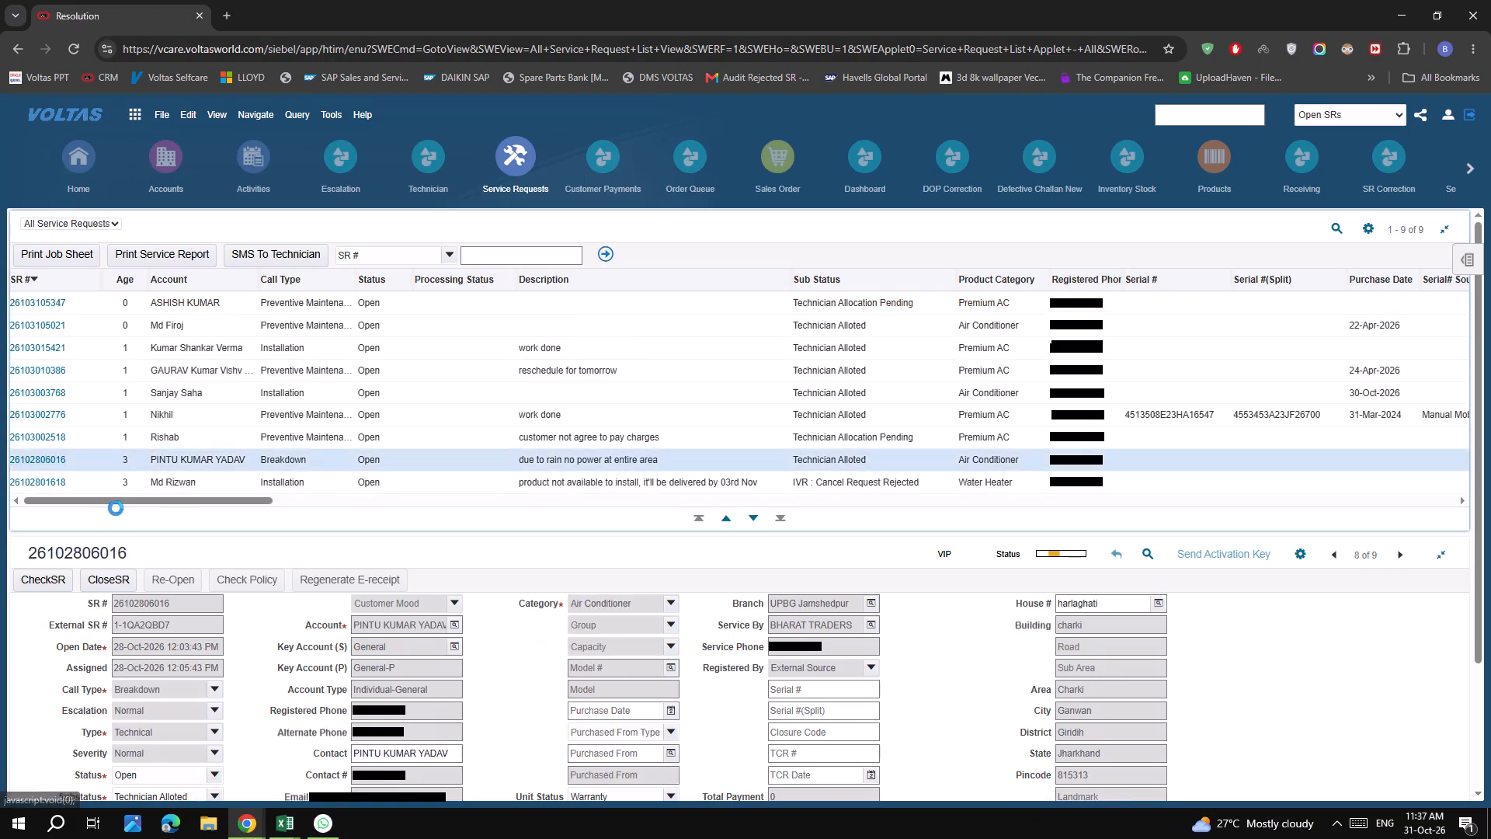
{"action": "scroll", "coordinate": [1371, 461], "scroll_direction": "up", "scroll_amount": 7}
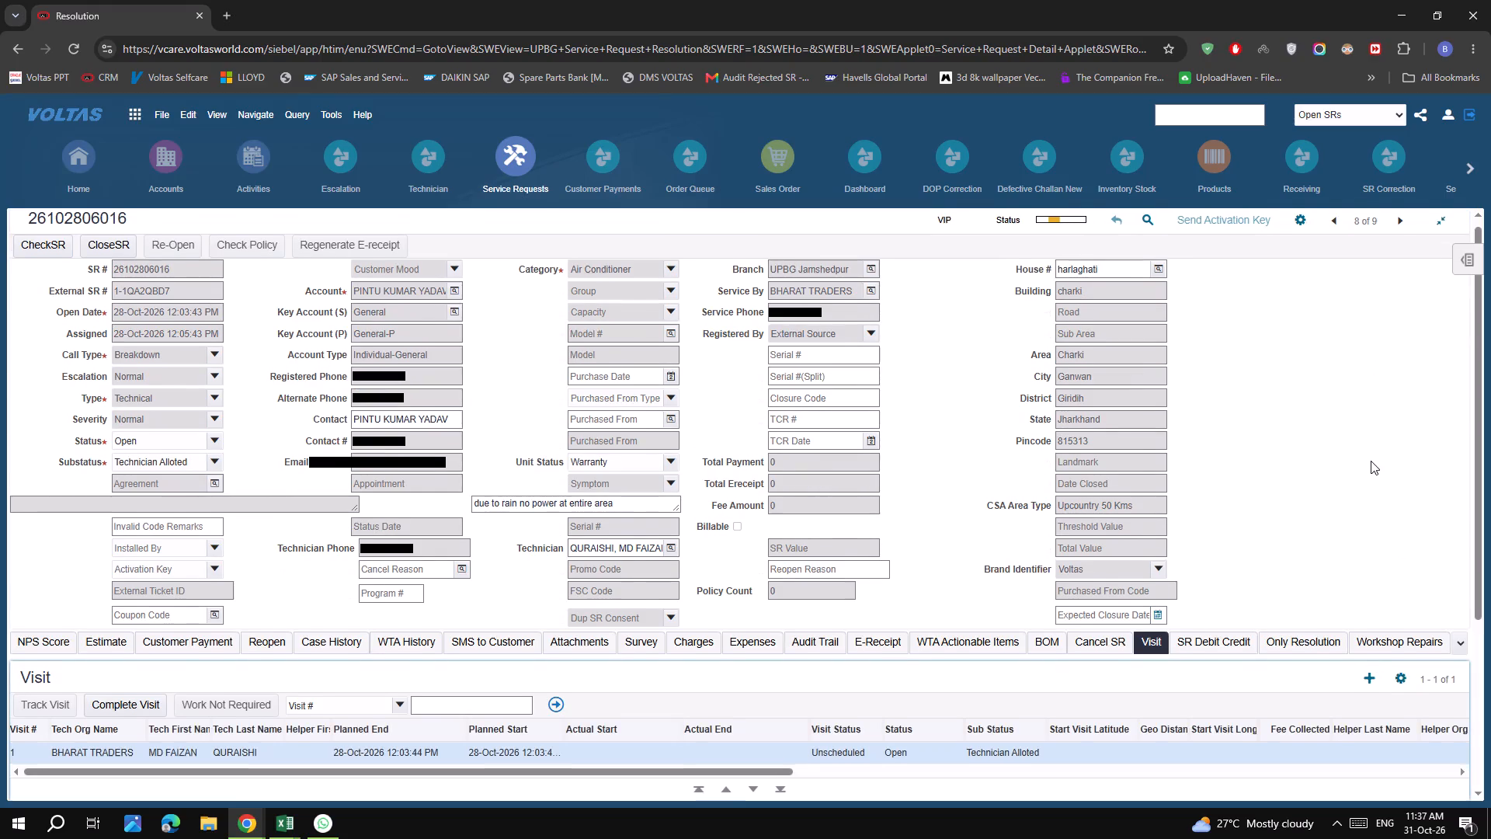
{"action": "scroll", "coordinate": [1372, 458], "scroll_direction": "down", "scroll_amount": 6}
{"action": "scroll", "coordinate": [1372, 458], "scroll_direction": "up", "scroll_amount": 6}
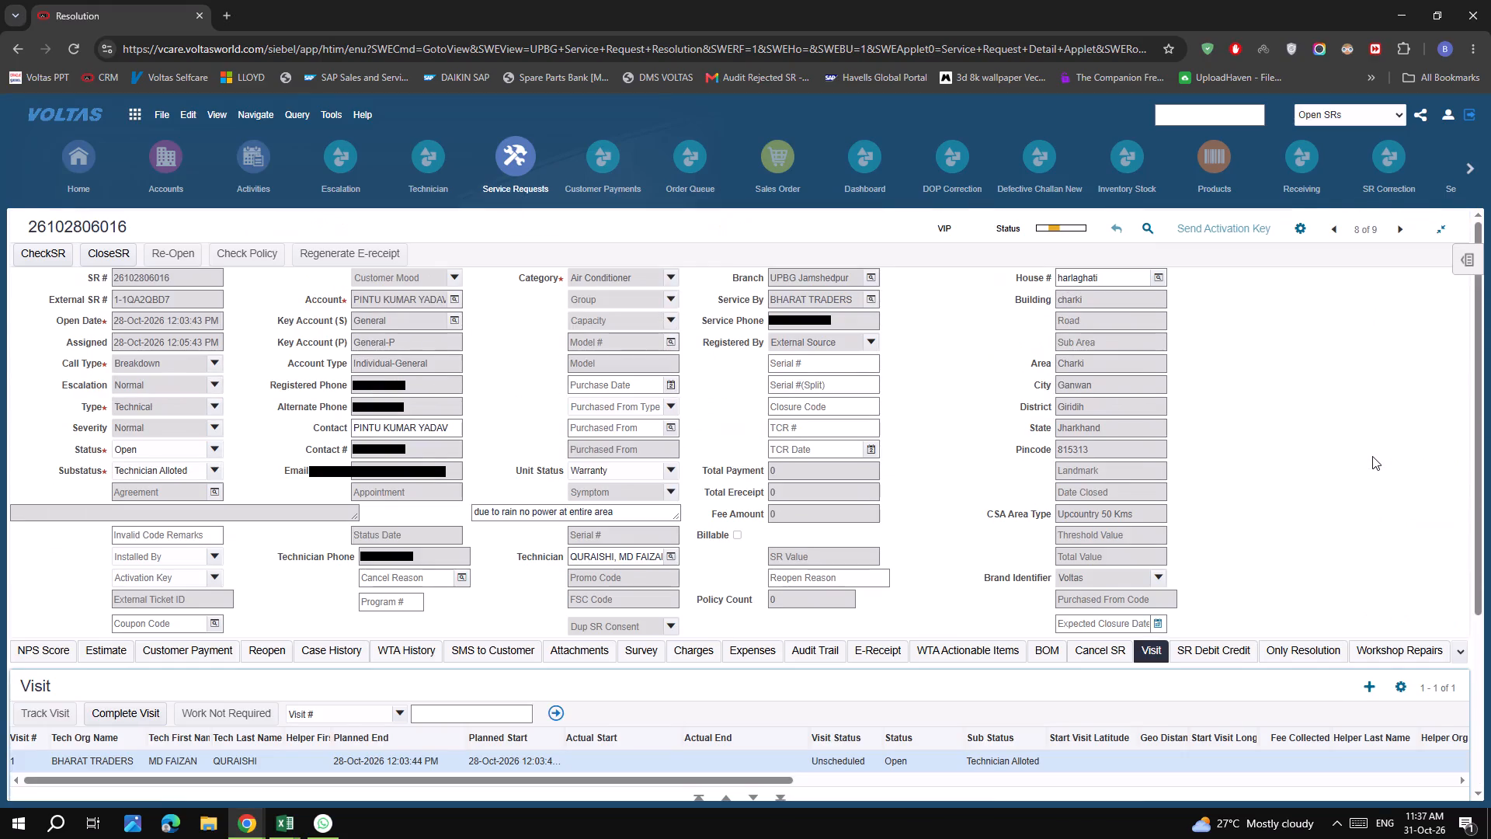
{"action": "left_click", "coordinate": [1395, 233]}
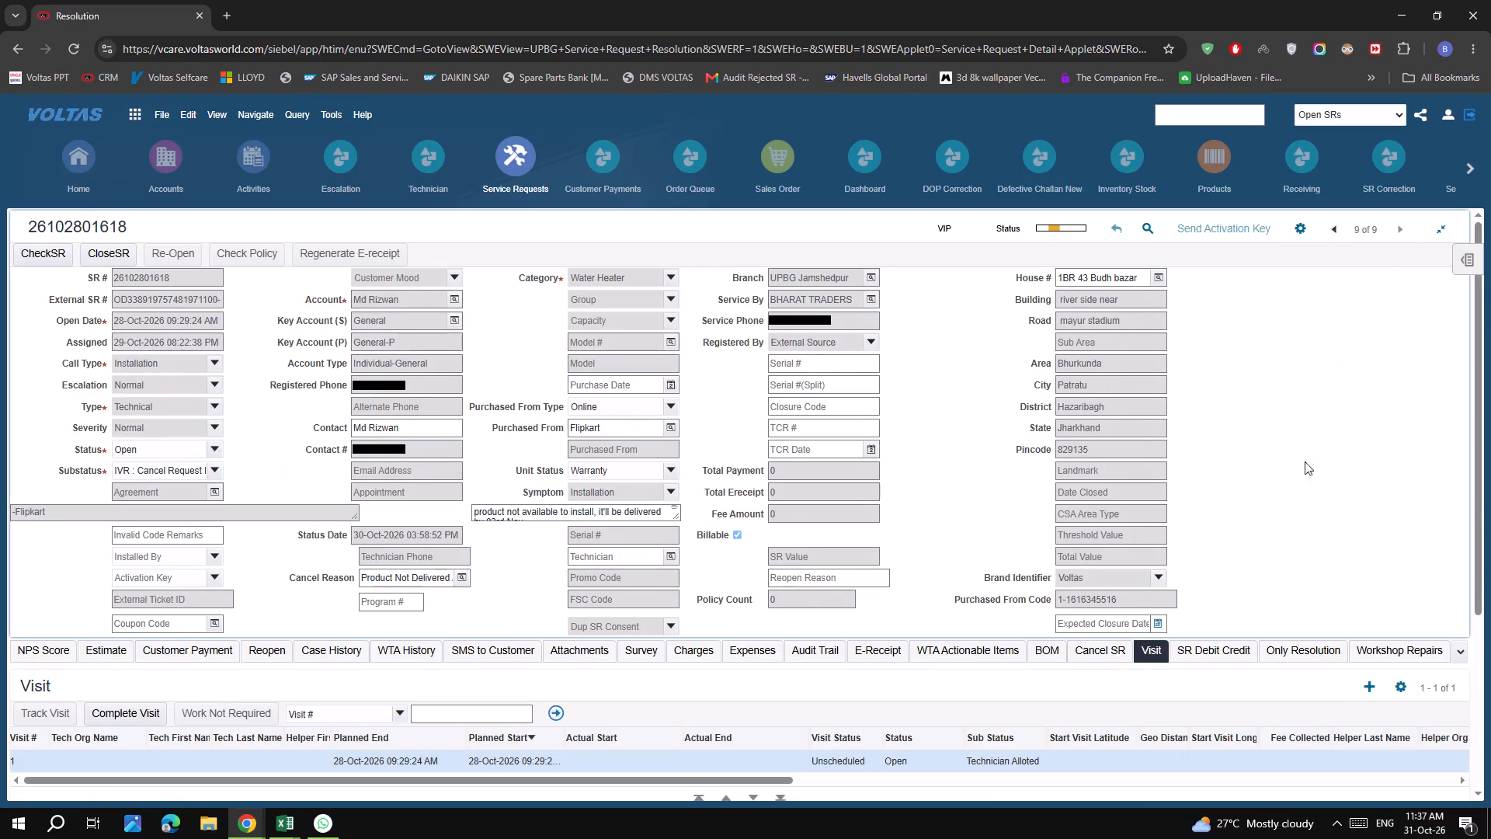
{"action": "left_click_drag", "start_coordinate": [675, 517], "coordinate": [712, 524]}
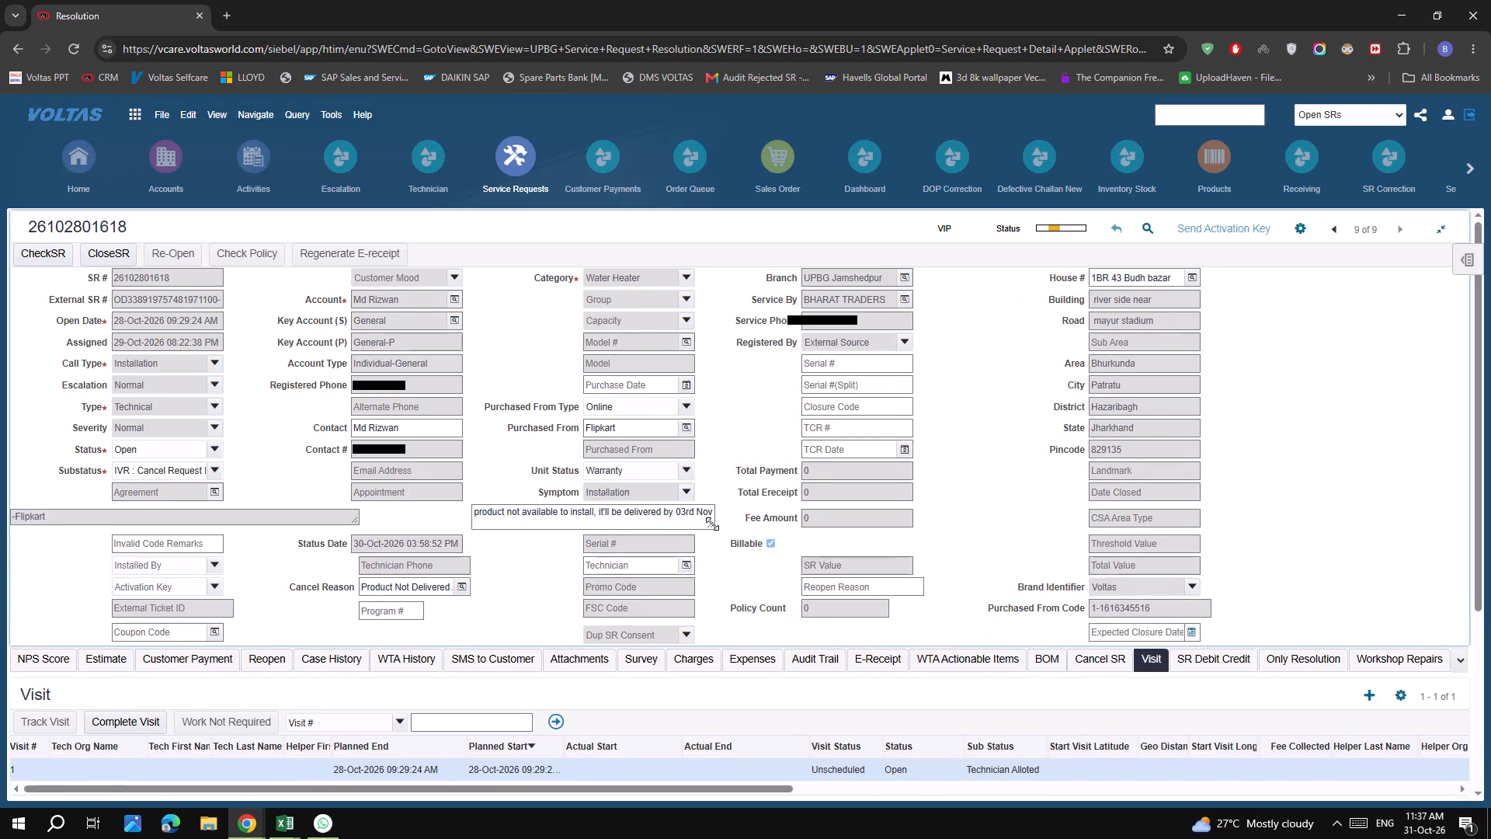
{"action": "left_click_drag", "start_coordinate": [712, 524], "coordinate": [714, 519]}
{"action": "left_click", "coordinate": [1036, 465]}
{"action": "scroll", "coordinate": [1036, 465], "scroll_direction": "down", "scroll_amount": 6}
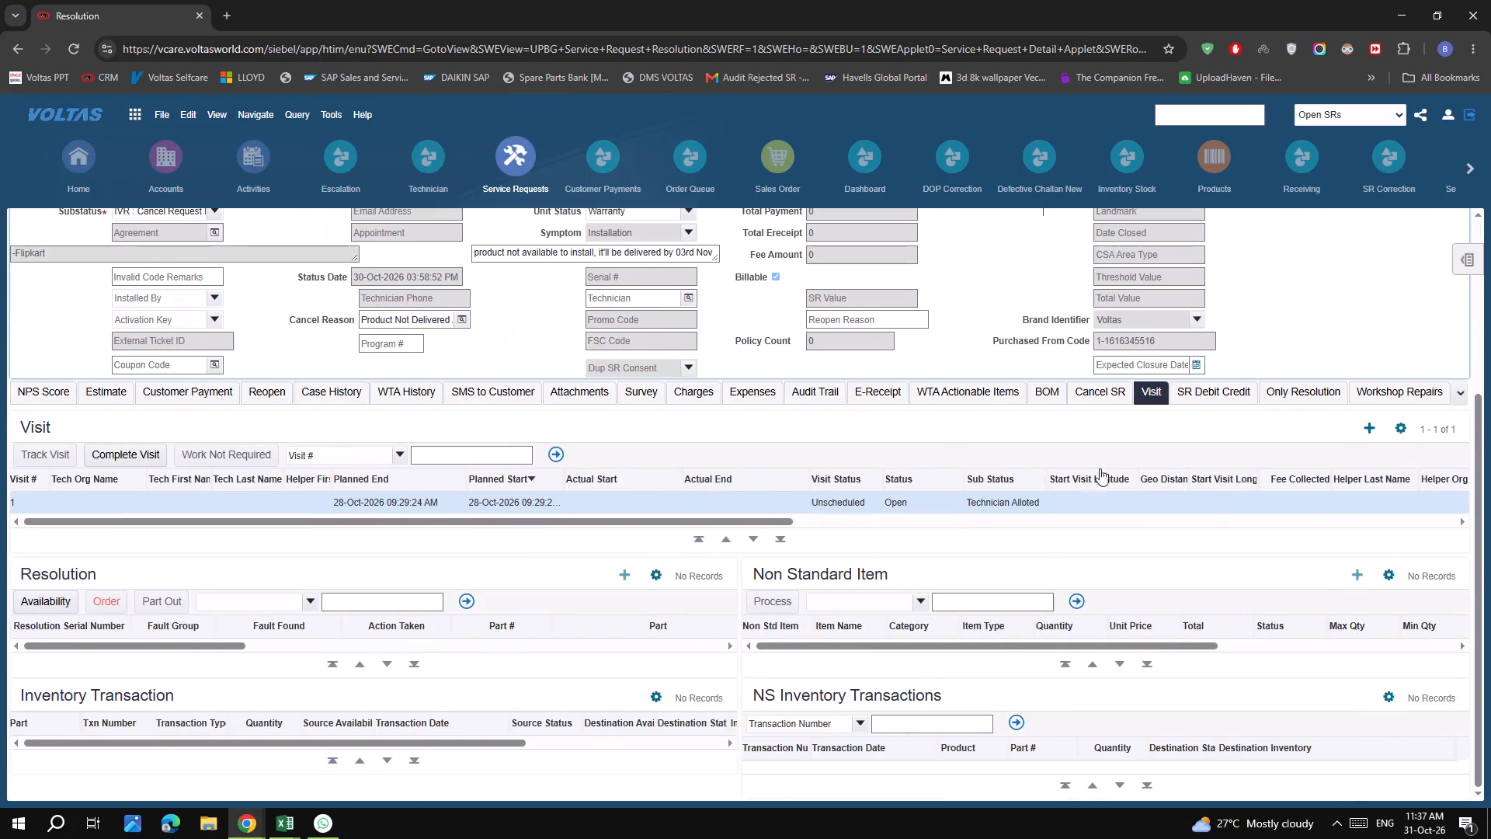
{"action": "scroll", "coordinate": [1108, 466], "scroll_direction": "up", "scroll_amount": 13}
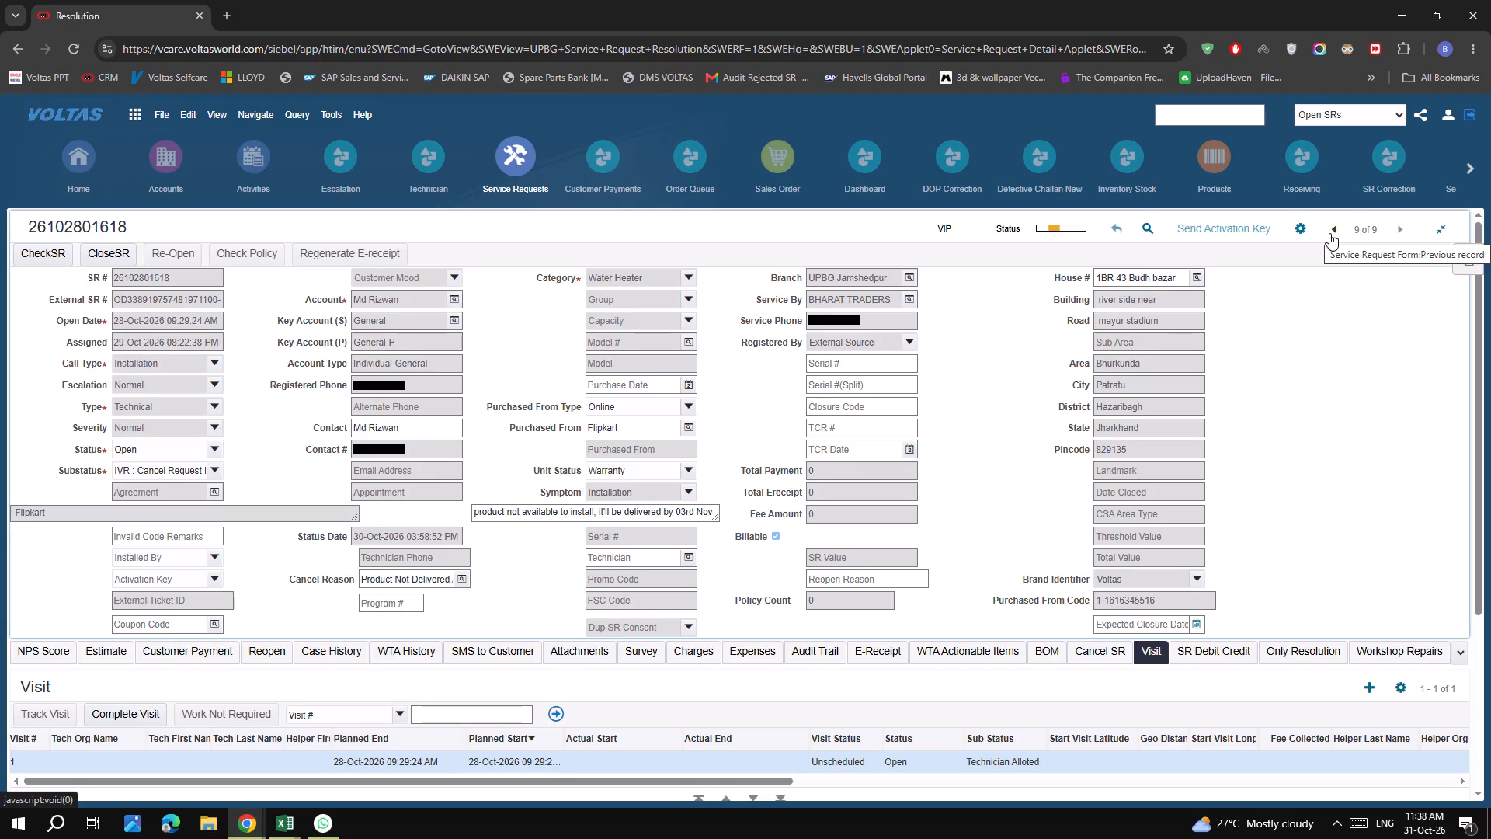
{"action": "left_click", "coordinate": [1329, 233]}
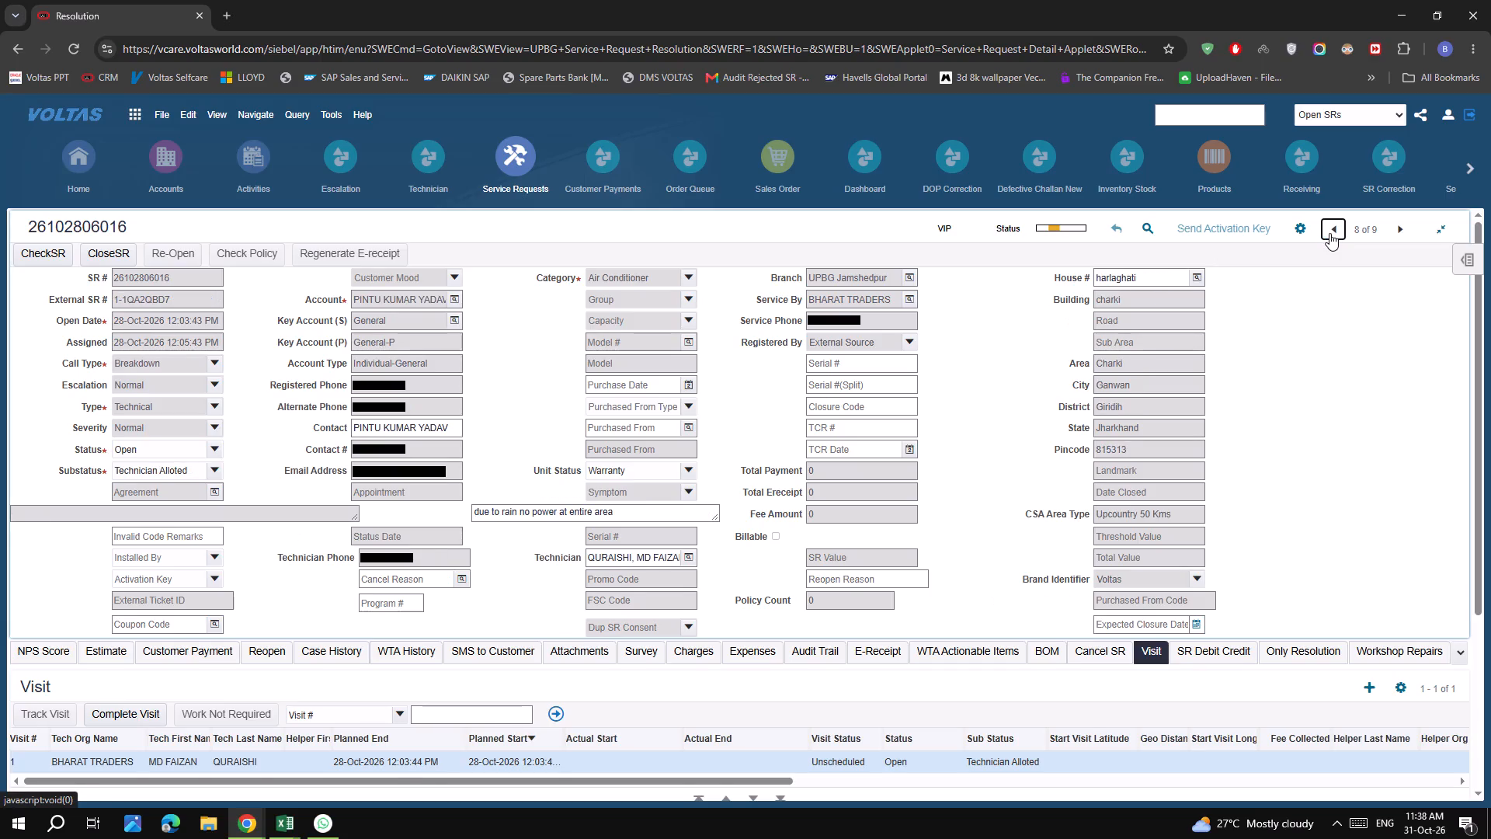
{"action": "left_click", "coordinate": [1332, 228]}
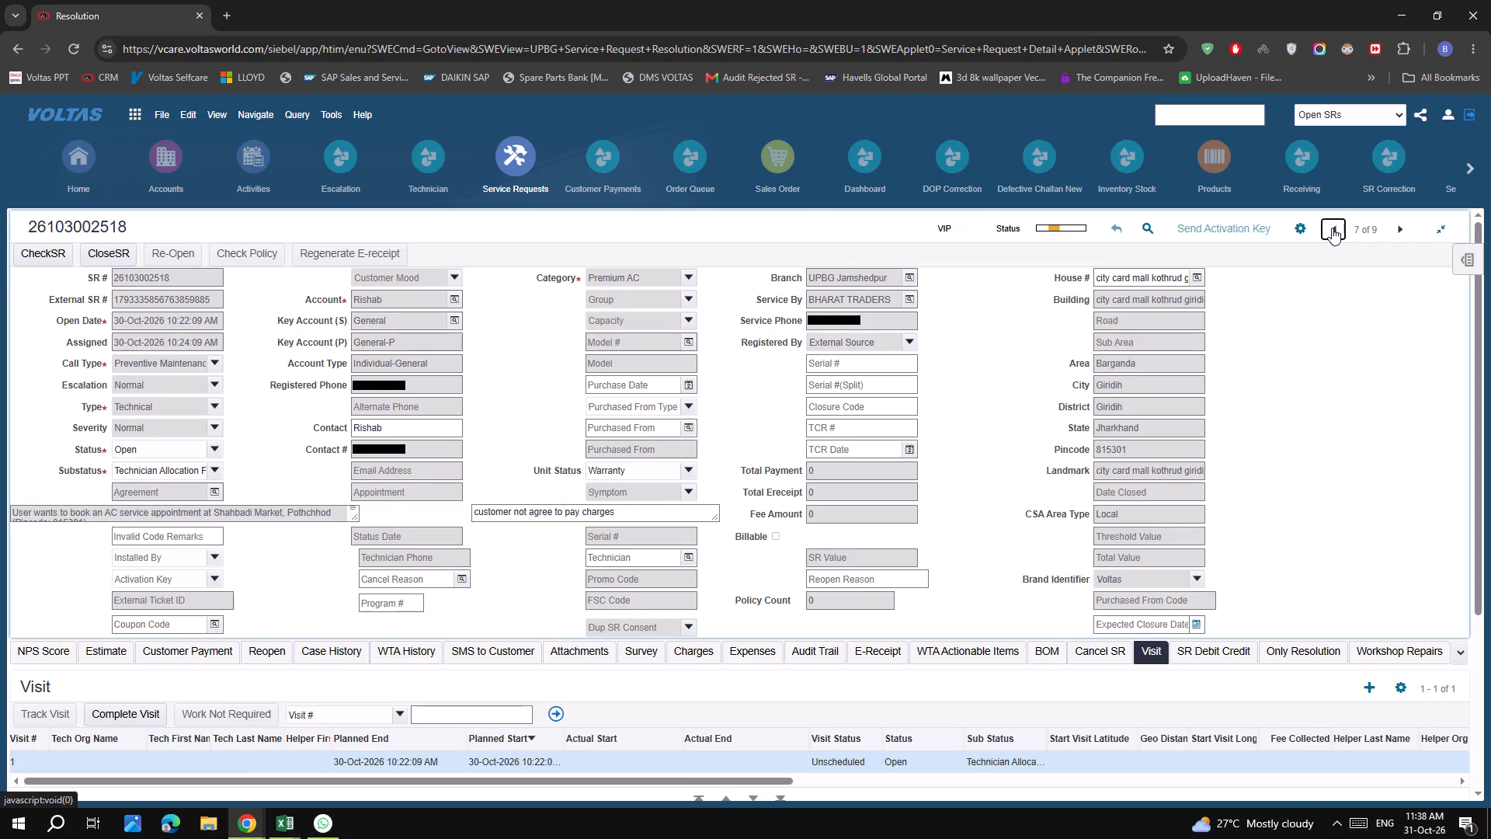
{"action": "left_click", "coordinate": [1332, 228]}
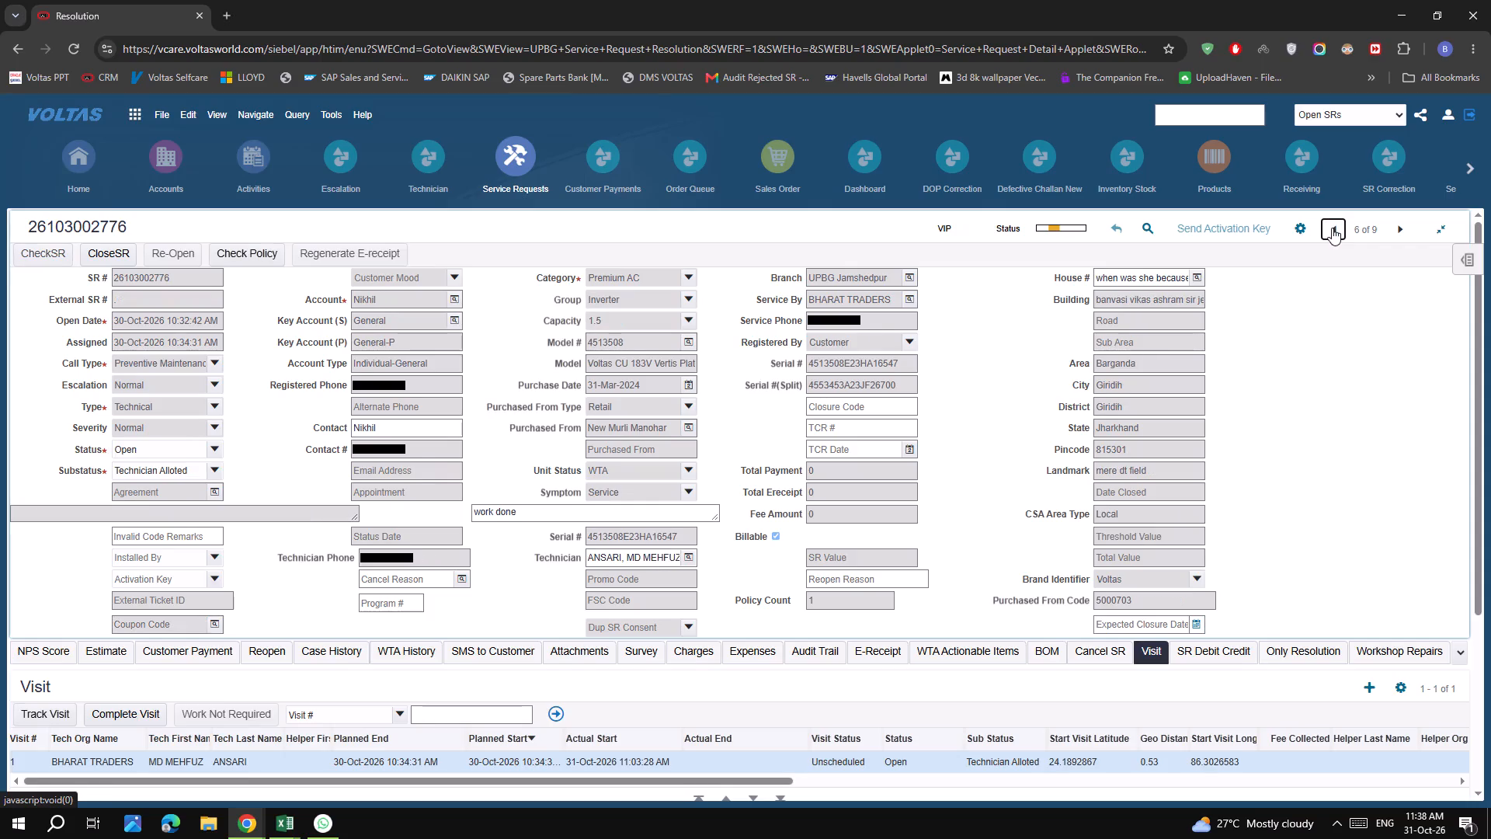
{"action": "left_click", "coordinate": [1329, 230]}
{"action": "triple_click", "coordinate": [1329, 230]}
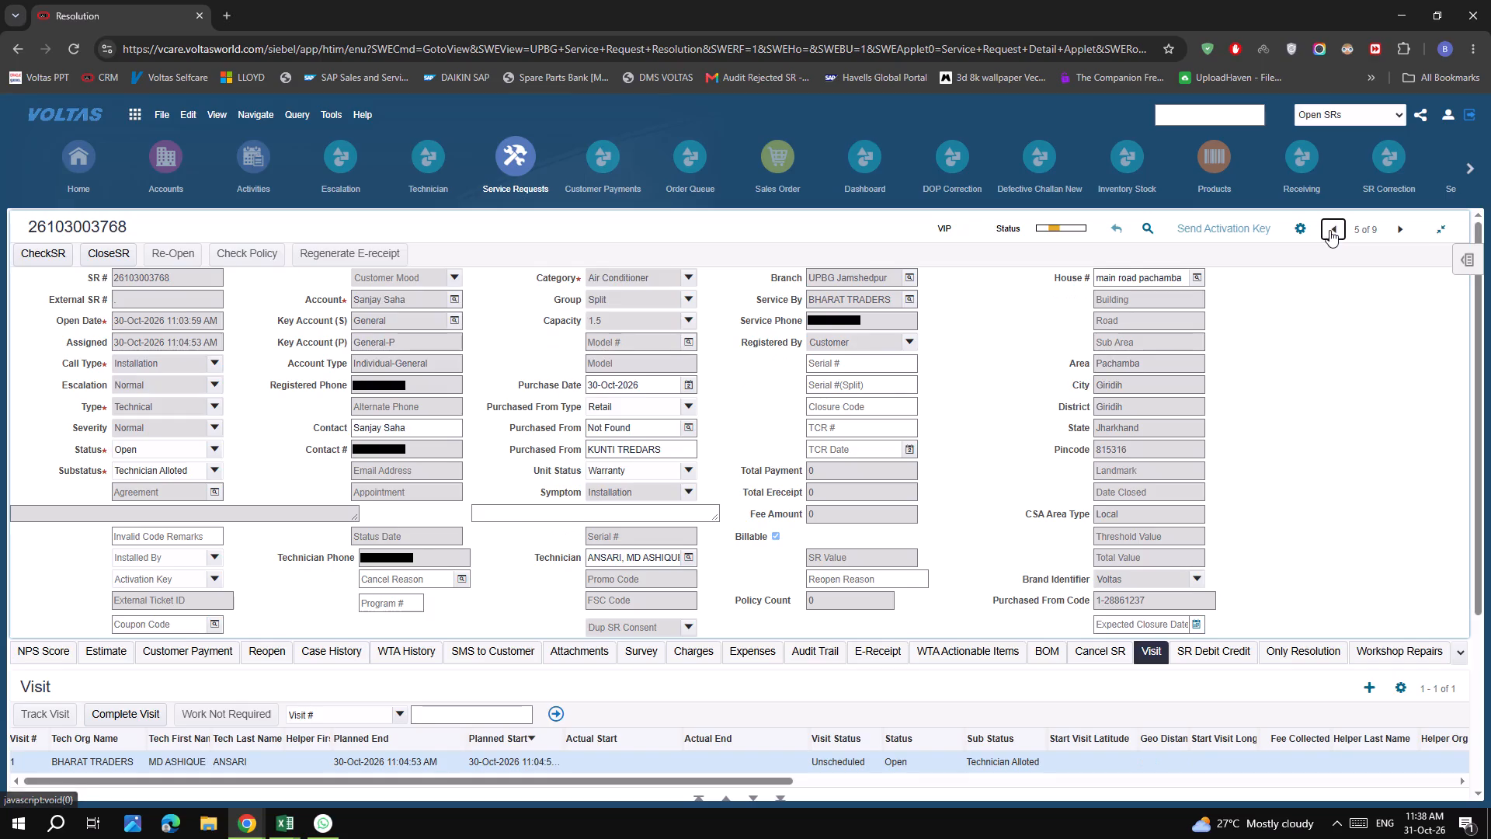
{"action": "triple_click", "coordinate": [1329, 230]}
{"action": "triple_click", "coordinate": [1329, 229]}
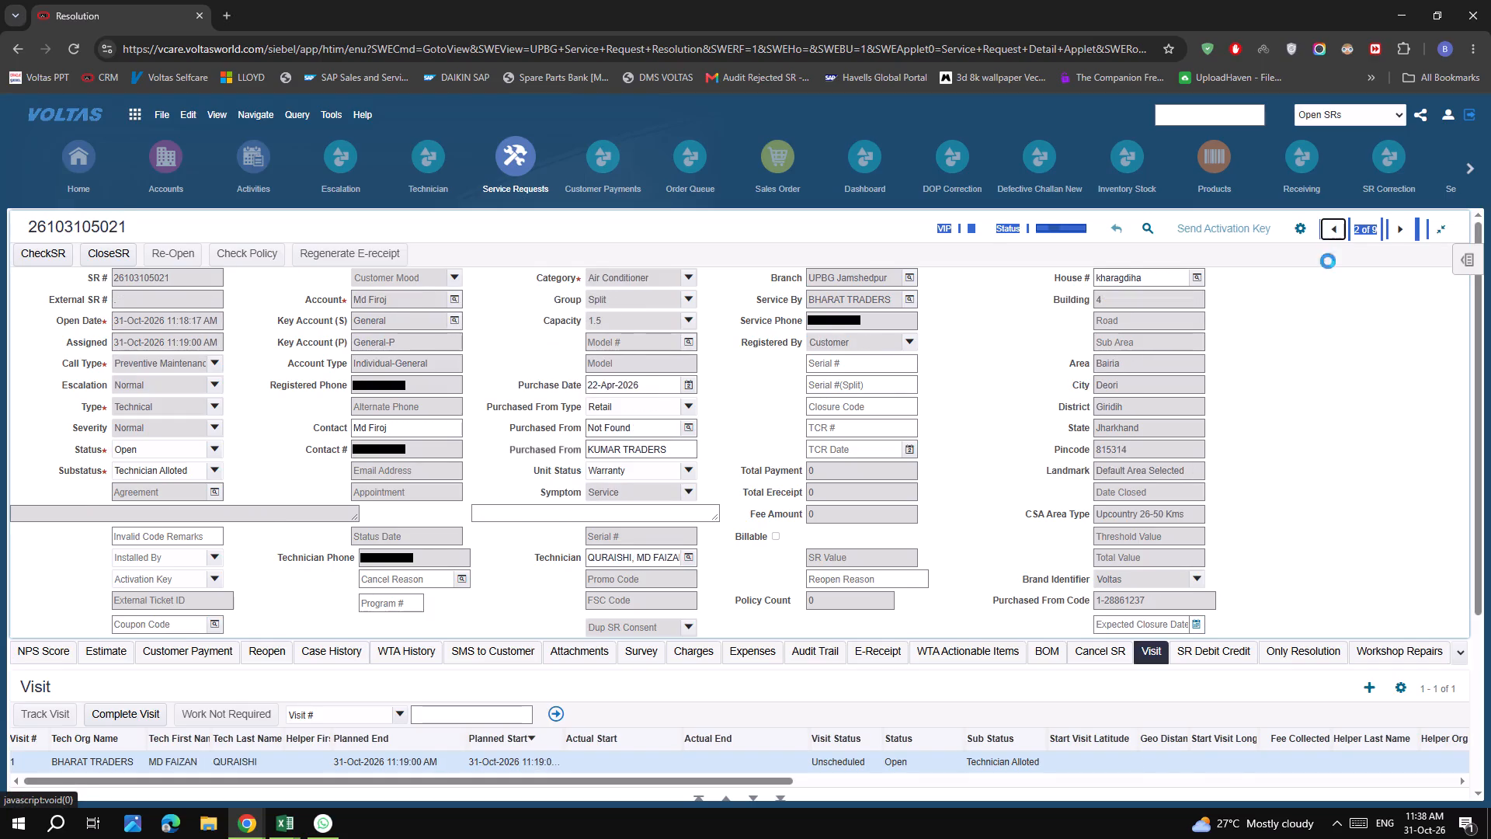
{"action": "left_click", "coordinate": [1371, 395]}
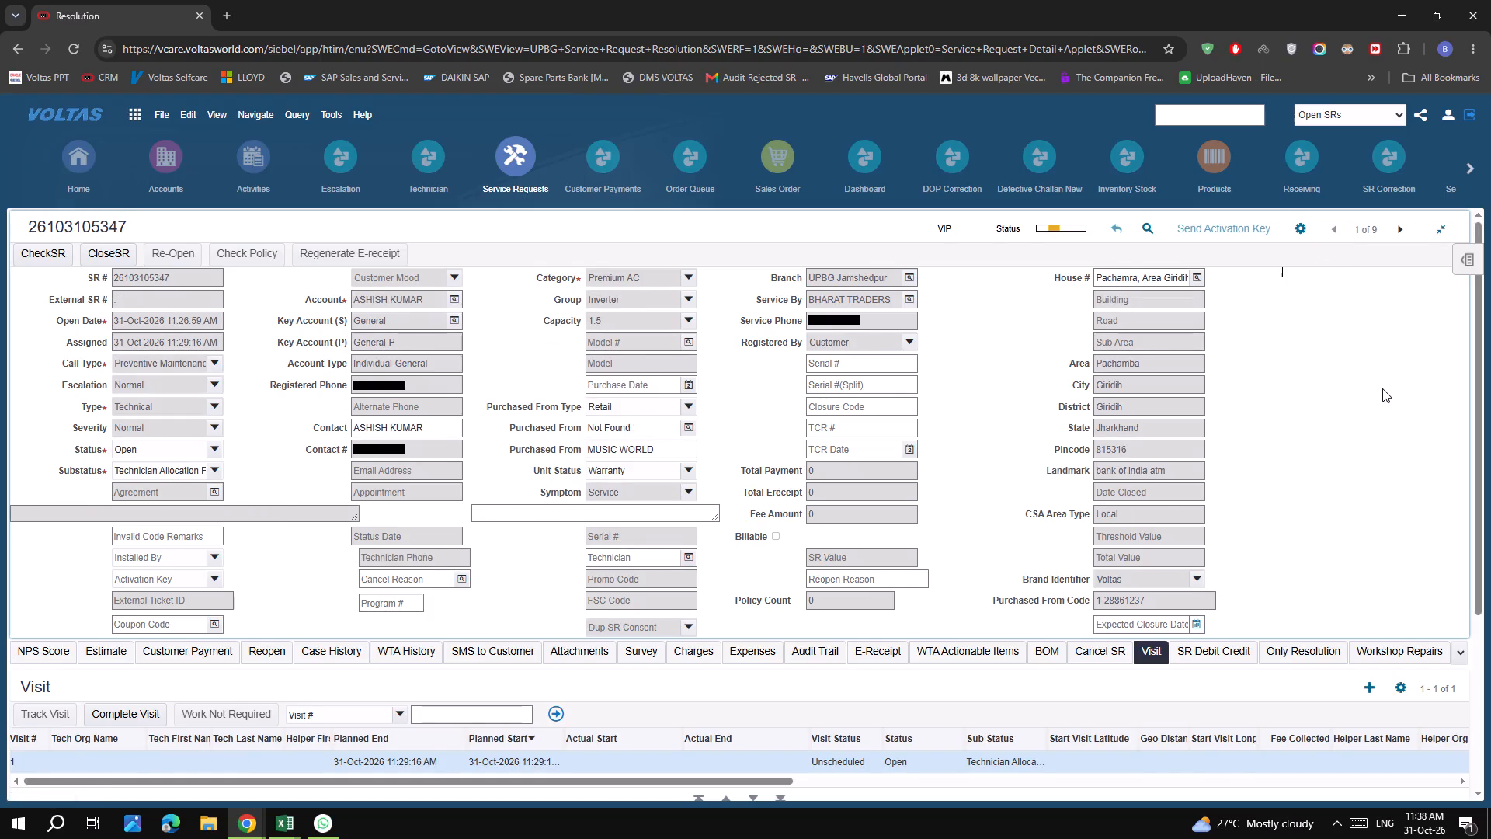
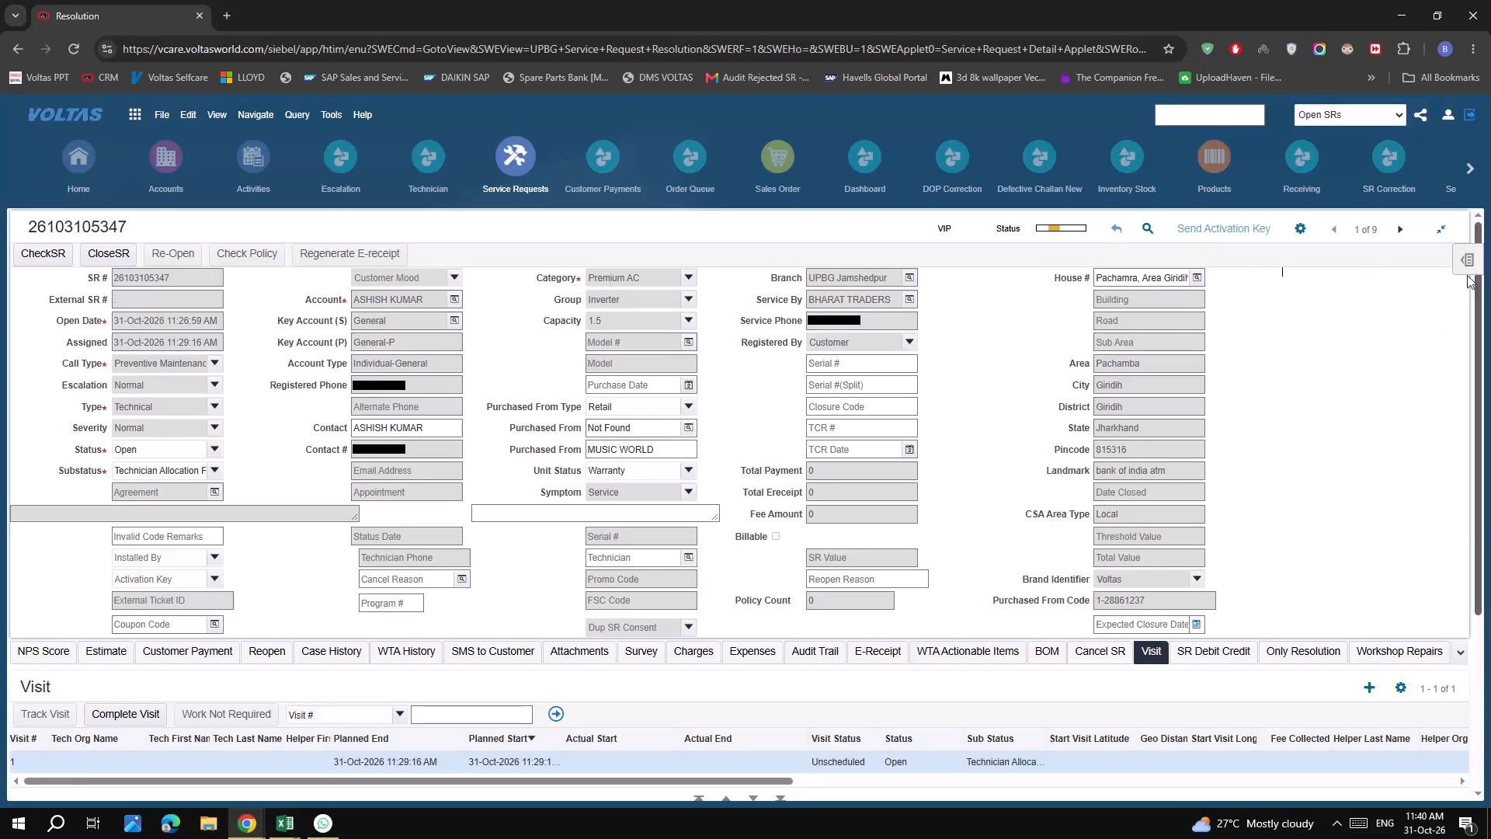
{"action": "left_click", "coordinate": [1406, 232]}
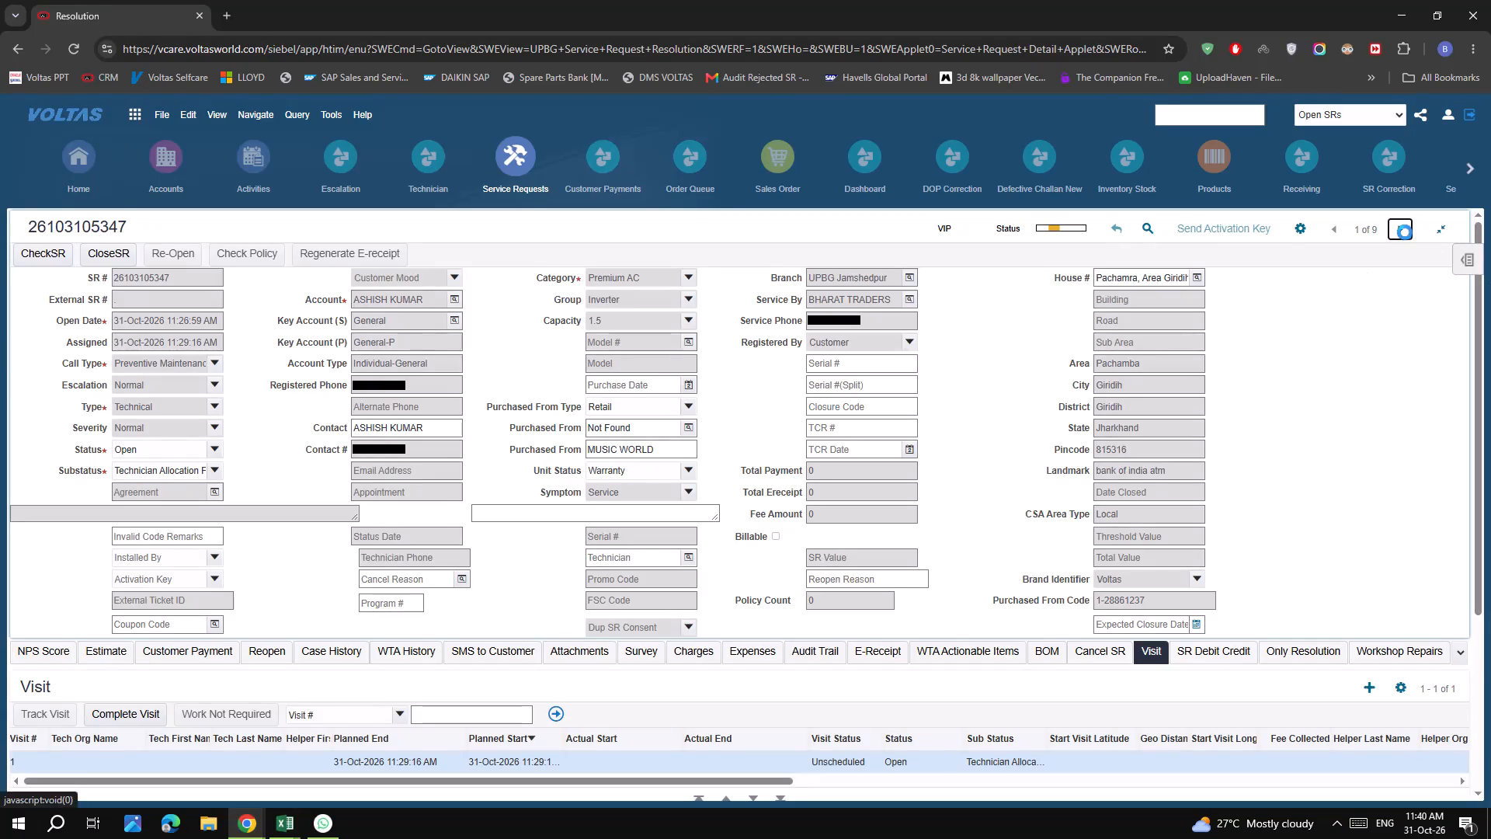
{"action": "left_click", "coordinate": [1405, 232]}
{"action": "left_click", "coordinate": [1405, 232]}
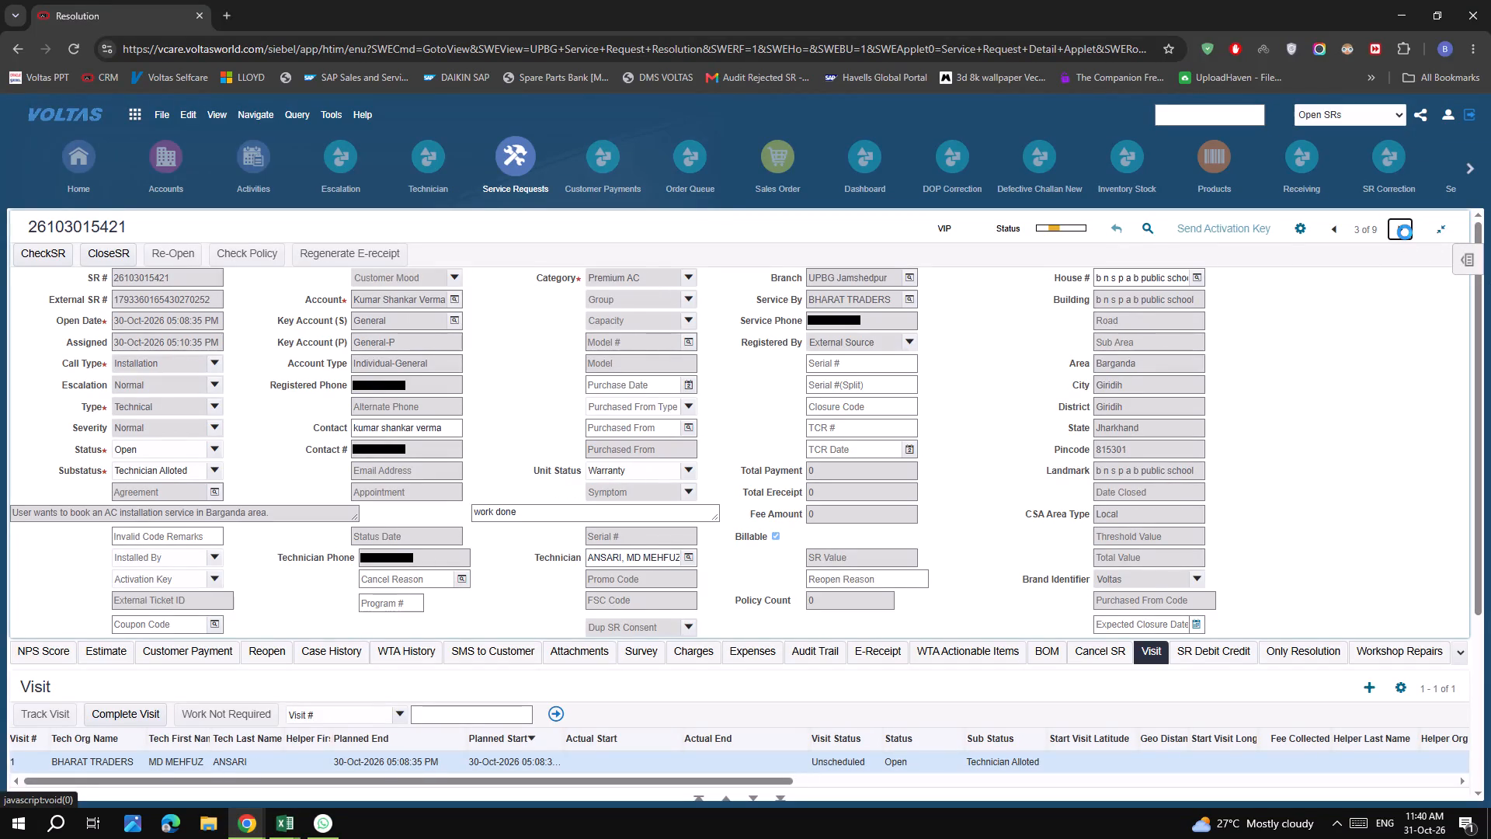
{"action": "left_click", "coordinate": [1405, 232]}
{"action": "left_click", "coordinate": [1405, 232]}
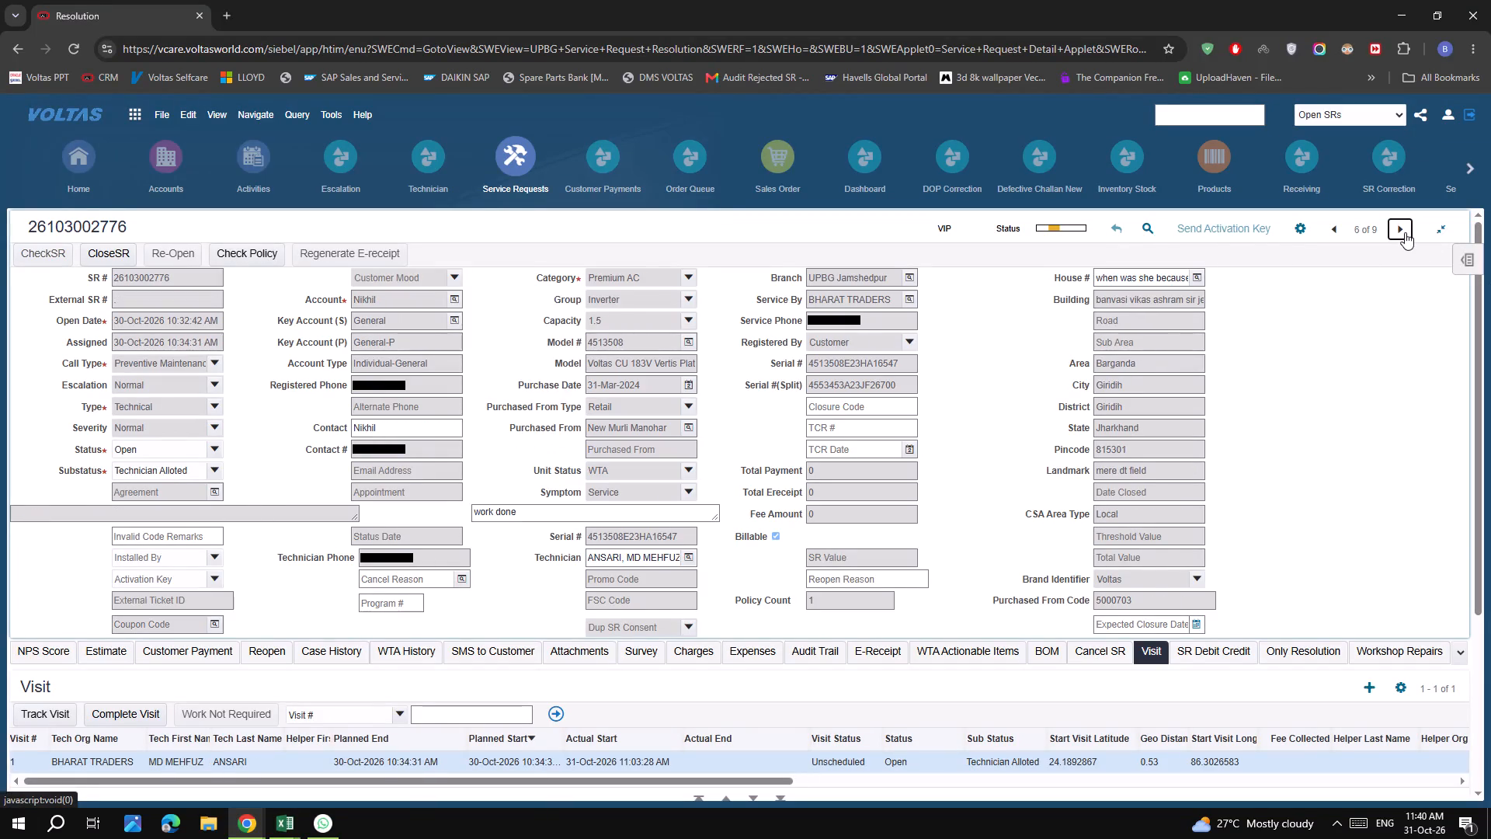
{"action": "scroll", "coordinate": [739, 490], "scroll_direction": "down", "scroll_amount": 6}
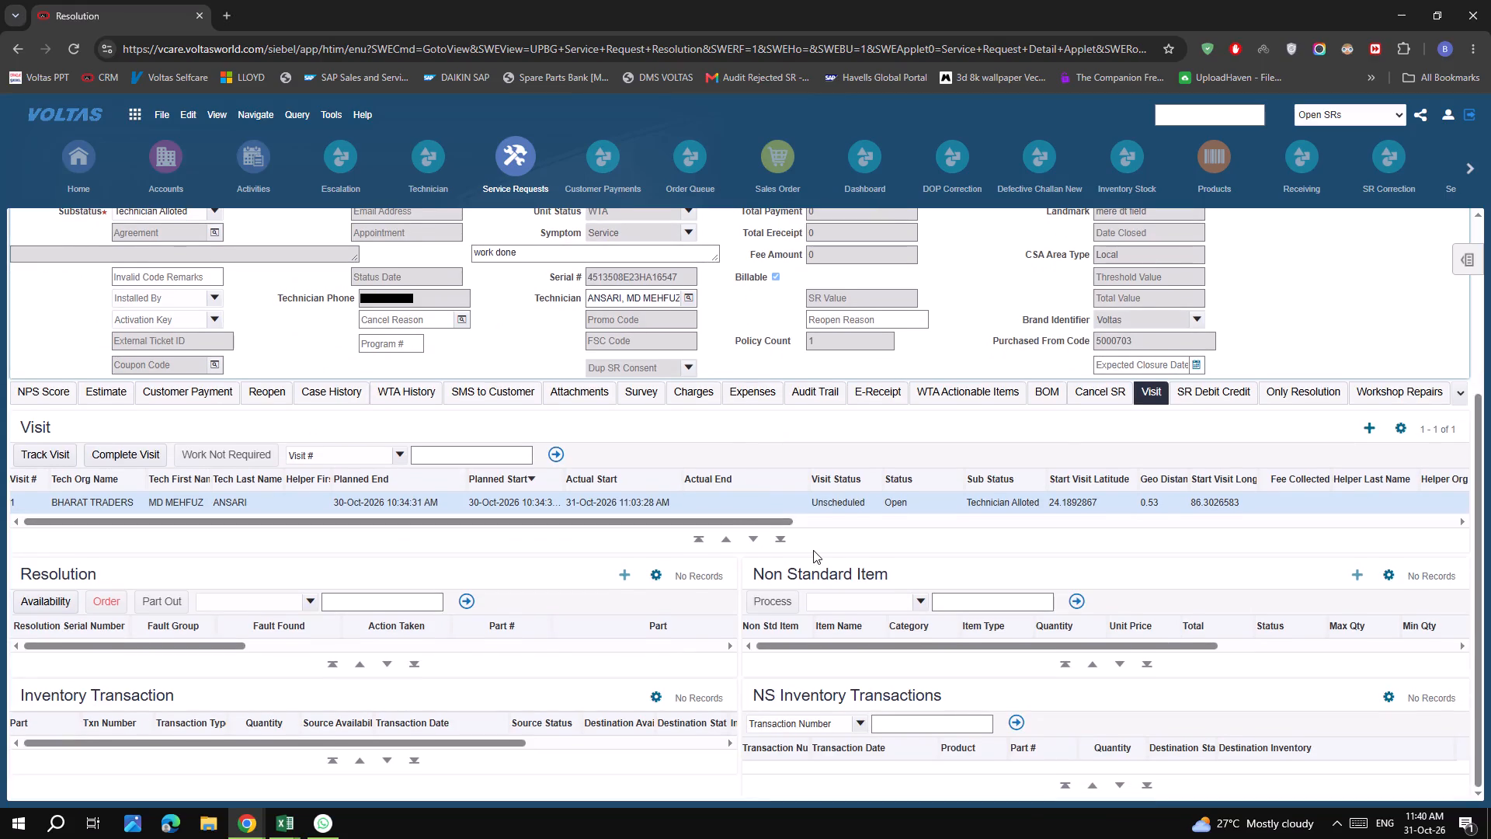
{"action": "scroll", "coordinate": [815, 541], "scroll_direction": "up", "scroll_amount": 7}
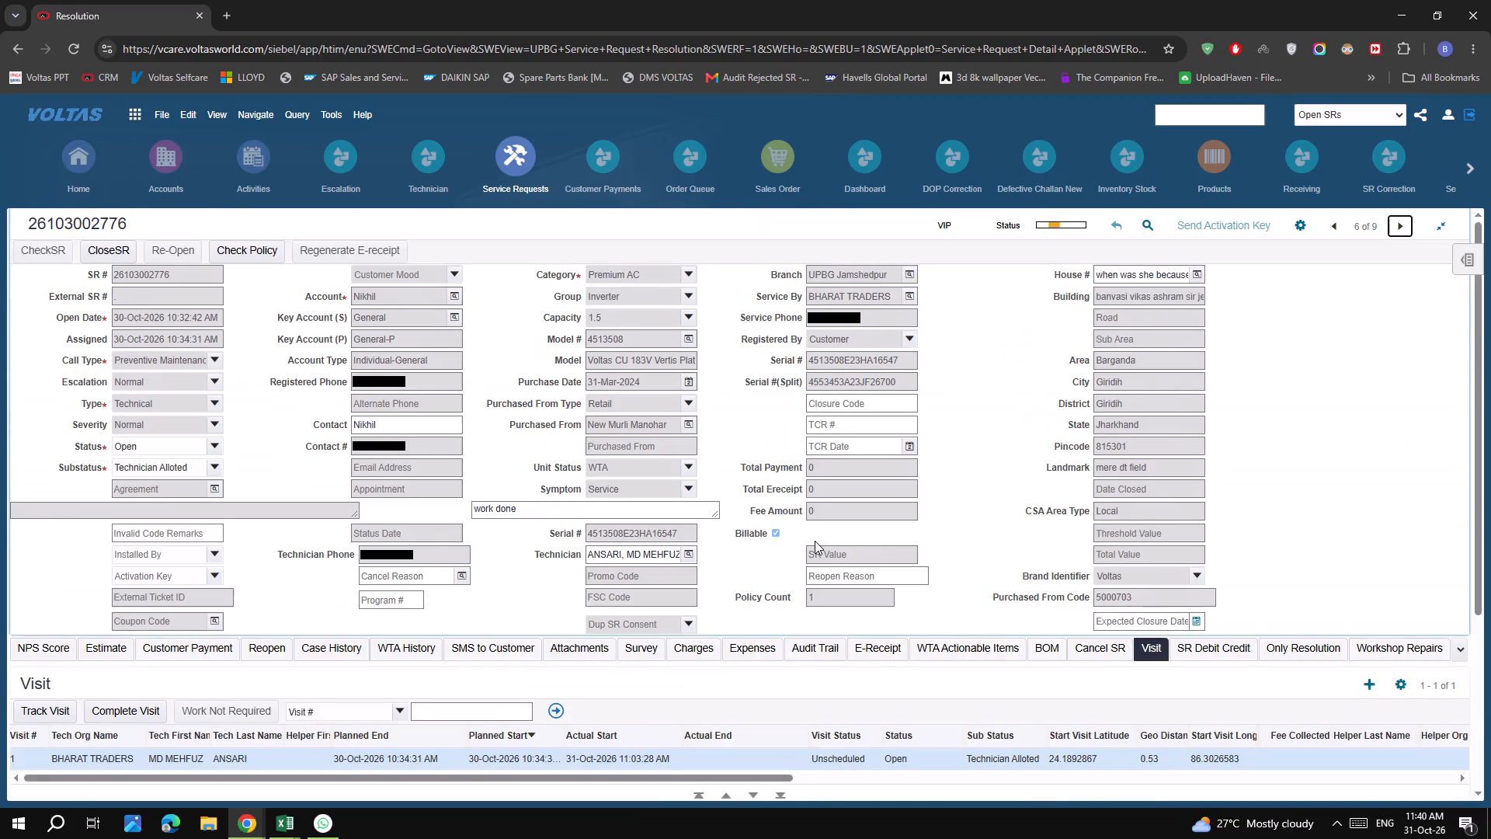
{"action": "scroll", "coordinate": [642, 597], "scroll_direction": "down", "scroll_amount": 6}
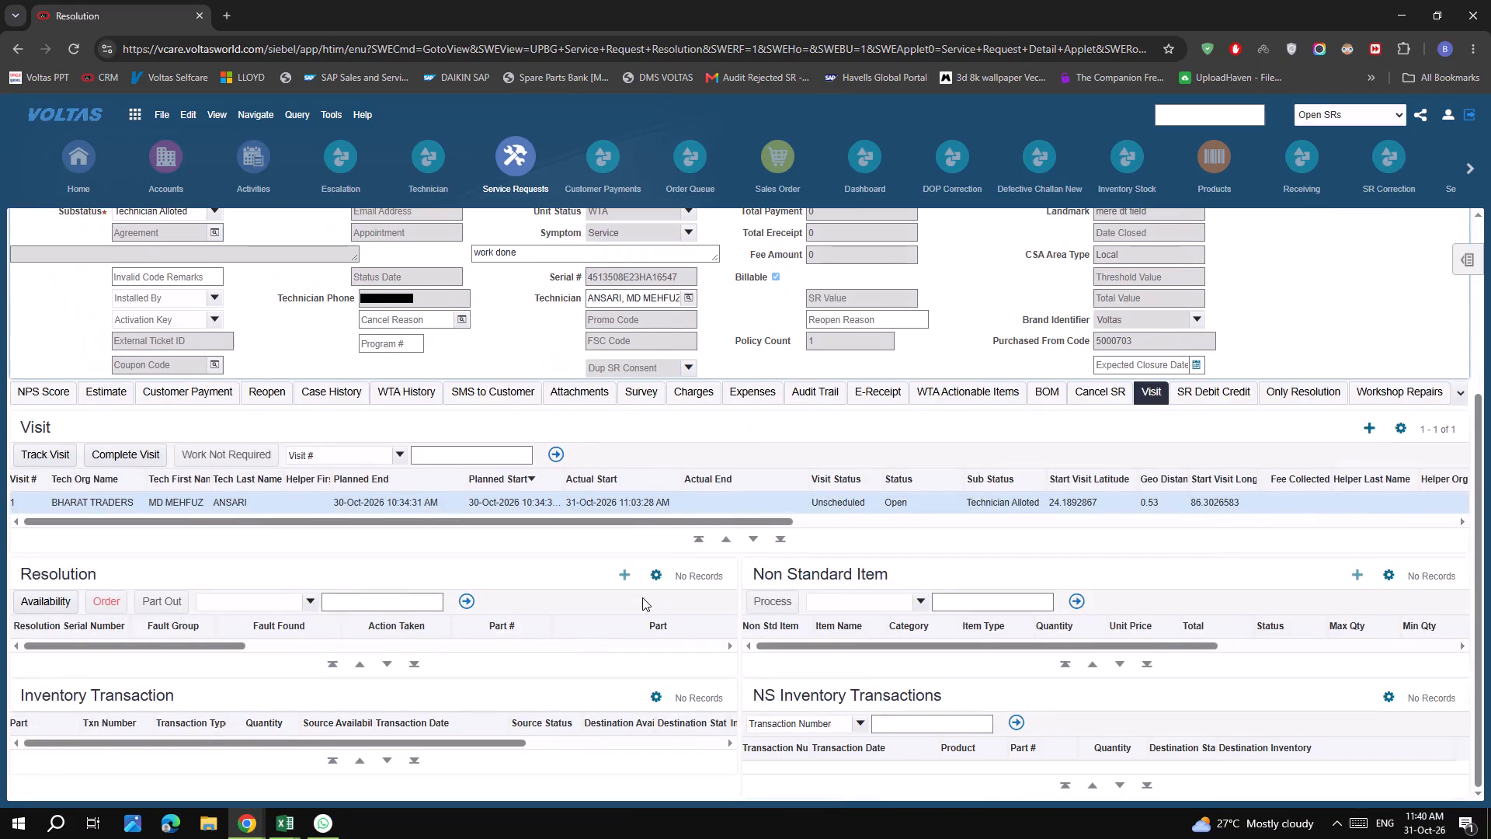
{"action": "scroll", "coordinate": [643, 597], "scroll_direction": "up", "scroll_amount": 8}
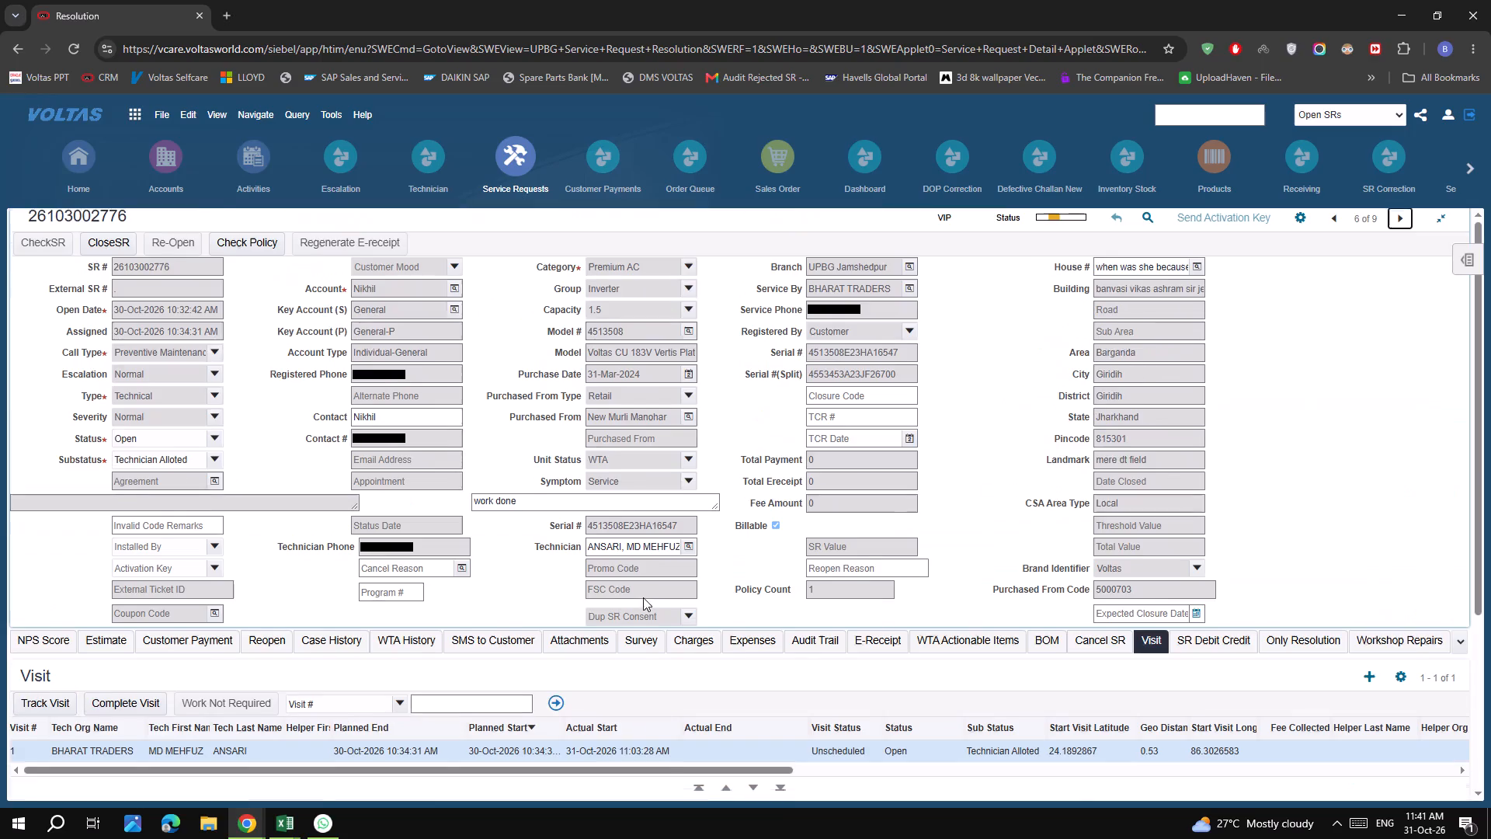
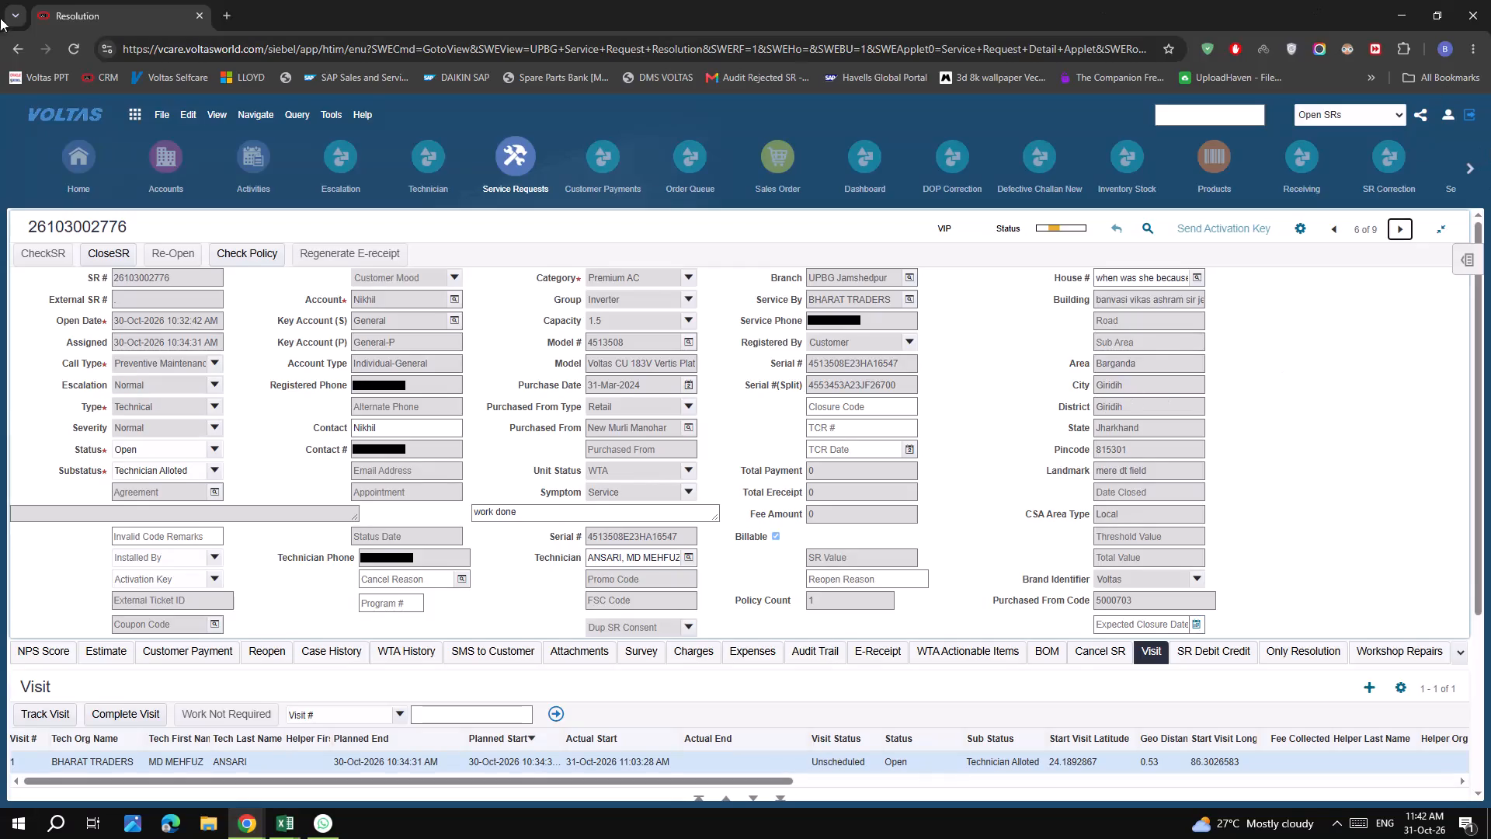
{"action": "left_click", "coordinate": [598, 654]}
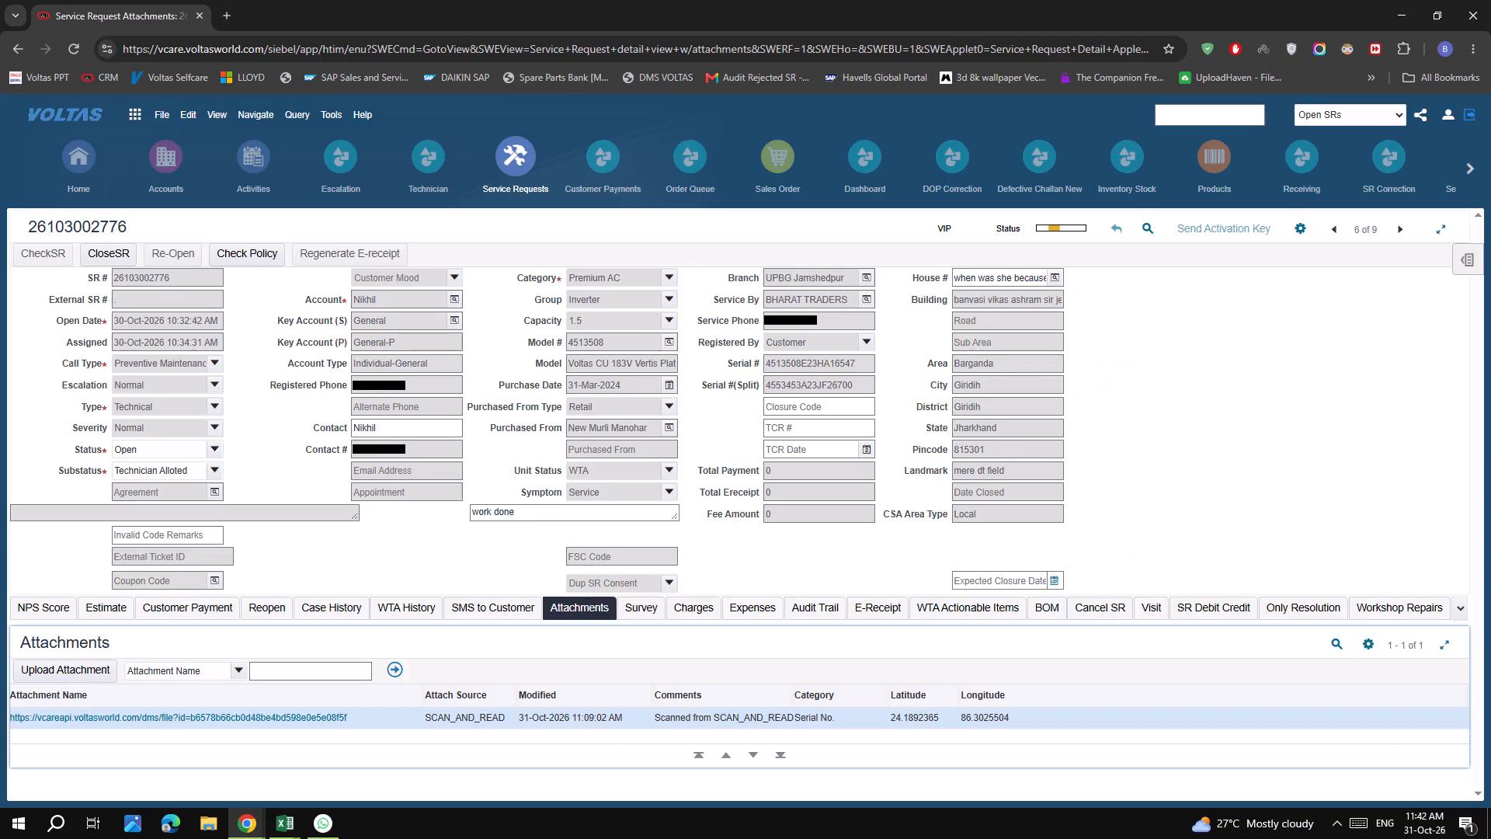
{"action": "double_click", "coordinate": [836, 390]}
{"action": "right_click", "coordinate": [836, 390]}
{"action": "left_click", "coordinate": [925, 446]}
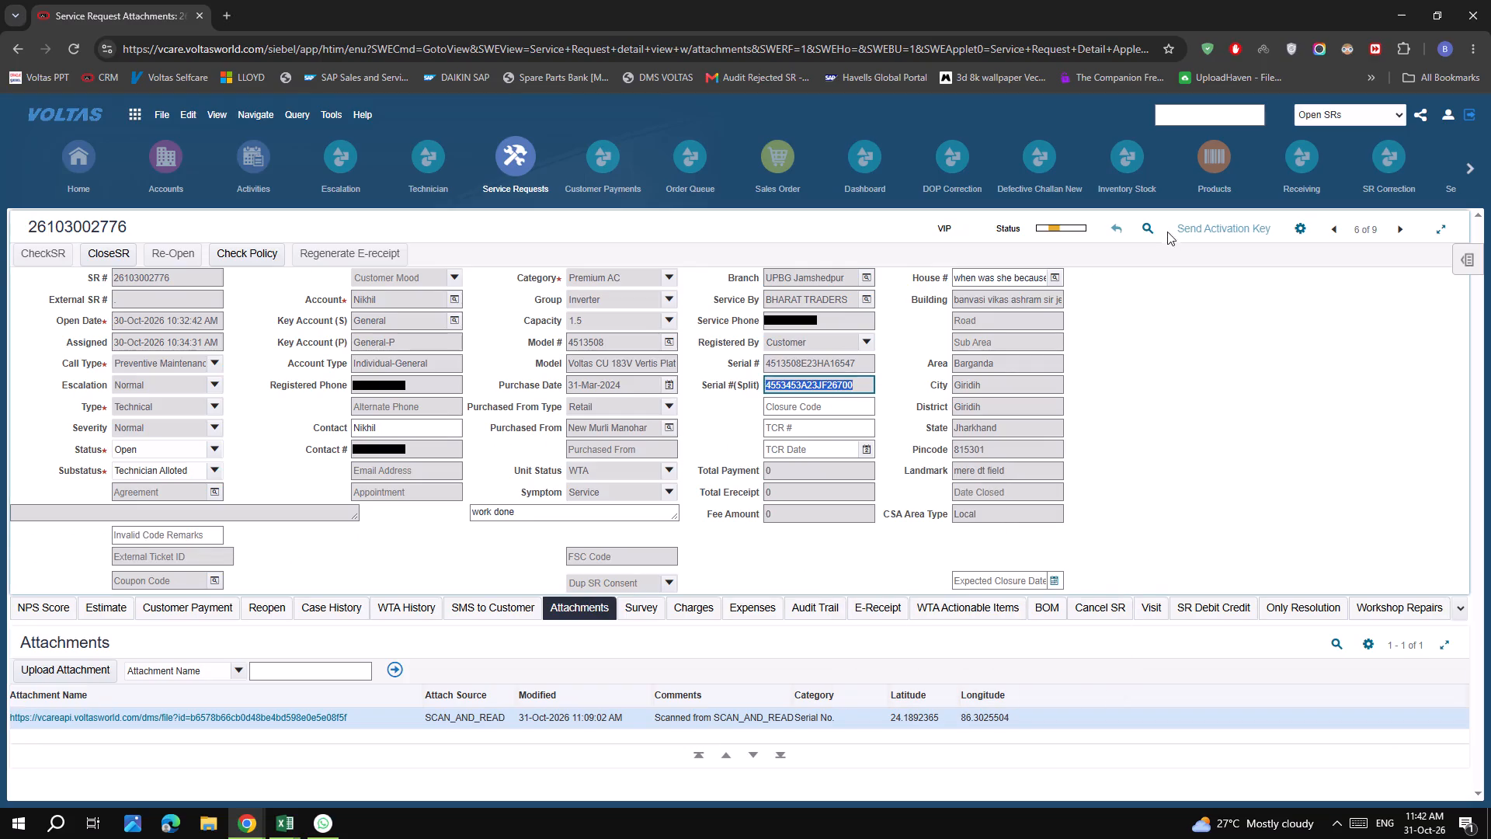
{"action": "left_click", "coordinate": [1153, 232]}
{"action": "right_click", "coordinate": [825, 387]}
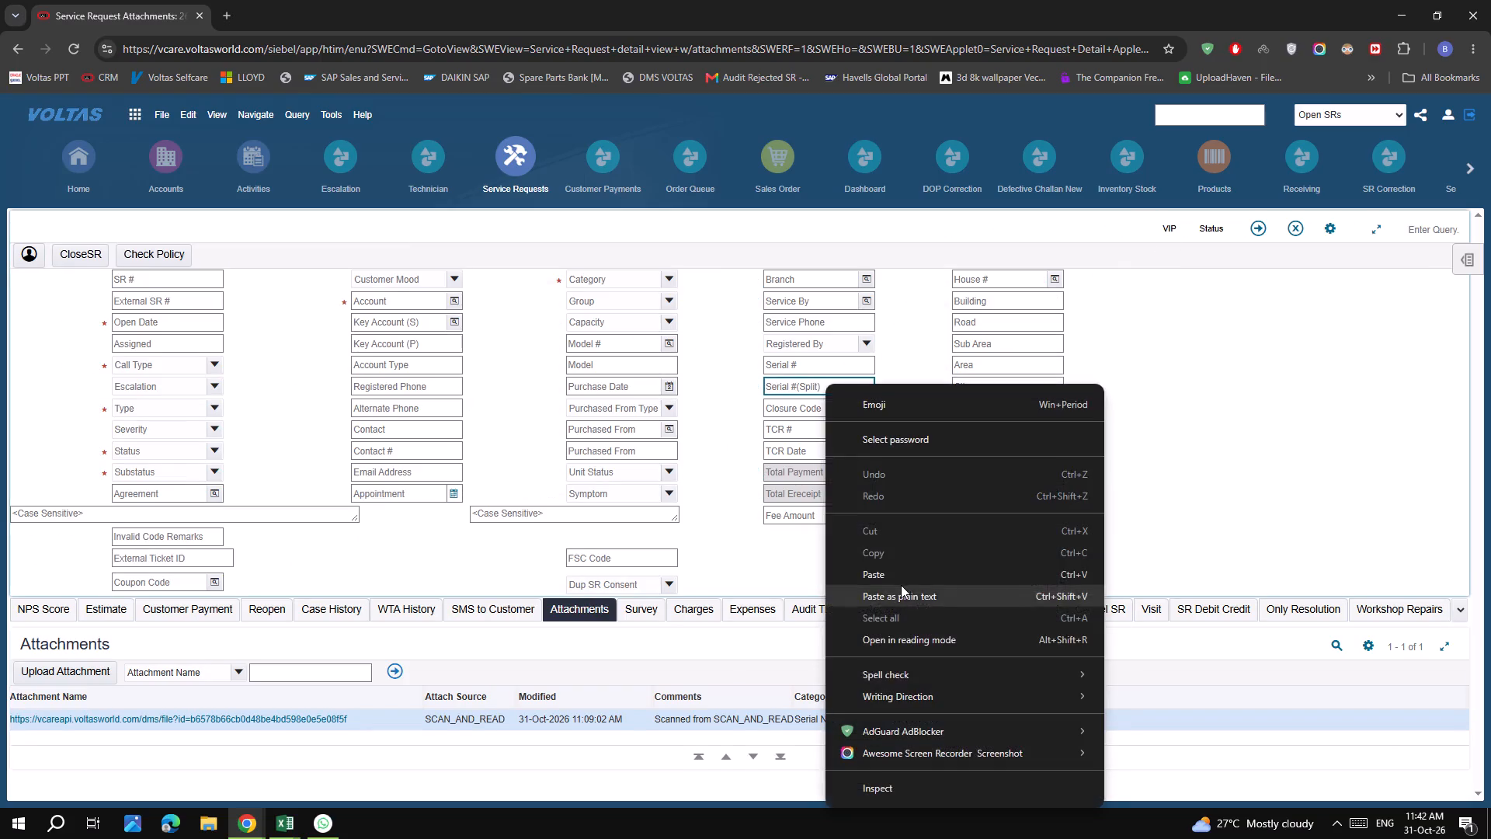
{"action": "left_click", "coordinate": [908, 578]}
{"action": "key", "text": "Return"}
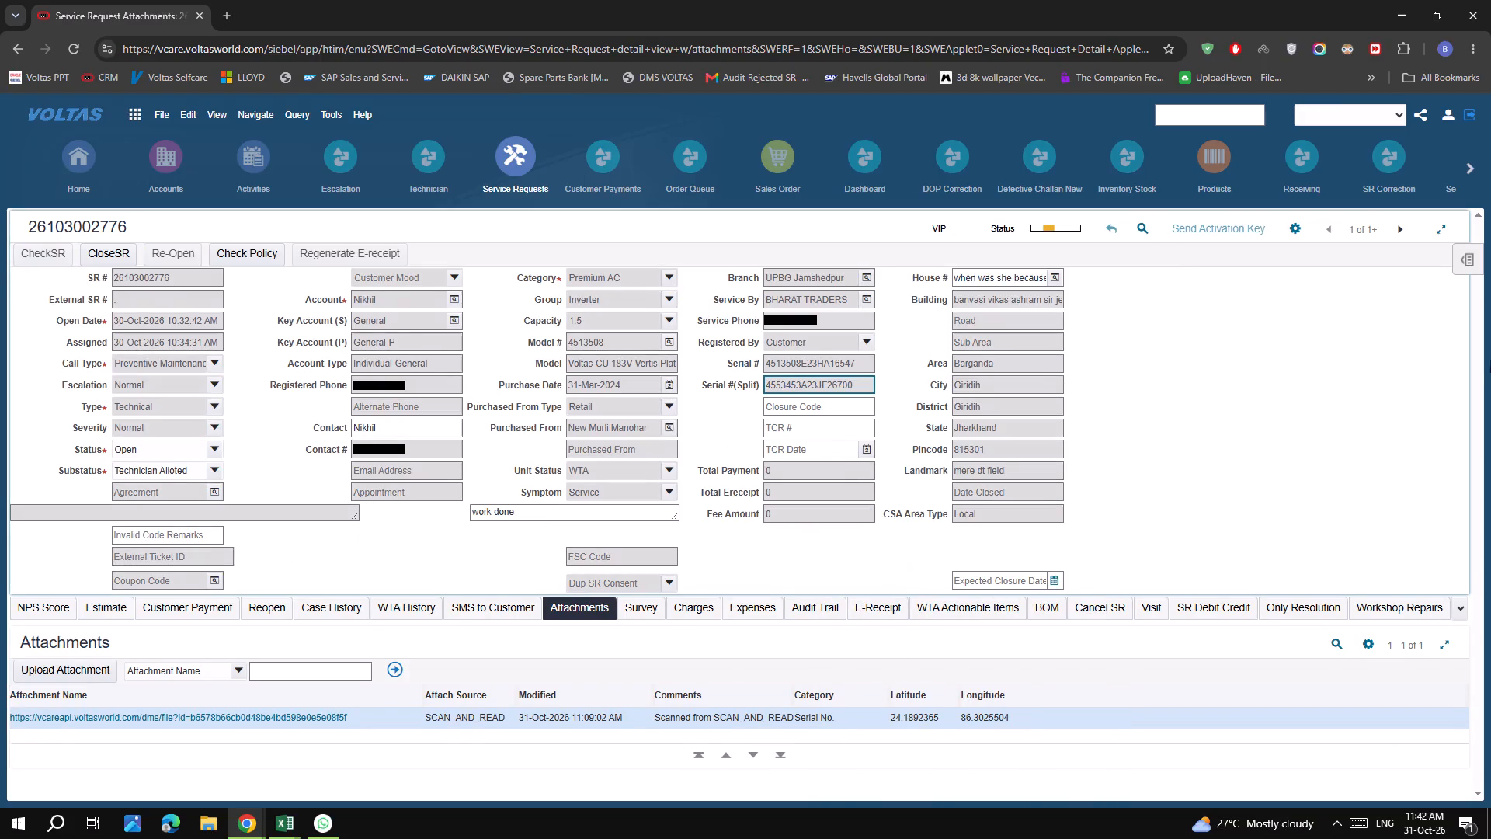
{"action": "left_click", "coordinate": [1399, 227]}
{"action": "scroll", "coordinate": [618, 757], "scroll_direction": "down", "scroll_amount": 4}
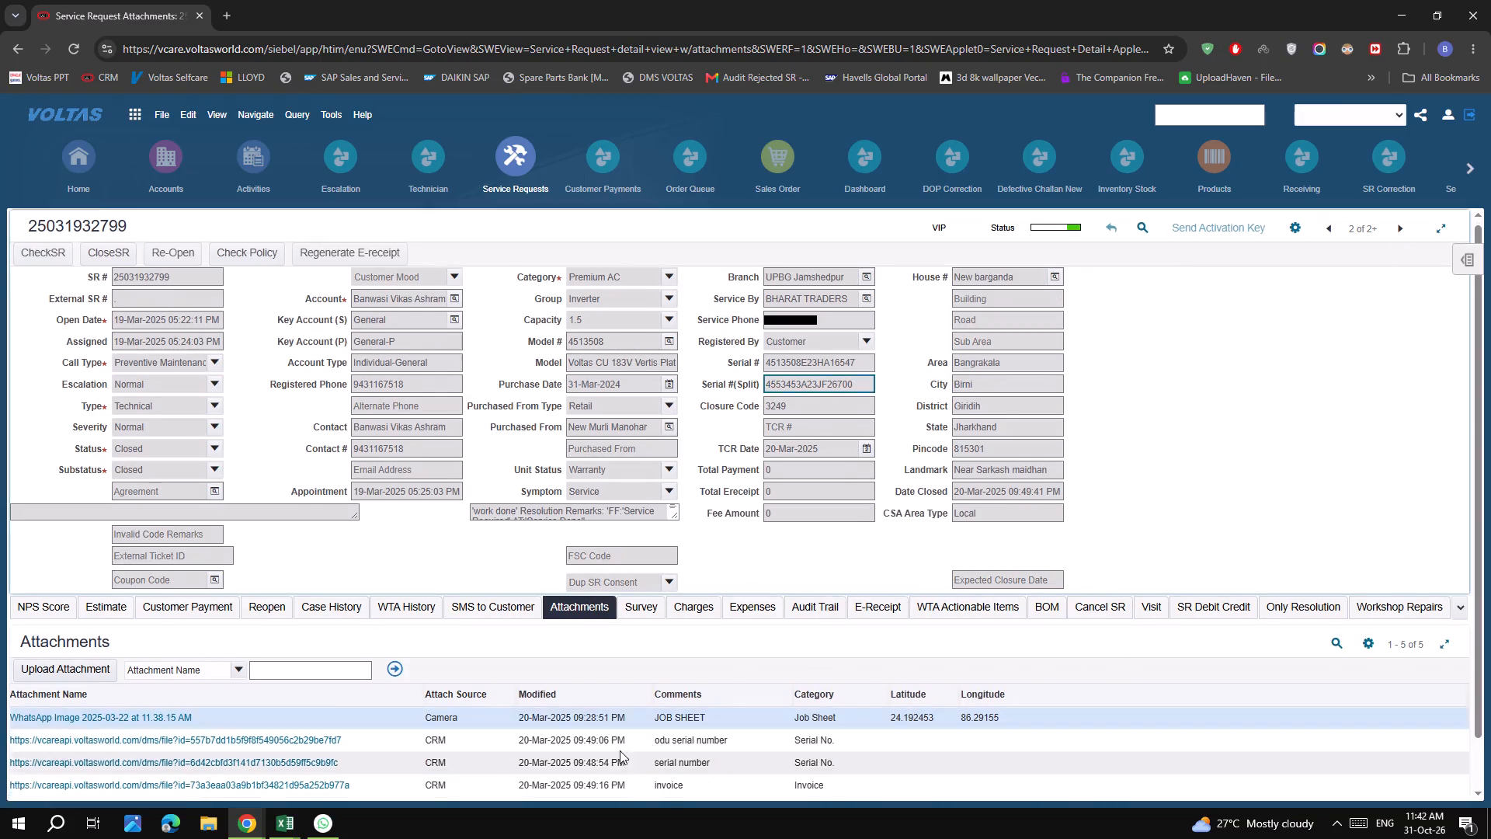
{"action": "left_click", "coordinate": [316, 726]}
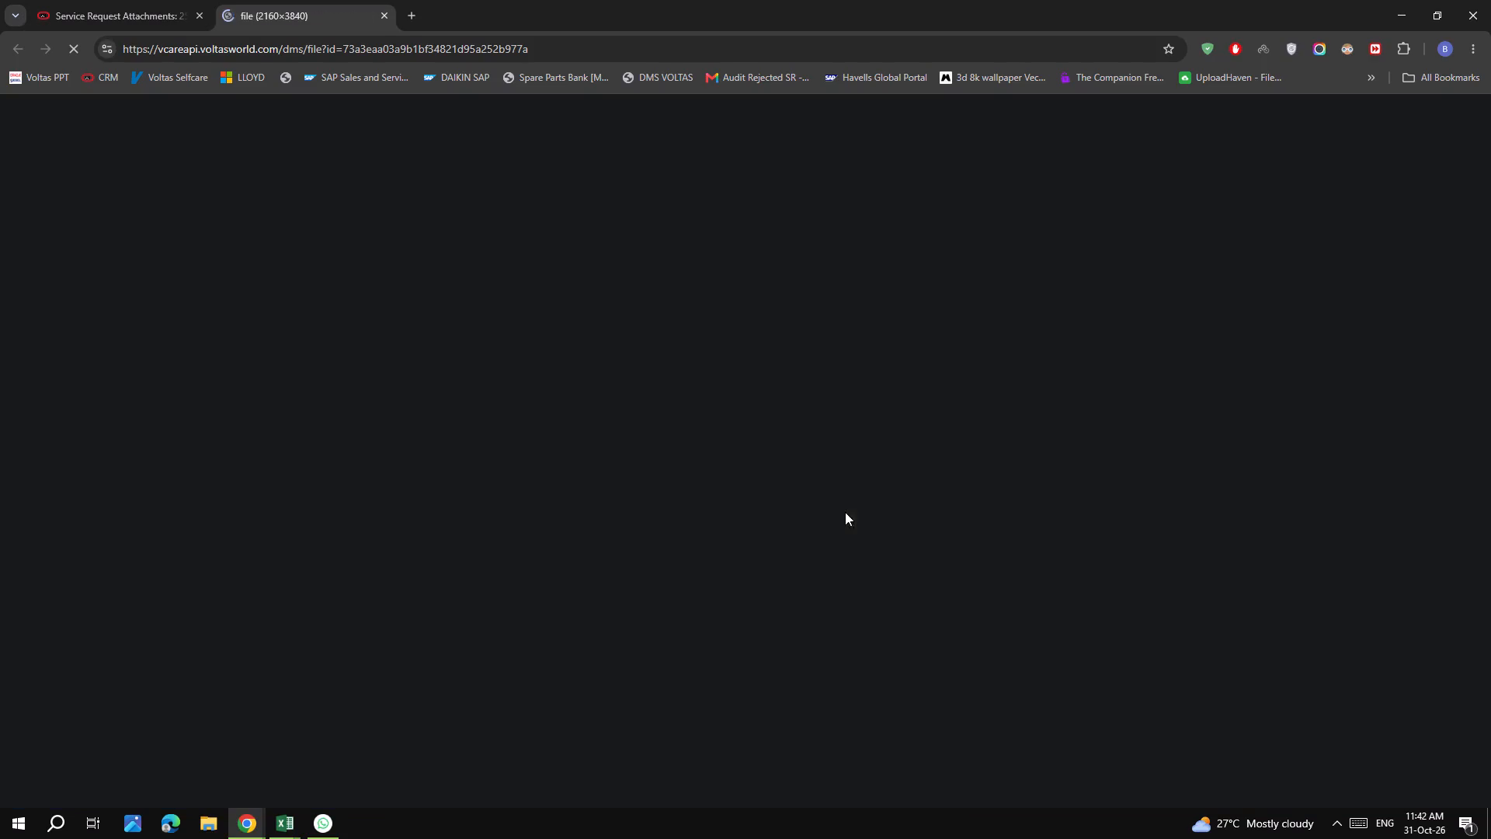
{"action": "left_click", "coordinate": [740, 465]}
{"action": "scroll", "coordinate": [742, 459], "scroll_direction": "up", "scroll_amount": 6}
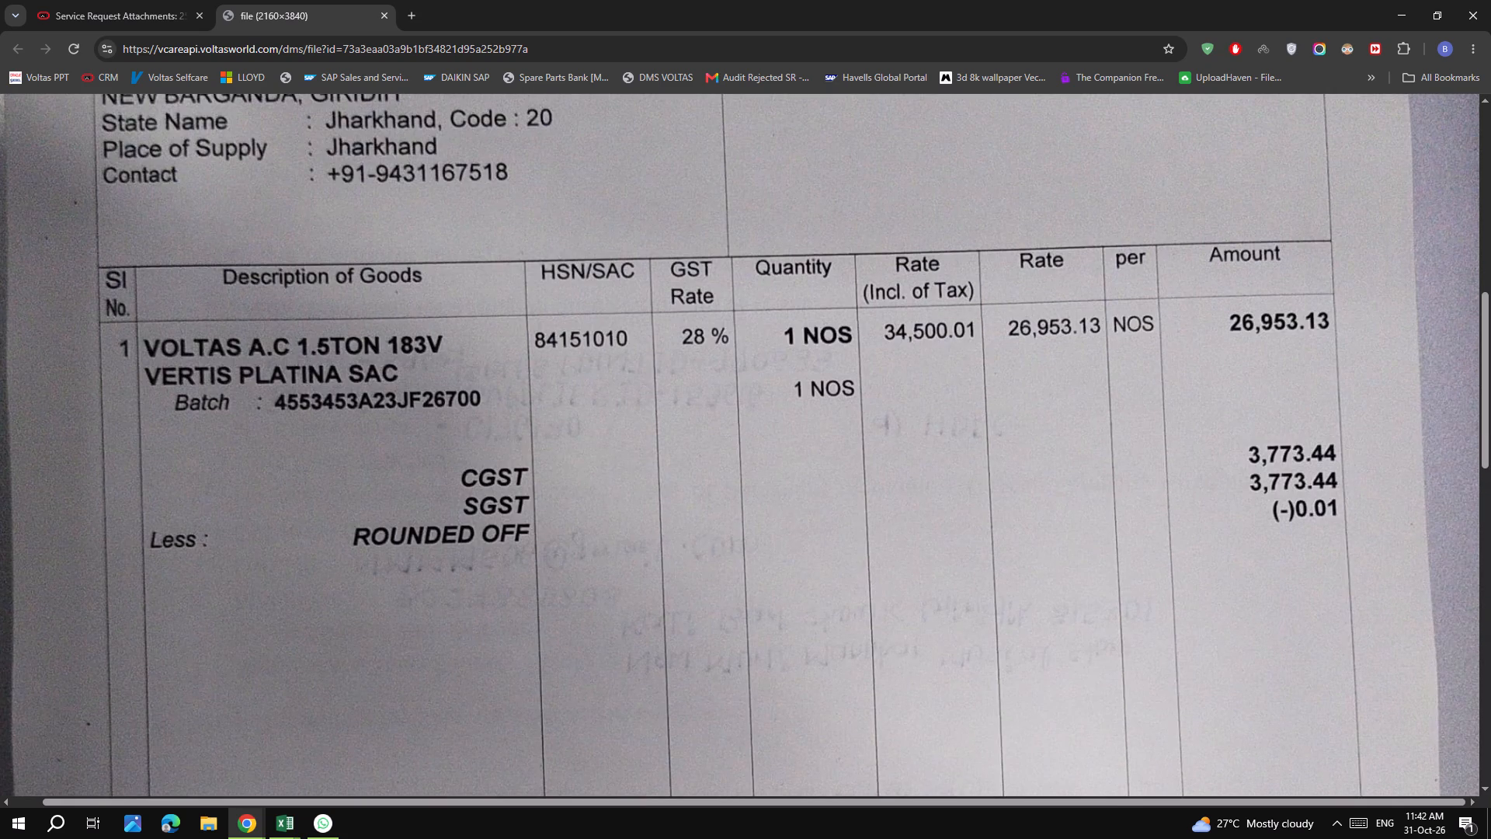
{"action": "left_click", "coordinate": [764, 373]}
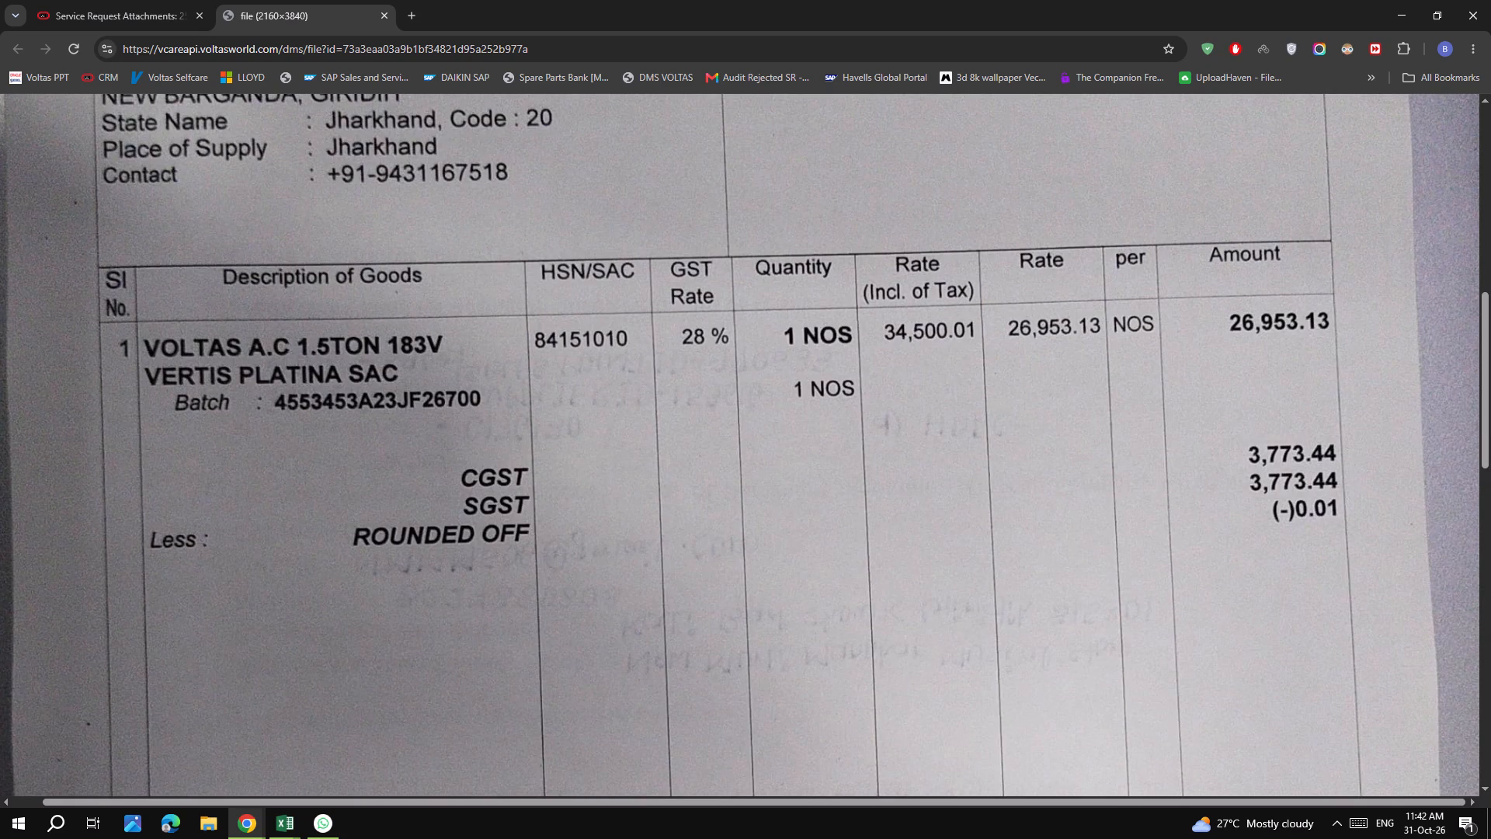
{"action": "right_click", "coordinate": [732, 316]}
{"action": "left_click", "coordinate": [804, 362]}
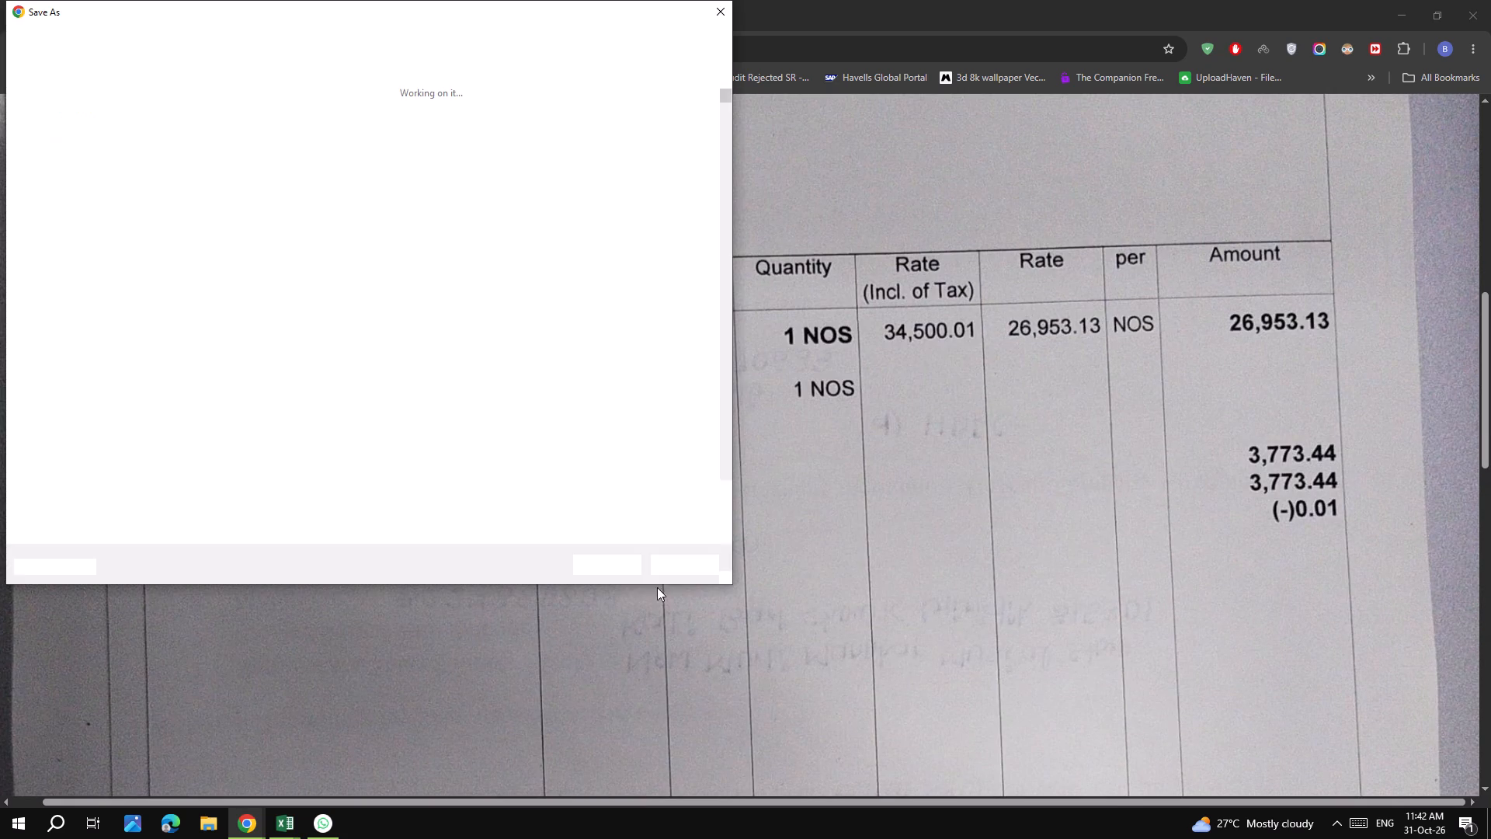
Save the full-size invoice image to Downloads and return to the service request's attachments.
{"action": "left_click", "coordinate": [617, 560]}
{"action": "left_click", "coordinate": [171, 17]}
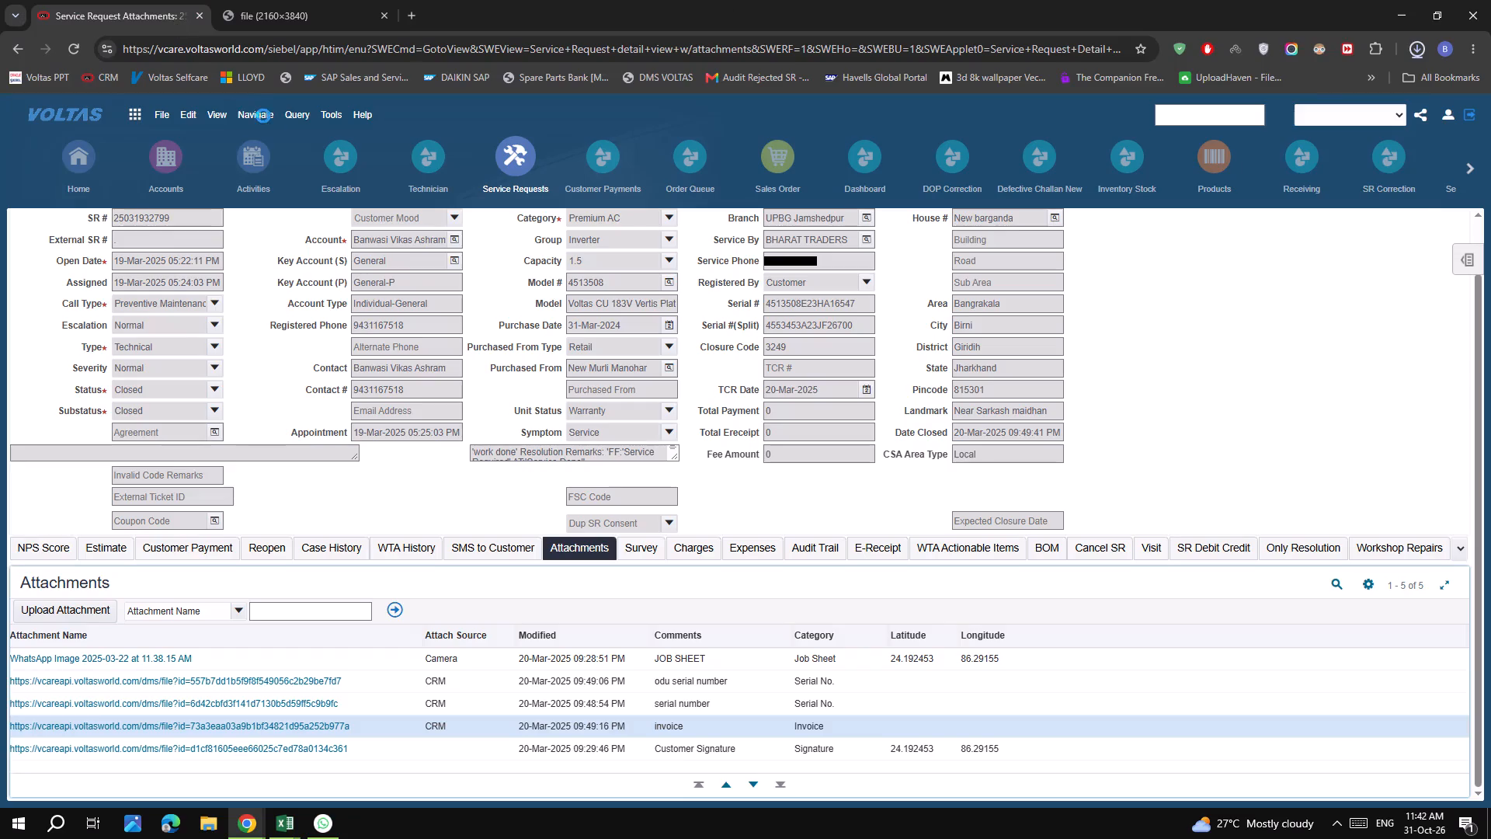
{"action": "scroll", "coordinate": [1180, 482], "scroll_direction": "up", "scroll_amount": 7}
{"action": "left_click", "coordinate": [1232, 415]}
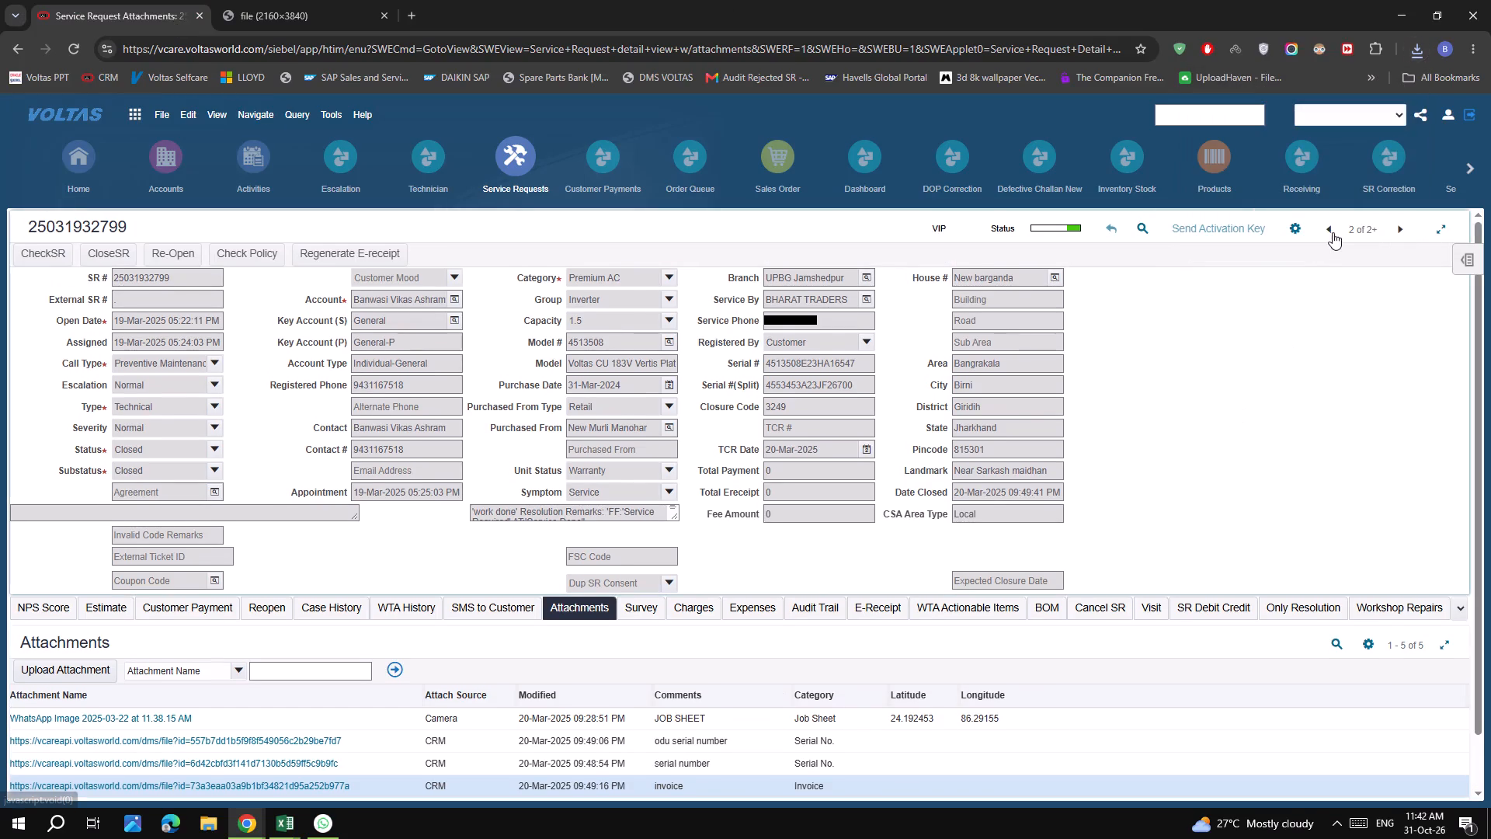
{"action": "left_click", "coordinate": [1333, 232]}
{"action": "scroll", "coordinate": [686, 568], "scroll_direction": "down", "scroll_amount": 5}
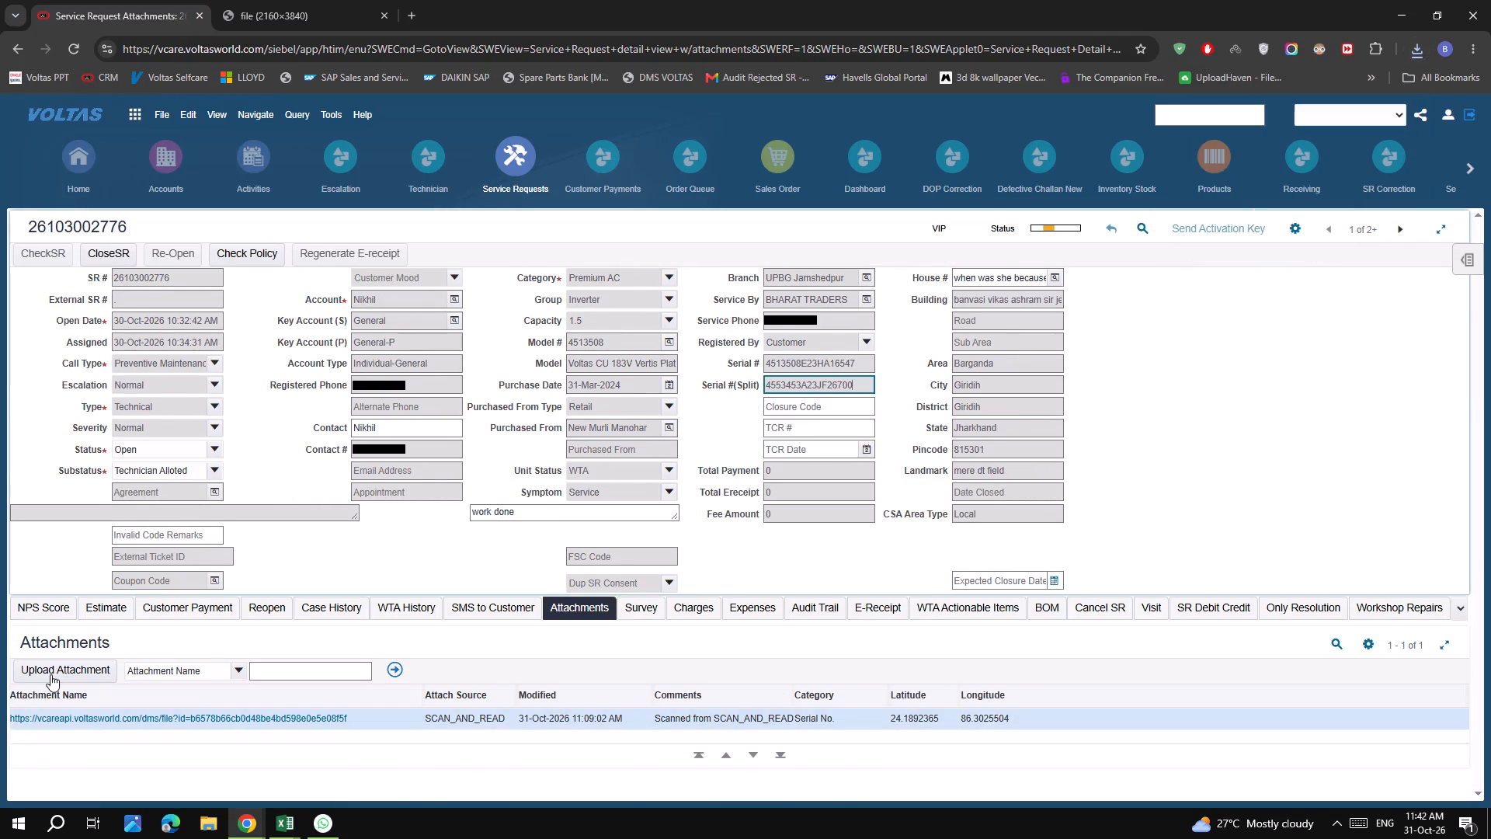
Start an attachment upload for the request and open the downloaded "WhatsApp Image 2025-03-20 at 8.24.43 PM" for editing in Photos.
{"action": "left_click", "coordinate": [53, 674]}
{"action": "left_click", "coordinate": [680, 448]}
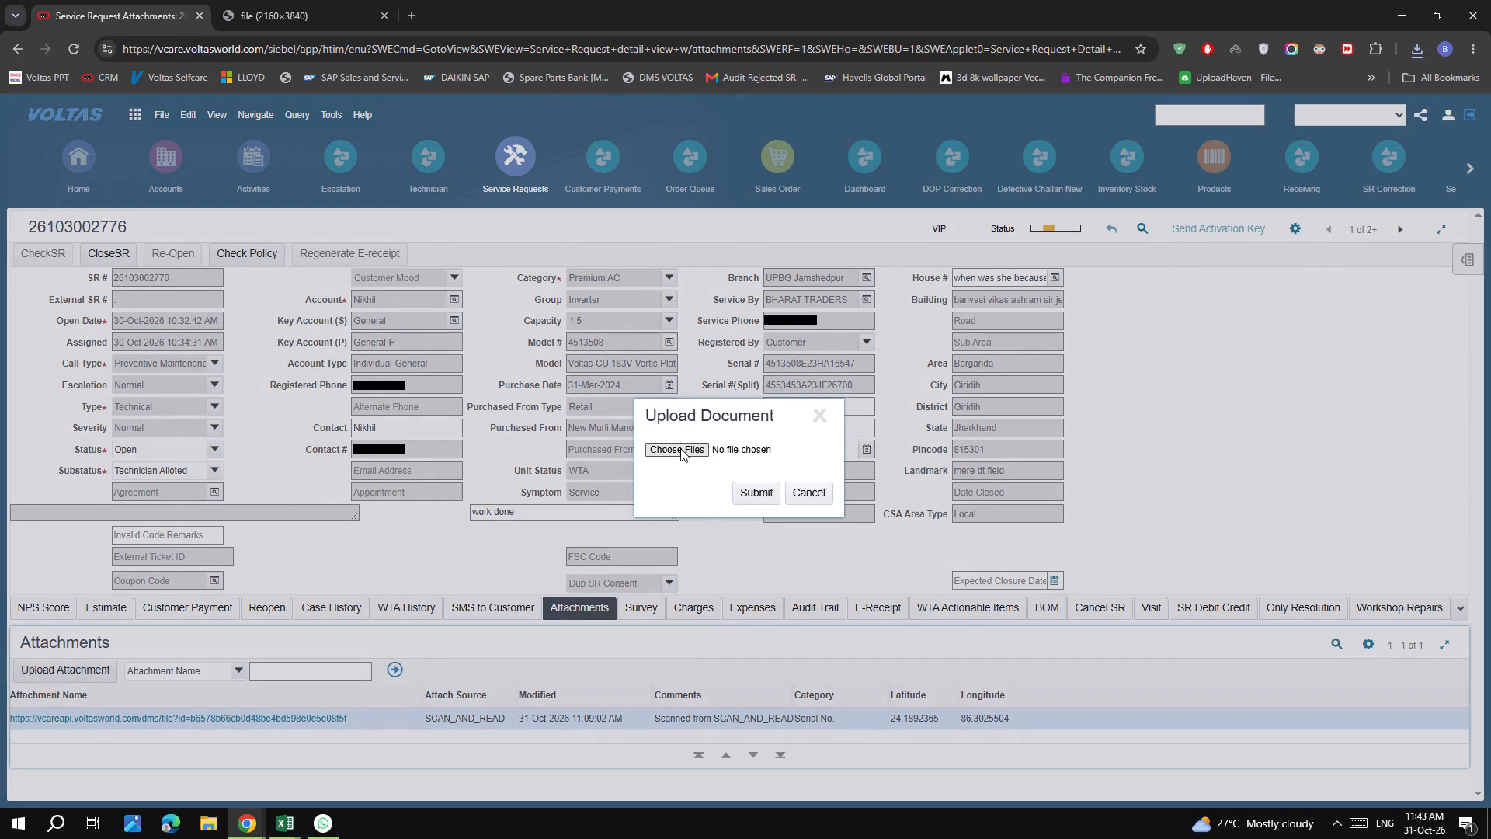
{"action": "left_click", "coordinate": [167, 118]}
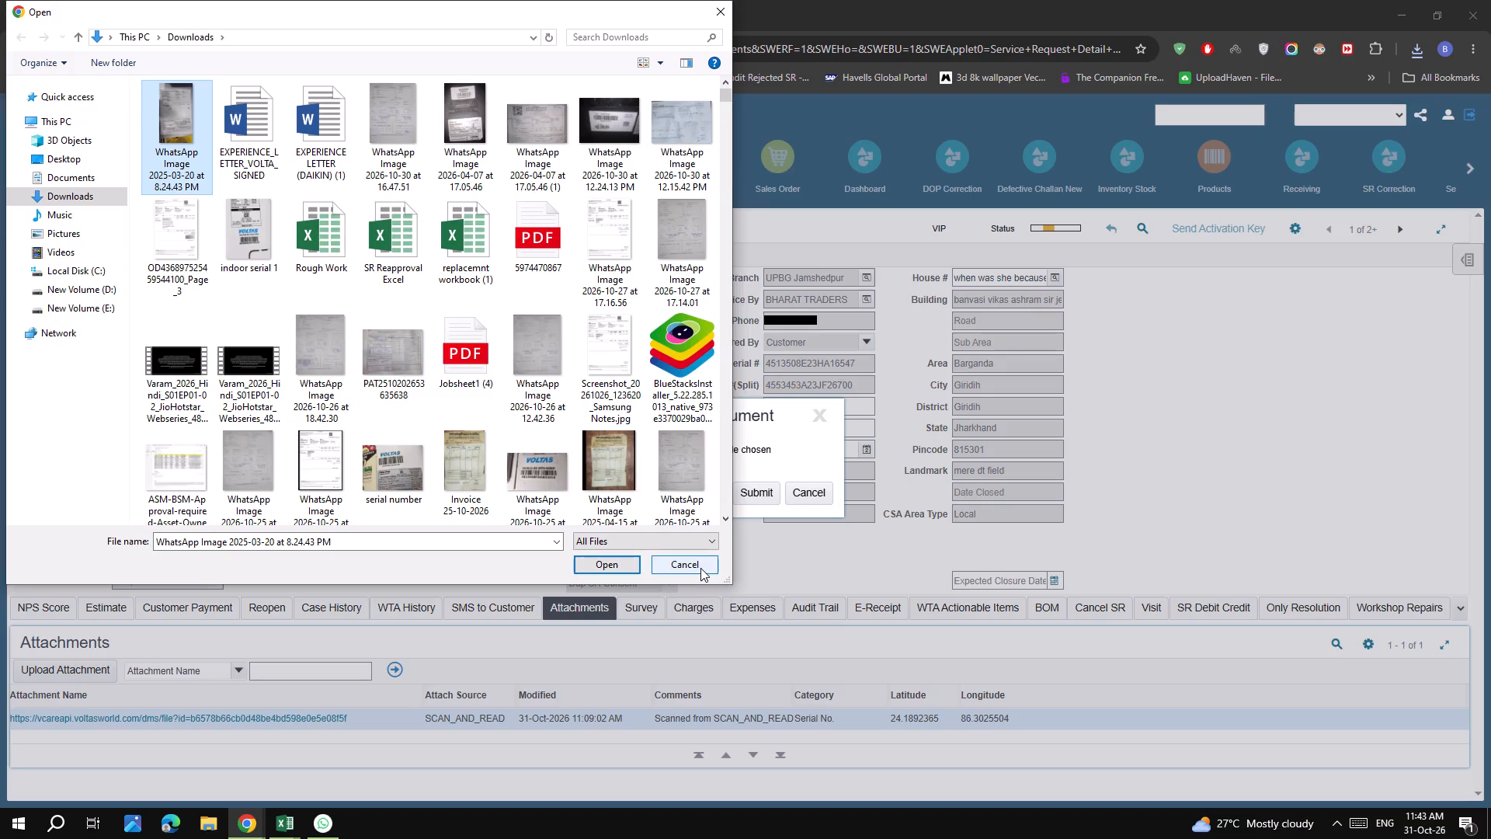
{"action": "right_click", "coordinate": [161, 127]}
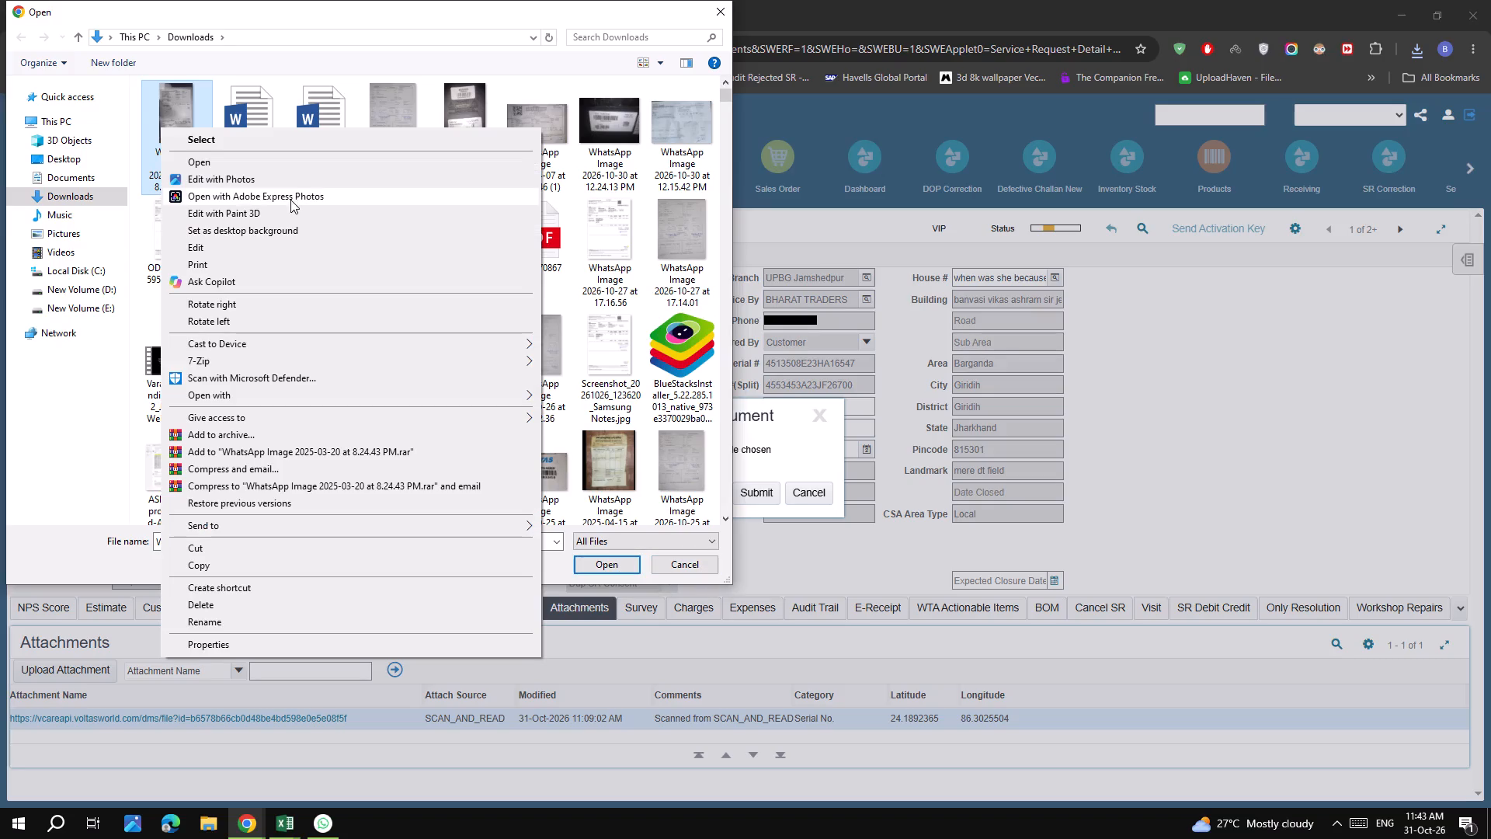
{"action": "left_click", "coordinate": [282, 183]}
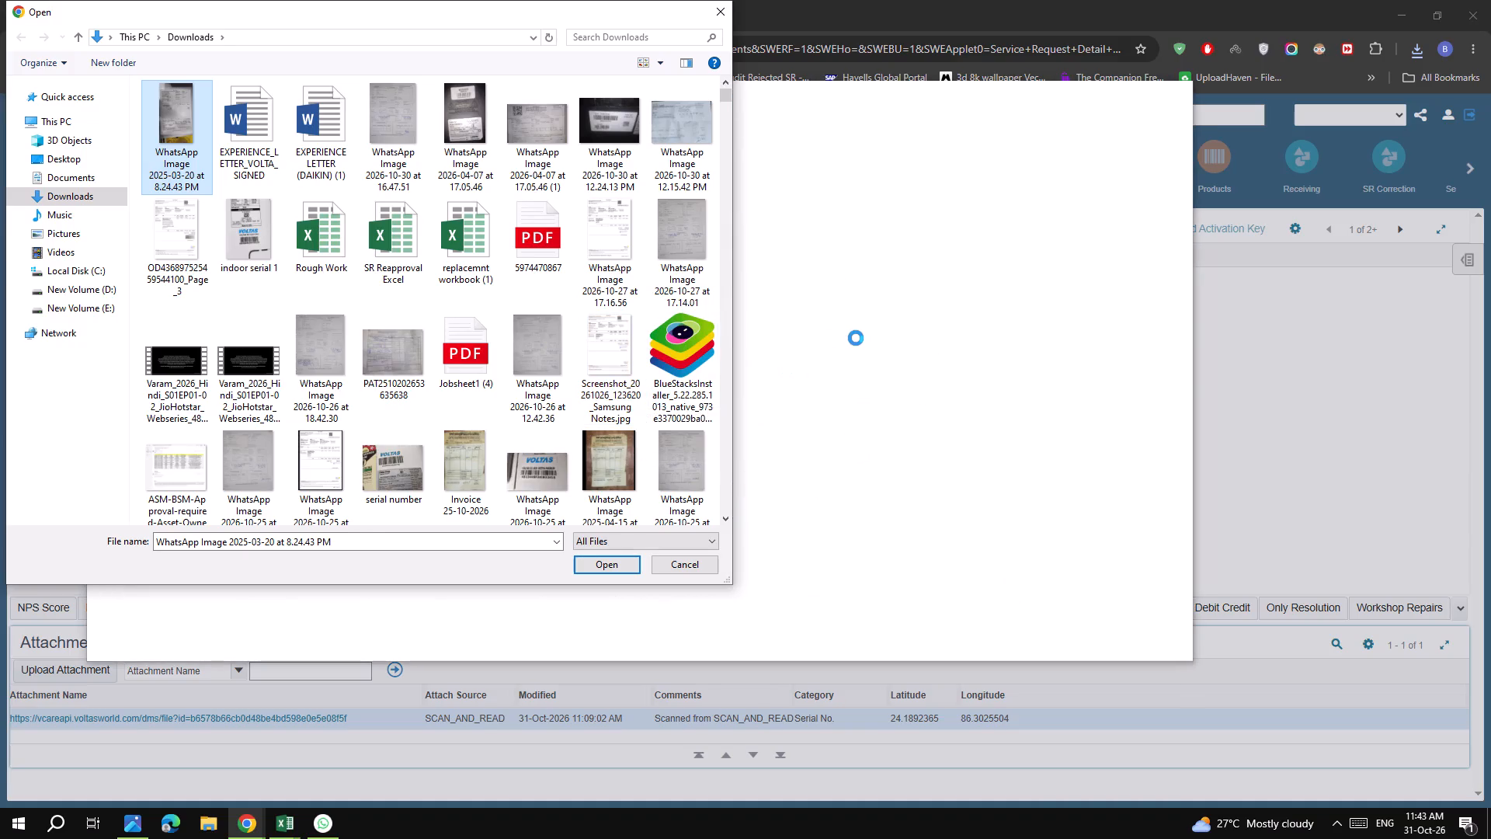
{"action": "left_click", "coordinate": [856, 338]}
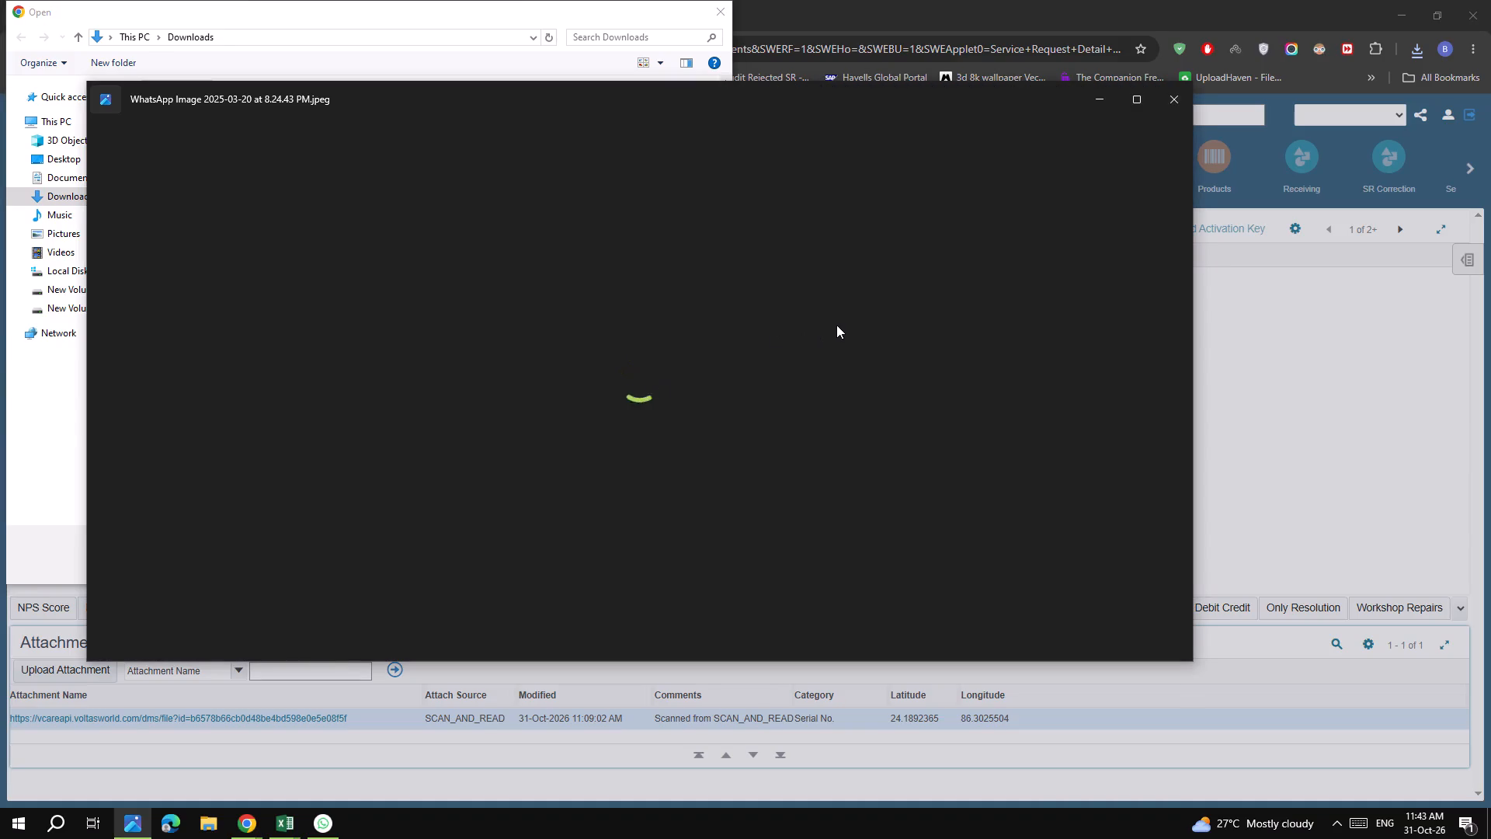
Crop the invoice photo on all four sides to the page, about 1989 x 2927 pixels, and save it as a JPEG copy in Downloads.
{"action": "left_click_drag", "start_coordinate": [639, 539], "coordinate": [641, 520]}
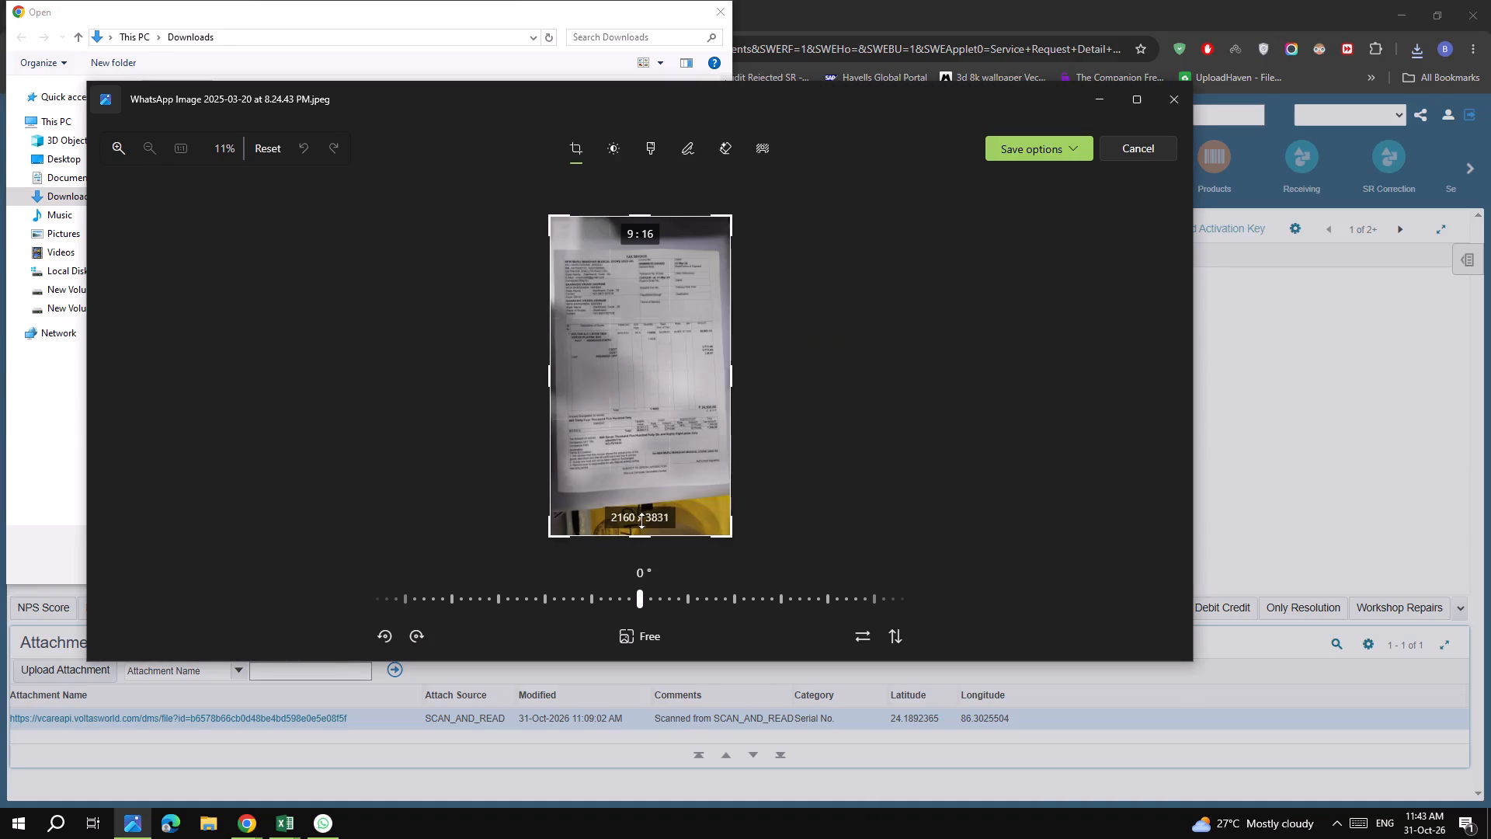
{"action": "left_click_drag", "start_coordinate": [641, 520], "coordinate": [642, 495]}
{"action": "left_click_drag", "start_coordinate": [652, 210], "coordinate": [652, 256]}
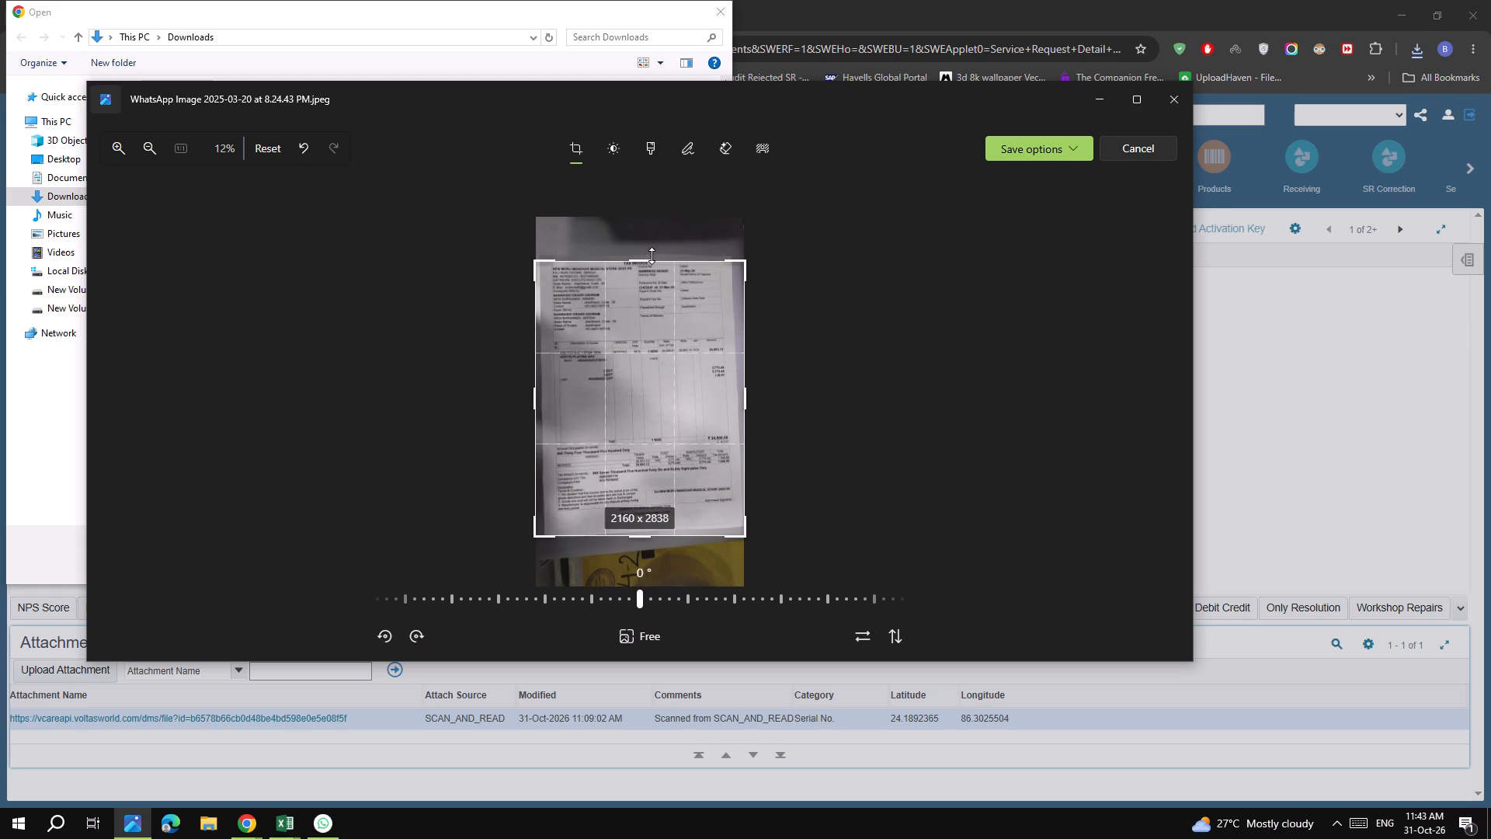
{"action": "left_click_drag", "start_coordinate": [652, 256], "coordinate": [653, 246]}
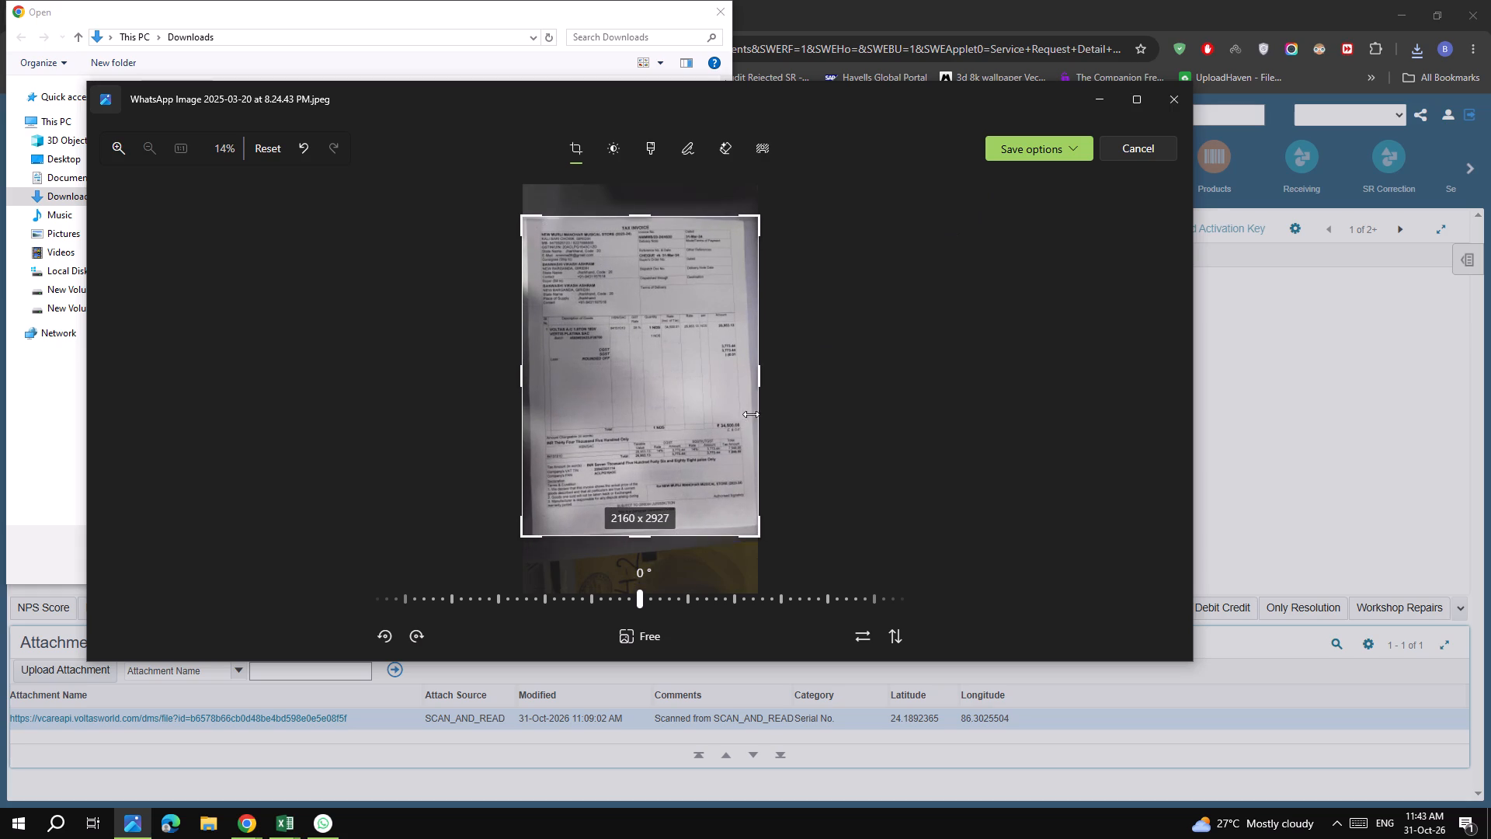
{"action": "left_click_drag", "start_coordinate": [759, 379], "coordinate": [752, 380]}
{"action": "left_click_drag", "start_coordinate": [528, 375], "coordinate": [539, 377]}
{"action": "left_click", "coordinate": [1038, 148]}
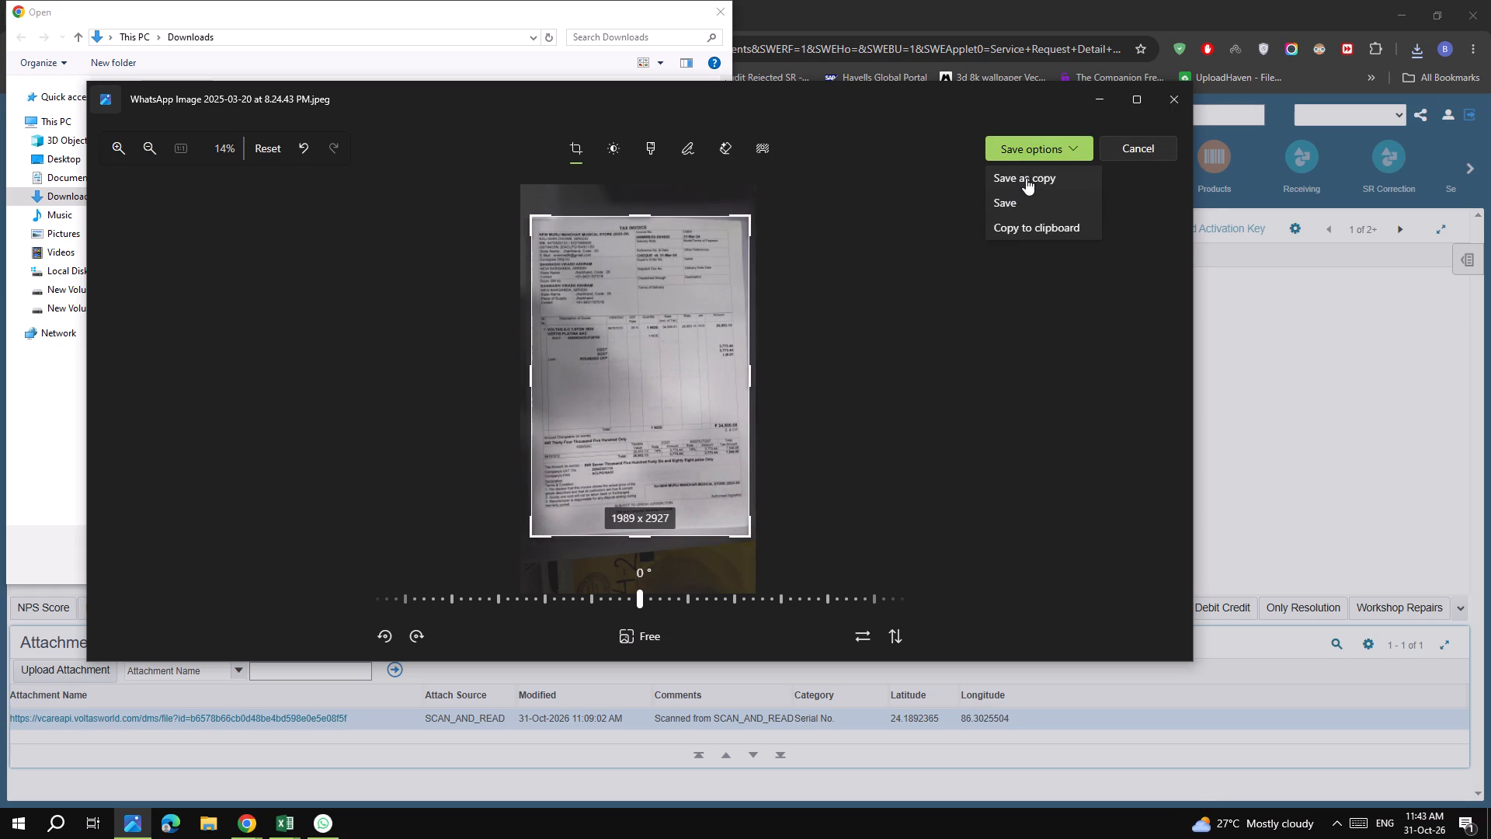
{"action": "left_click", "coordinate": [1026, 178]}
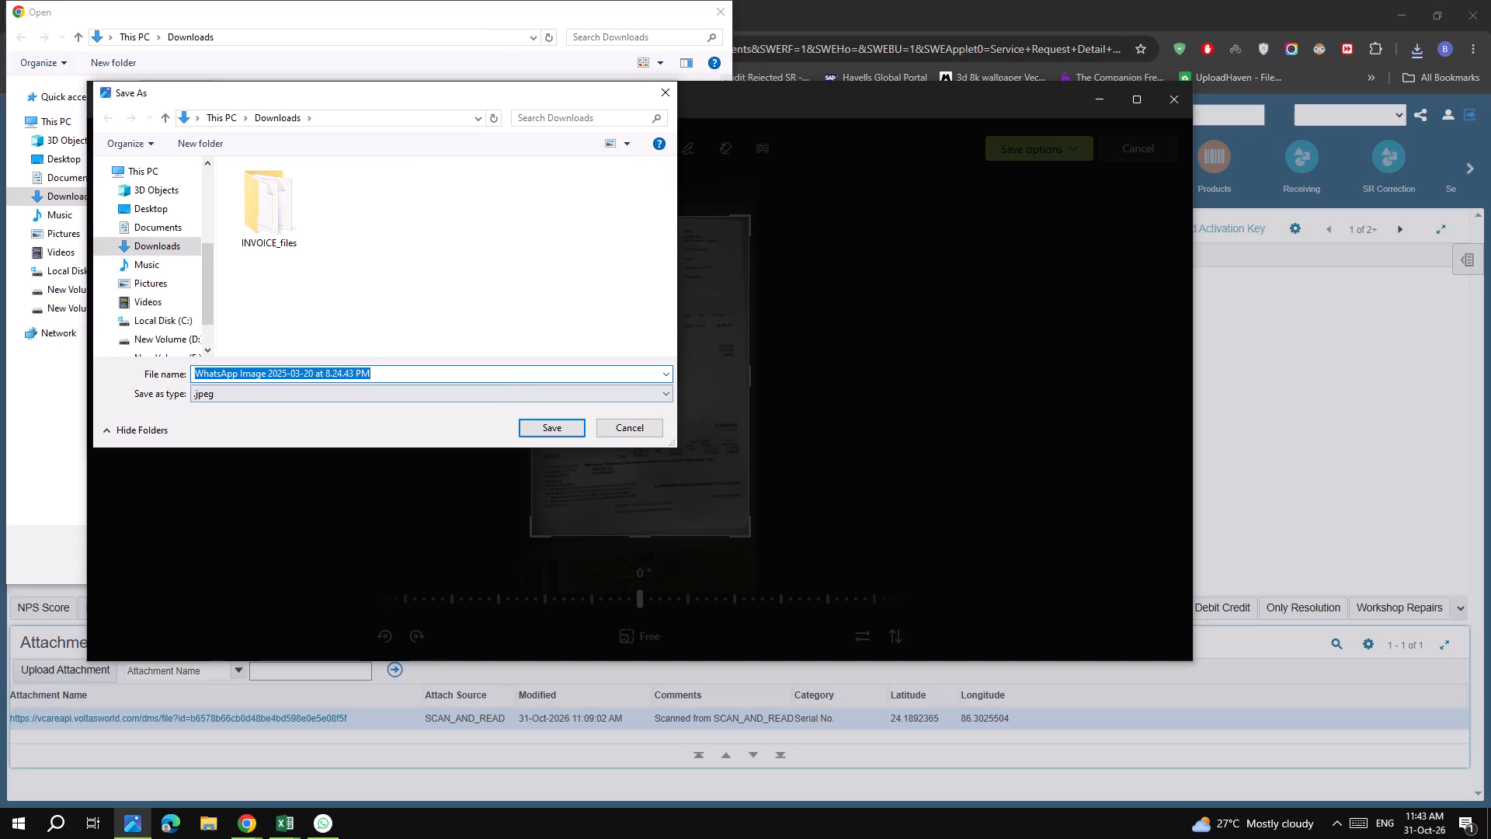
{"action": "left_click", "coordinate": [568, 429]}
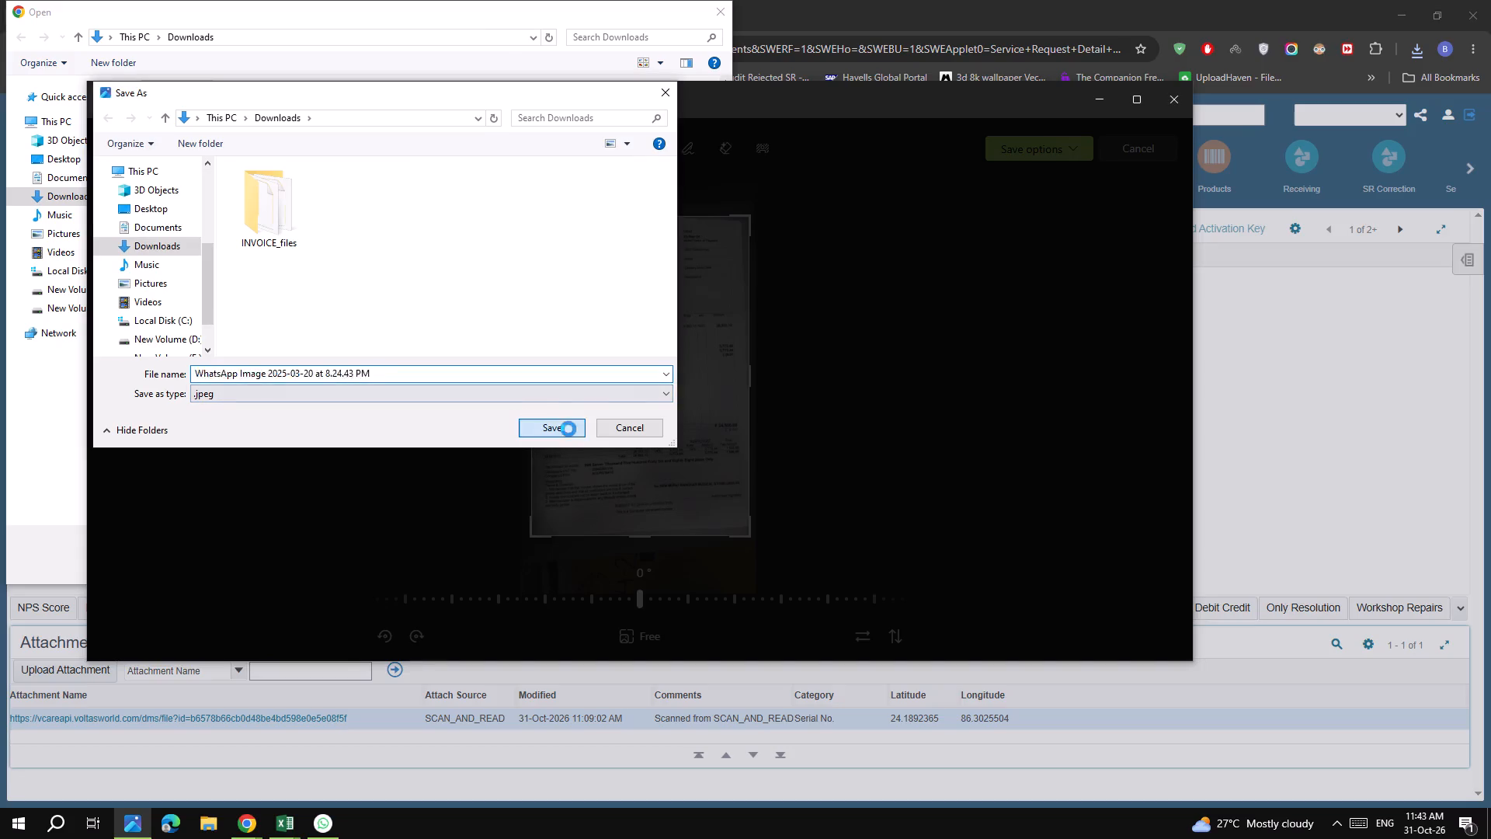
{"action": "left_click", "coordinate": [813, 415]}
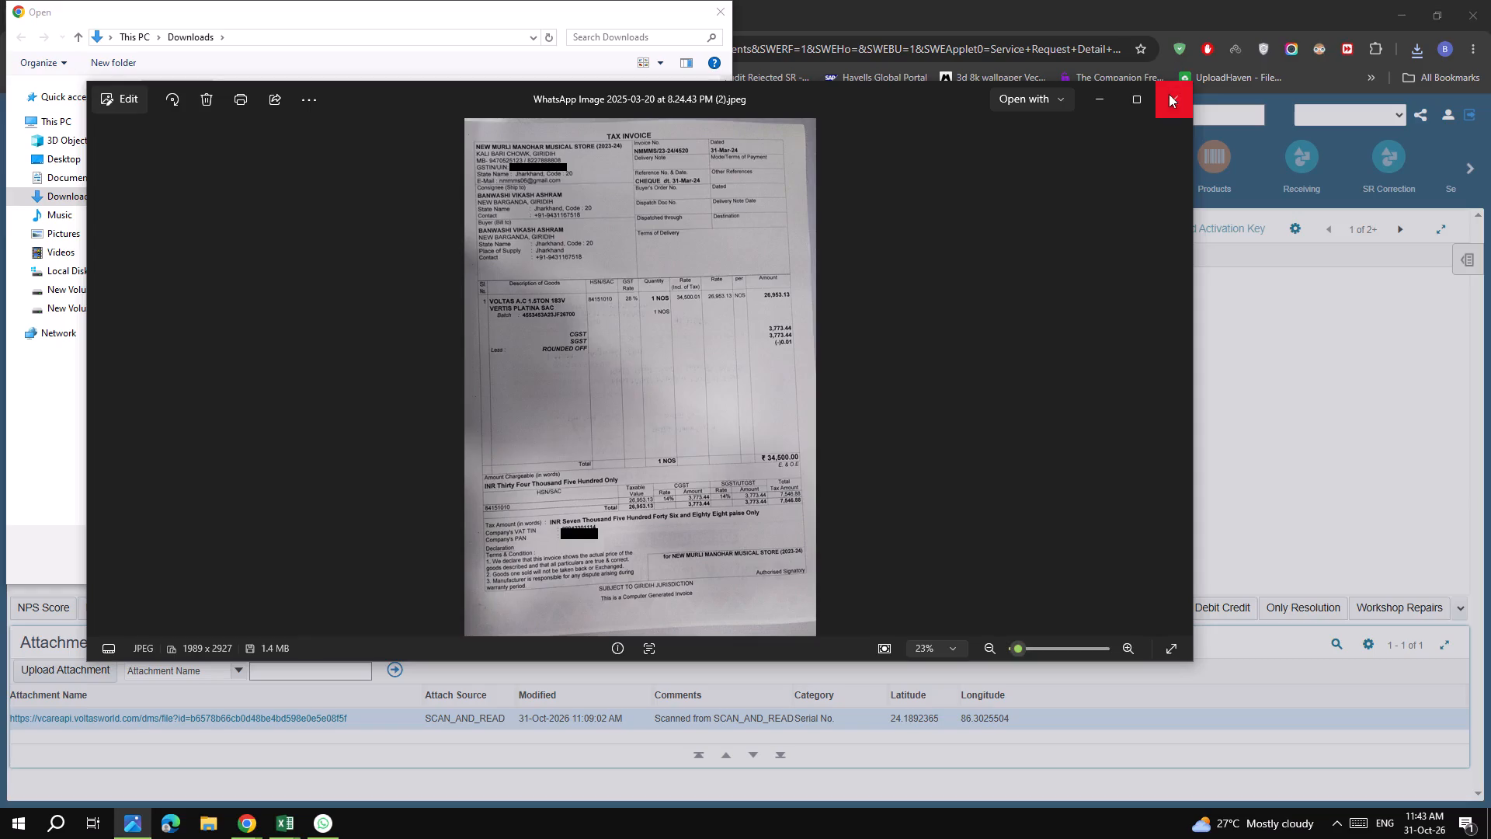
{"action": "left_click", "coordinate": [1169, 94]}
Upload the cropped copy "WhatsApp Image 2025-03-20 at 8.24.43 PM (2)" to the service request with the comment INVOICE.
{"action": "right_click", "coordinate": [222, 186]}
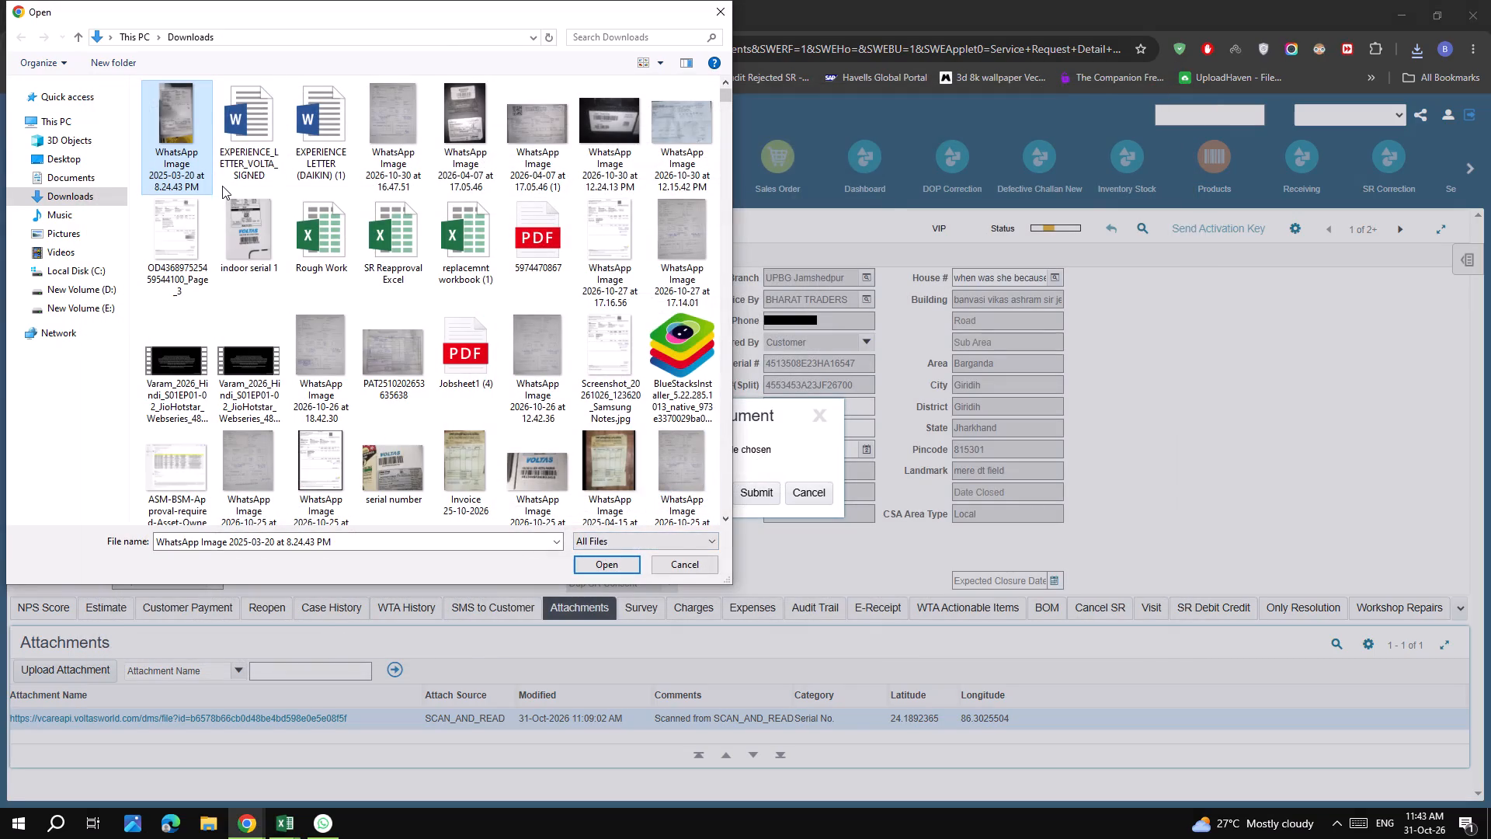
{"action": "left_click", "coordinate": [255, 250]}
{"action": "left_click", "coordinate": [183, 133]}
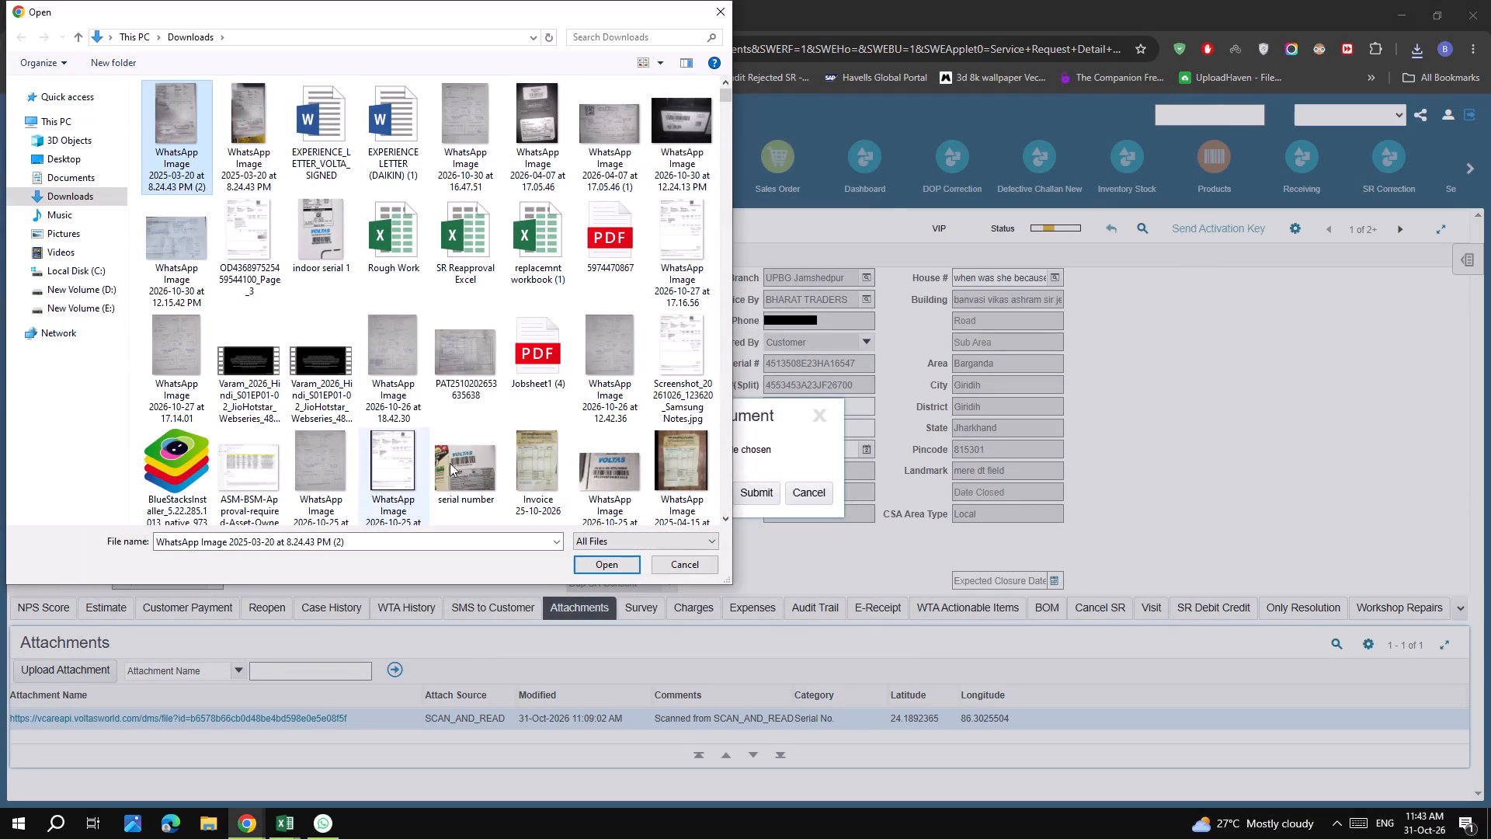
{"action": "left_click", "coordinate": [613, 565]}
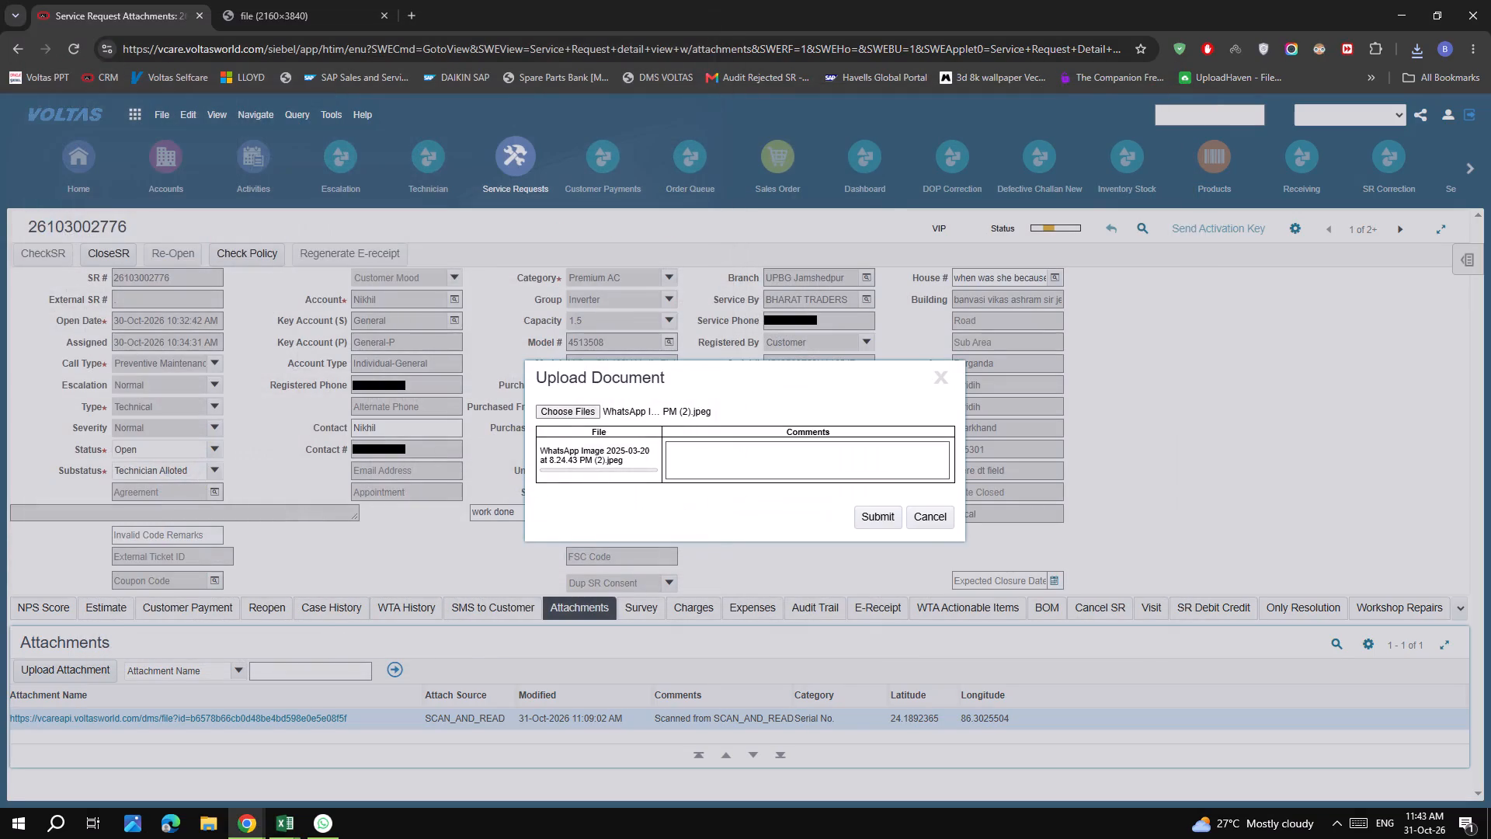
{"action": "left_click", "coordinate": [778, 462]}
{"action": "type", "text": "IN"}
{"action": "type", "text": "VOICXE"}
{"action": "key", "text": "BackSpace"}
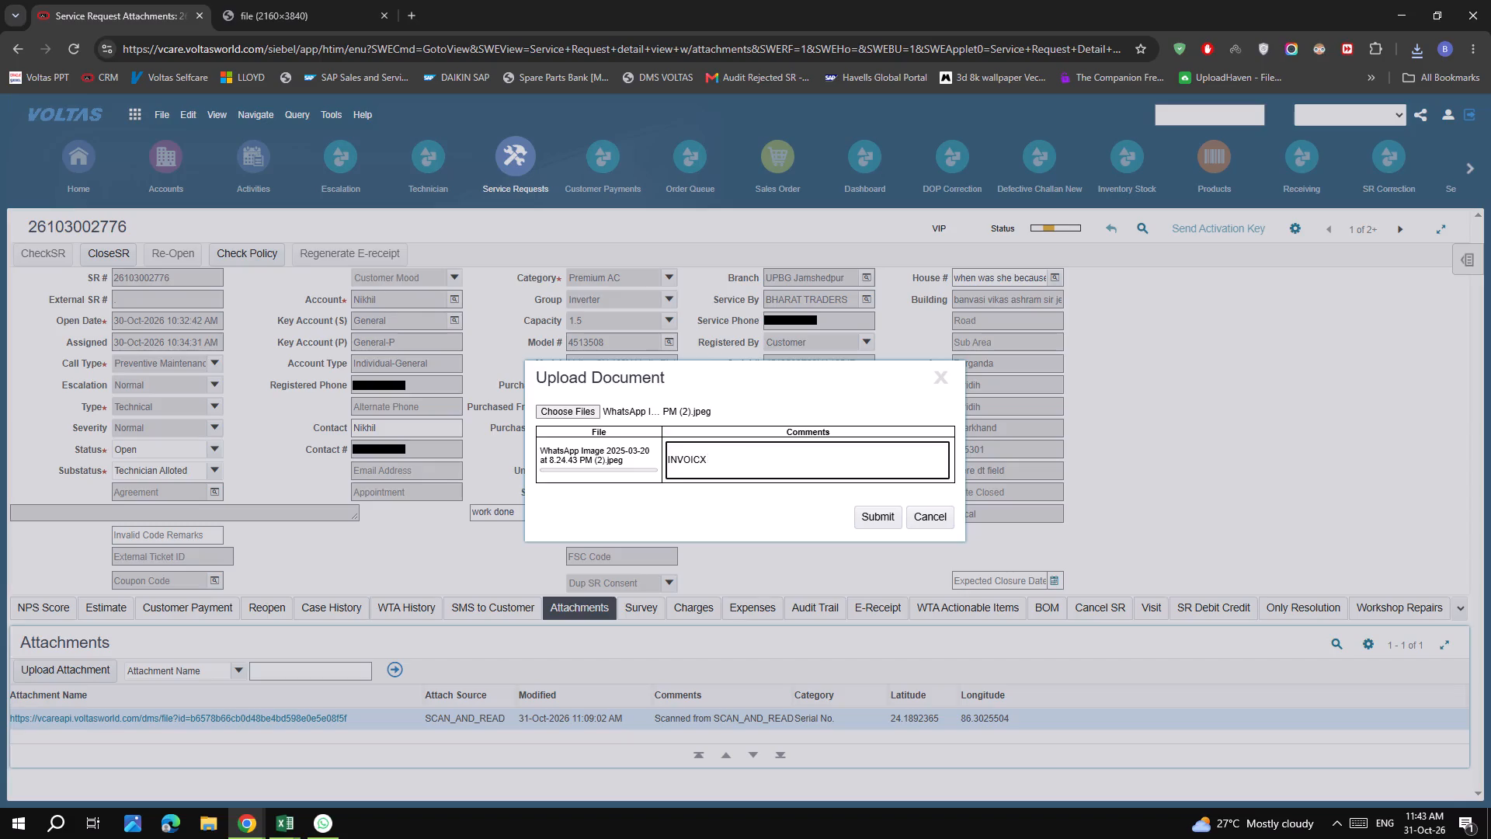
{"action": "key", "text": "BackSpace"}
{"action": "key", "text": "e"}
{"action": "left_click", "coordinate": [874, 510]}
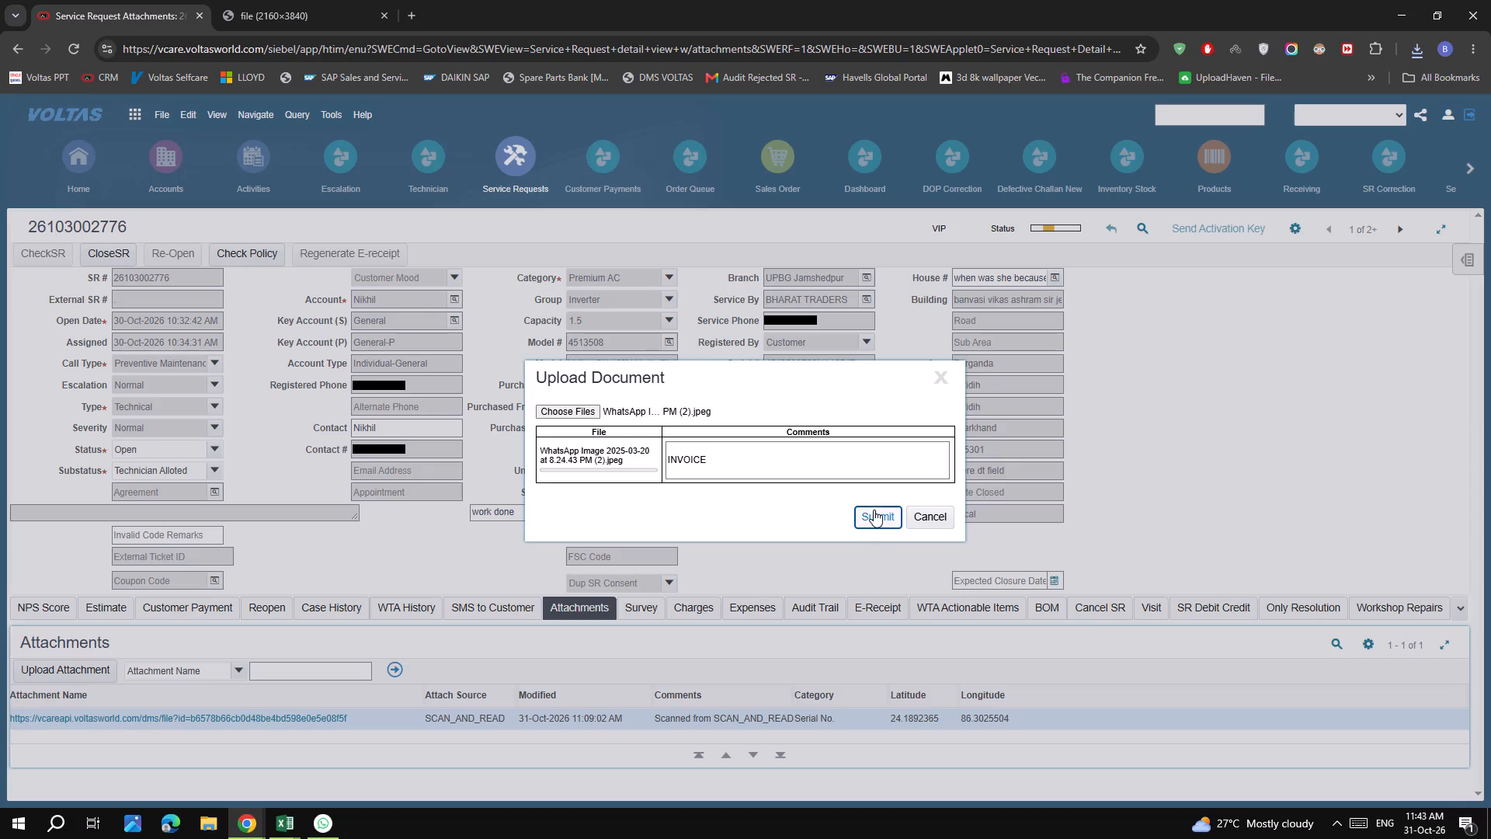
{"action": "left_click", "coordinate": [874, 166]}
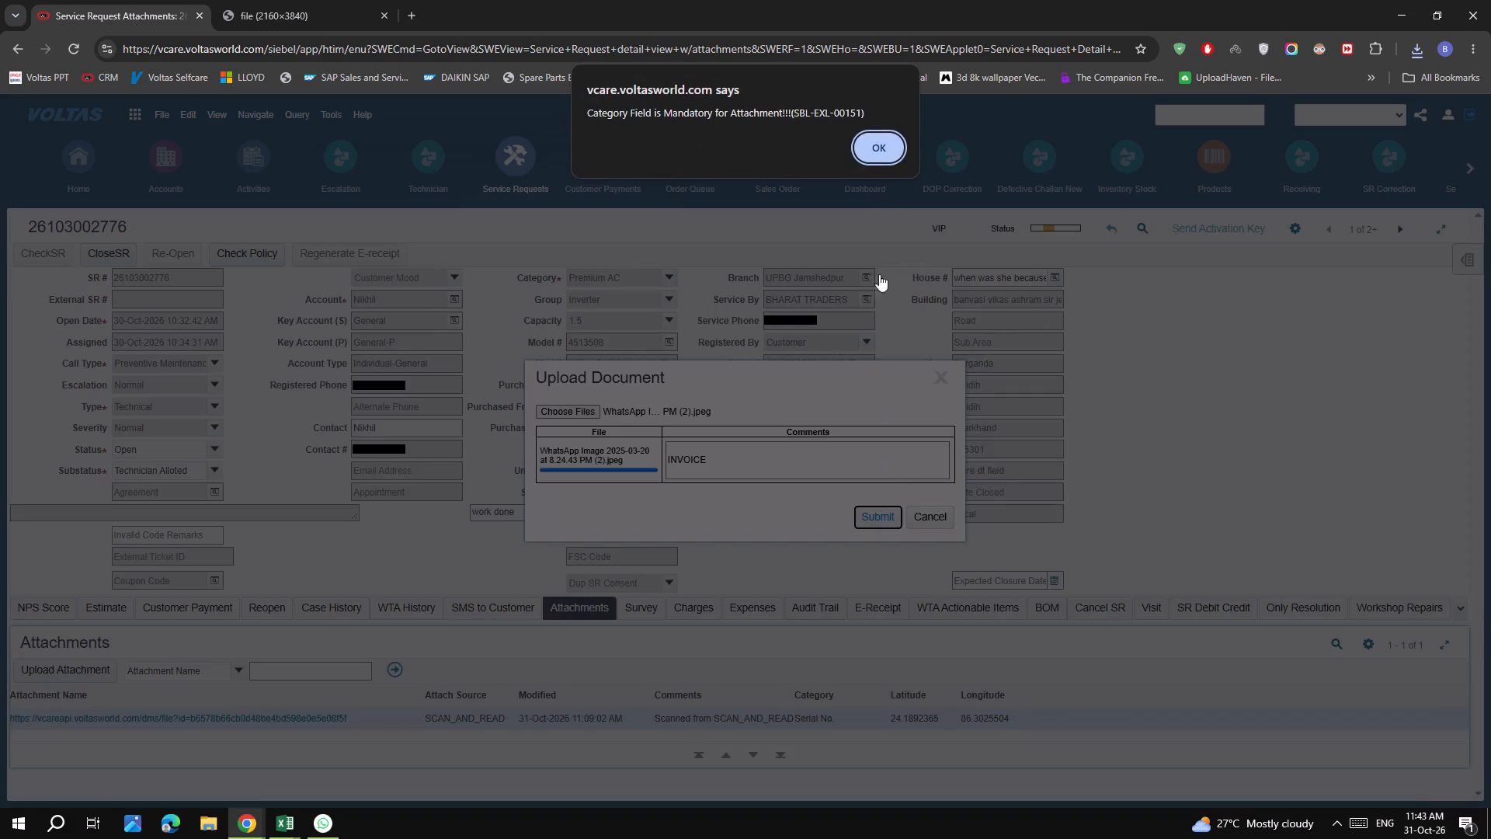
{"action": "left_click", "coordinate": [876, 158]}
Set the category of the newly uploaded INVOICE attachment to Invoice and save the record.
{"action": "left_click", "coordinate": [813, 704]}
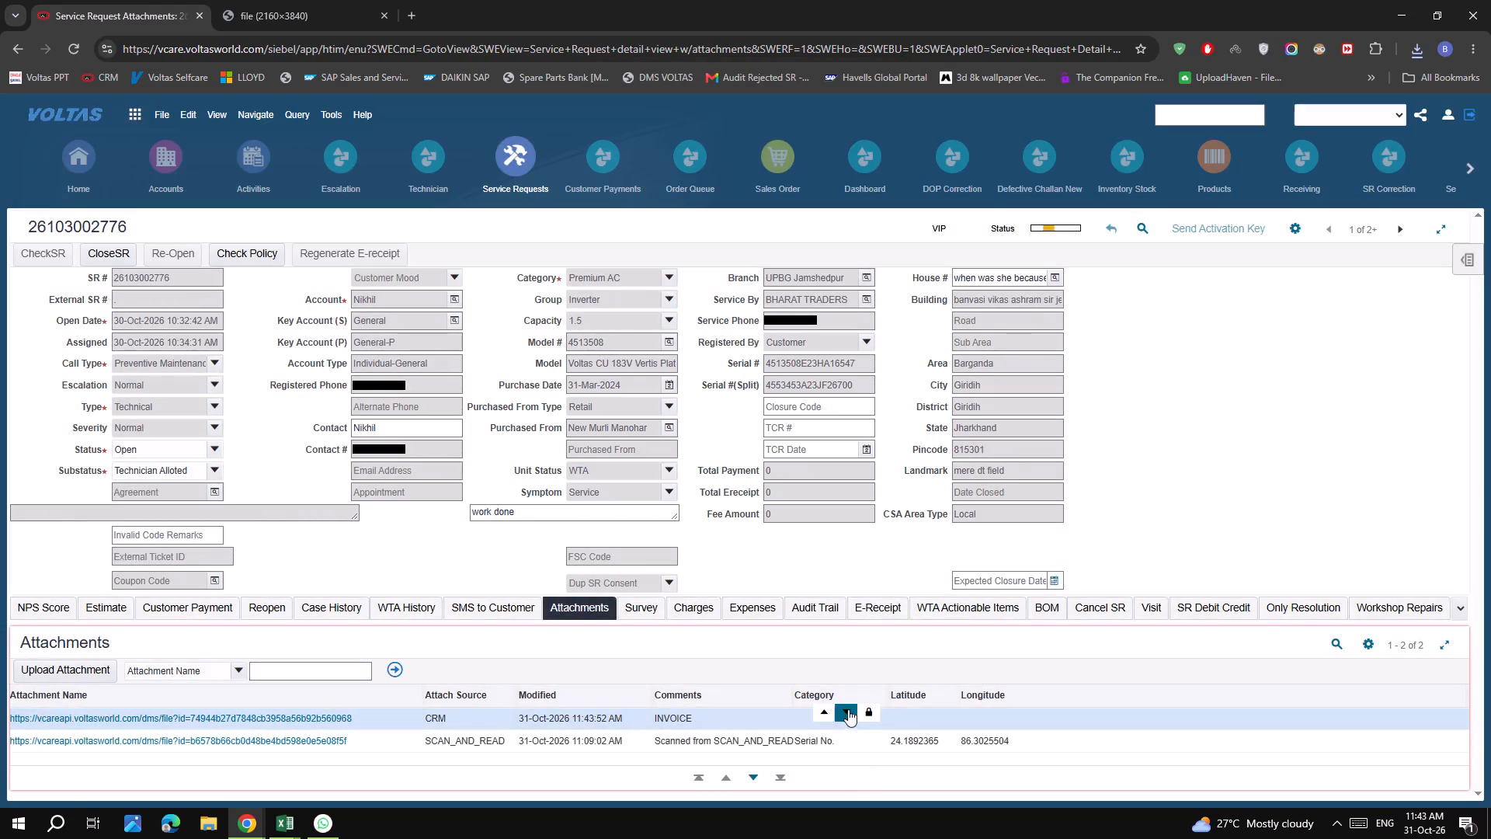
{"action": "left_click", "coordinate": [805, 728]}
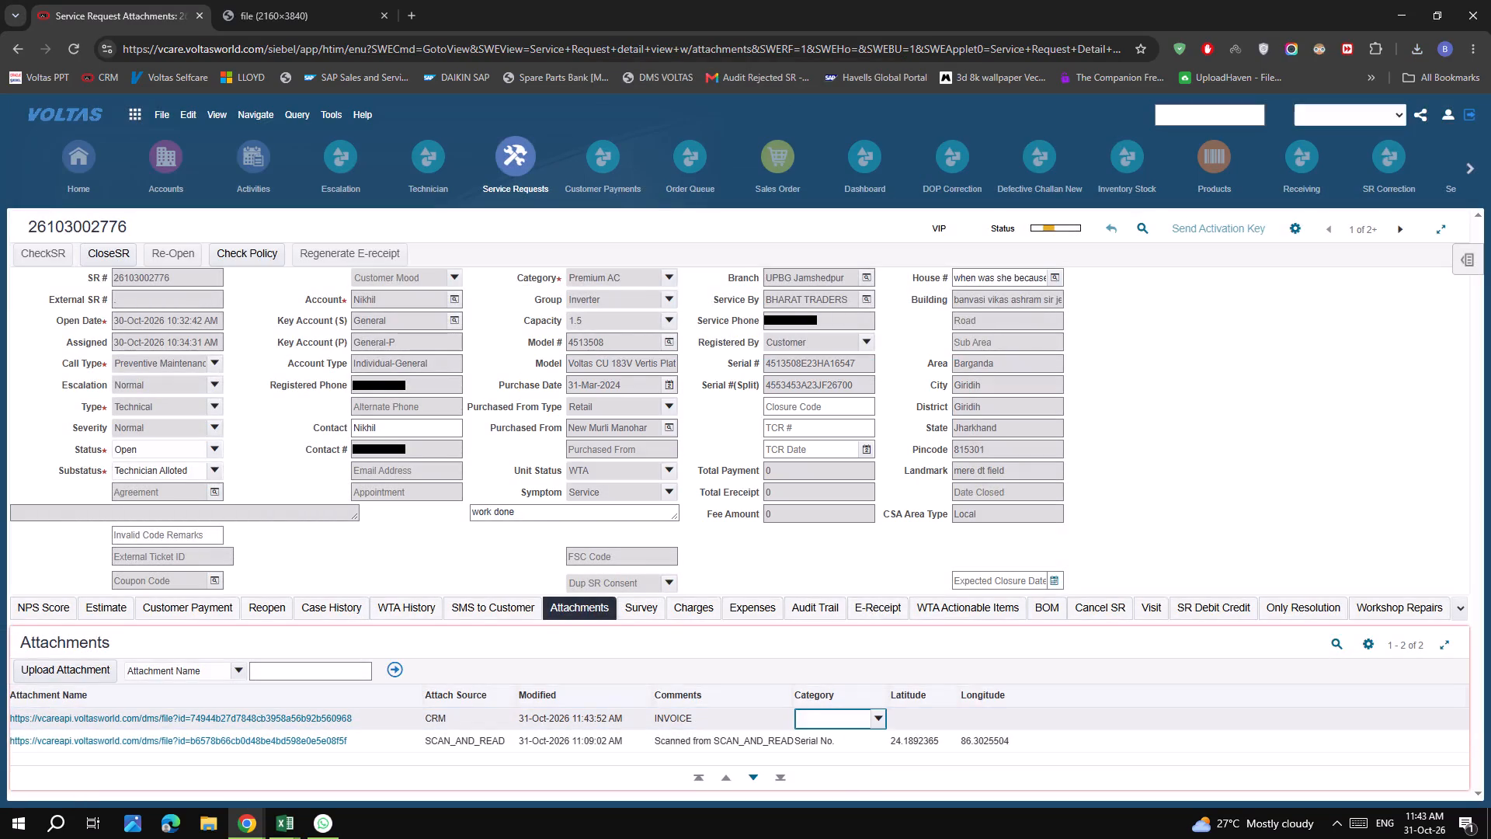
{"action": "left_click", "coordinate": [876, 717]}
{"action": "left_click", "coordinate": [870, 513]}
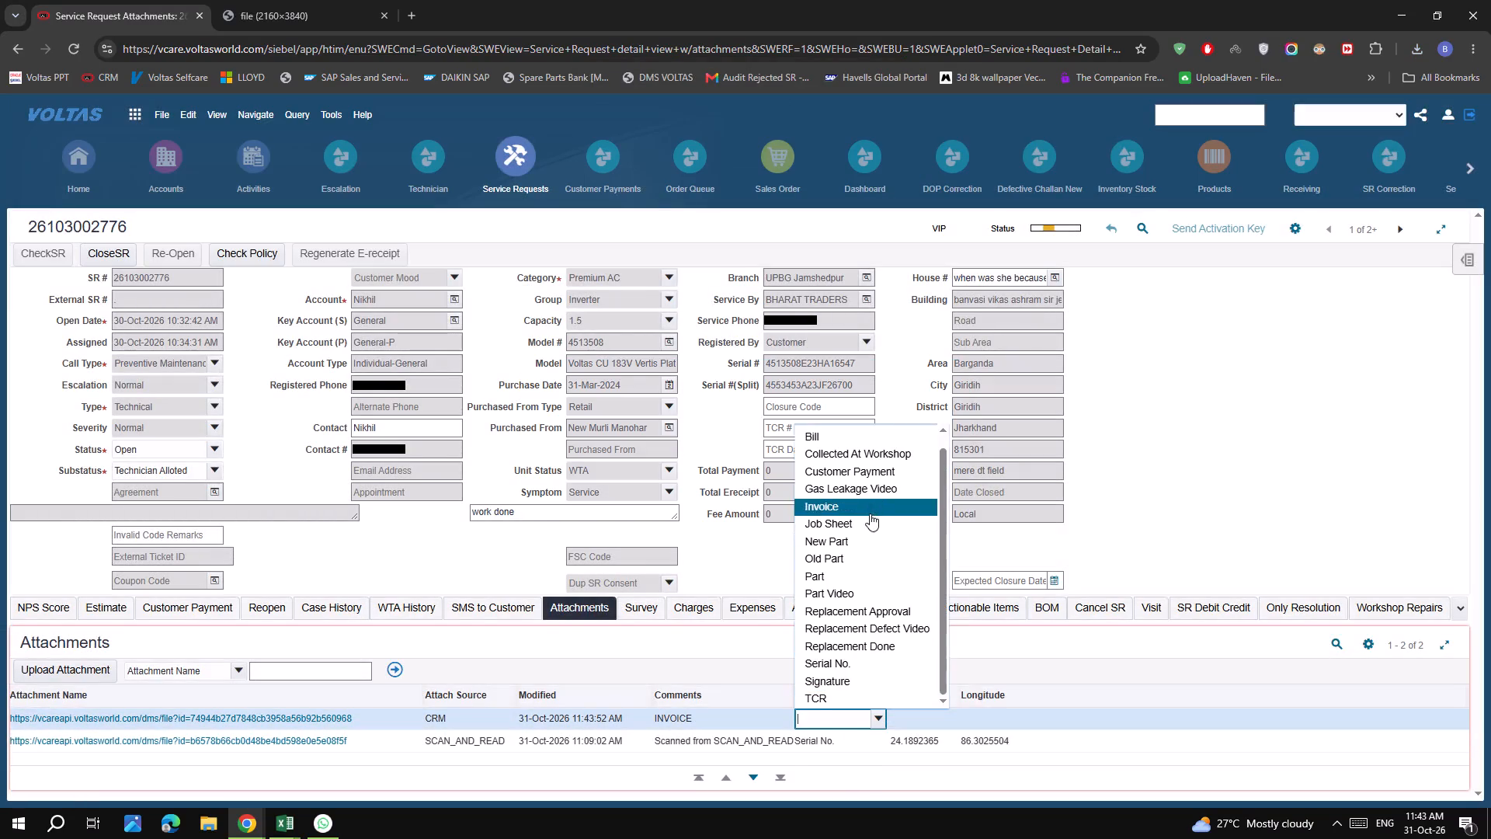
{"action": "left_click", "coordinate": [398, 673]}
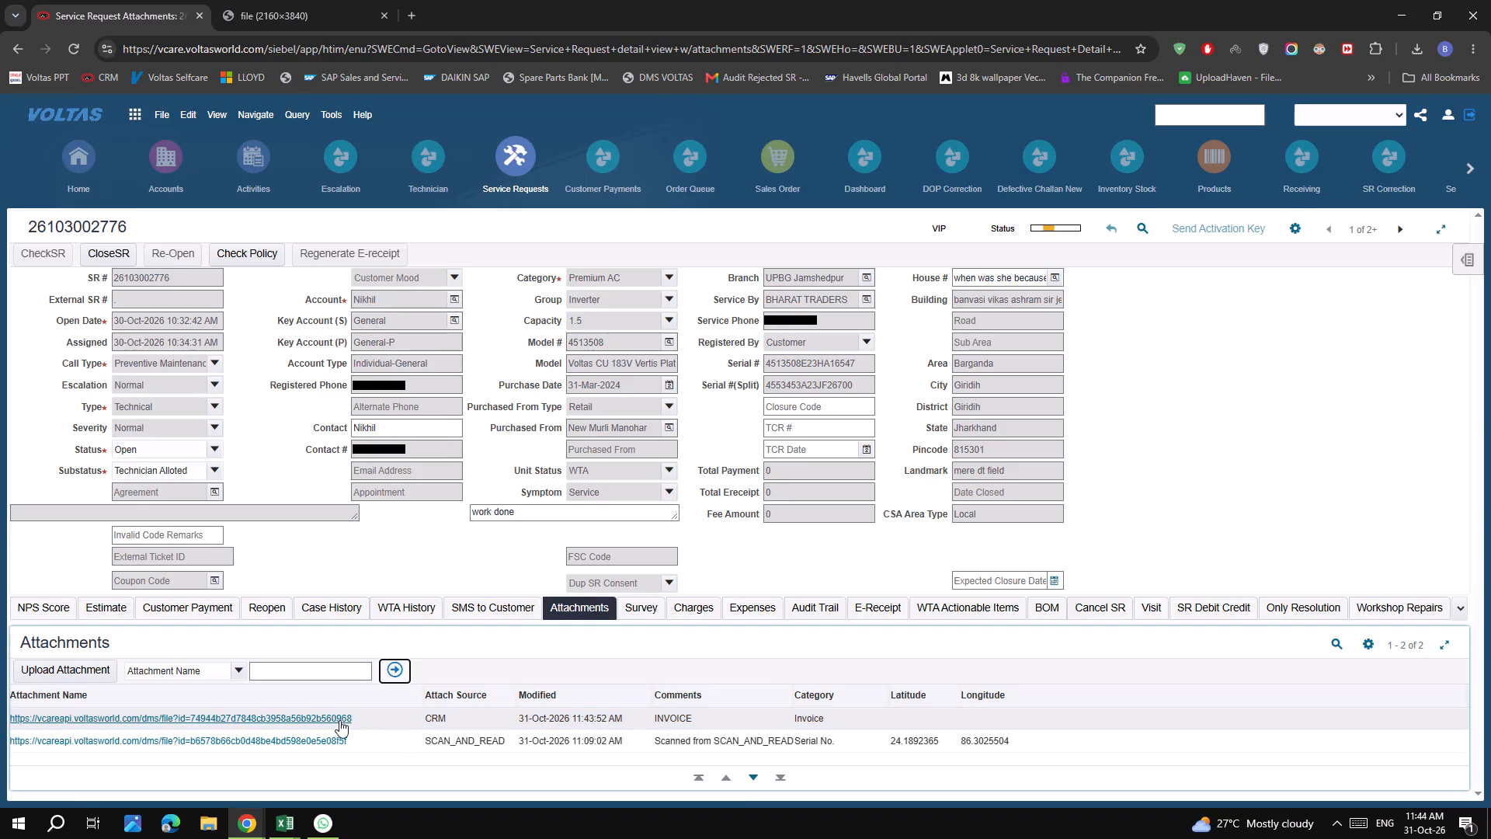
{"action": "left_click", "coordinate": [334, 720]}
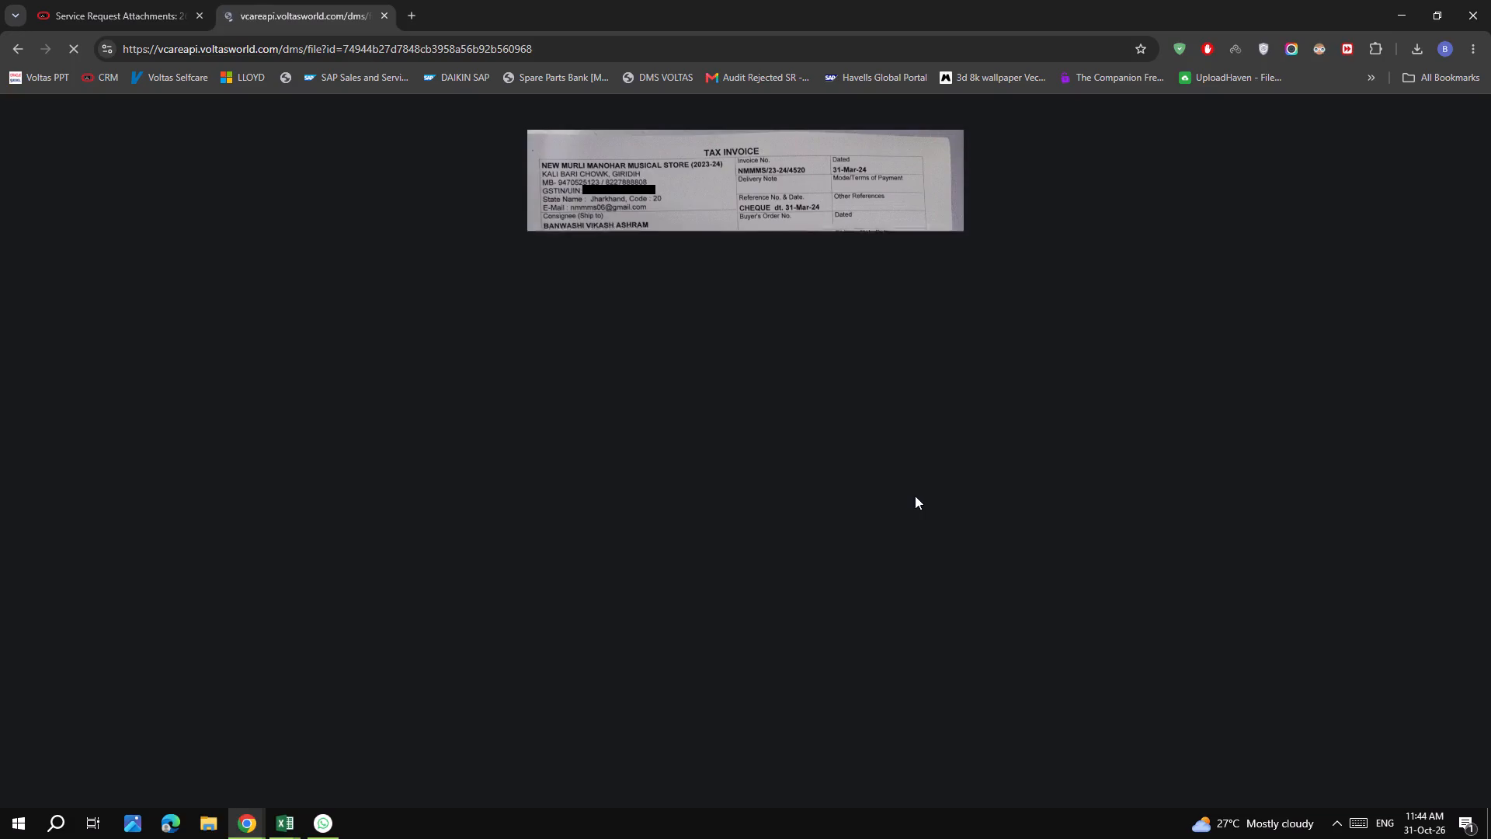
{"action": "left_click", "coordinate": [841, 329]}
{"action": "scroll", "coordinate": [852, 346], "scroll_direction": "up", "scroll_amount": 9}
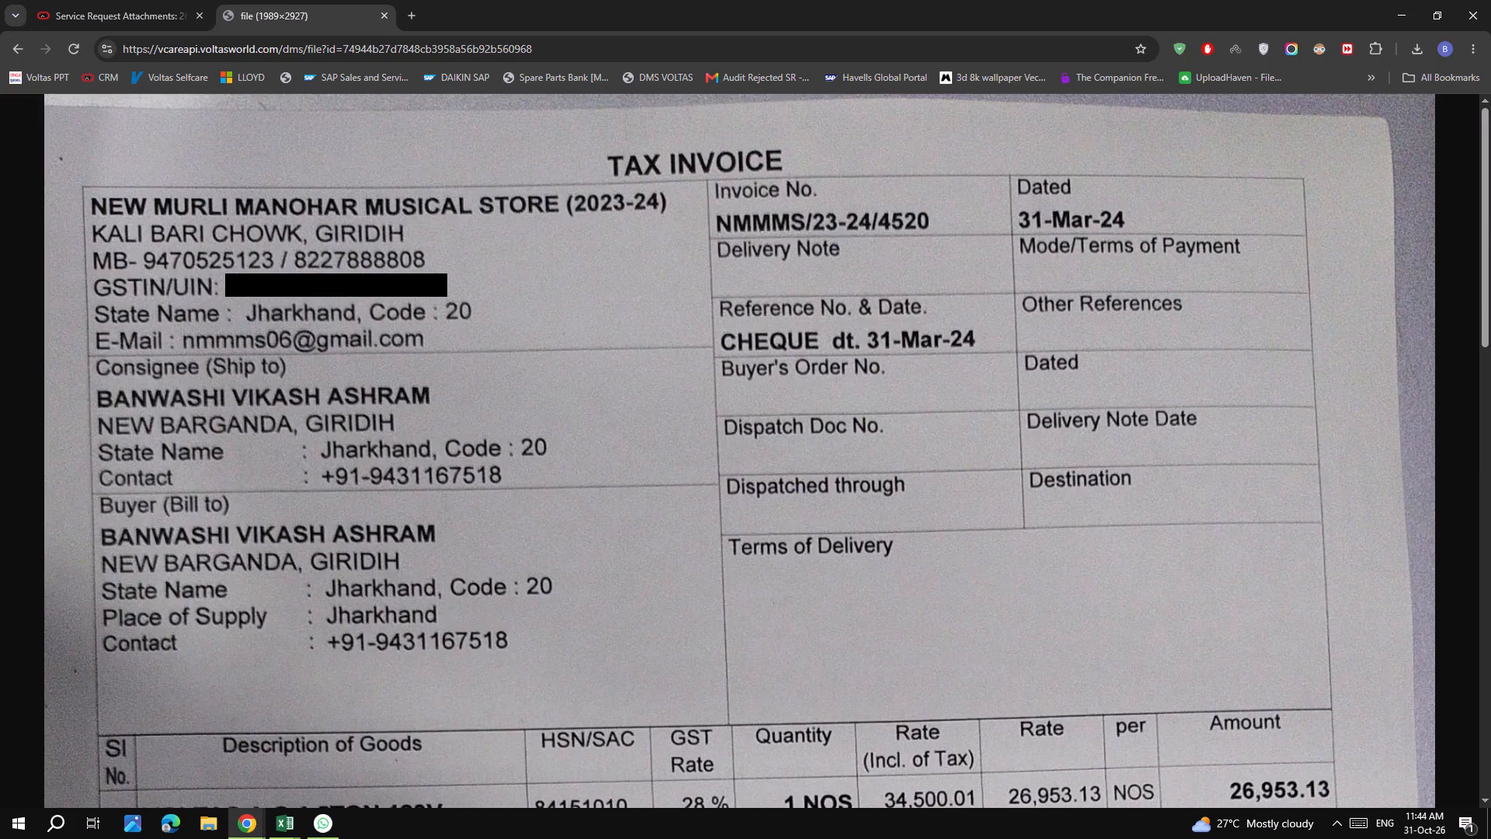
{"action": "scroll", "coordinate": [854, 355], "scroll_direction": "up", "scroll_amount": 2}
{"action": "left_click", "coordinate": [855, 358]}
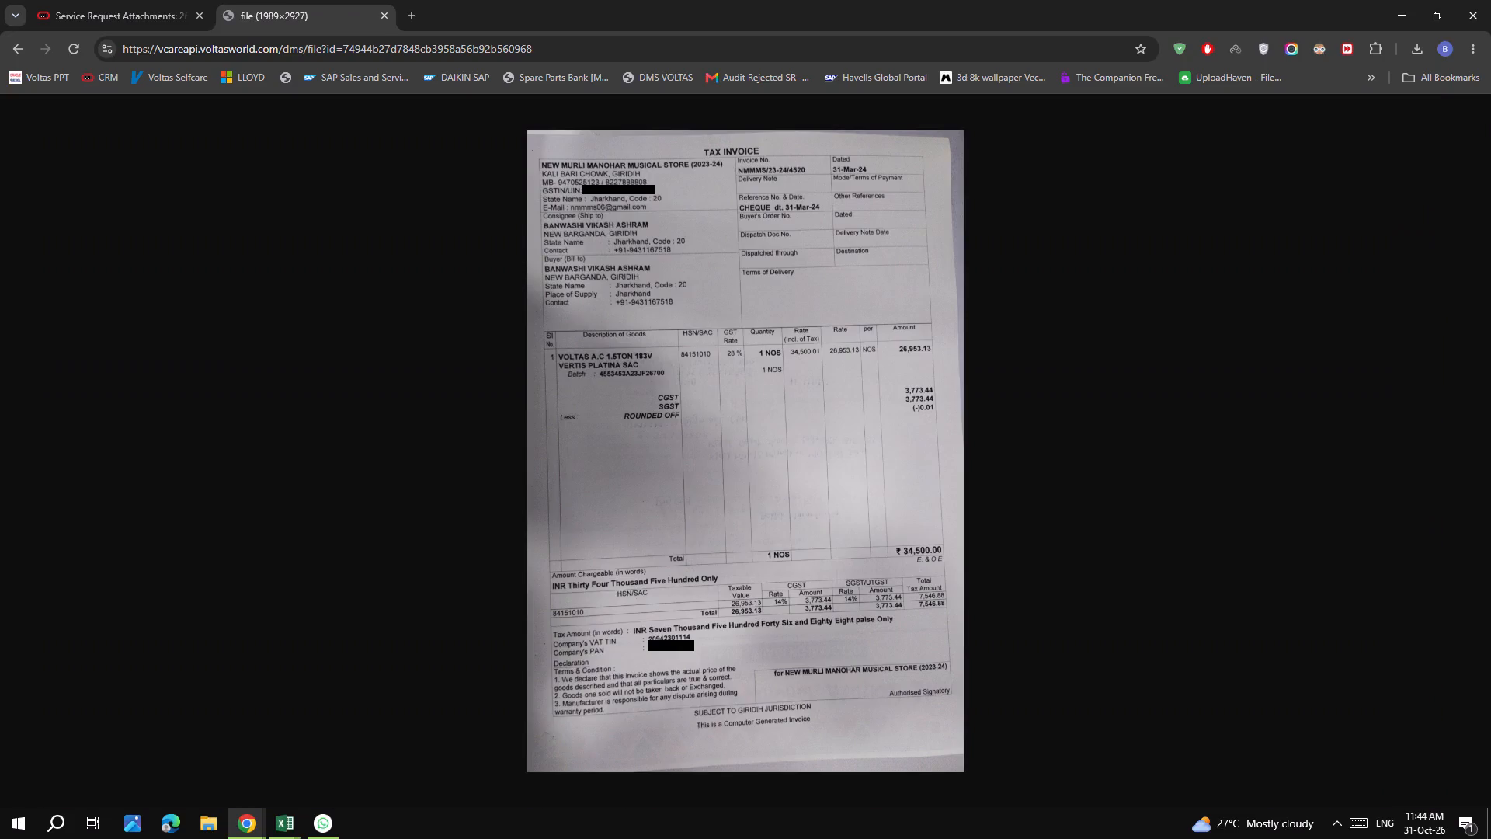
{"action": "scroll", "coordinate": [857, 361], "scroll_direction": "down", "scroll_amount": 5}
{"action": "left_click", "coordinate": [839, 565]}
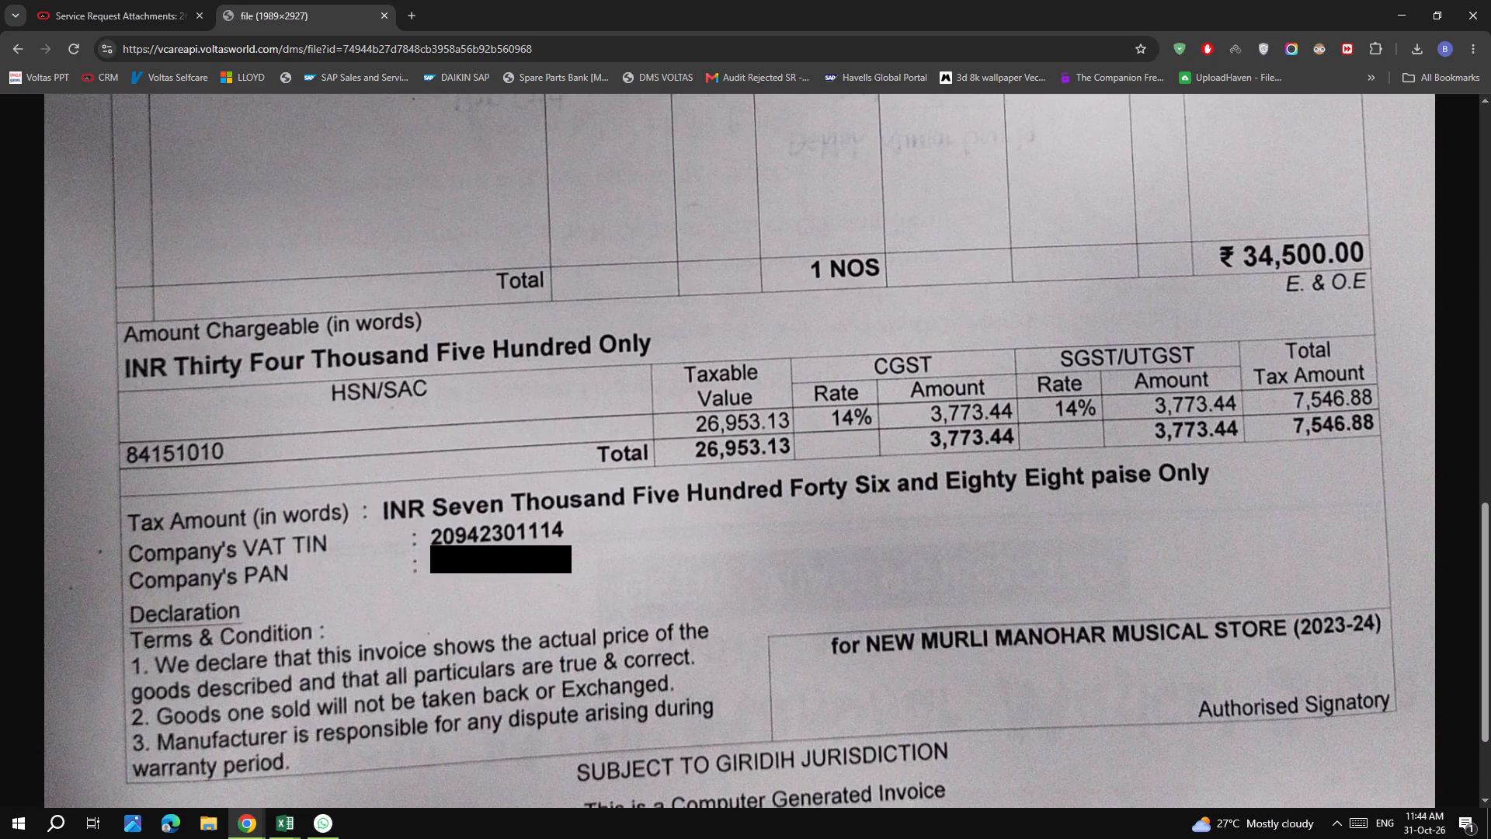
{"action": "left_click", "coordinate": [842, 563]}
{"action": "left_click", "coordinate": [798, 391]}
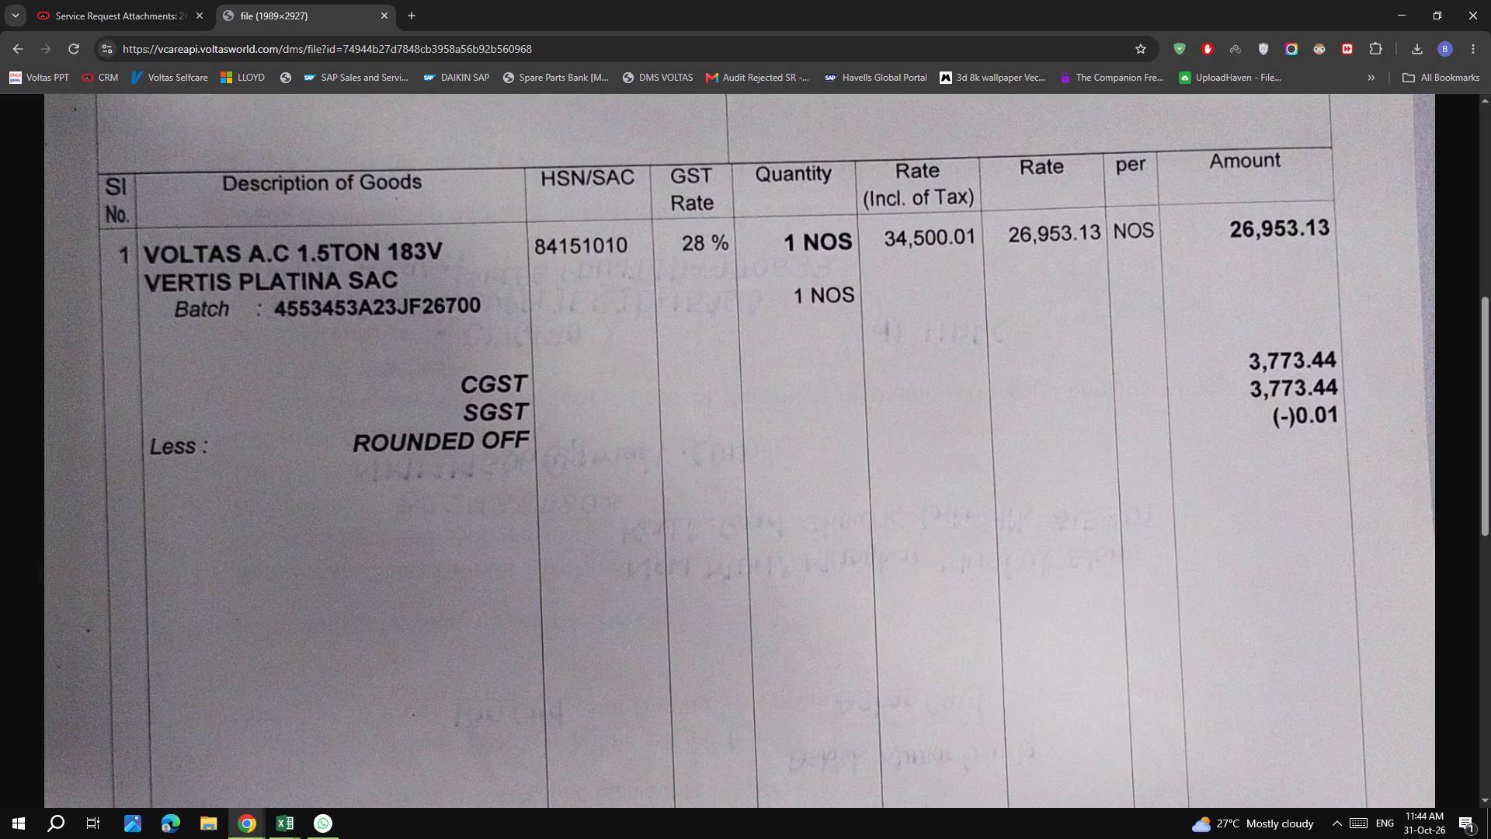
{"action": "left_click", "coordinate": [801, 399]}
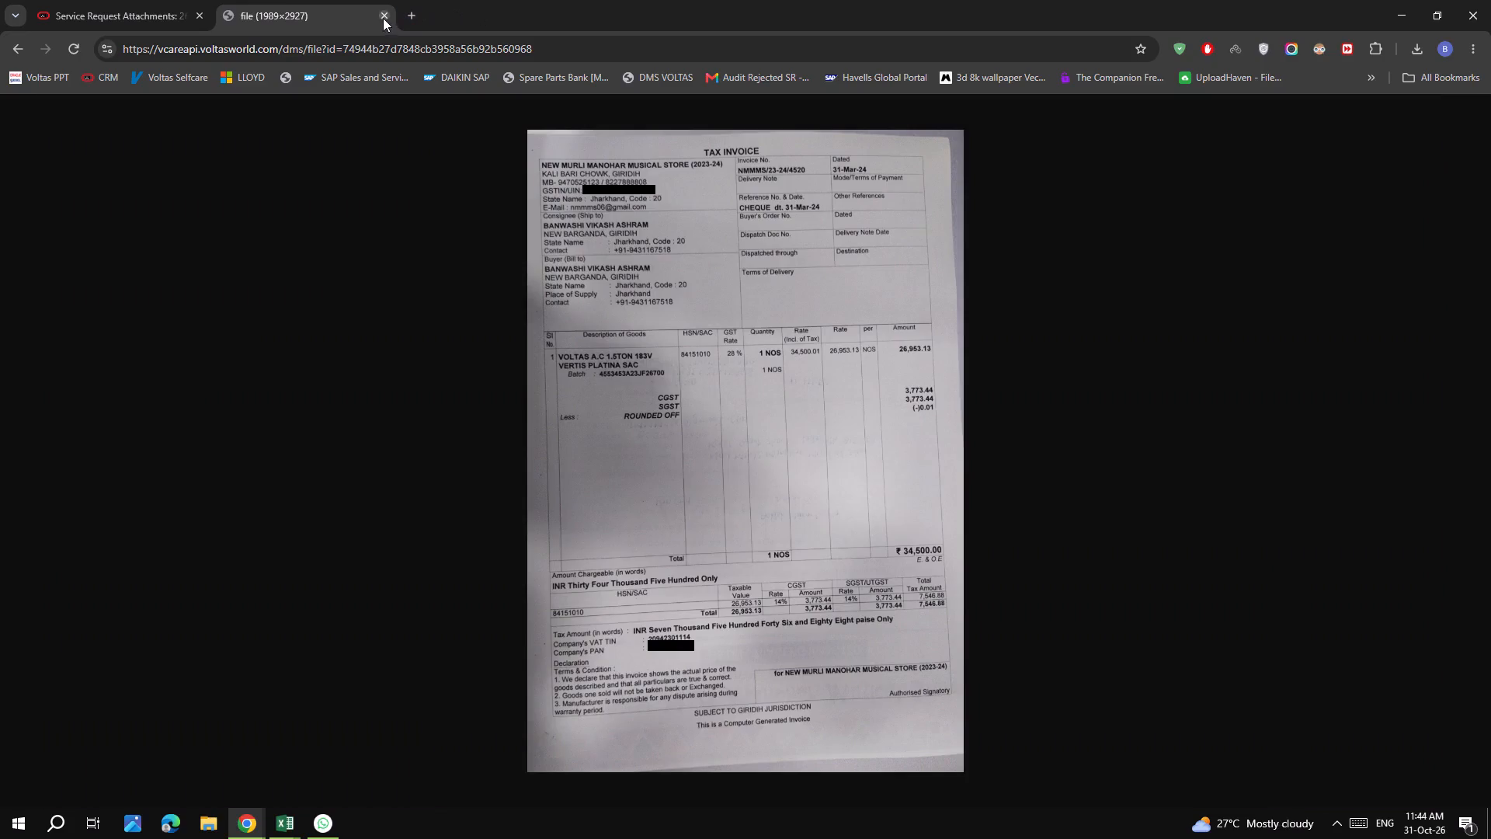
{"action": "left_click", "coordinate": [383, 18]}
{"action": "scroll", "coordinate": [788, 551], "scroll_direction": "down", "scroll_amount": 5}
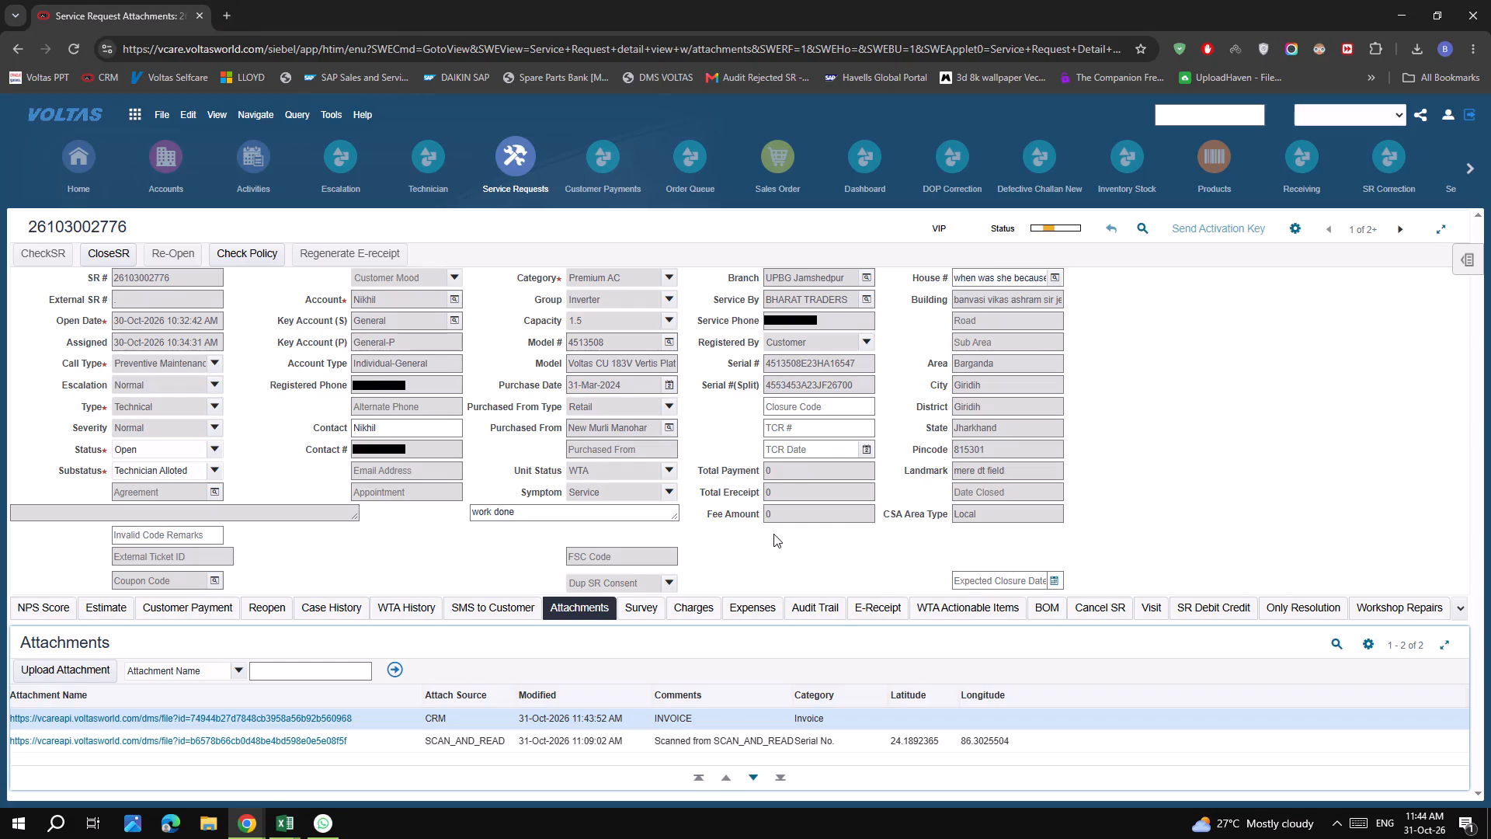
{"action": "scroll", "coordinate": [836, 606], "scroll_direction": "down", "scroll_amount": 3}
{"action": "scroll", "coordinate": [693, 524], "scroll_direction": "down", "scroll_amount": 2}
{"action": "scroll", "coordinate": [794, 566], "scroll_direction": "down", "scroll_amount": 3}
{"action": "left_click", "coordinate": [333, 748]}
{"action": "left_click", "coordinate": [360, 722]}
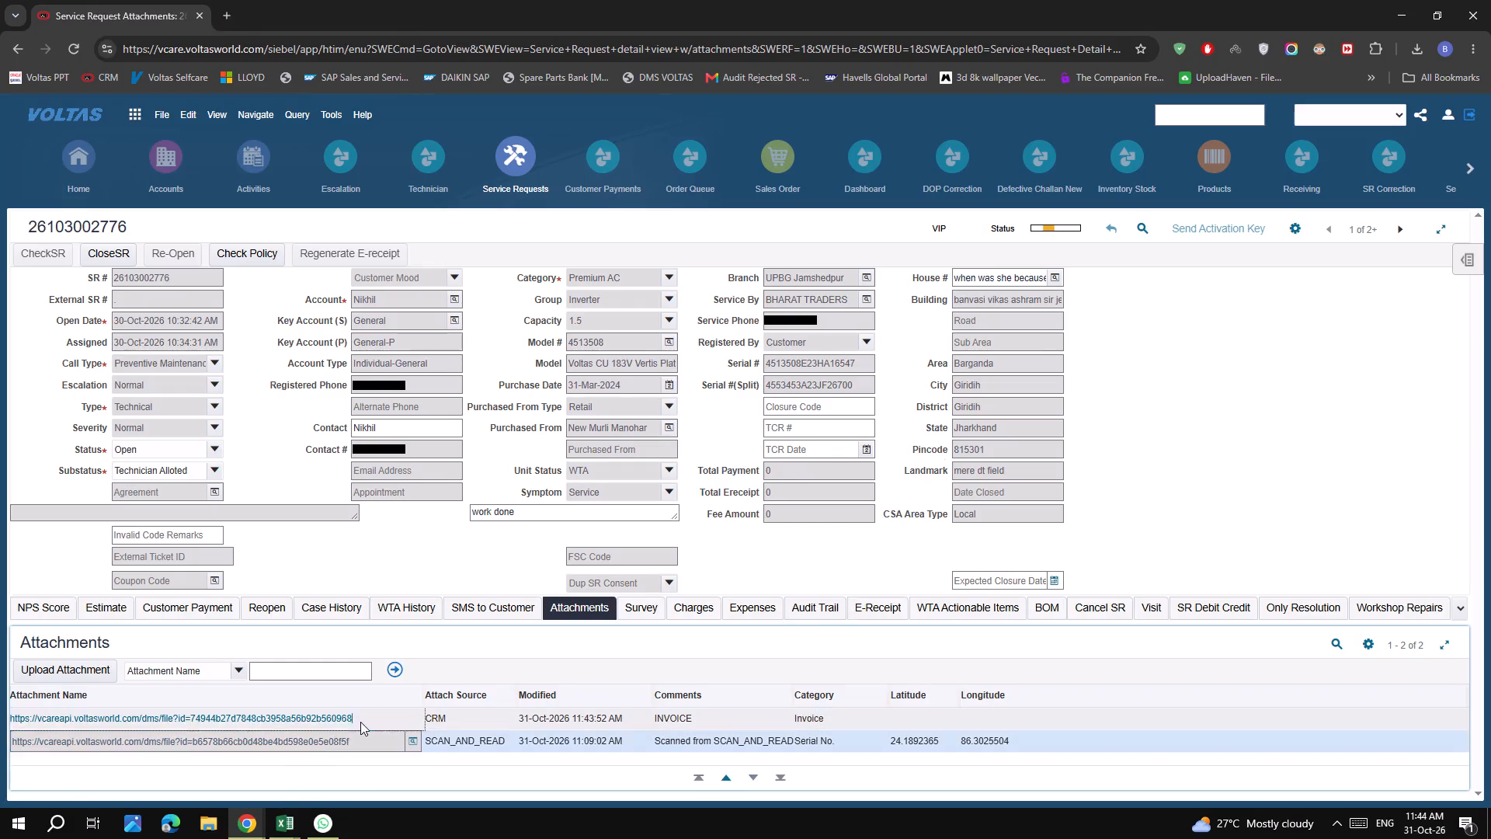
{"action": "left_click", "coordinate": [325, 745]}
{"action": "left_click", "coordinate": [811, 336]}
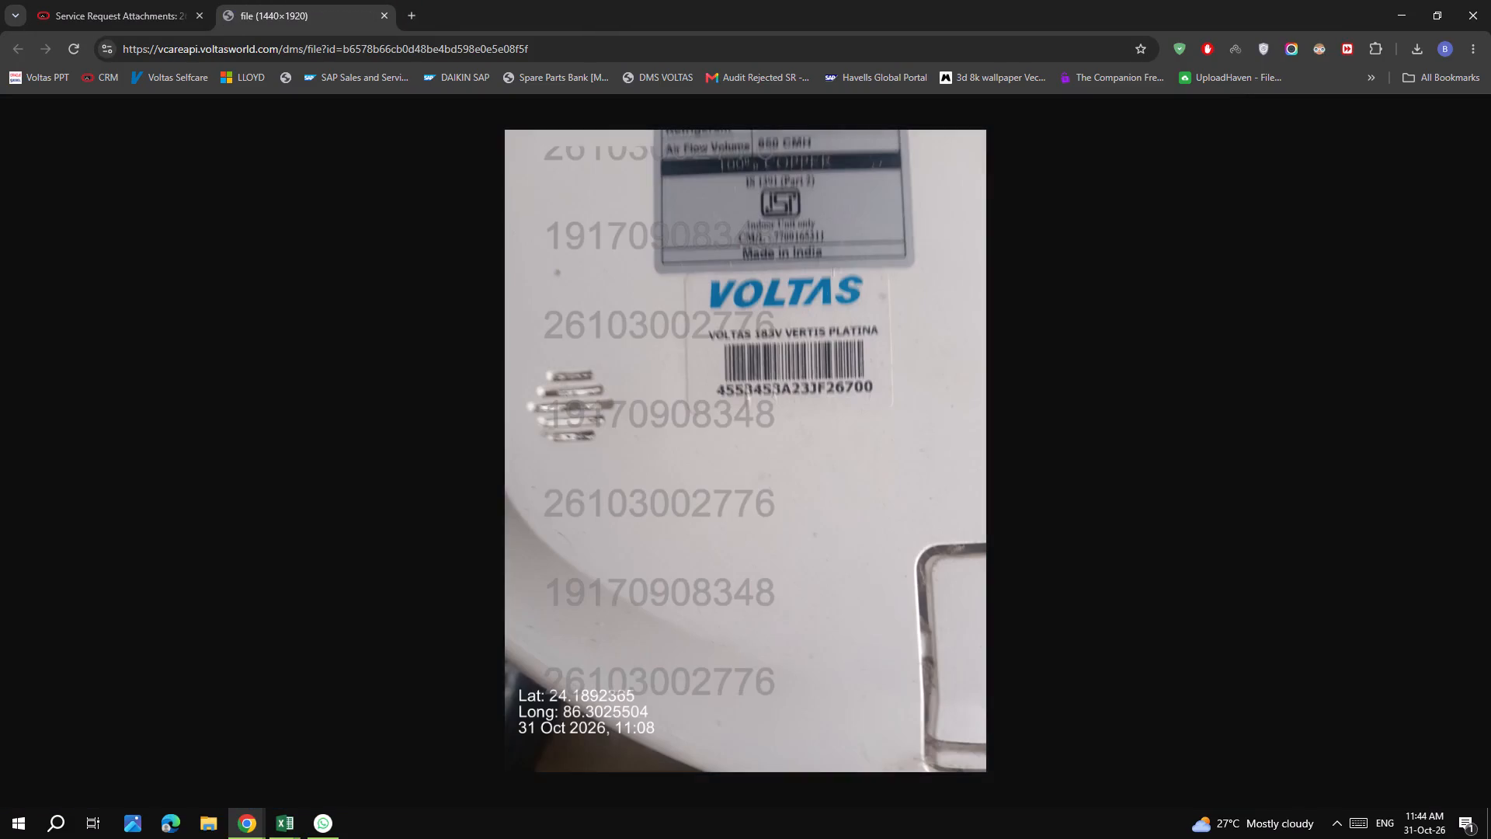
{"action": "left_click", "coordinate": [815, 371]}
{"action": "left_click", "coordinate": [815, 371]}
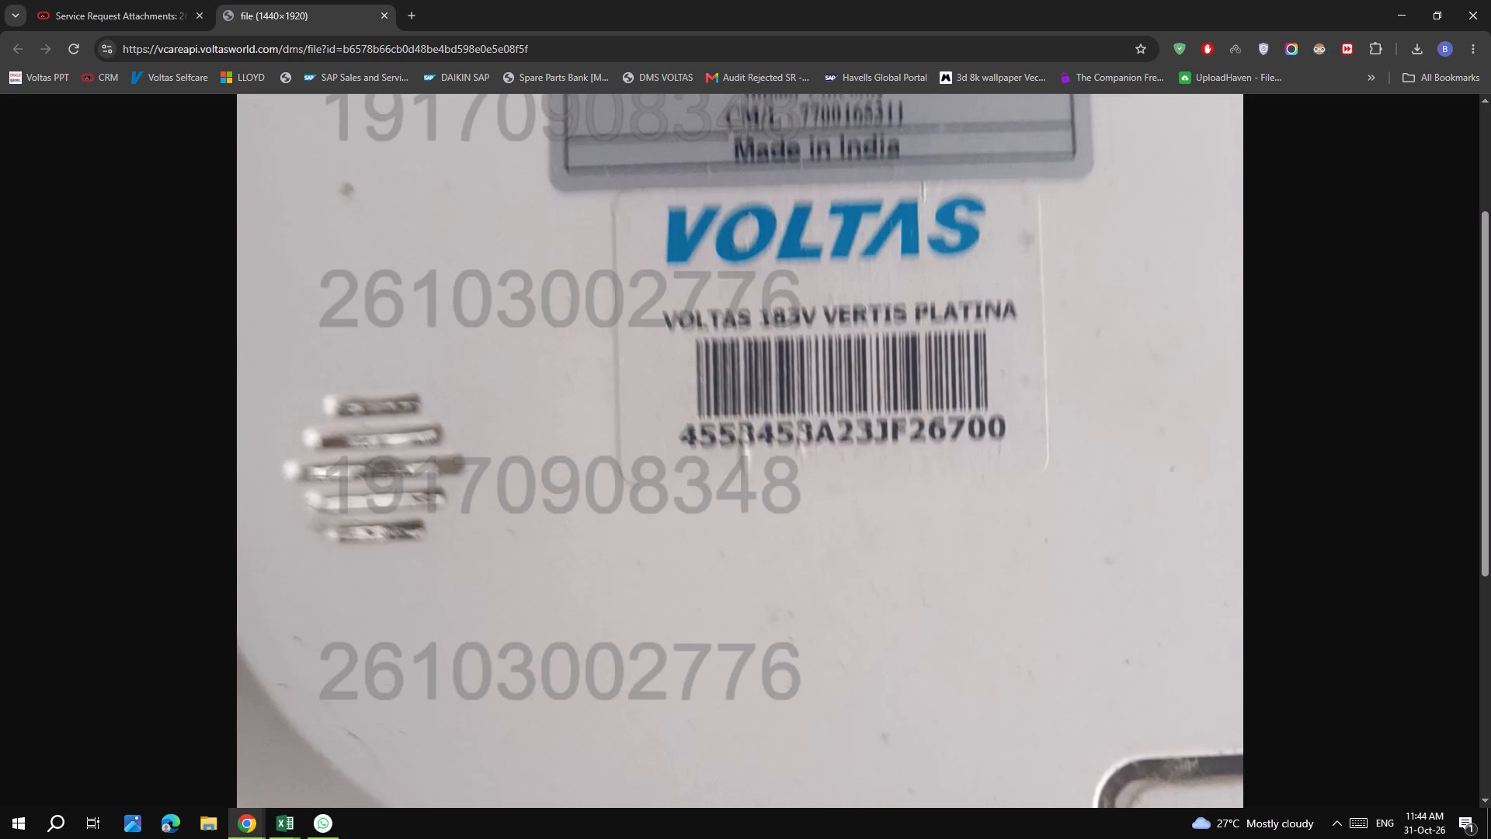
{"action": "left_click", "coordinate": [838, 399]}
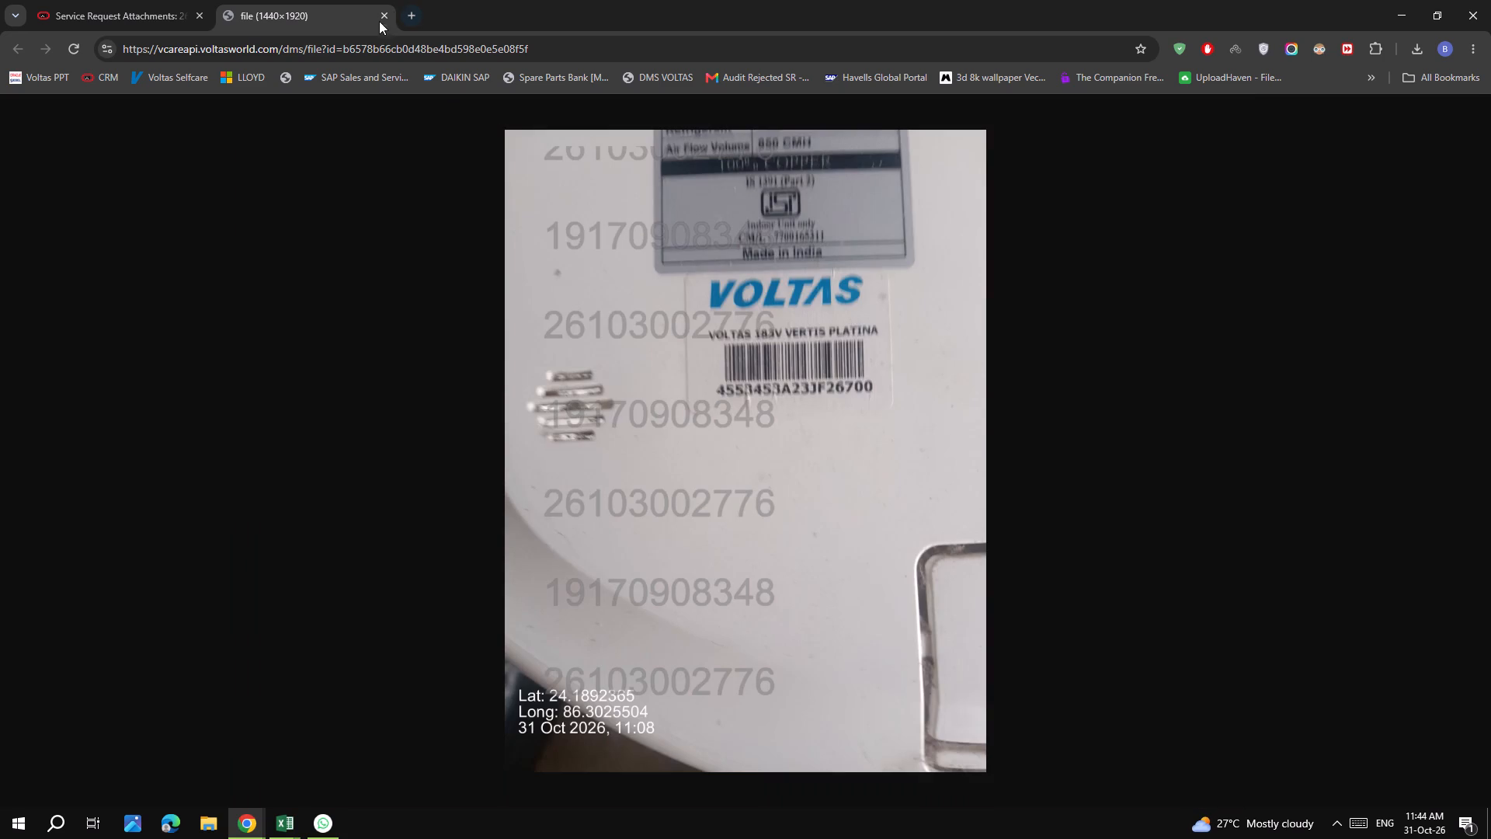
{"action": "left_click", "coordinate": [381, 13]}
Return to the service request list, filter it to Open SRs and sort it by SR # in descending order.
{"action": "scroll", "coordinate": [876, 413], "scroll_direction": "up", "scroll_amount": 6}
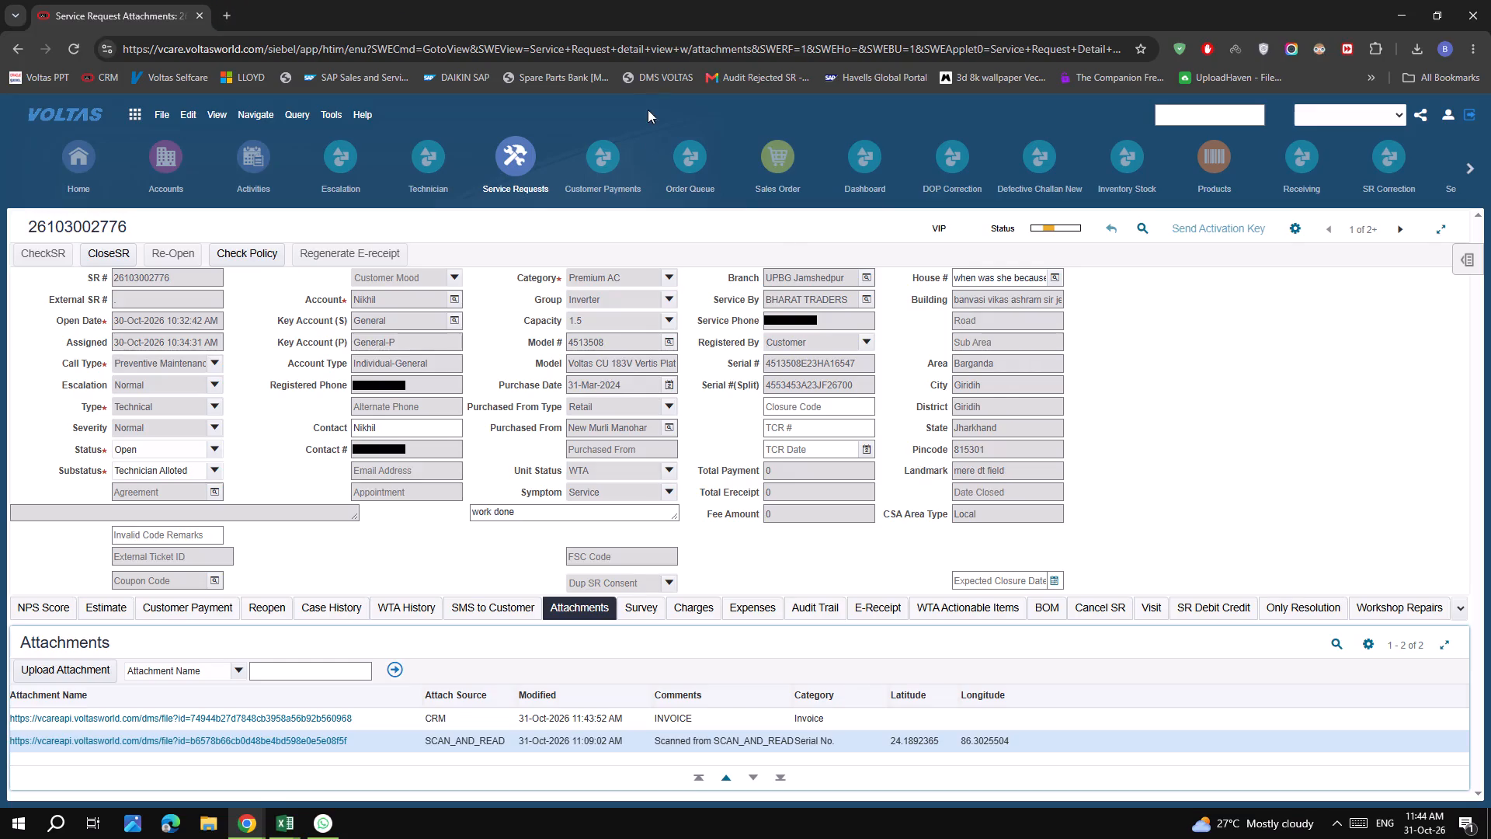
{"action": "left_click", "coordinate": [507, 156]}
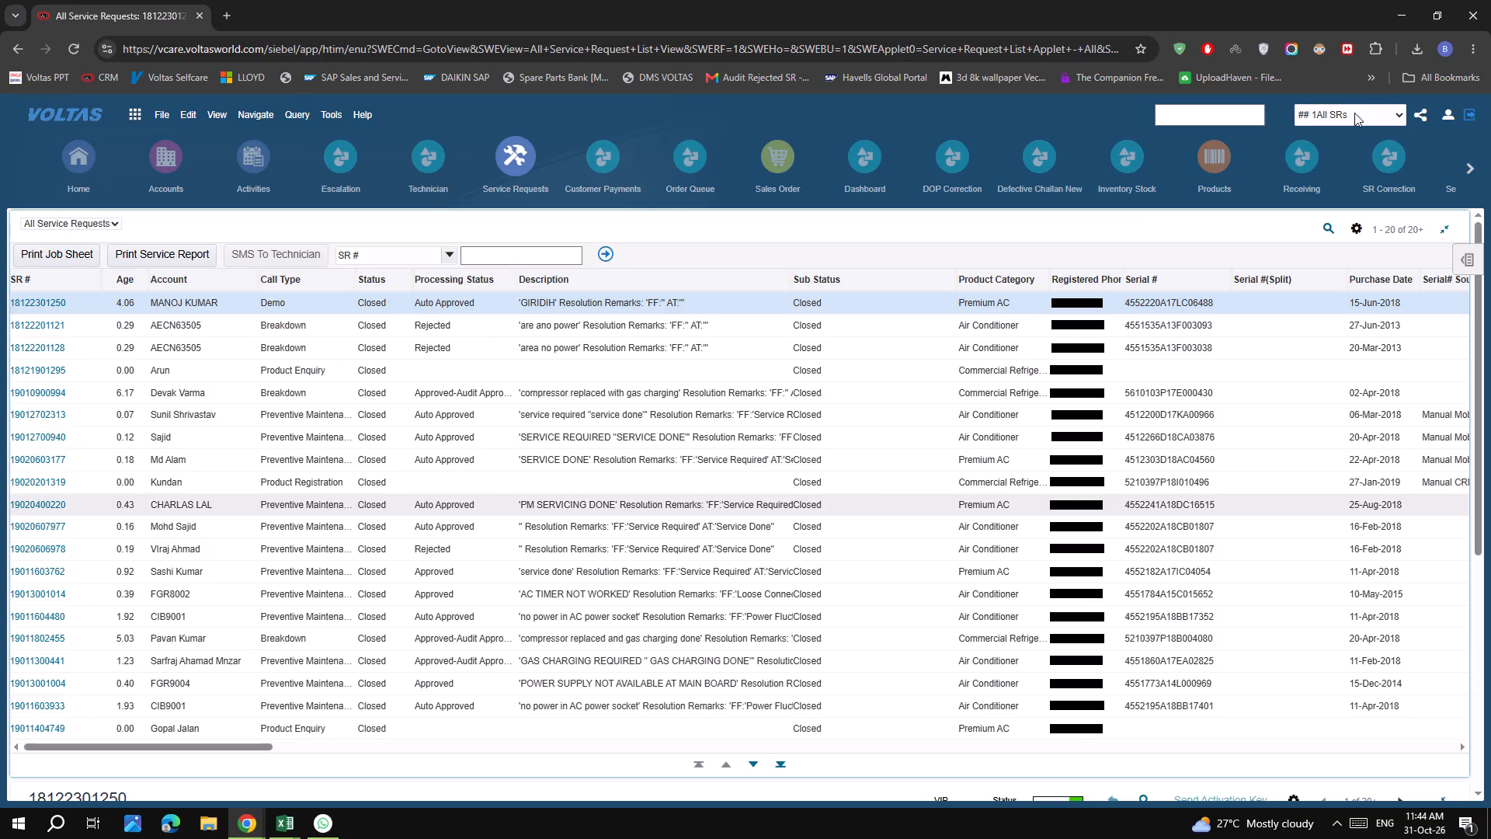
{"action": "left_click", "coordinate": [1347, 113]}
{"action": "left_click", "coordinate": [1343, 384]}
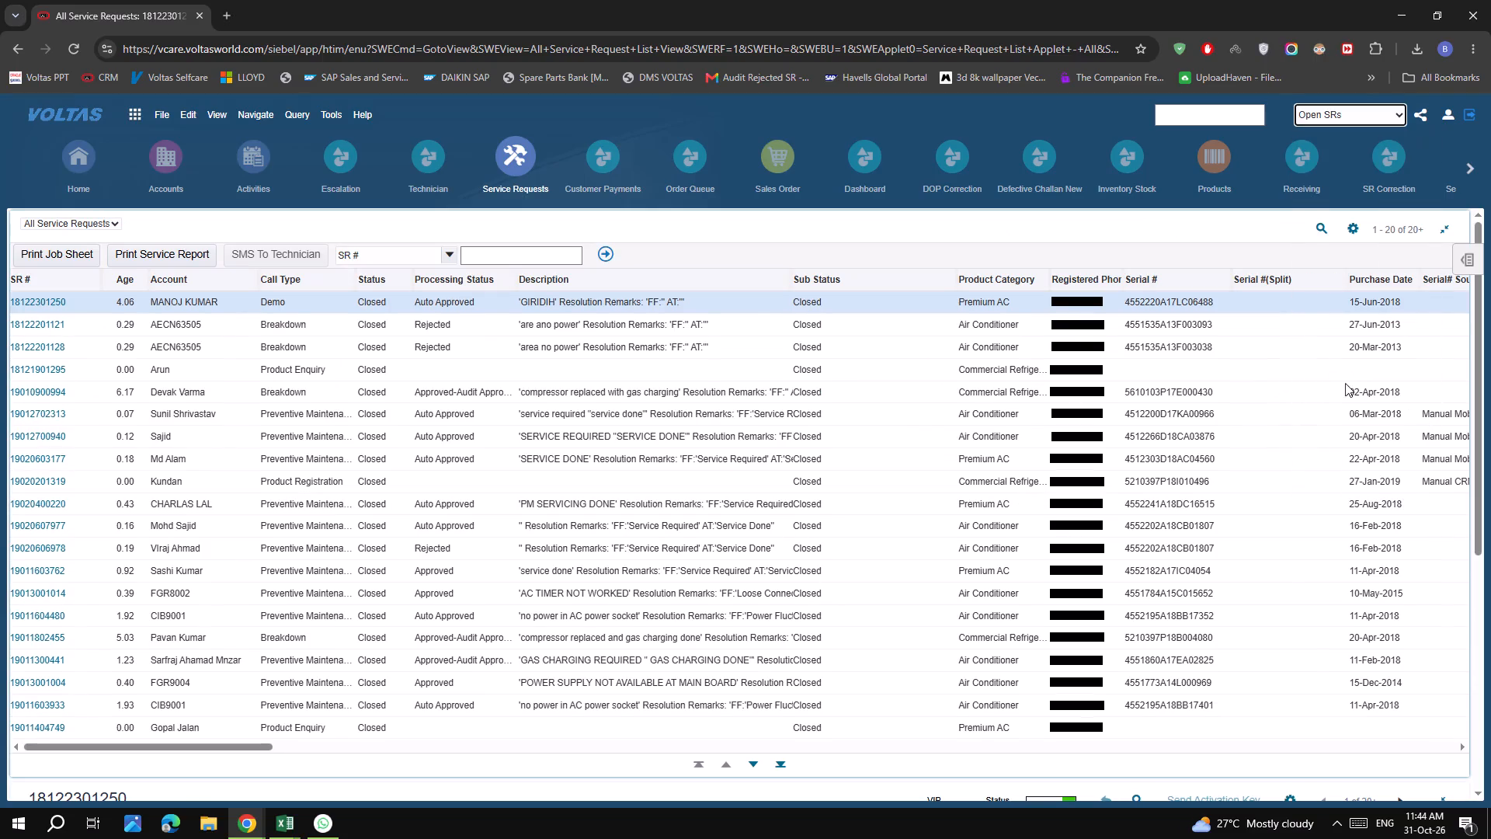
{"action": "left_click", "coordinate": [37, 279]}
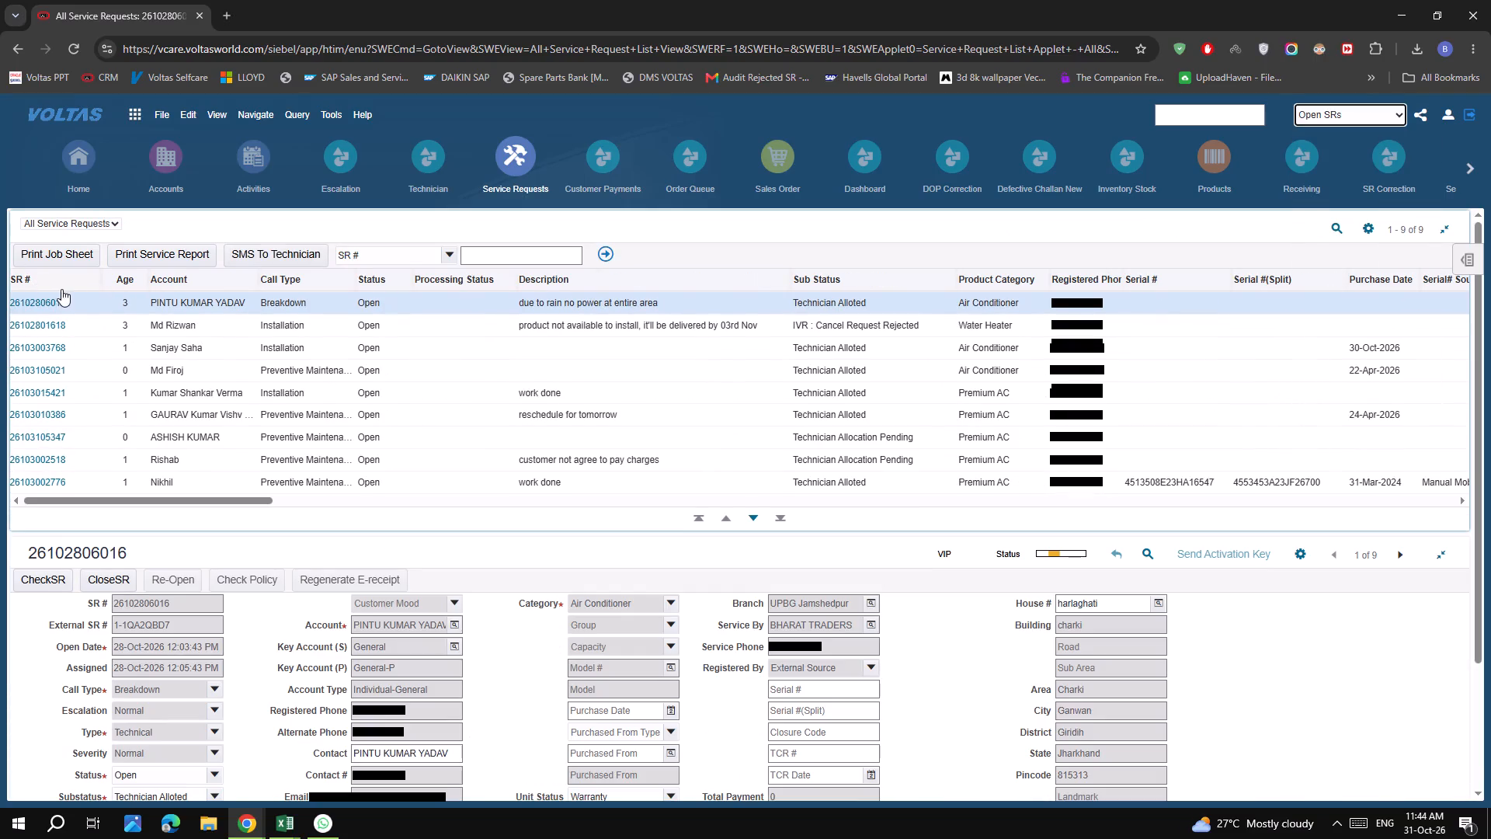
{"action": "left_click", "coordinate": [48, 277]}
{"action": "left_click", "coordinate": [75, 287]}
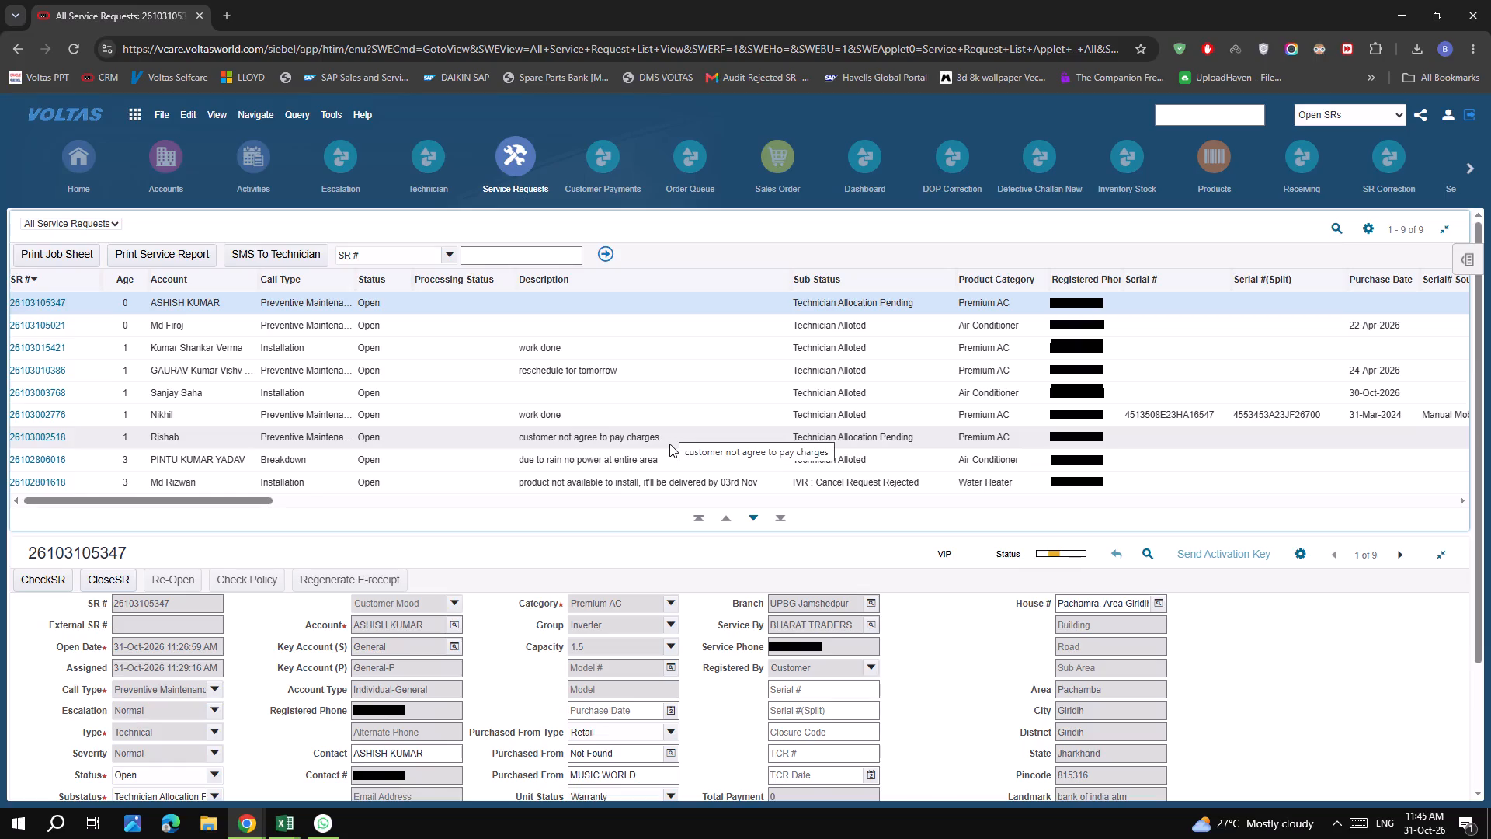
{"action": "left_click", "coordinate": [608, 438]}
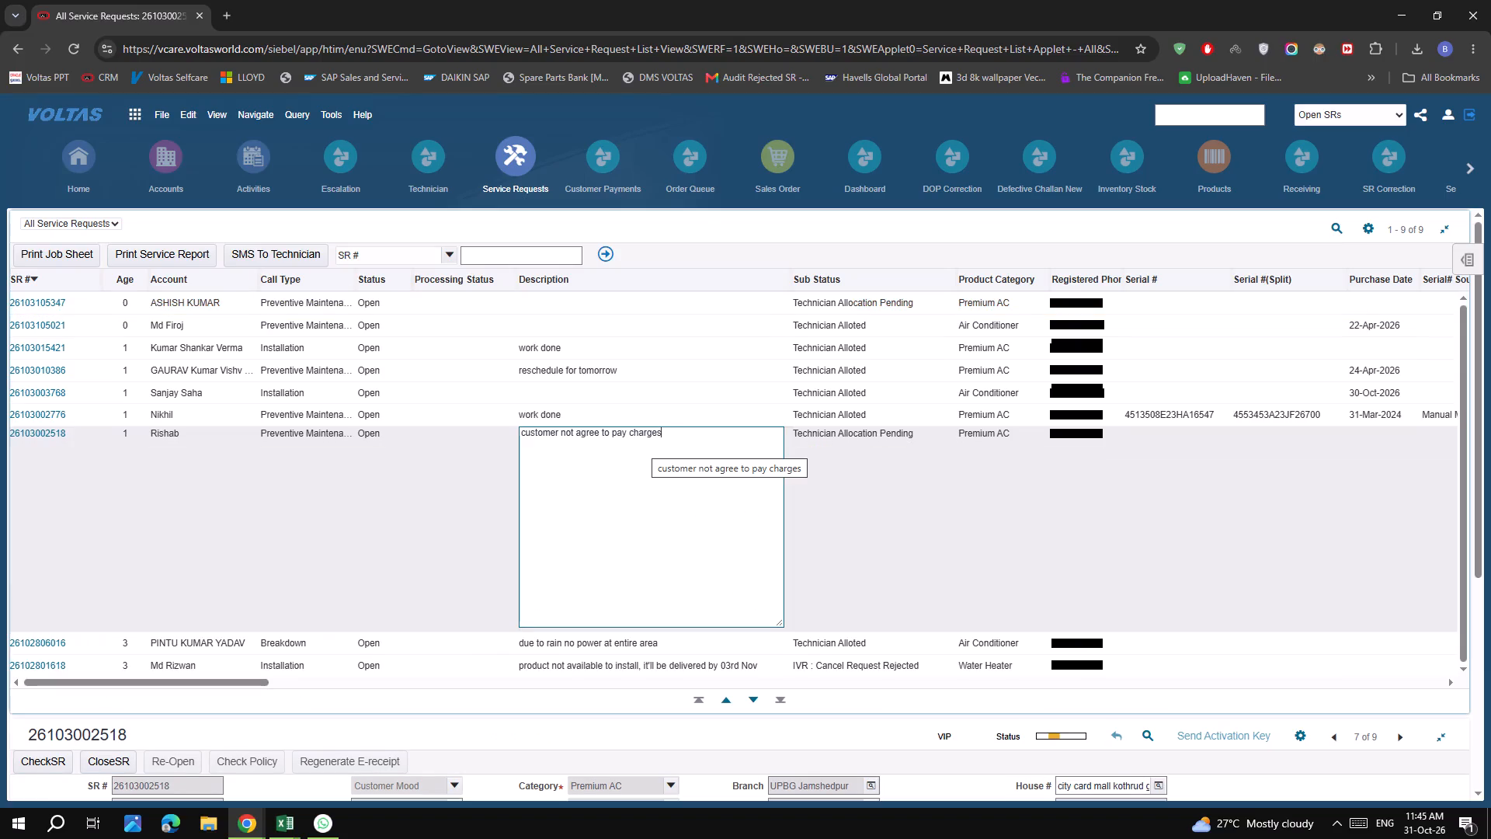
{"action": "left_click", "coordinate": [610, 434]}
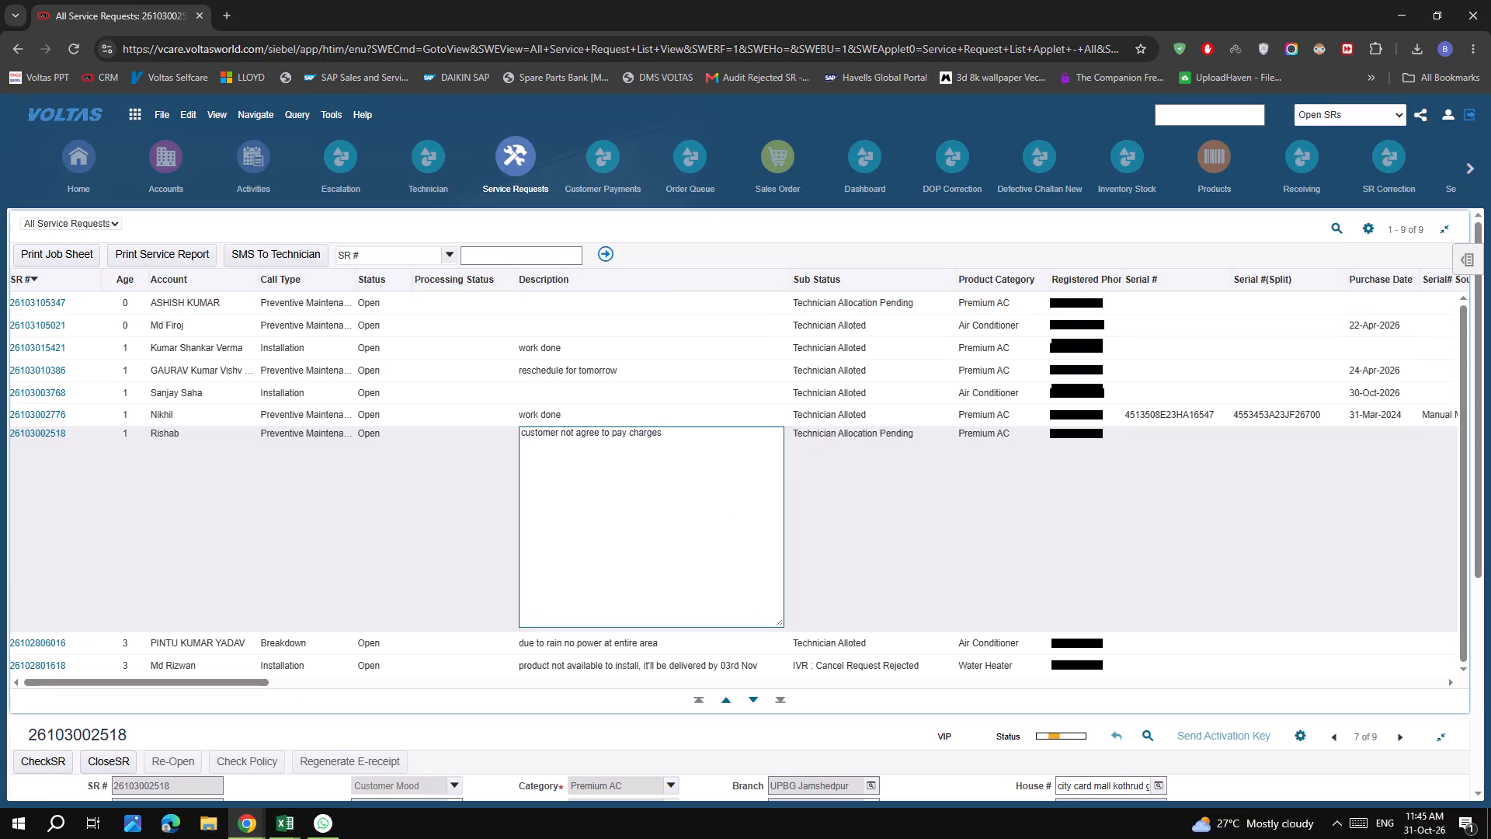
{"action": "key", "text": "space"}
{"action": "type", "text": "A"}
{"action": "key", "text": "BackSpace"}
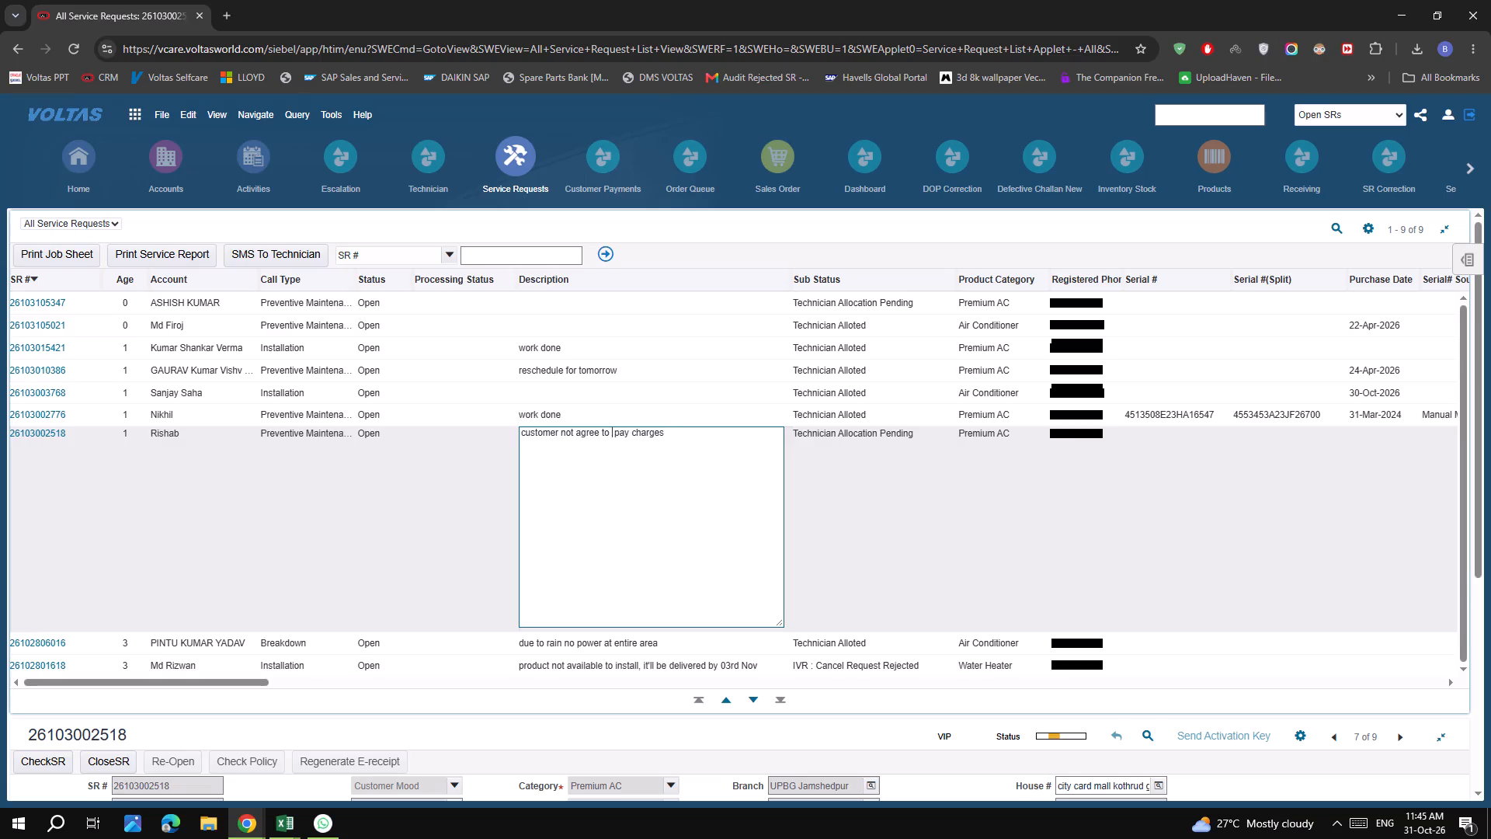
{"action": "key", "text": "BackSpace"}
{"action": "key", "text": "Right"}
{"action": "key", "text": "Right"}
{"action": "key", "text": "Right"}
{"action": "key", "text": "Right"}
{"action": "key", "text": "space"}
{"action": "type", "text": "any"}
{"action": "key", "text": "ctrl+s"}
{"action": "key", "text": "ctrl+s"}
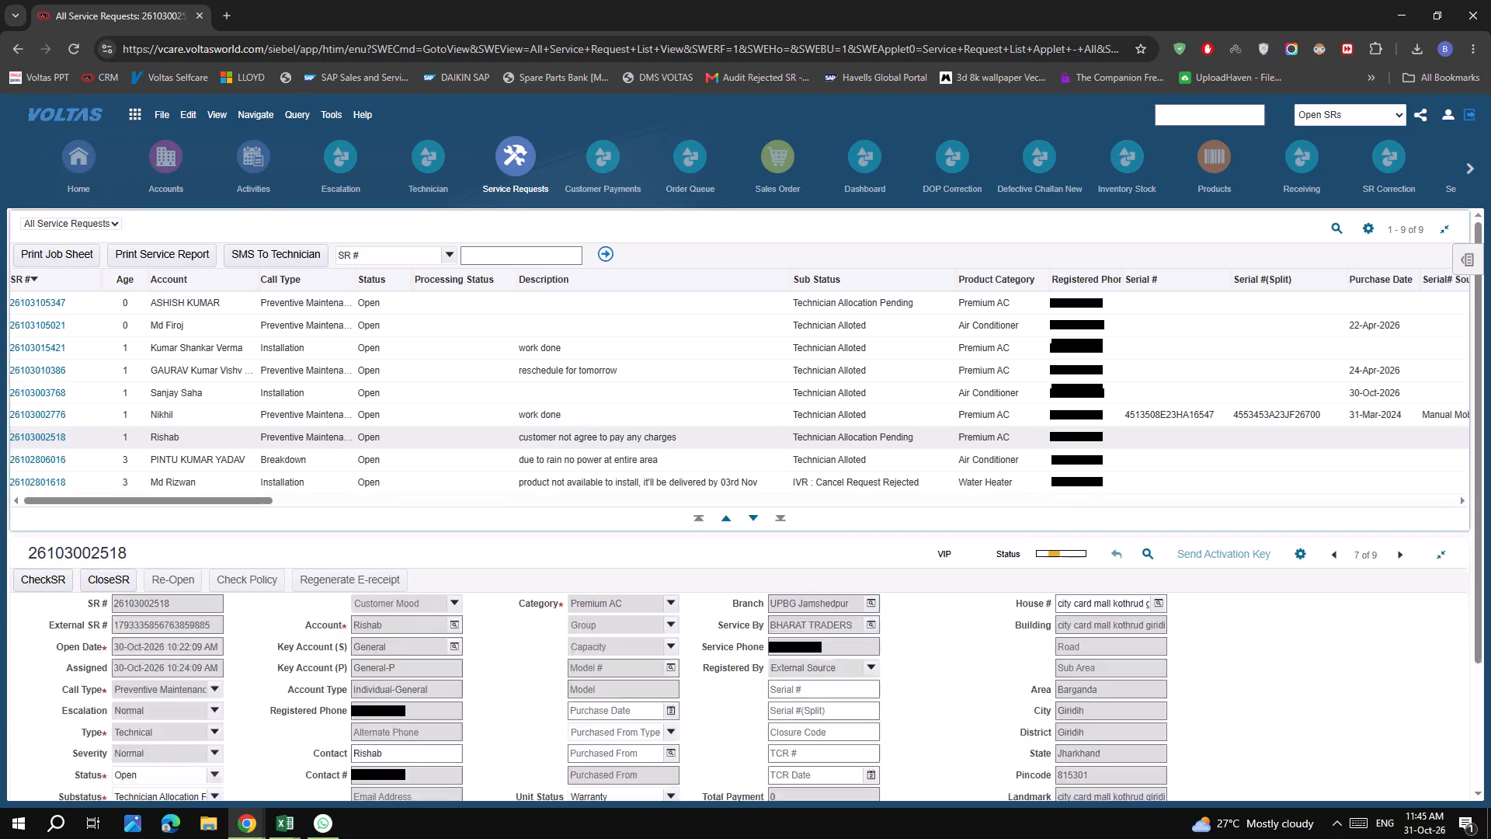
{"action": "left_click", "coordinate": [613, 252]}
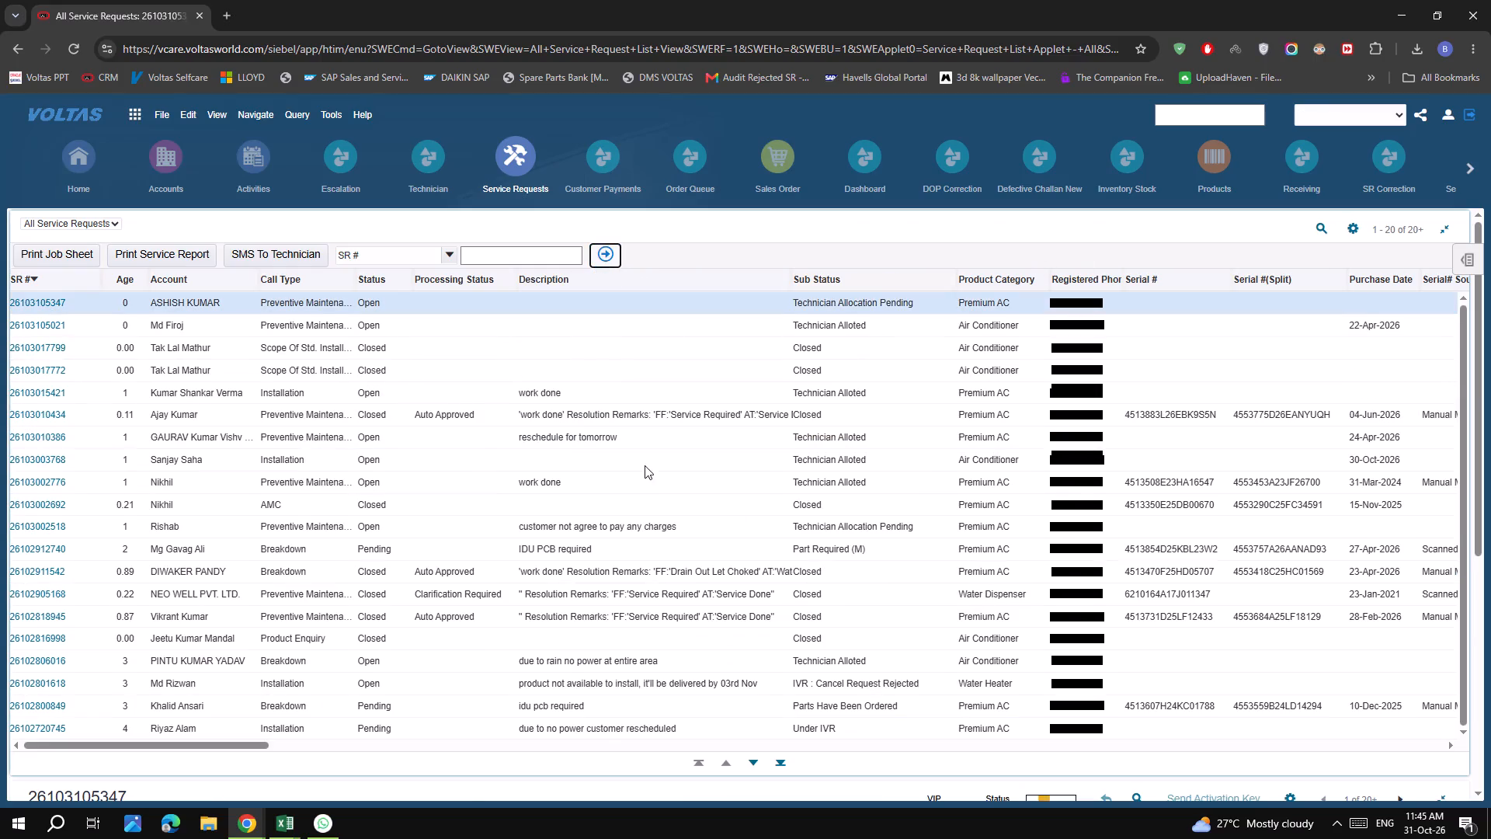
{"action": "left_click", "coordinate": [1363, 115]}
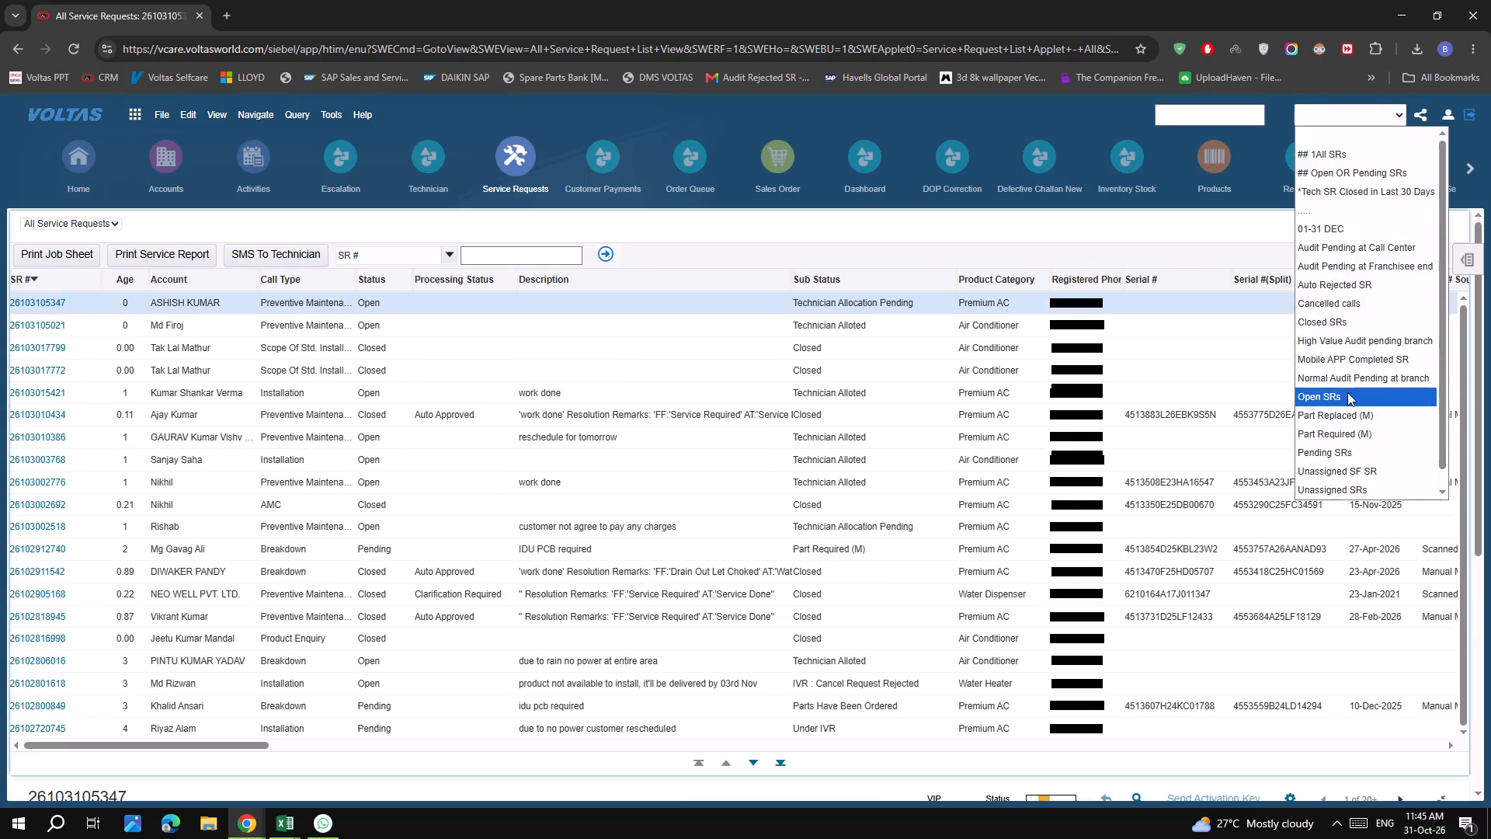
{"action": "left_click", "coordinate": [1347, 393]}
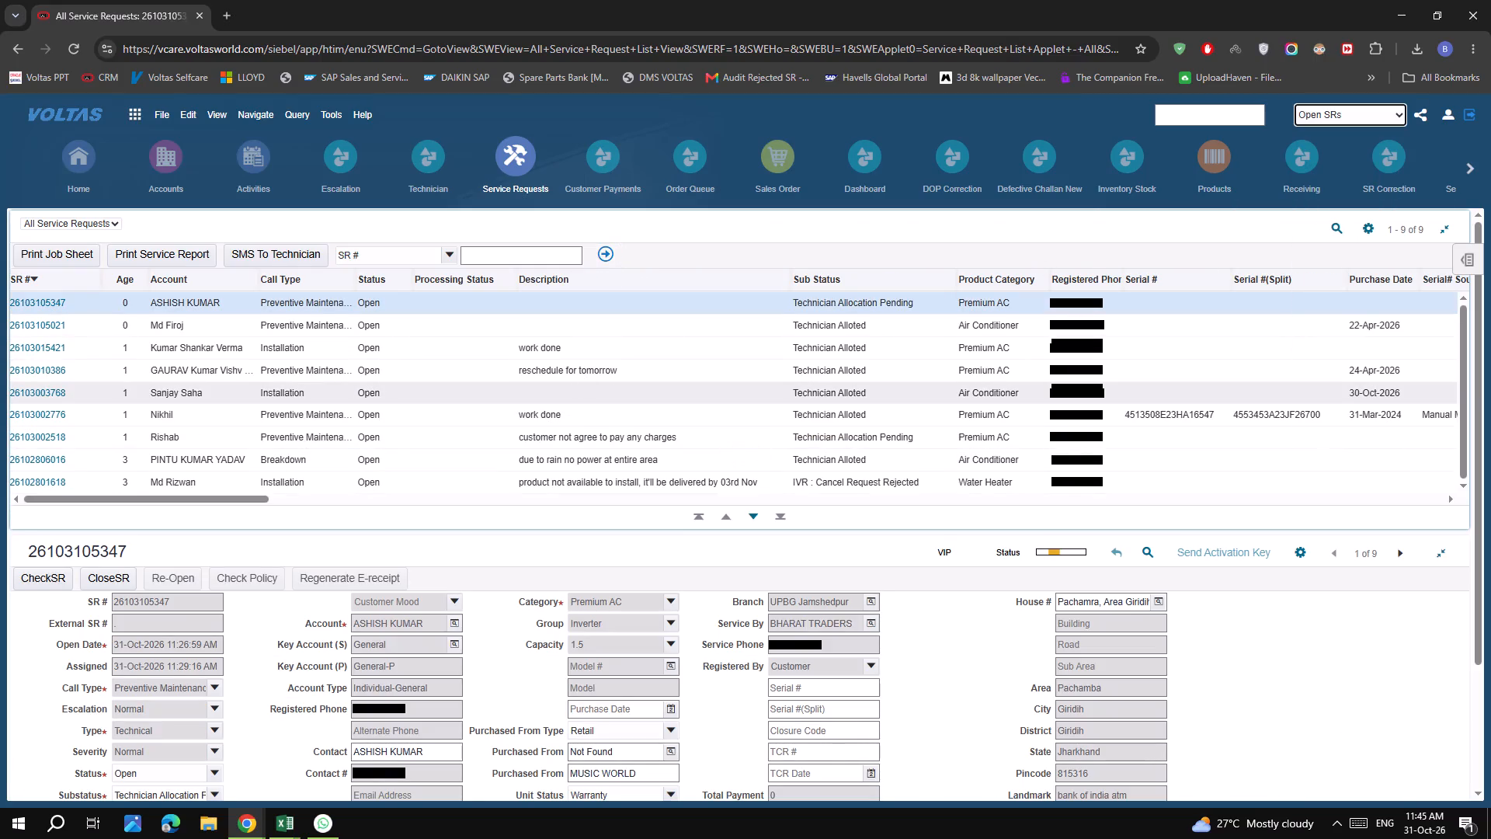
{"action": "left_click", "coordinate": [58, 370]}
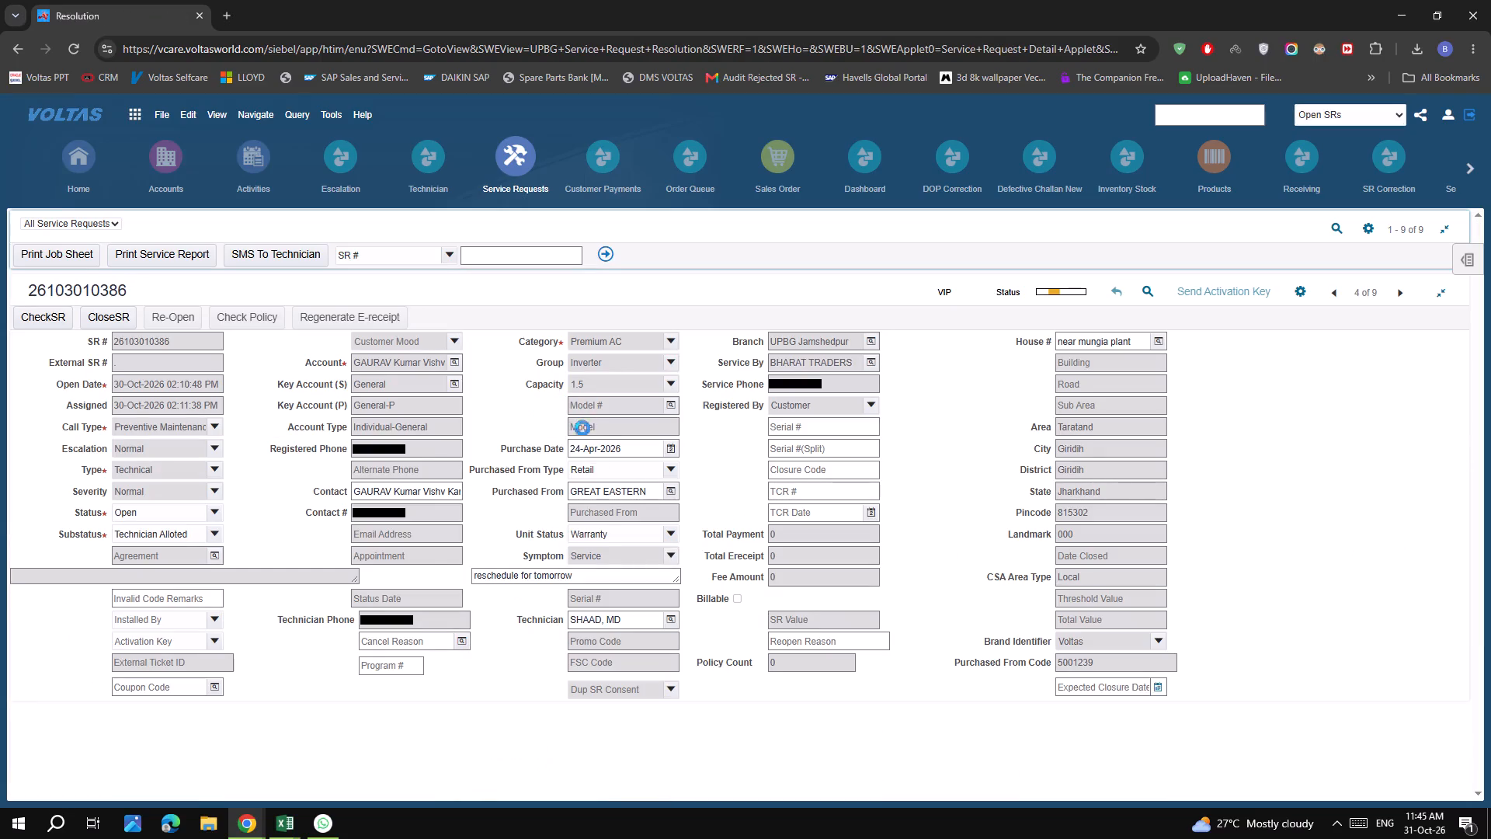
{"action": "scroll", "coordinate": [555, 409], "scroll_direction": "up", "scroll_amount": 6}
{"action": "double_click", "coordinate": [436, 376]}
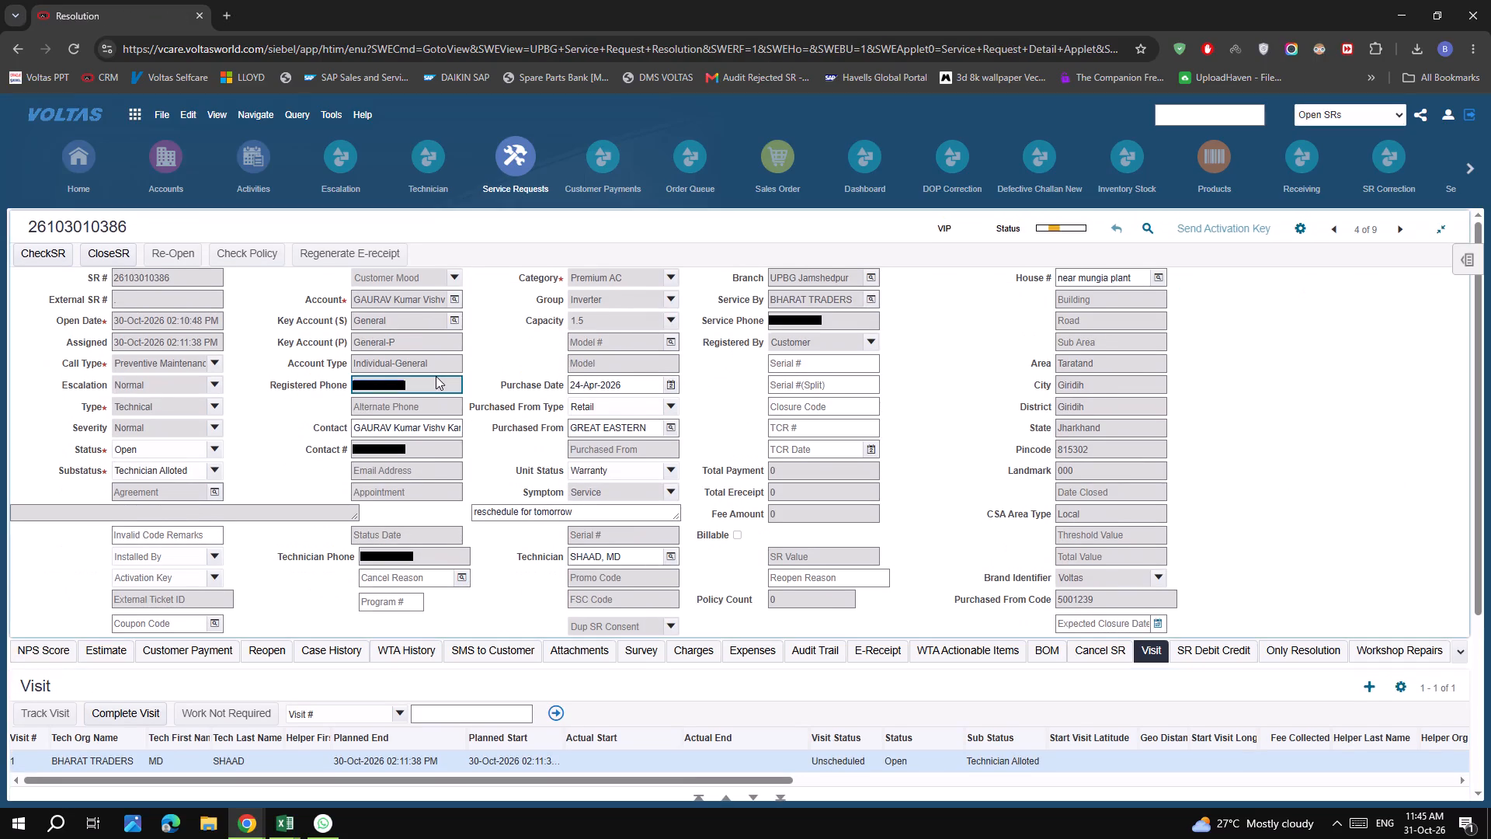
{"action": "key", "text": "ctrl+c"}
{"action": "key", "text": "ctrl+c"}
{"action": "key", "text": "ctrl+c"}
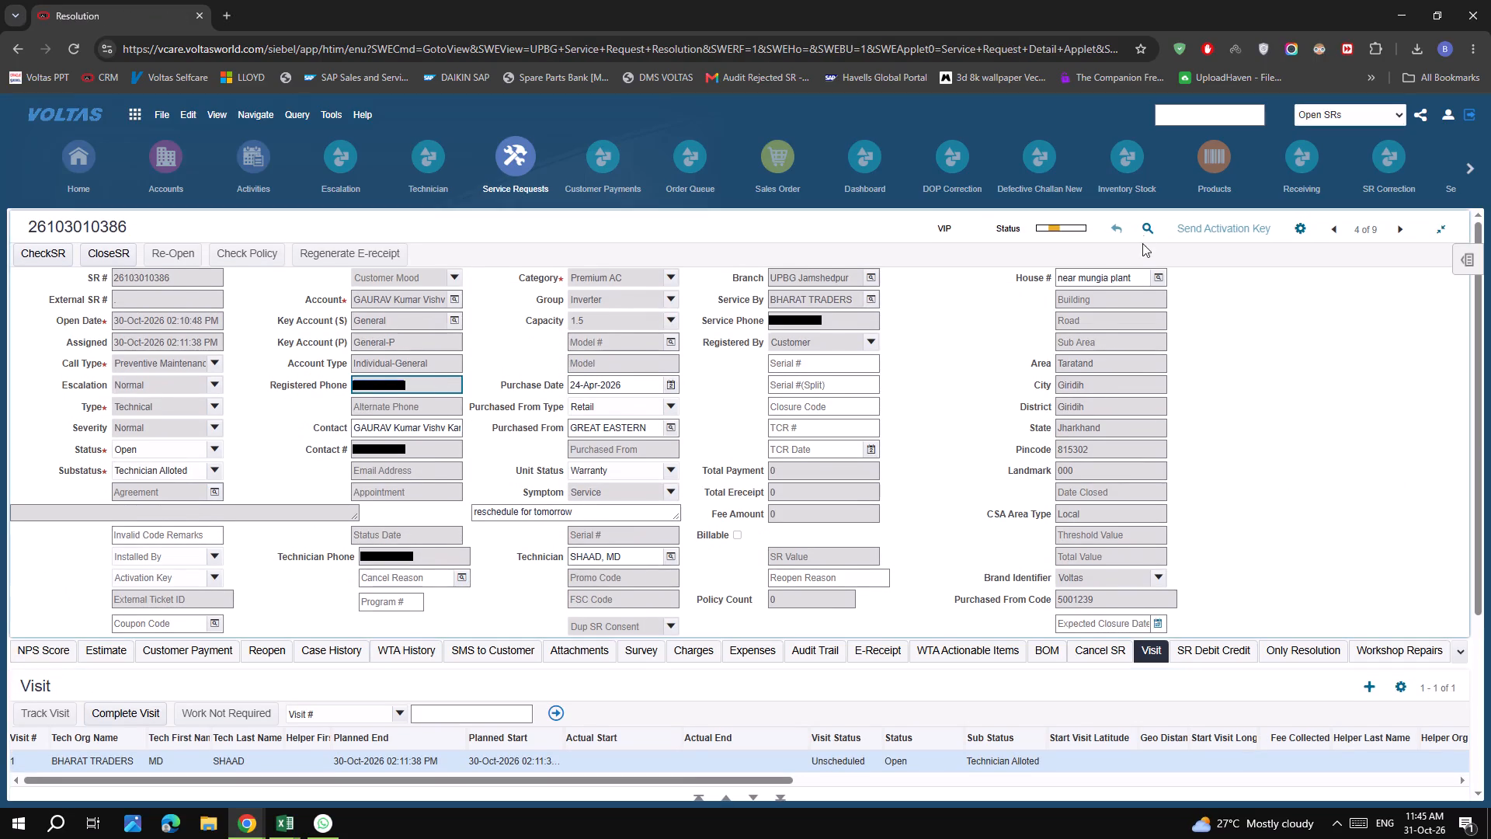
{"action": "left_click", "coordinate": [1143, 233]}
{"action": "left_click", "coordinate": [428, 393]}
{"action": "key", "text": "ctrl+v"}
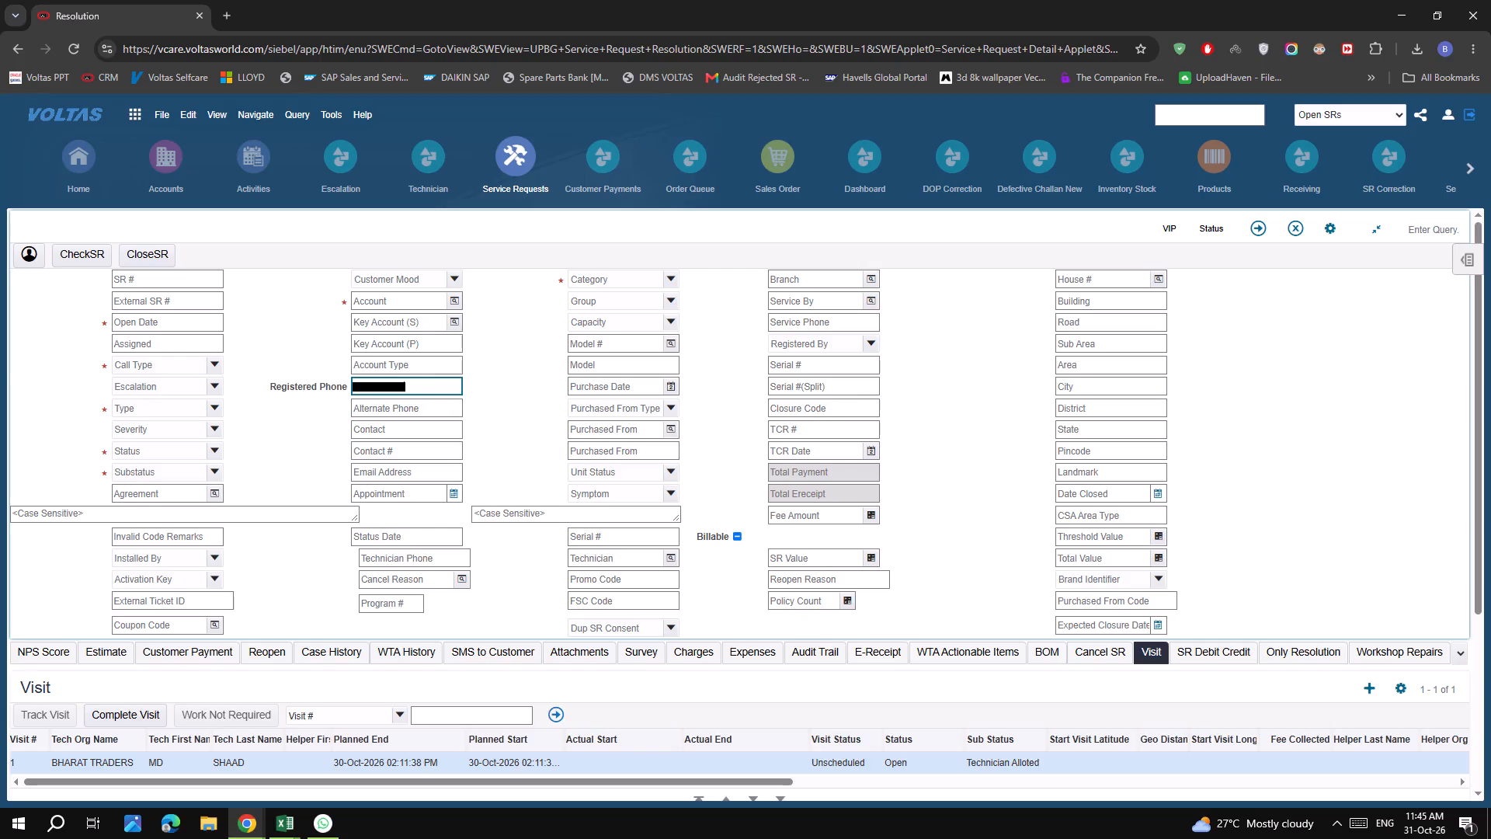
{"action": "key", "text": "Return"}
{"action": "key", "text": "Delete"}
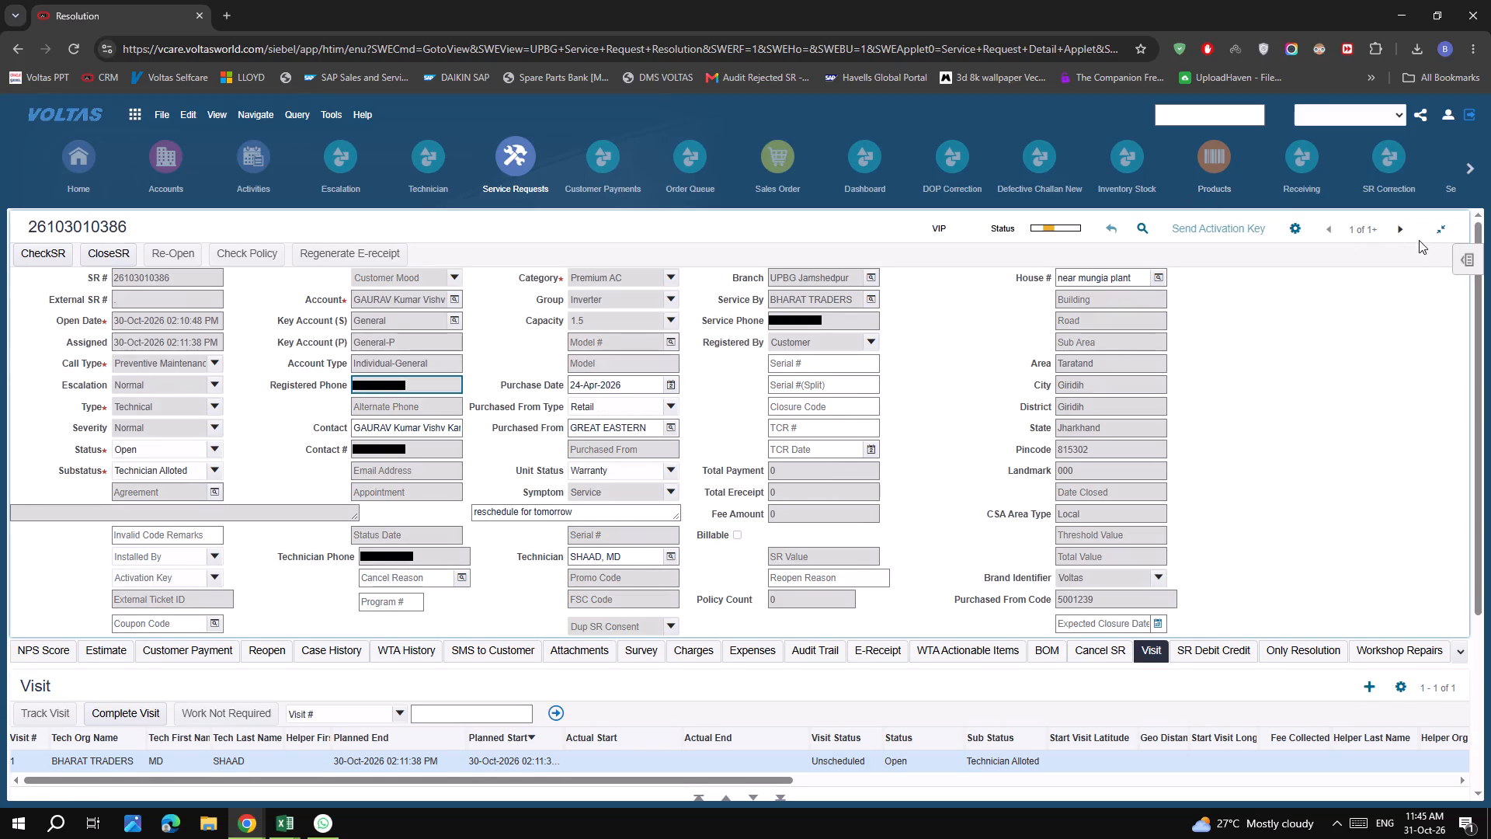
{"action": "left_click", "coordinate": [1409, 227]}
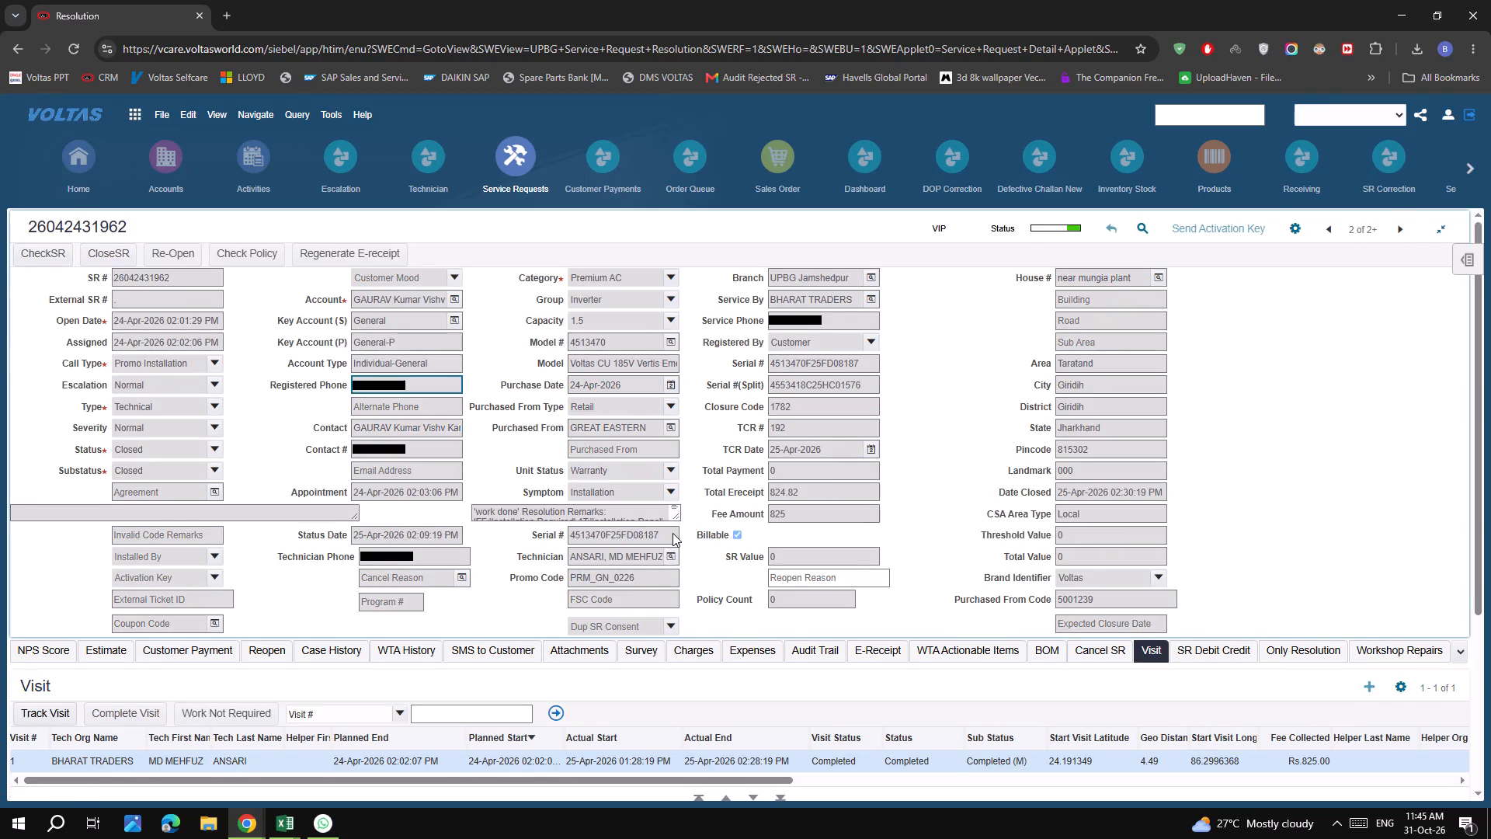
{"action": "left_click_drag", "start_coordinate": [678, 517], "coordinate": [685, 531]}
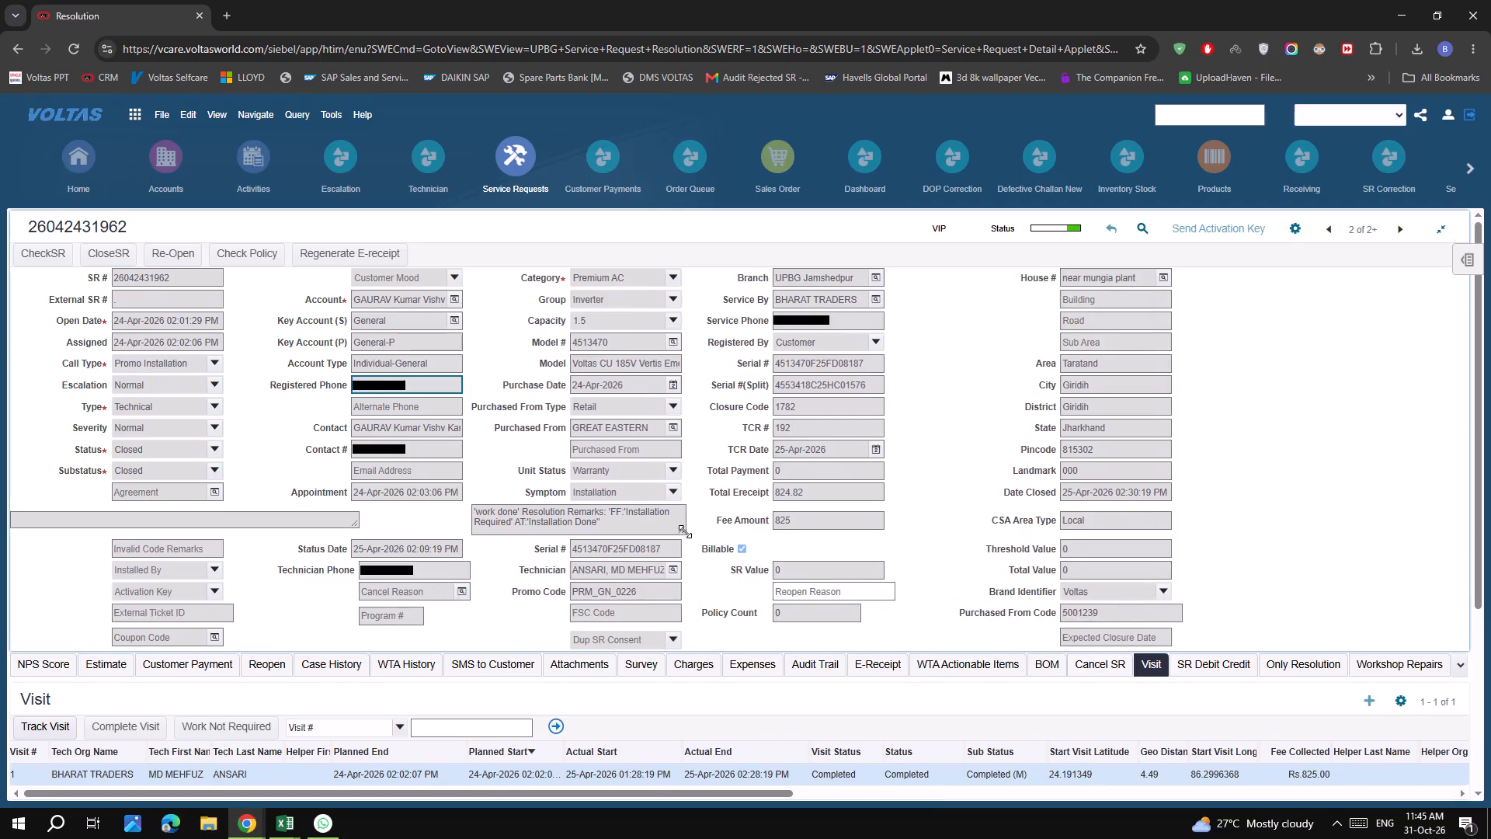
{"action": "left_click_drag", "start_coordinate": [685, 531], "coordinate": [690, 527]}
{"action": "scroll", "coordinate": [709, 583], "scroll_direction": "down", "scroll_amount": 4}
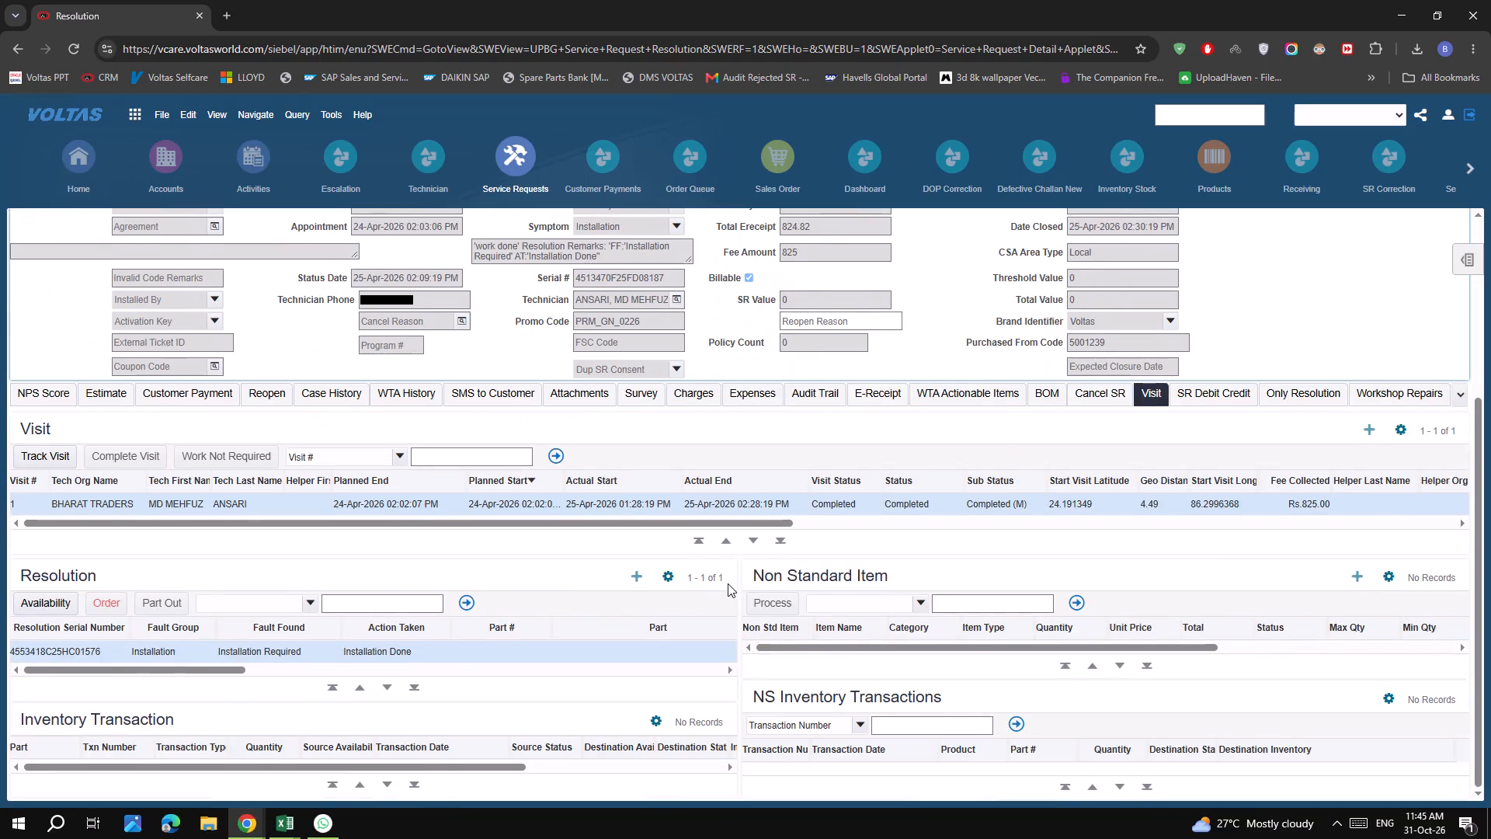
{"action": "left_click", "coordinate": [600, 395]}
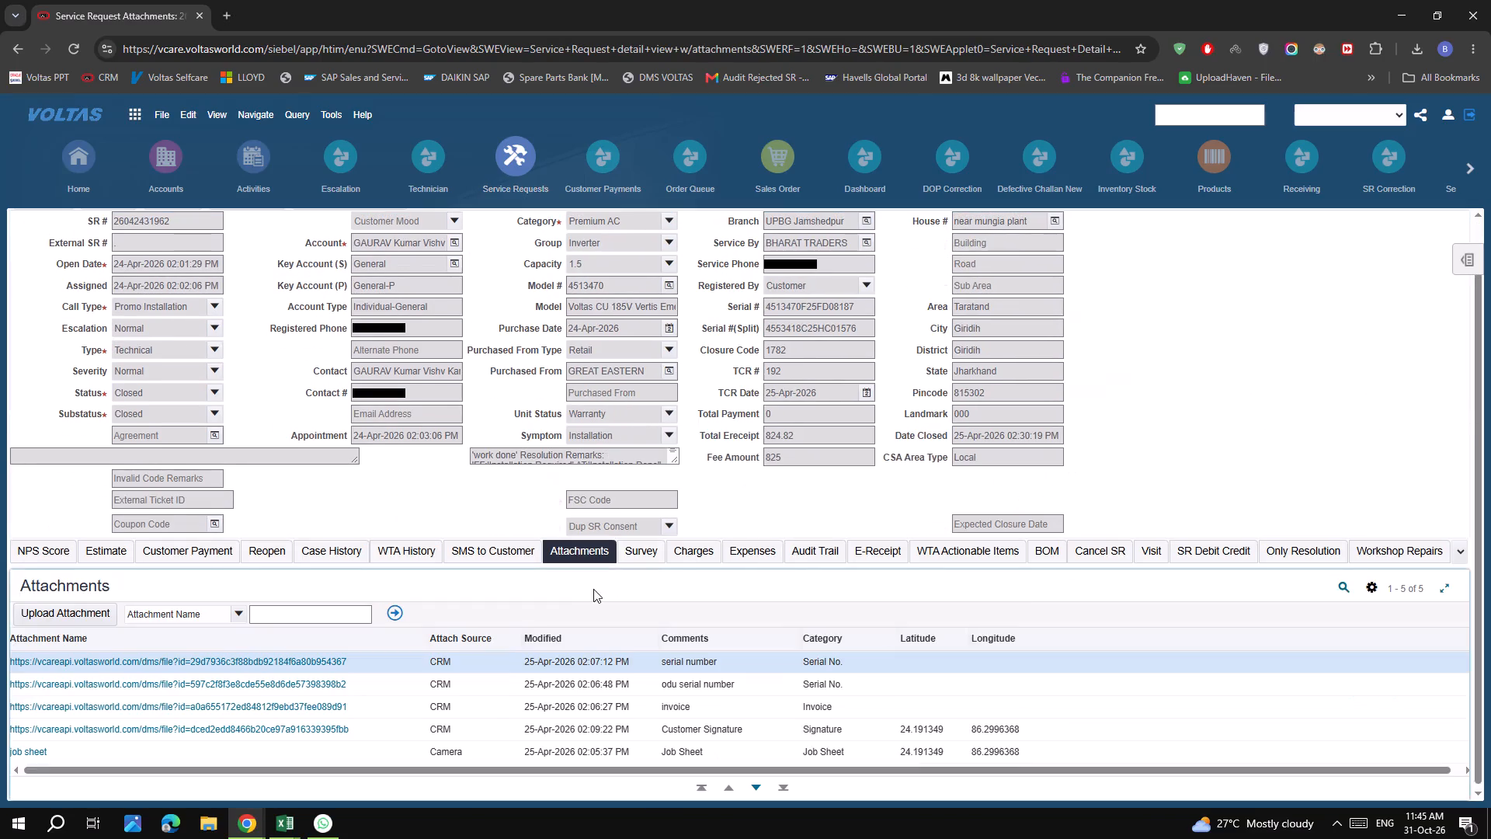
{"action": "scroll", "coordinate": [444, 652], "scroll_direction": "down", "scroll_amount": 6}
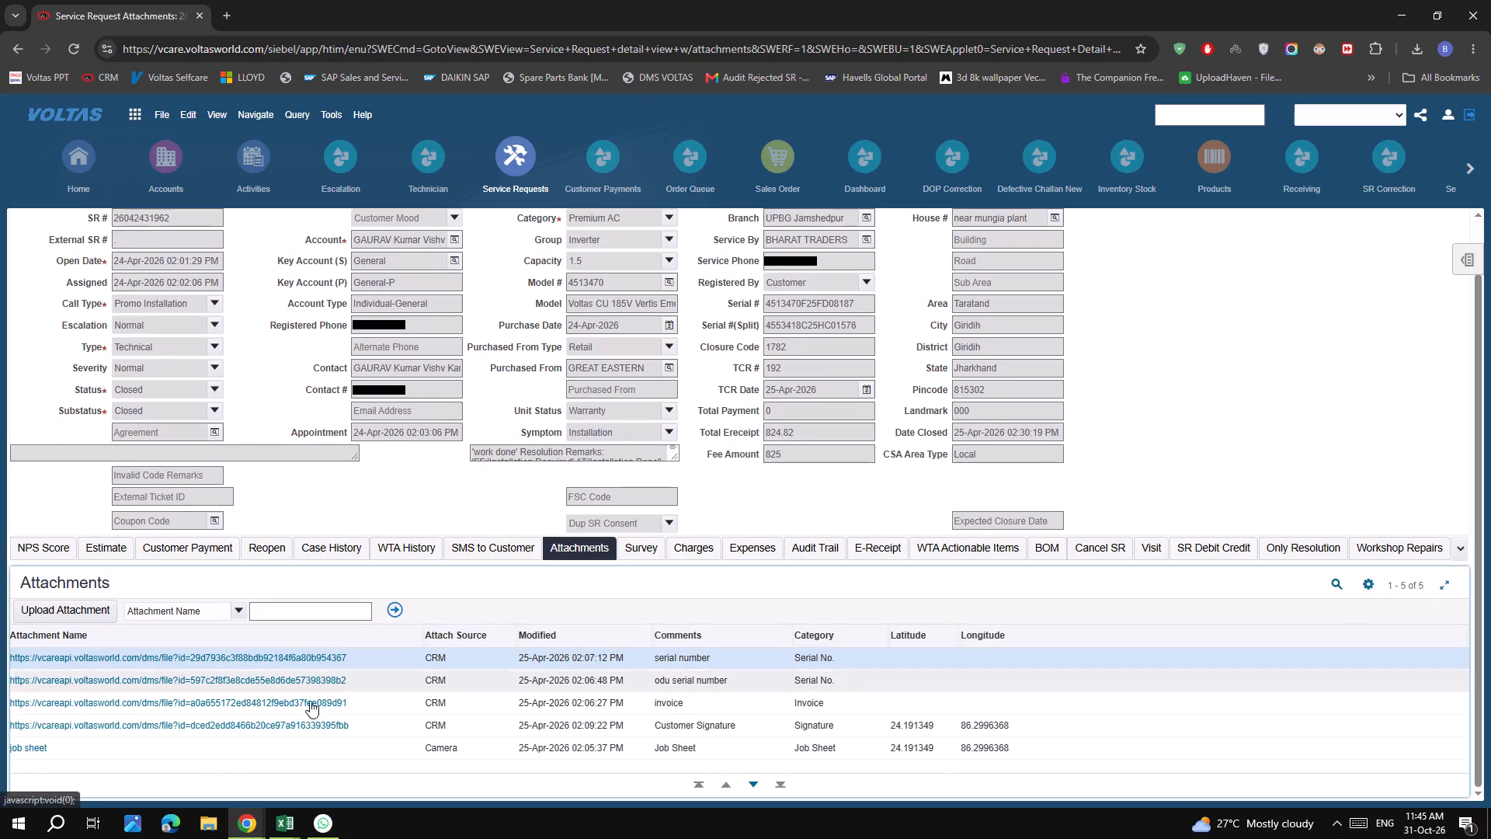
{"action": "left_click", "coordinate": [307, 720]}
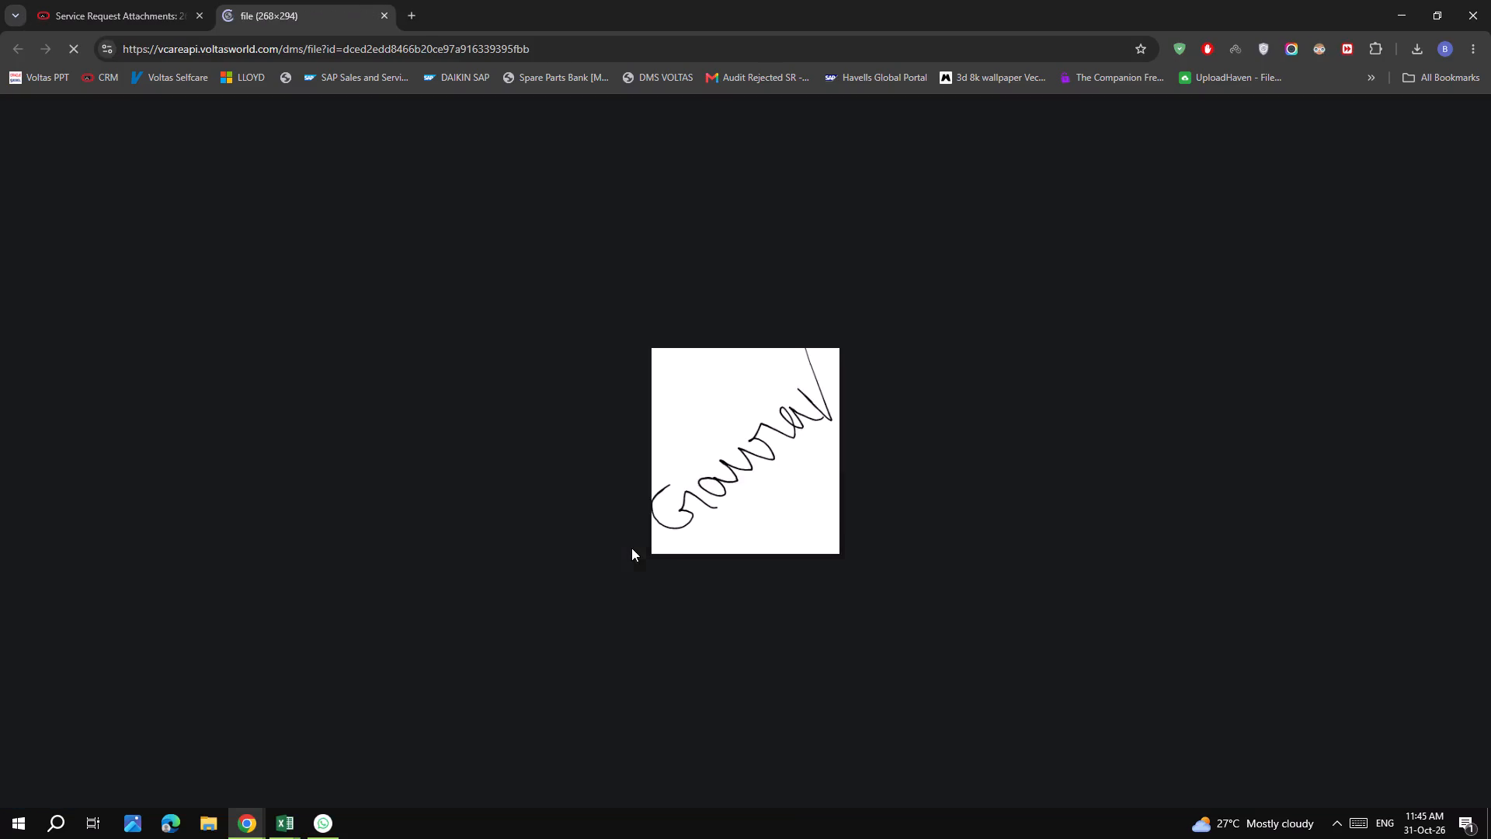
{"action": "left_click", "coordinate": [386, 14]}
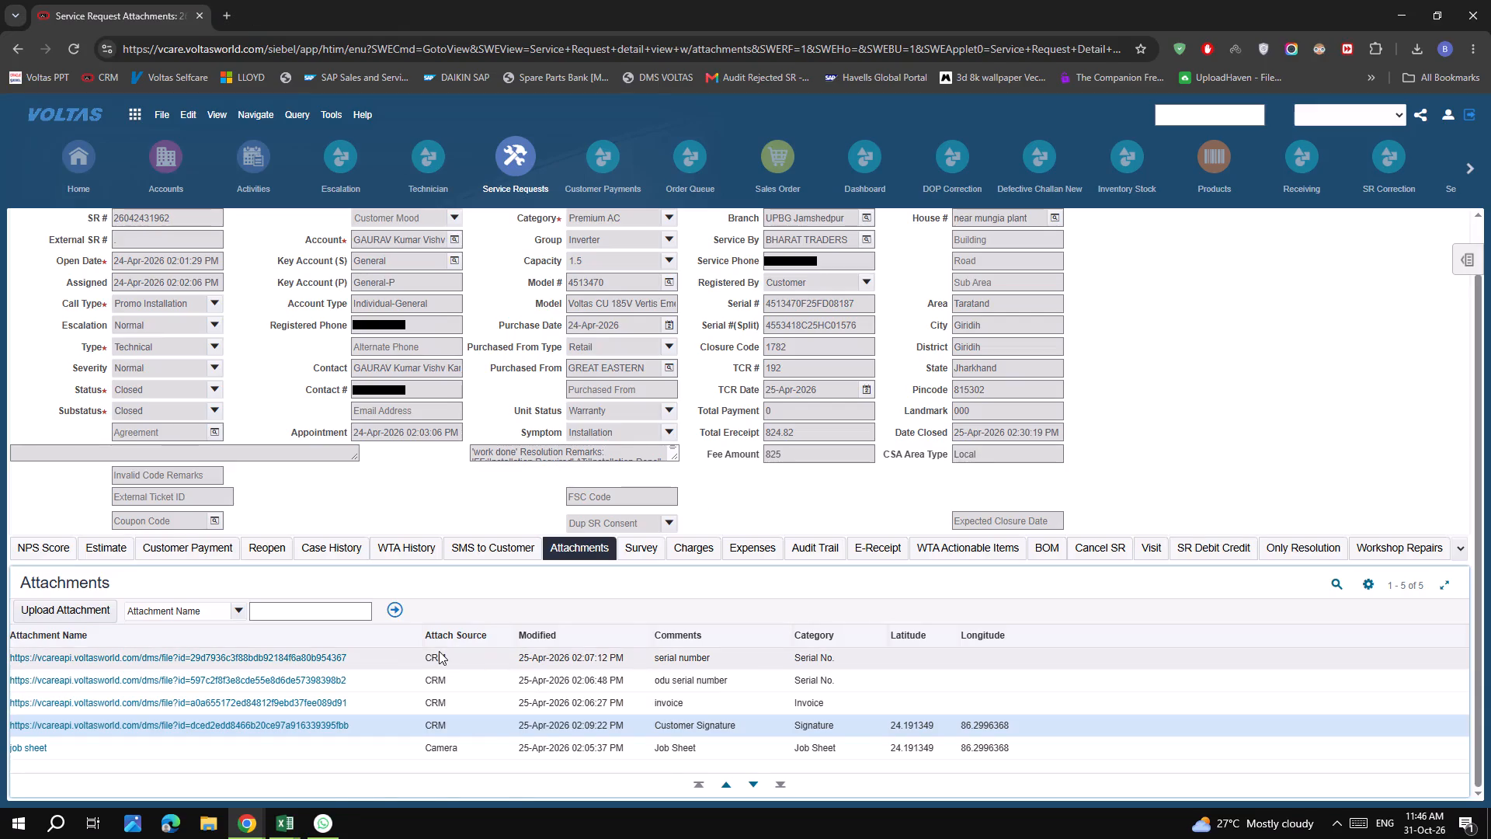
{"action": "left_click", "coordinate": [25, 746]}
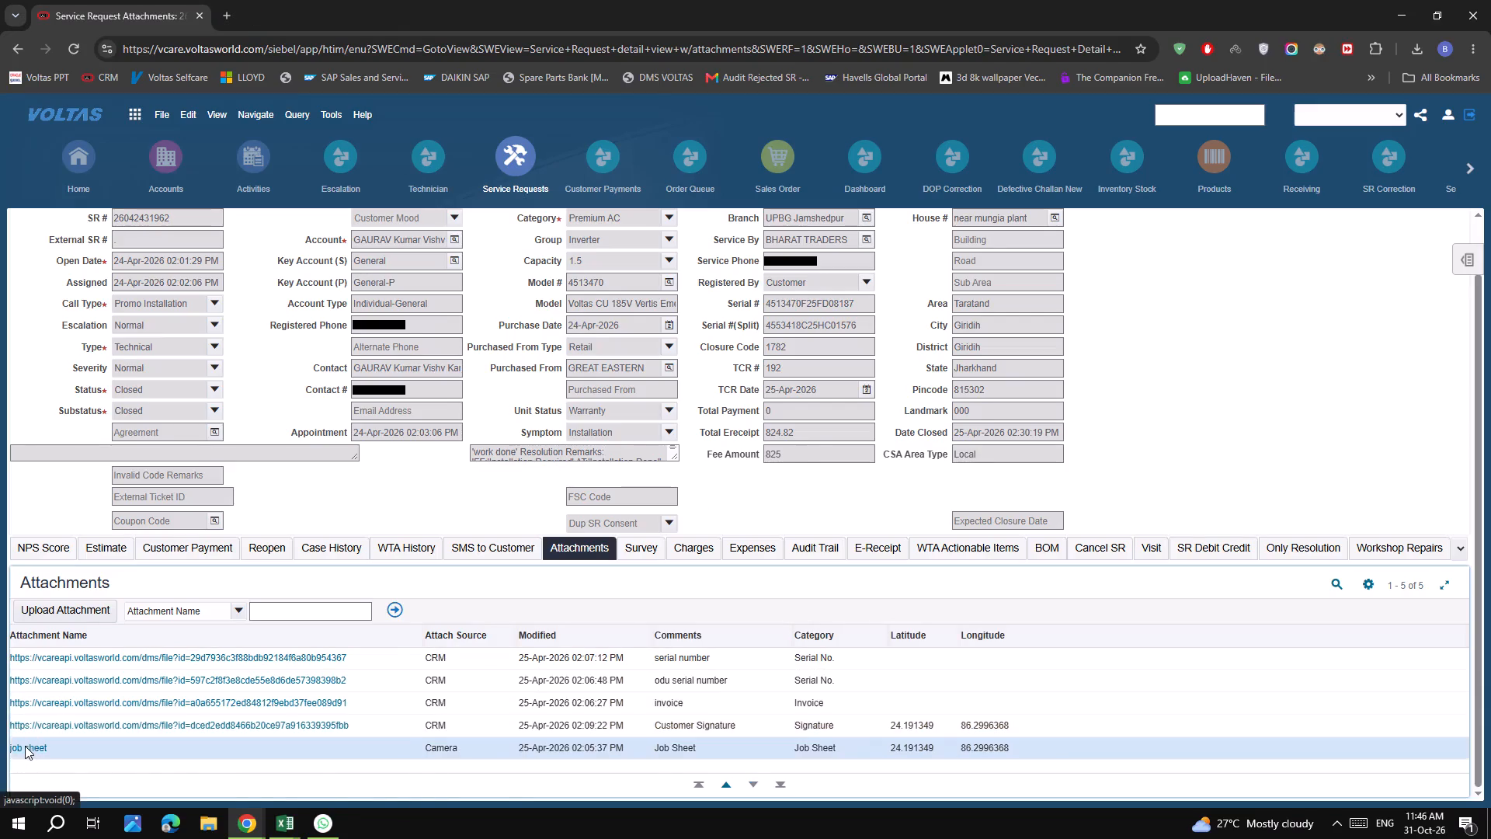
{"action": "left_click", "coordinate": [787, 517]}
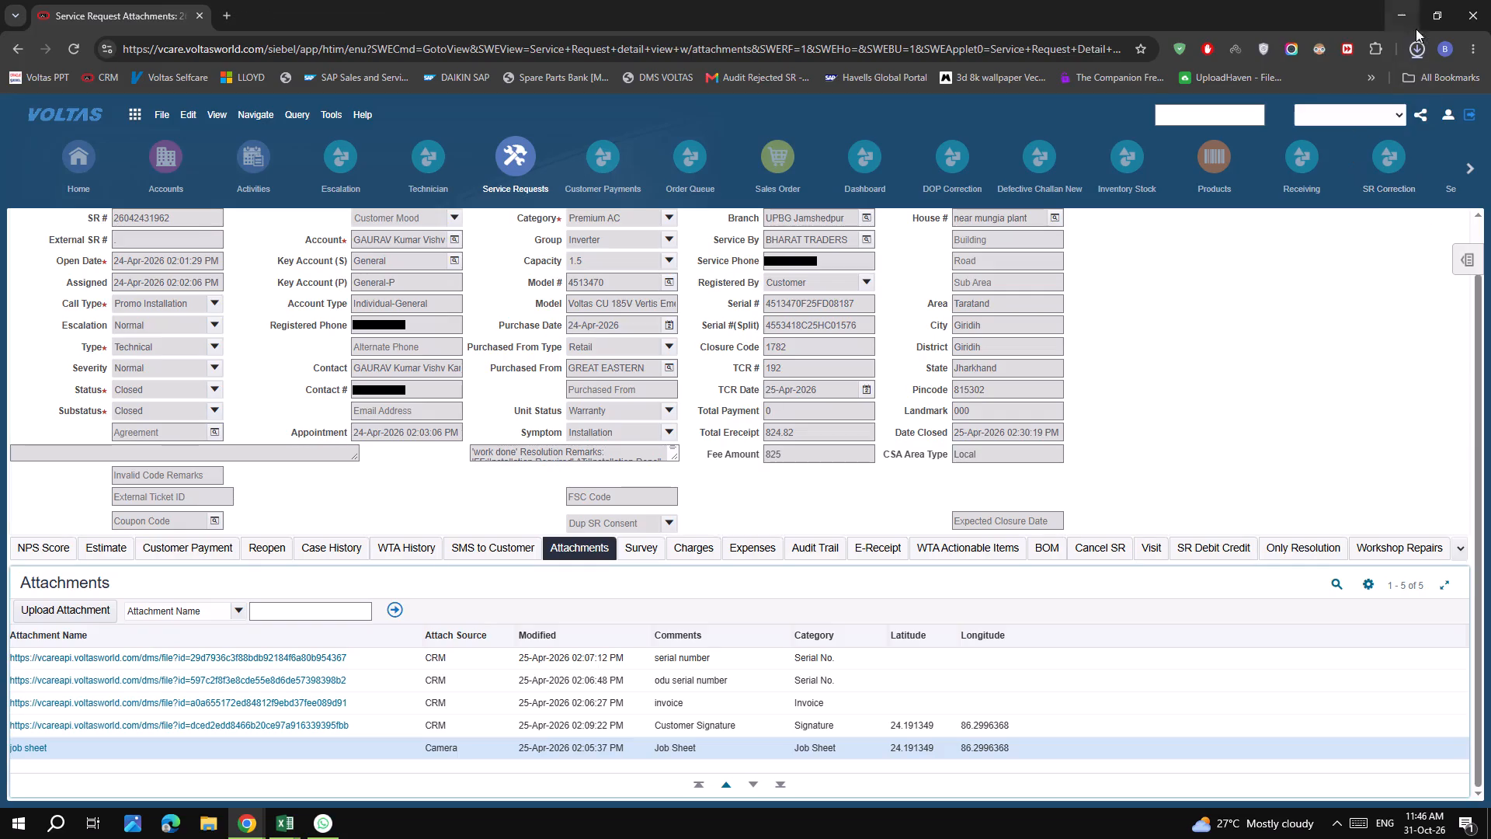
{"action": "left_click", "coordinate": [1417, 48]}
{"action": "left_click", "coordinate": [1417, 48]}
{"action": "left_click", "coordinate": [1269, 124]}
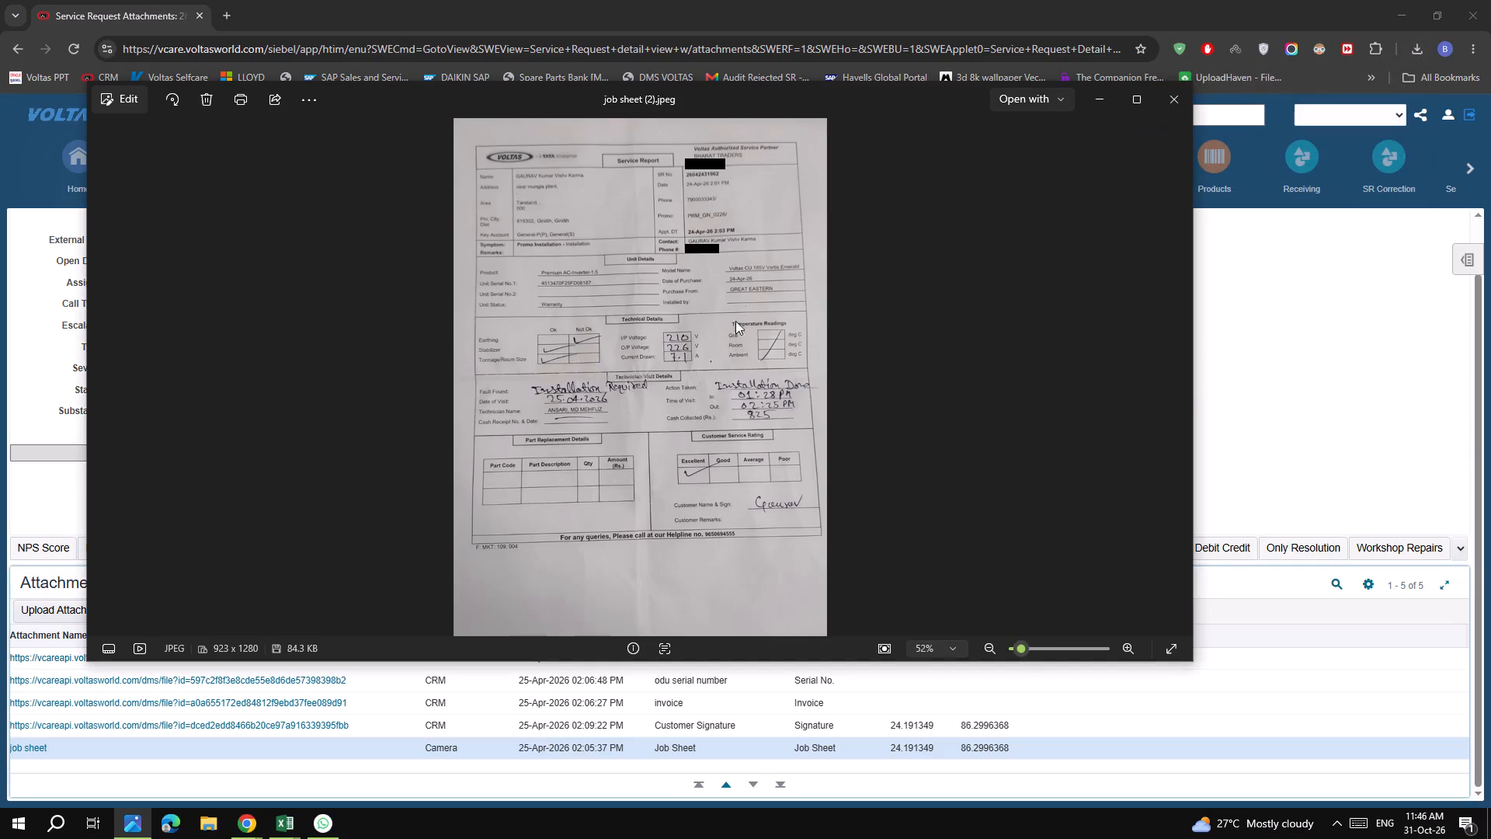
{"action": "scroll", "coordinate": [702, 378], "scroll_direction": "up", "scroll_amount": 4}
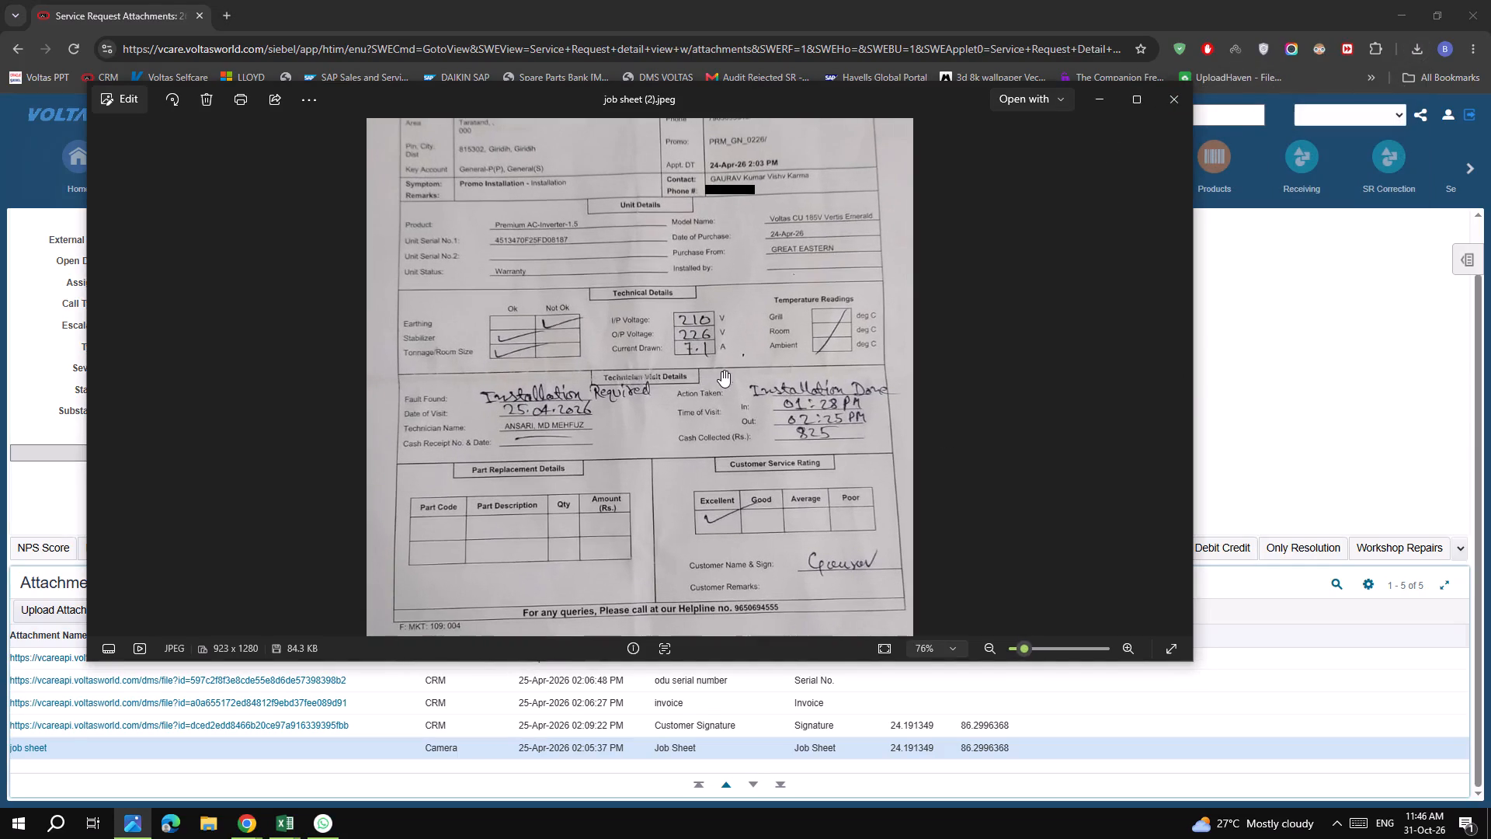
{"action": "scroll", "coordinate": [735, 368], "scroll_direction": "down", "scroll_amount": 5}
{"action": "scroll", "coordinate": [596, 211], "scroll_direction": "up", "scroll_amount": 4}
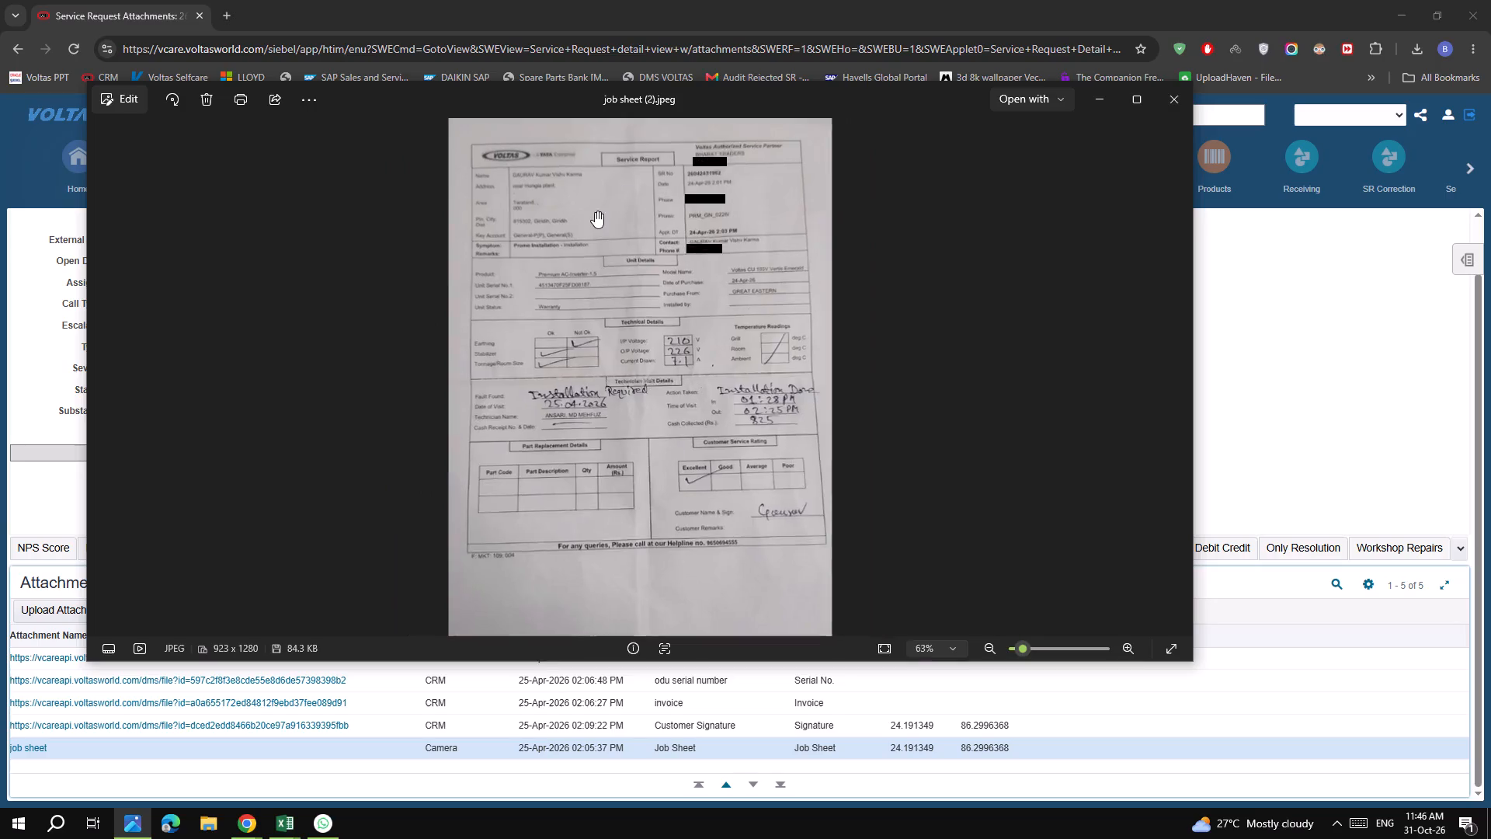
{"action": "scroll", "coordinate": [595, 211], "scroll_direction": "up", "scroll_amount": 2}
{"action": "left_click_drag", "start_coordinate": [600, 223], "coordinate": [633, 319]}
{"action": "scroll", "coordinate": [652, 315], "scroll_direction": "down", "scroll_amount": 4}
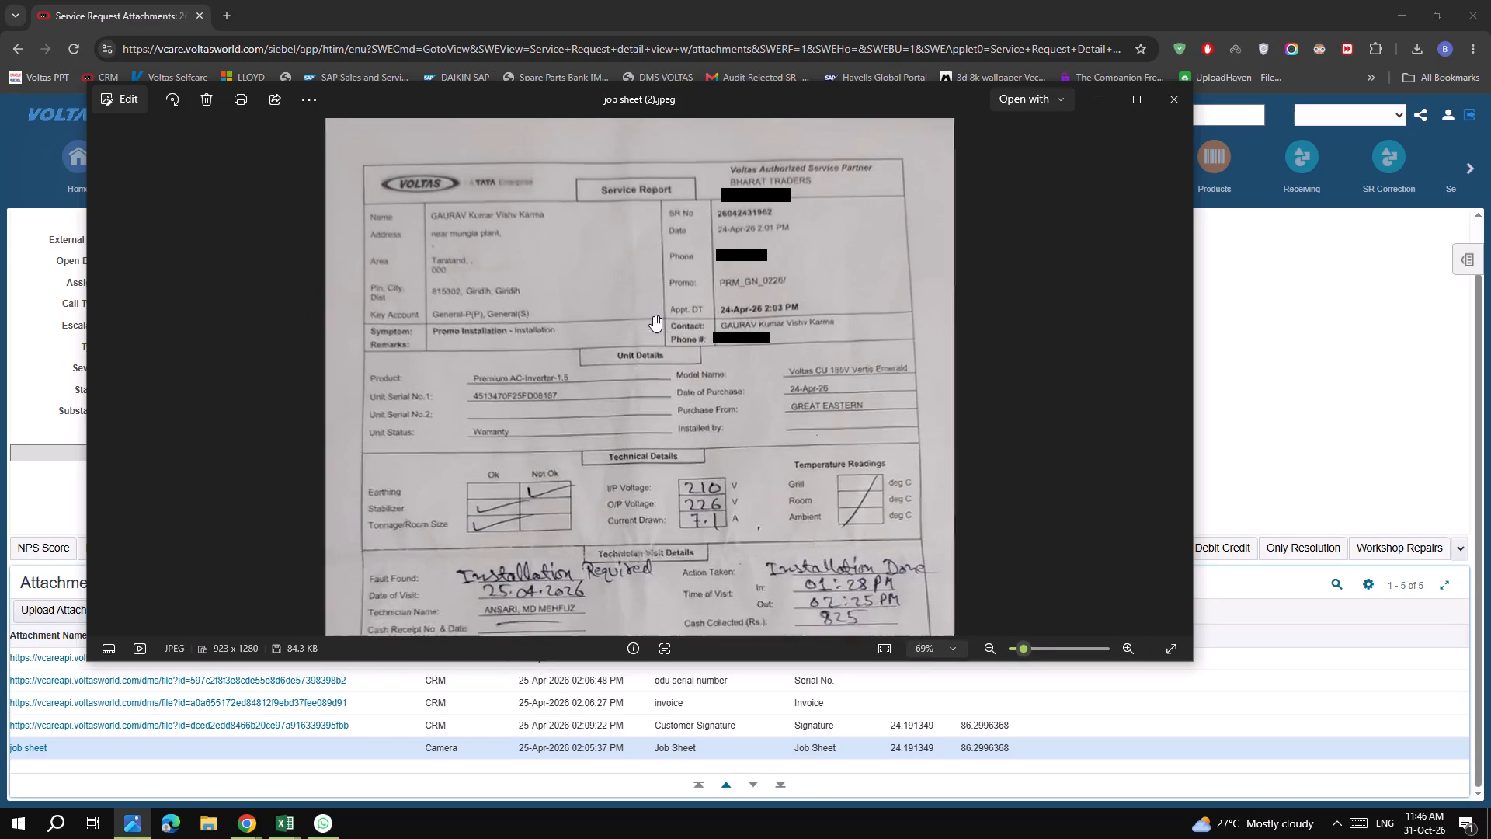
{"action": "scroll", "coordinate": [653, 315], "scroll_direction": "down", "scroll_amount": 2}
{"action": "scroll", "coordinate": [778, 513], "scroll_direction": "up", "scroll_amount": 7}
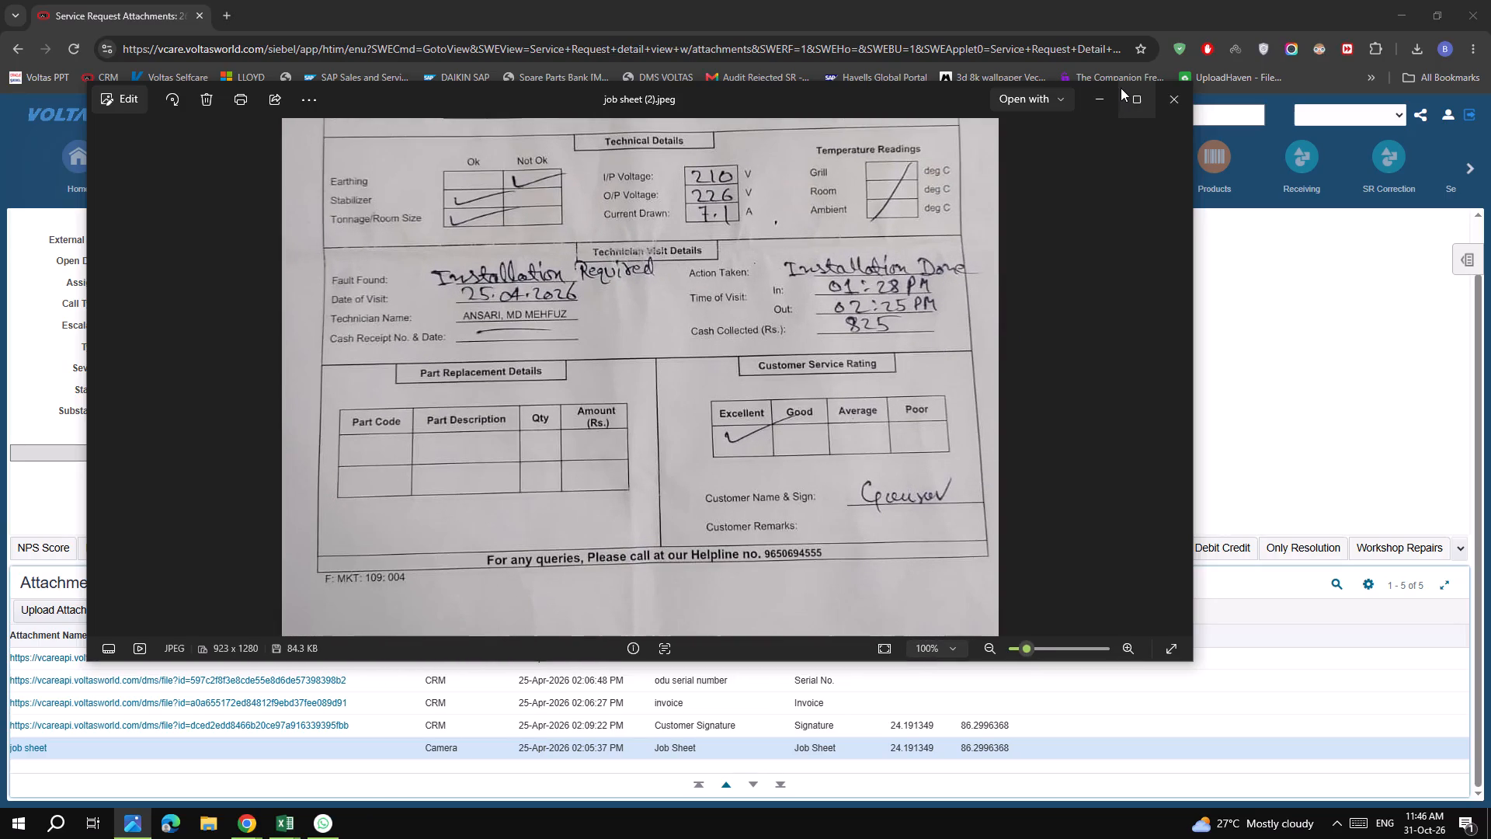
{"action": "left_click", "coordinate": [1169, 89]}
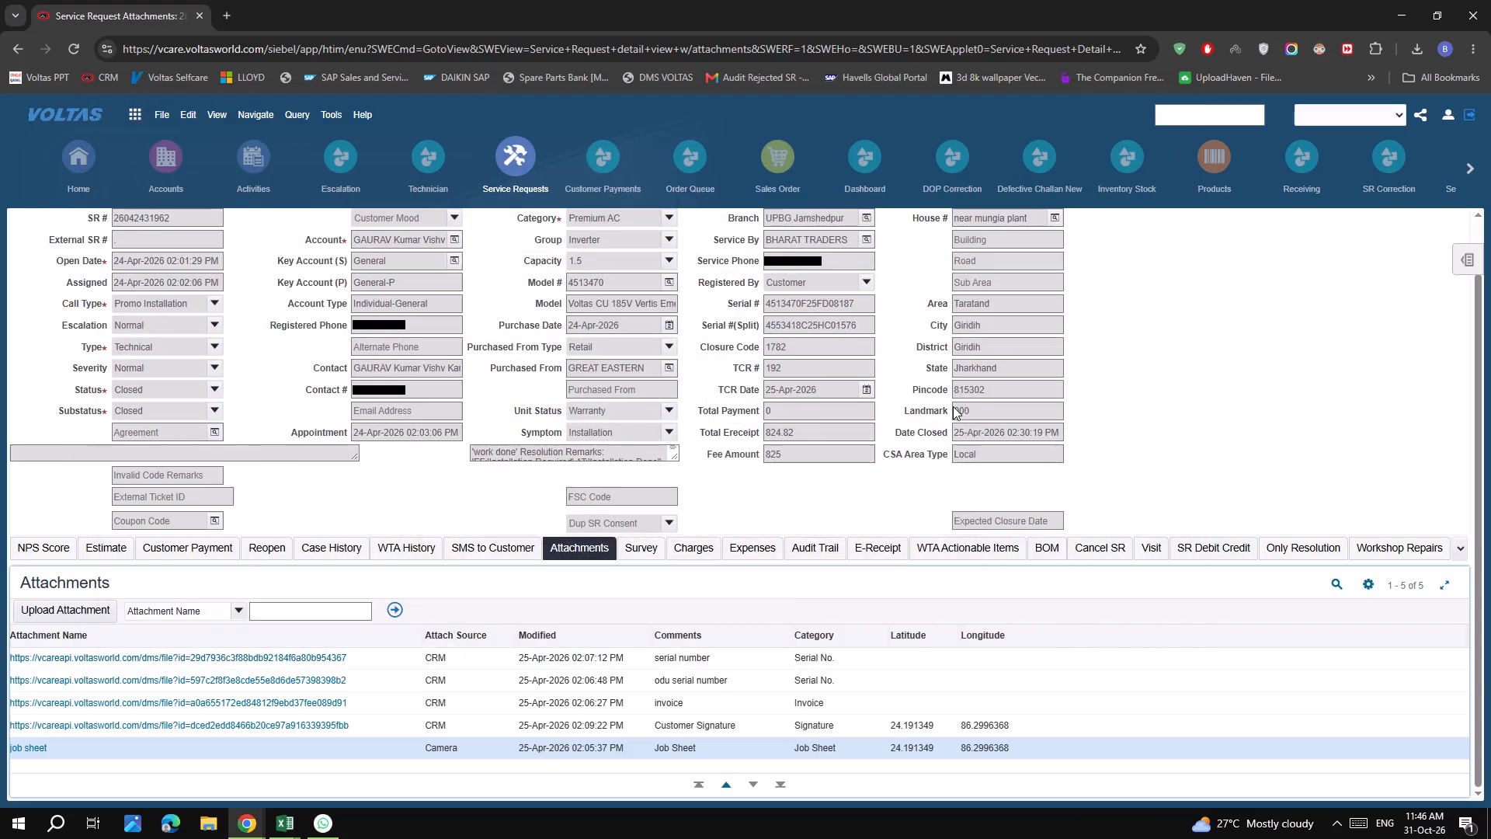
{"action": "scroll", "coordinate": [992, 416], "scroll_direction": "up", "scroll_amount": 6}
{"action": "left_click_drag", "start_coordinate": [673, 516], "coordinate": [690, 525]}
{"action": "left_click", "coordinate": [1226, 511]}
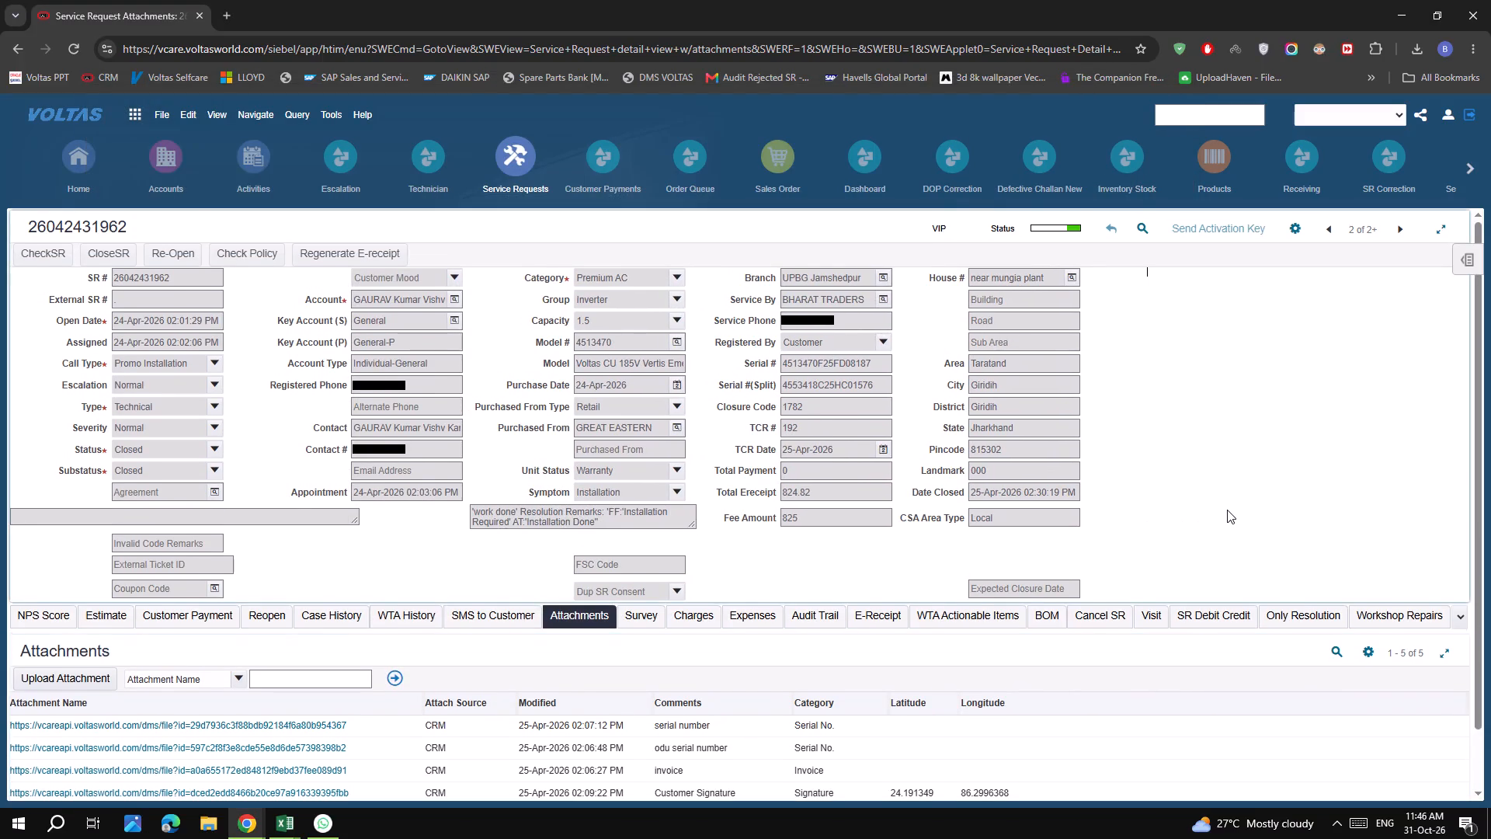
{"action": "scroll", "coordinate": [1146, 527], "scroll_direction": "down", "scroll_amount": 5}
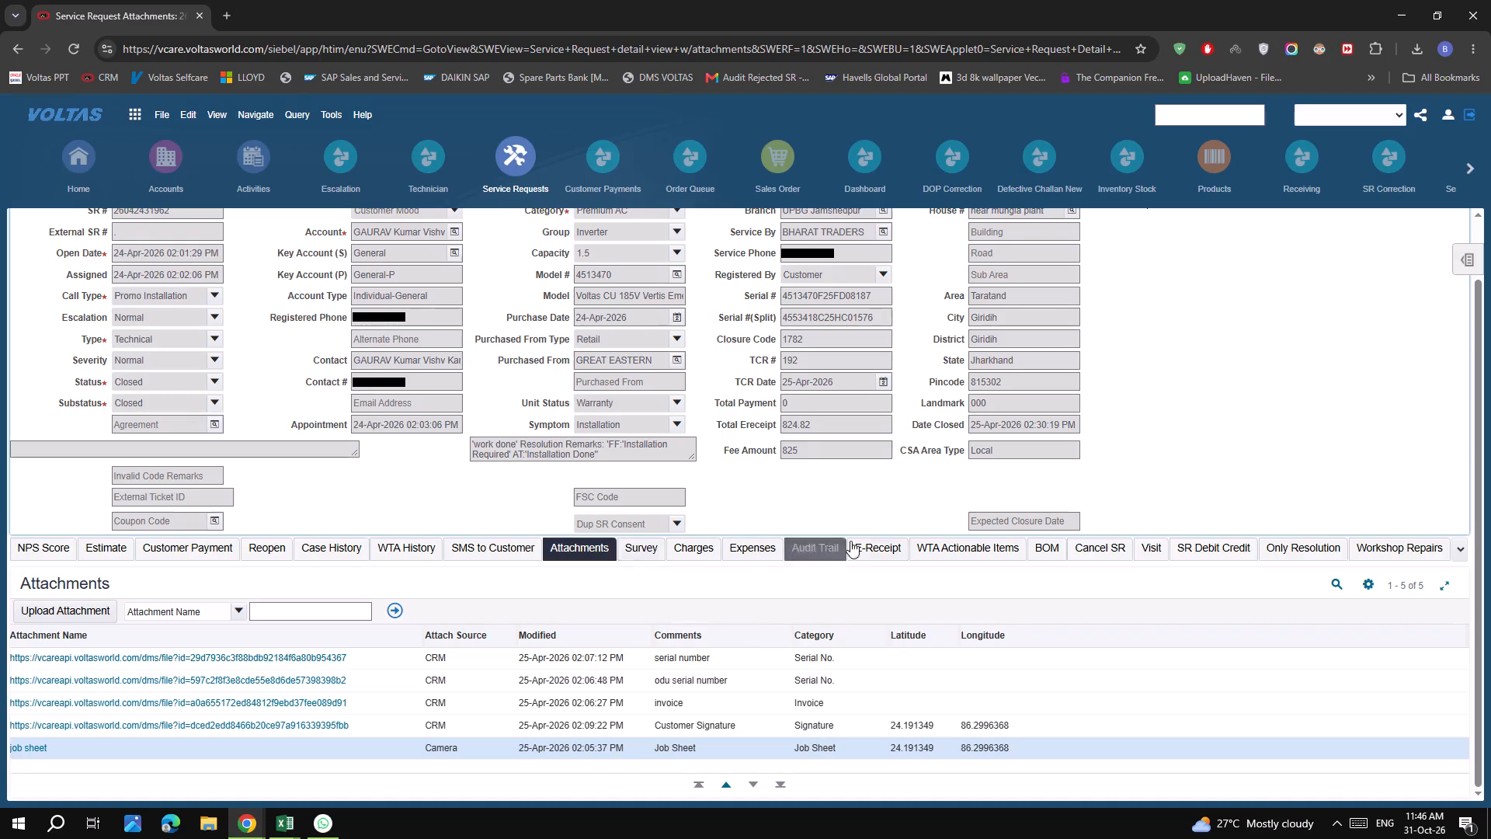
{"action": "left_click", "coordinate": [1137, 543]}
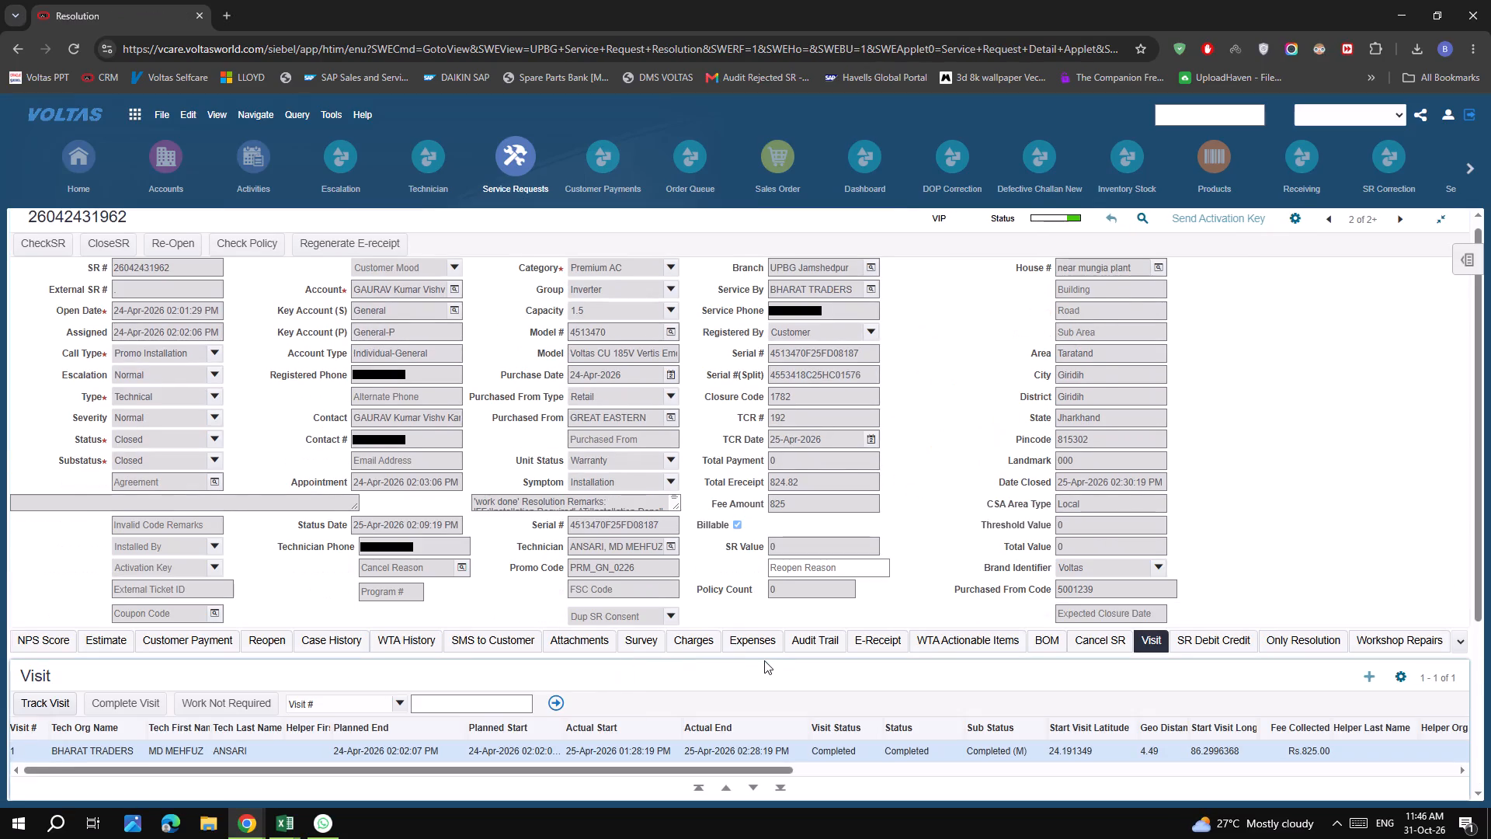
{"action": "left_click", "coordinate": [941, 466]}
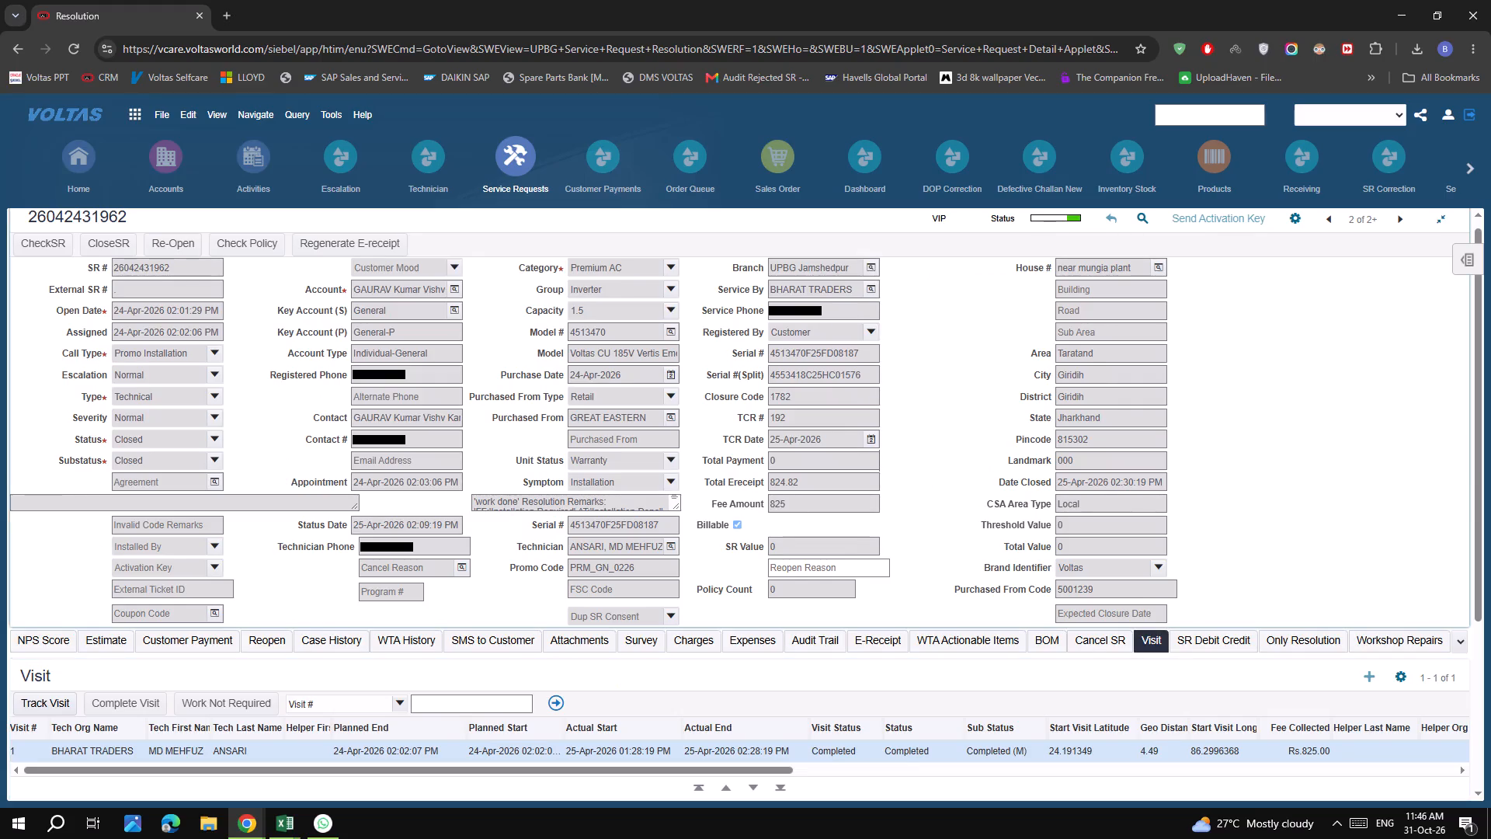
{"action": "left_click_drag", "start_coordinate": [675, 505], "coordinate": [682, 518]}
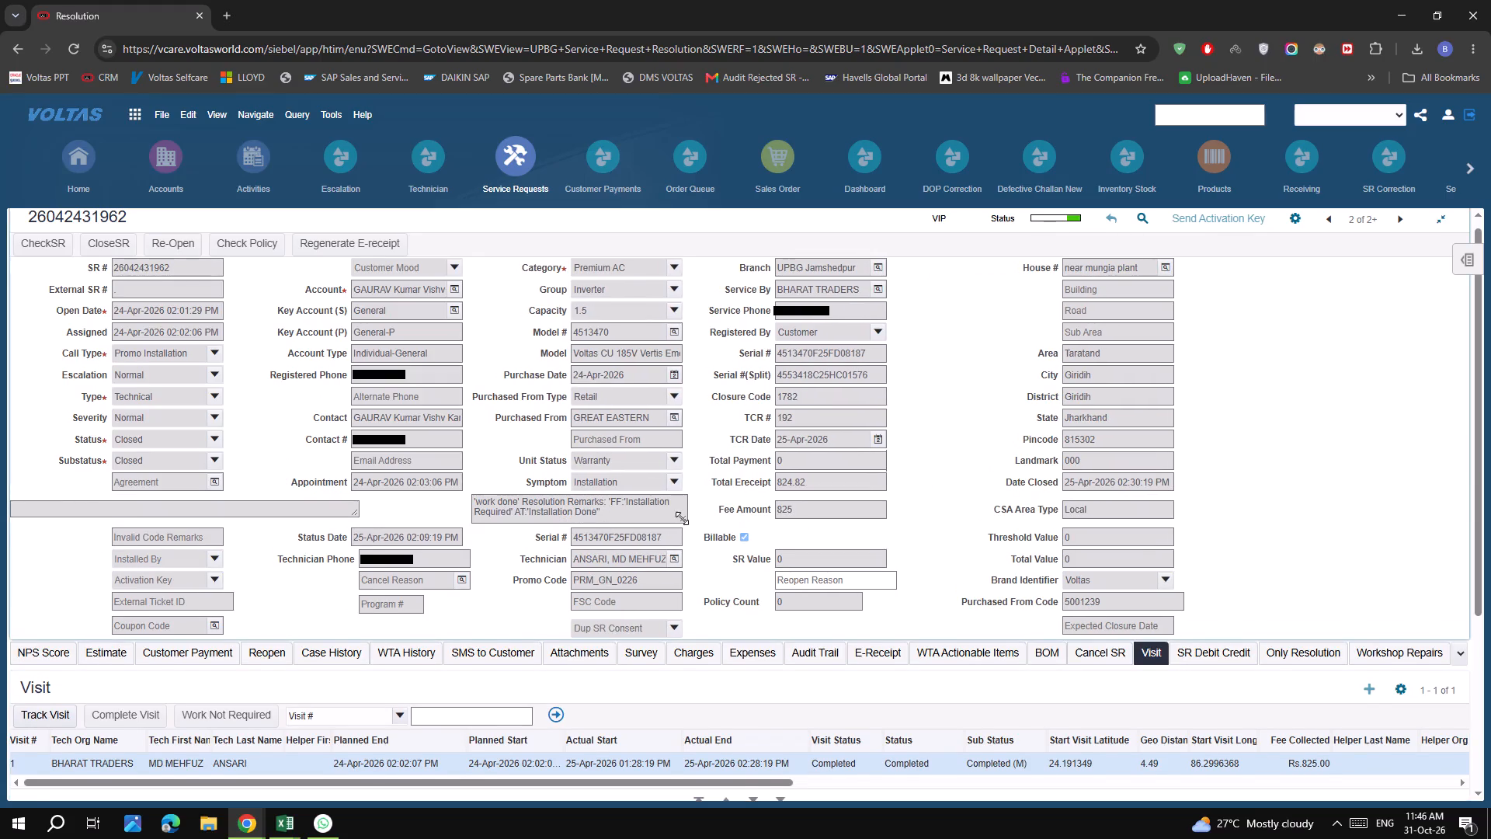
{"action": "left_click_drag", "start_coordinate": [682, 518], "coordinate": [684, 512]}
{"action": "left_click", "coordinate": [693, 648]}
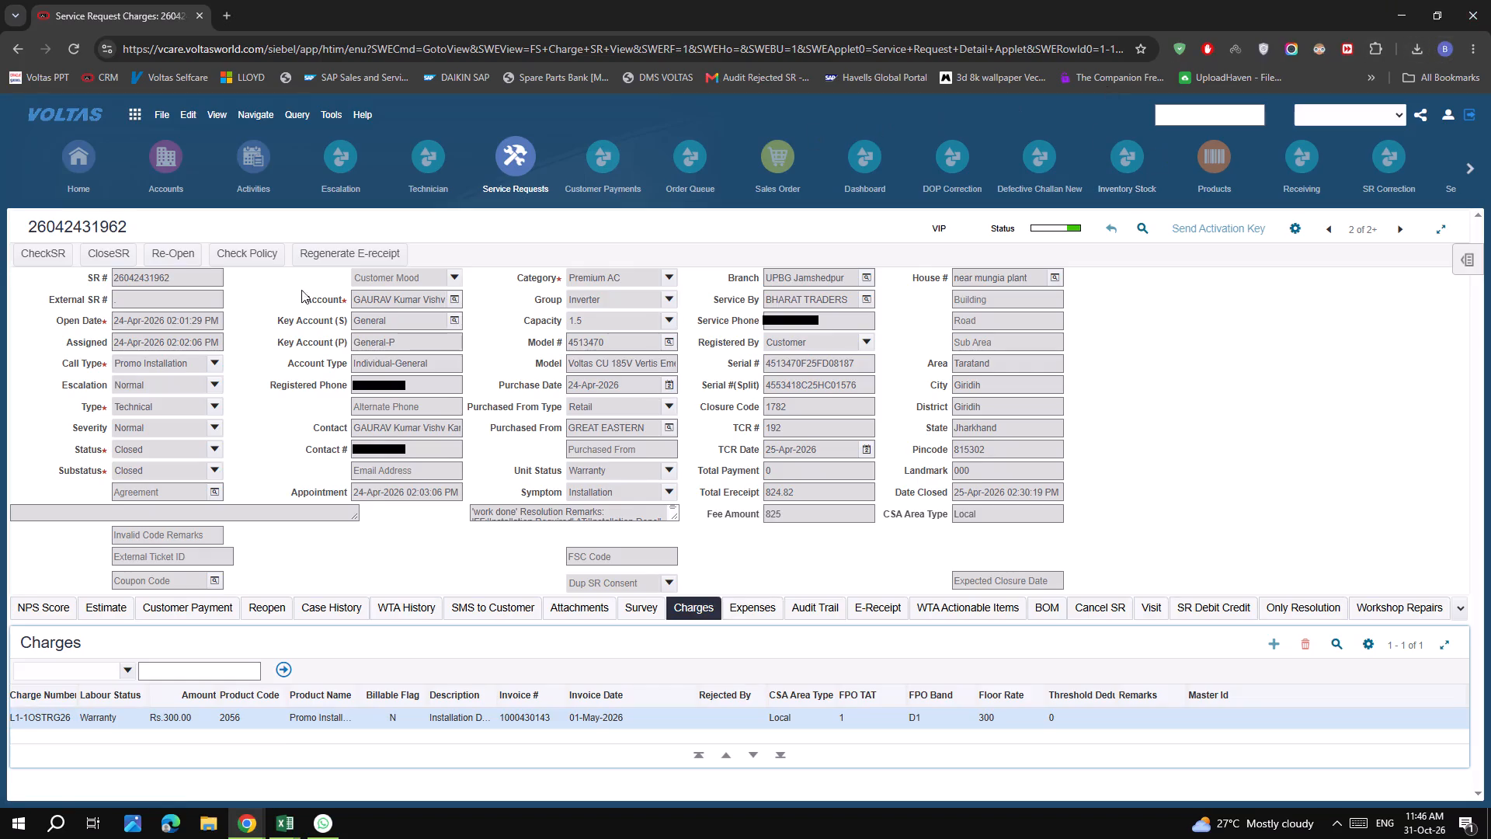
{"action": "left_click", "coordinate": [1321, 226]}
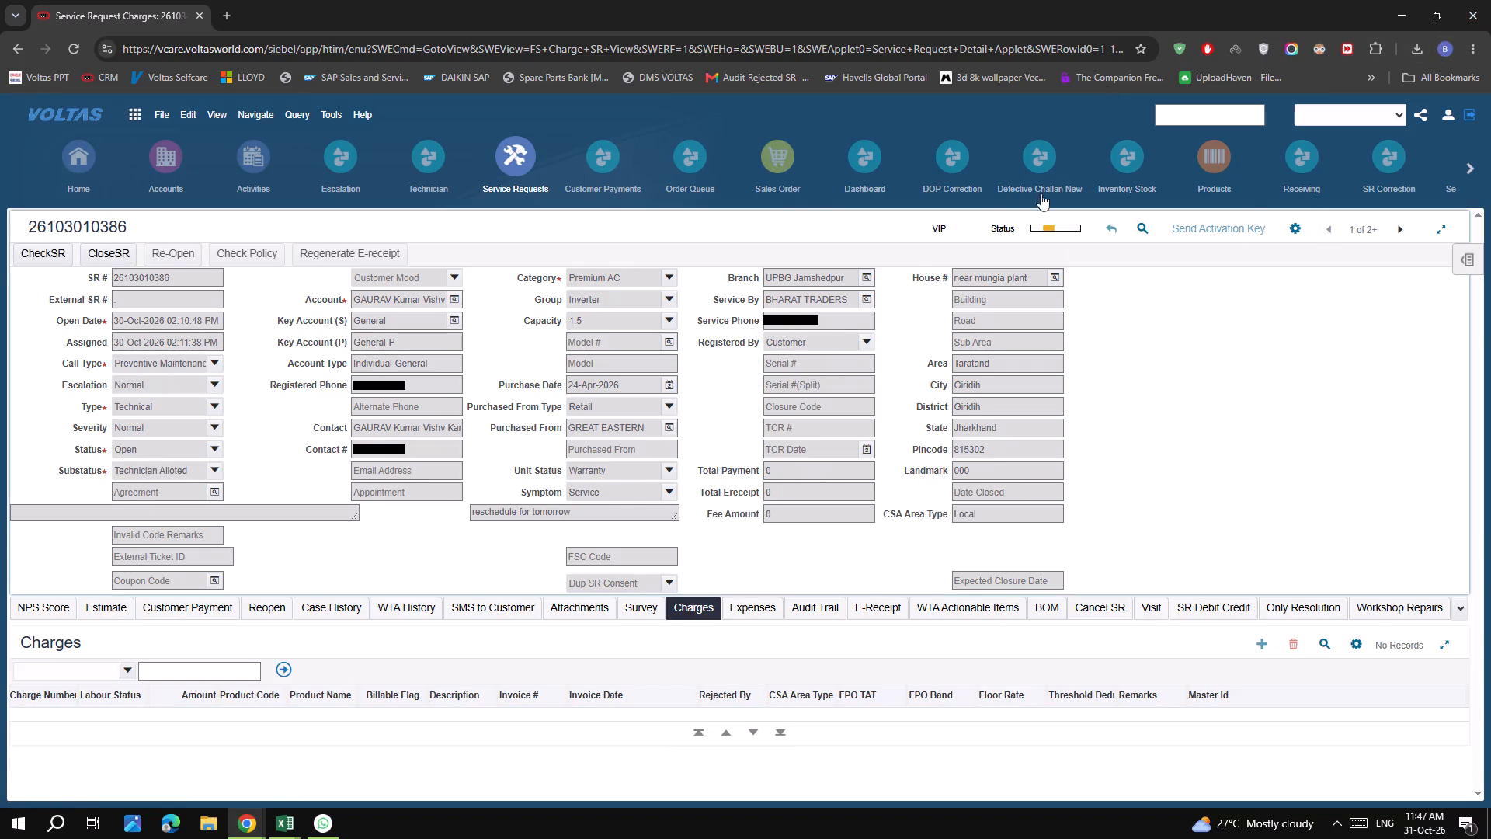
Return to the service request list, filter it to Open SRs and sort it by SR # in descending order.
{"action": "left_click", "coordinate": [517, 157]}
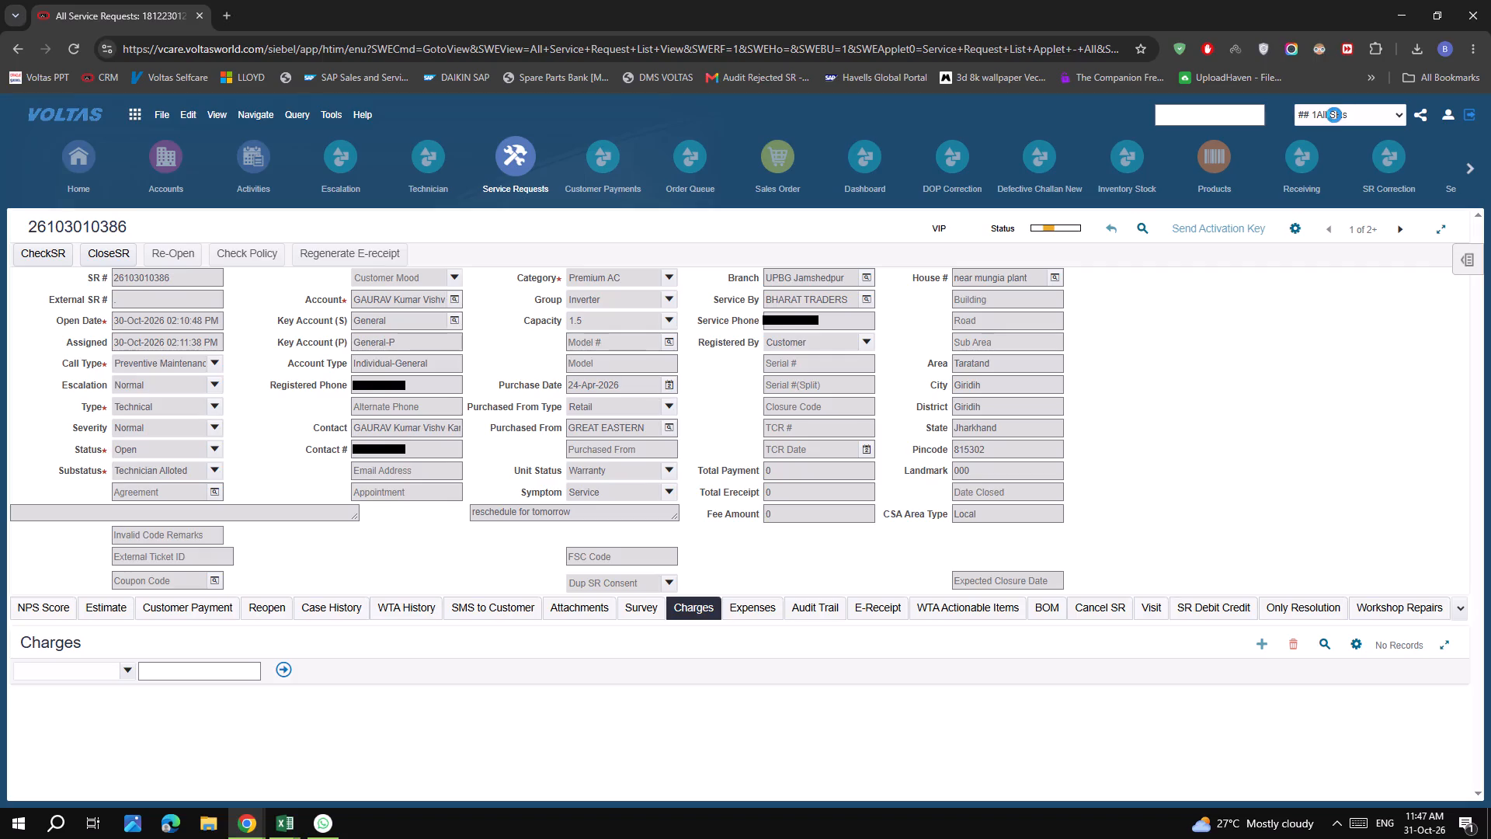
{"action": "left_click", "coordinate": [1334, 115]}
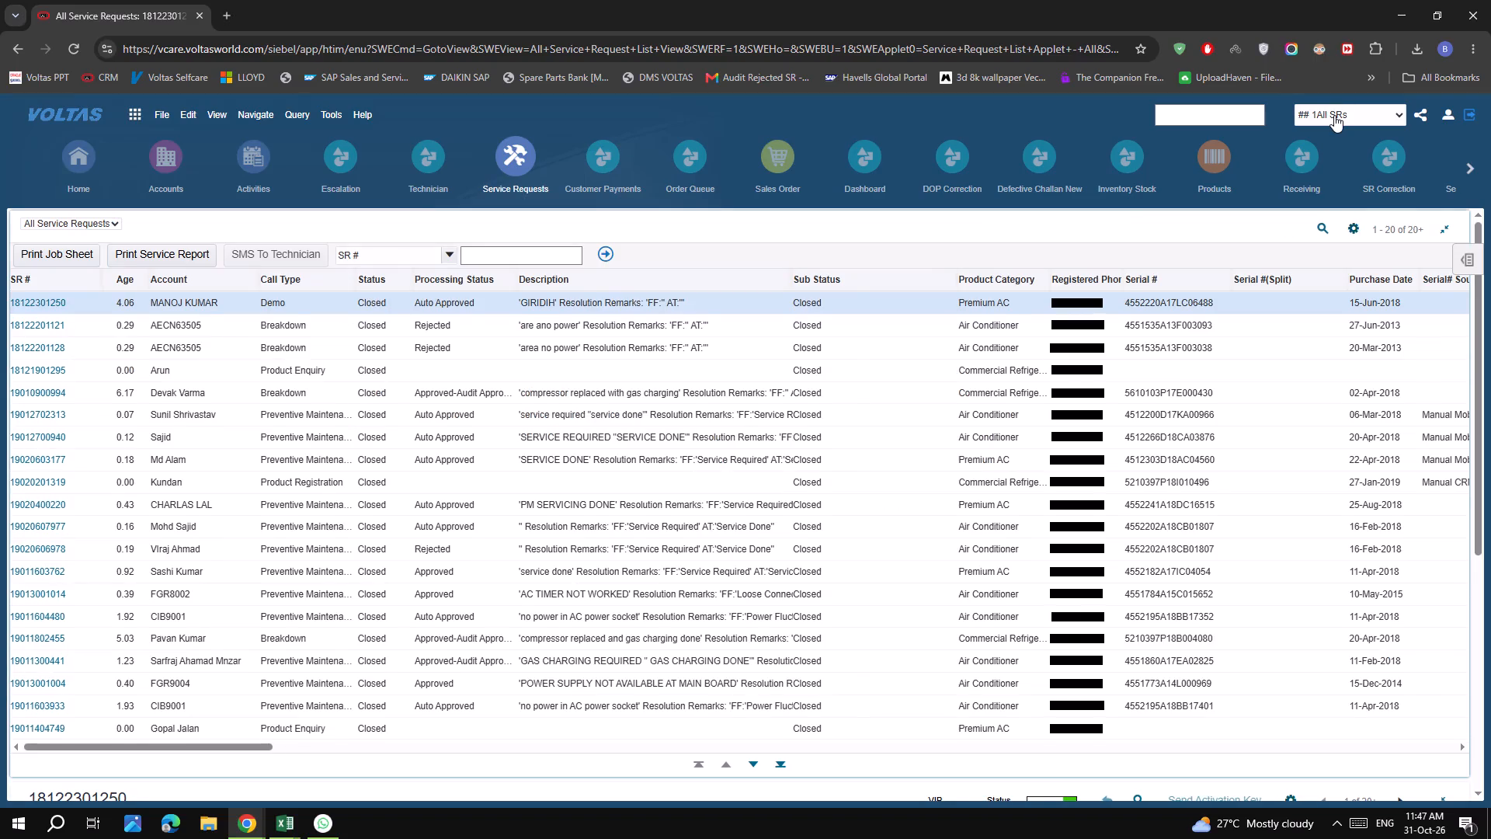
{"action": "left_click", "coordinate": [1334, 115]}
{"action": "left_click", "coordinate": [1343, 116]}
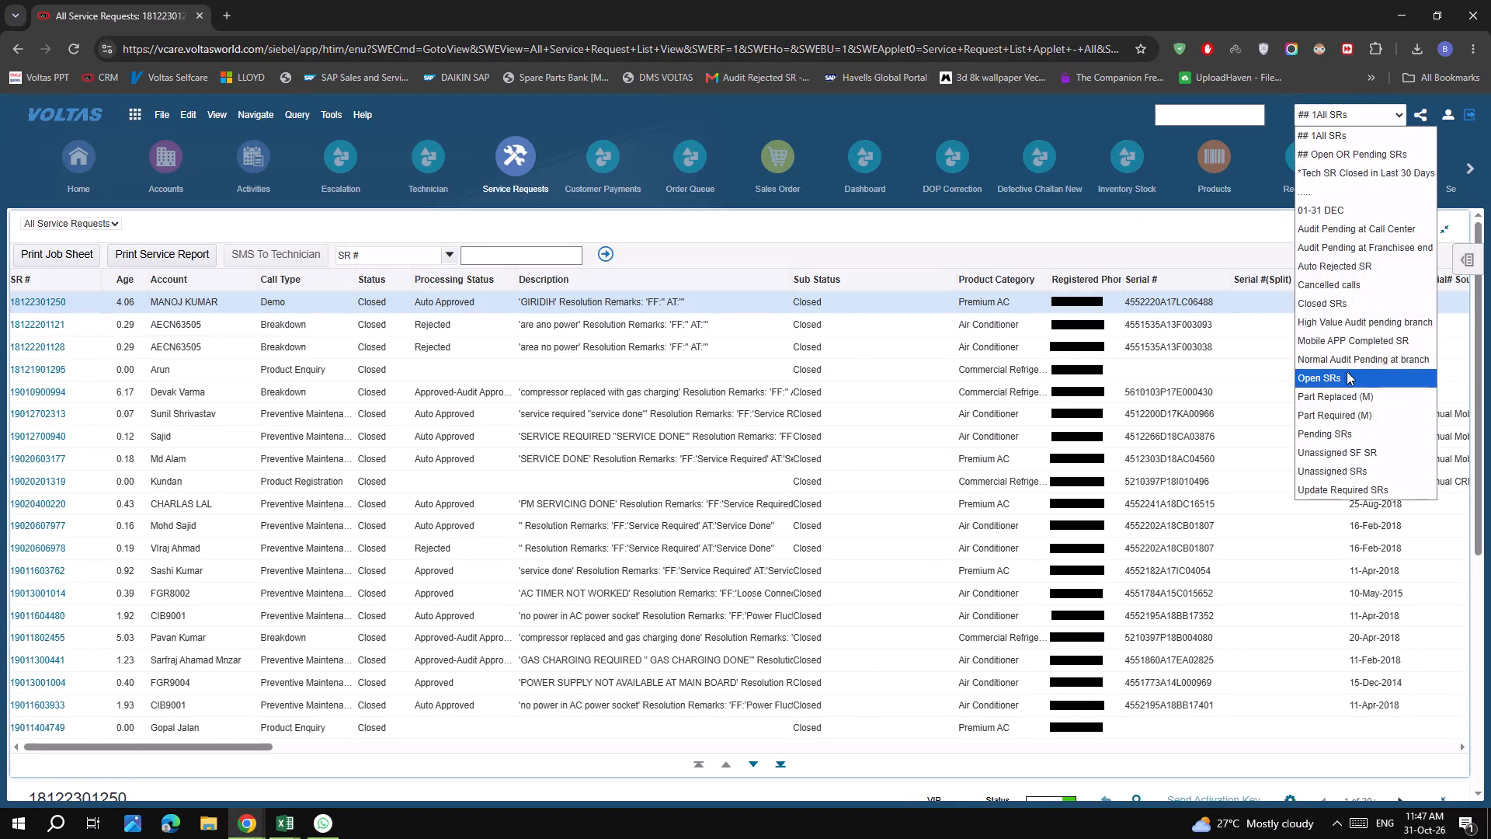
{"action": "left_click", "coordinate": [1345, 372]}
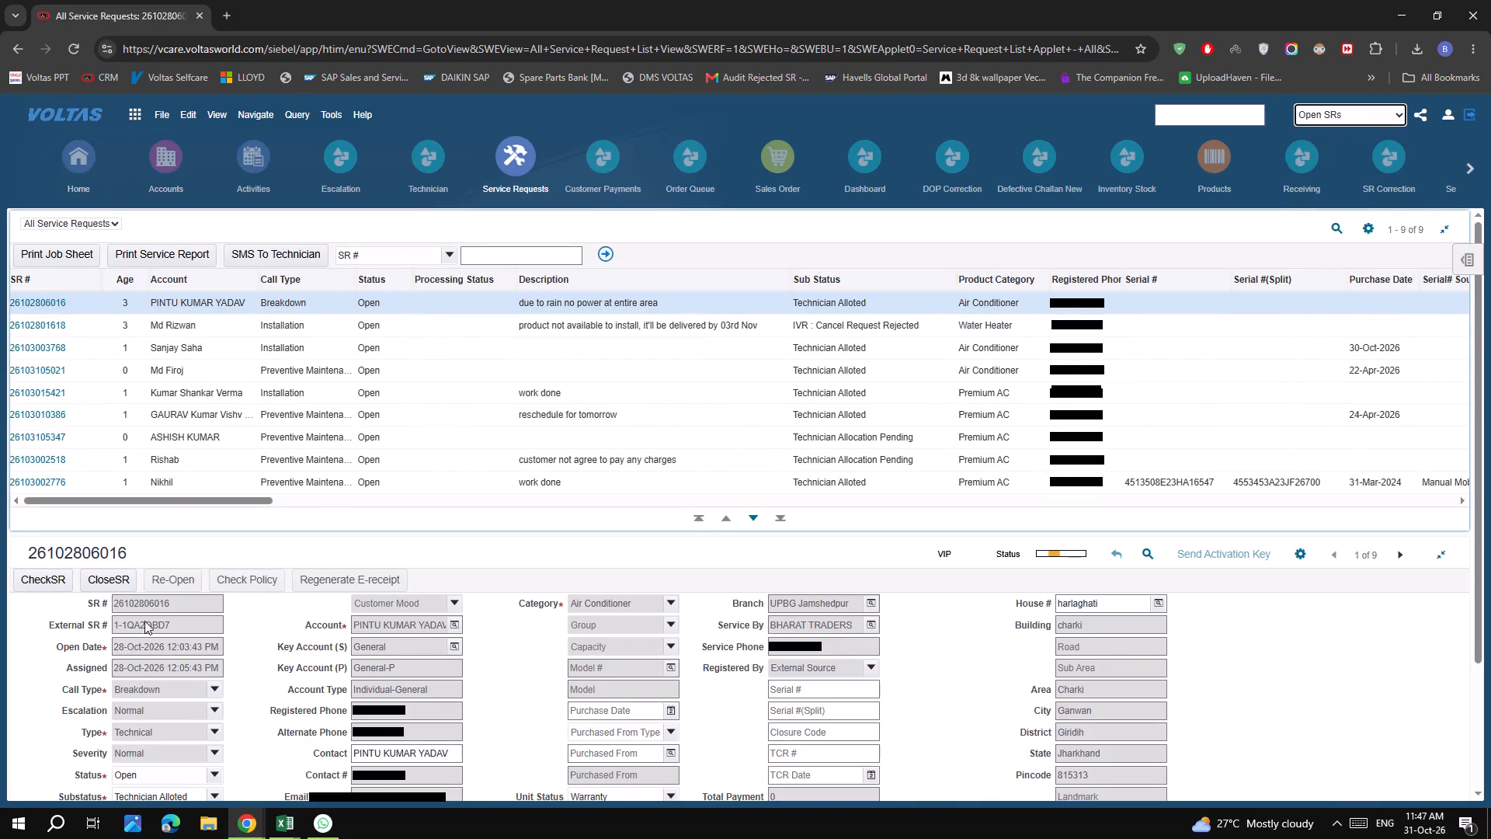
{"action": "left_click", "coordinate": [37, 277]}
{"action": "left_click", "coordinate": [66, 286]}
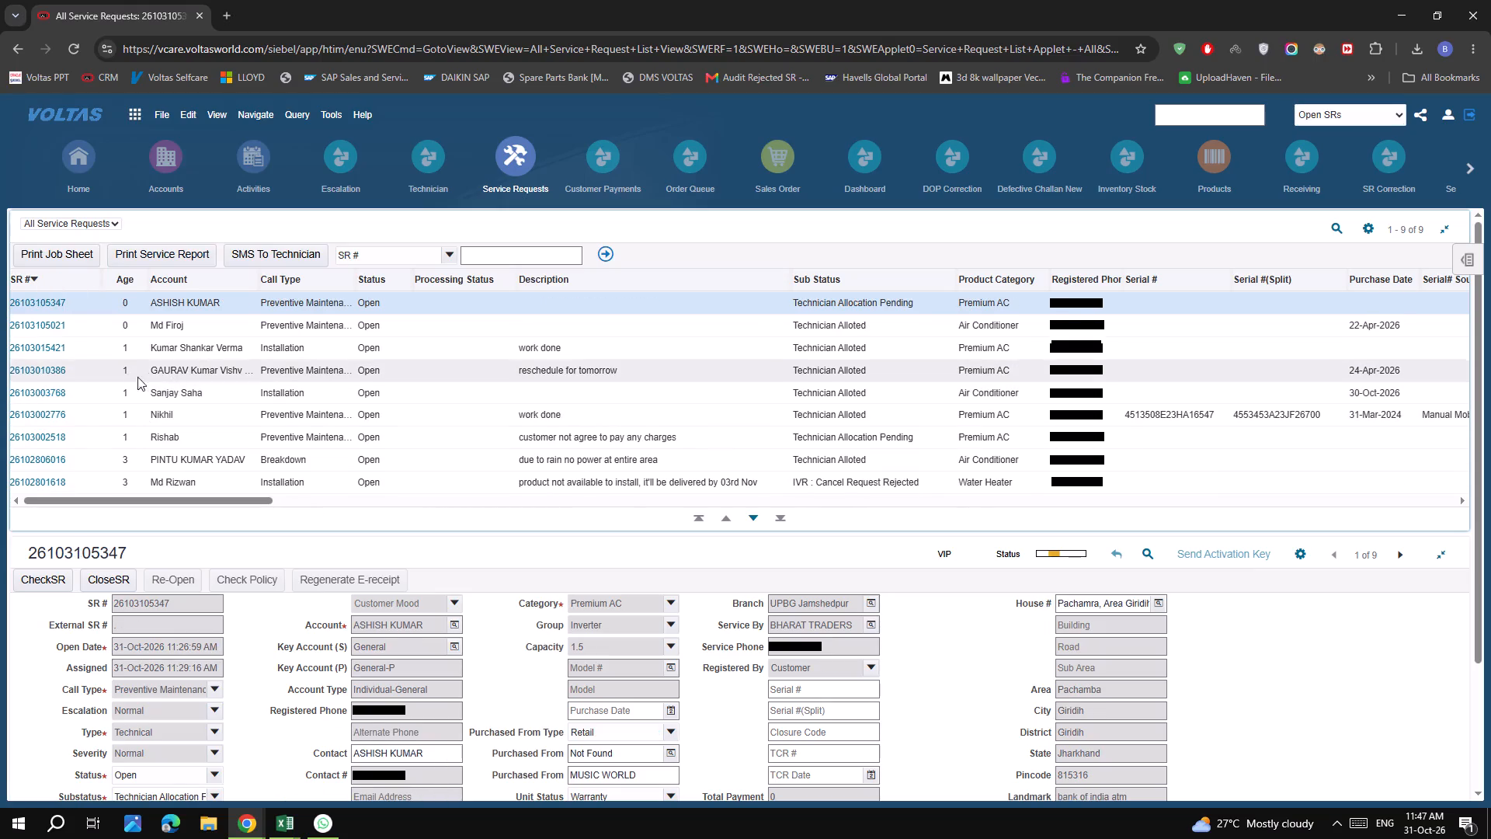
{"action": "left_click", "coordinate": [40, 436]}
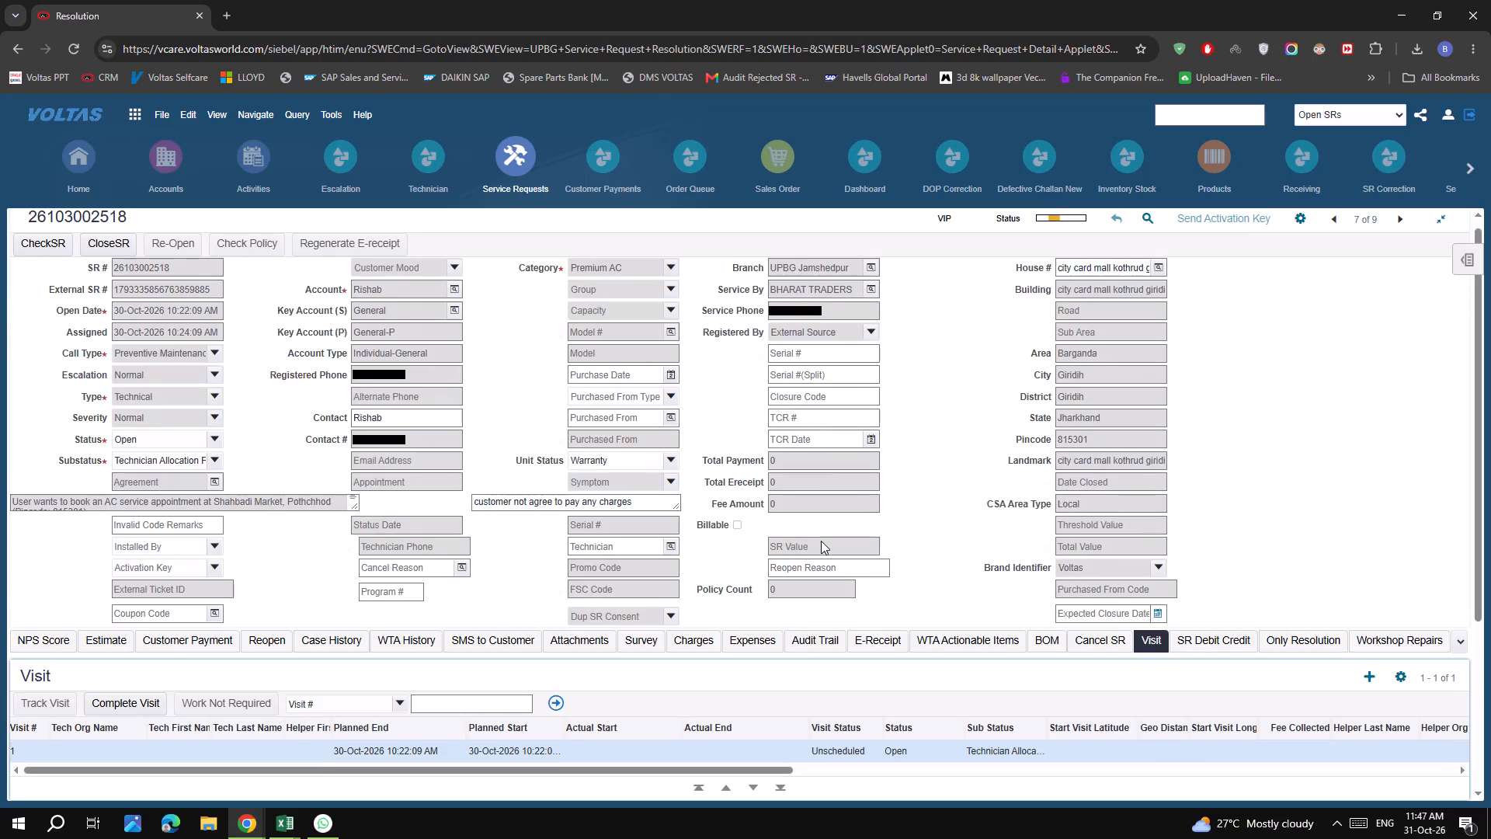
{"action": "scroll", "coordinate": [1298, 344], "scroll_direction": "up", "scroll_amount": 6}
{"action": "left_click", "coordinate": [1335, 228]}
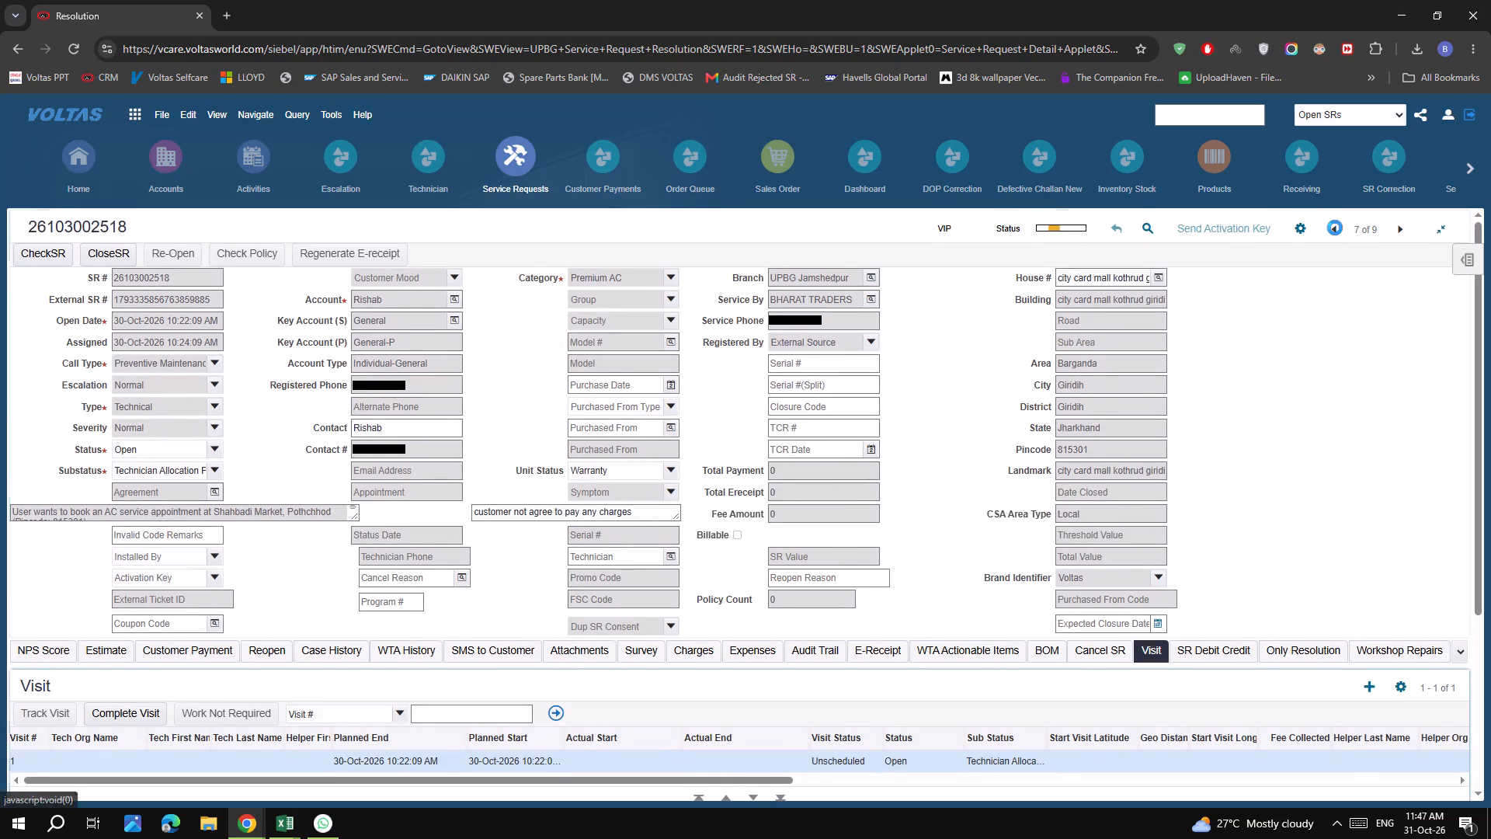
{"action": "scroll", "coordinate": [766, 630], "scroll_direction": "down", "scroll_amount": 5}
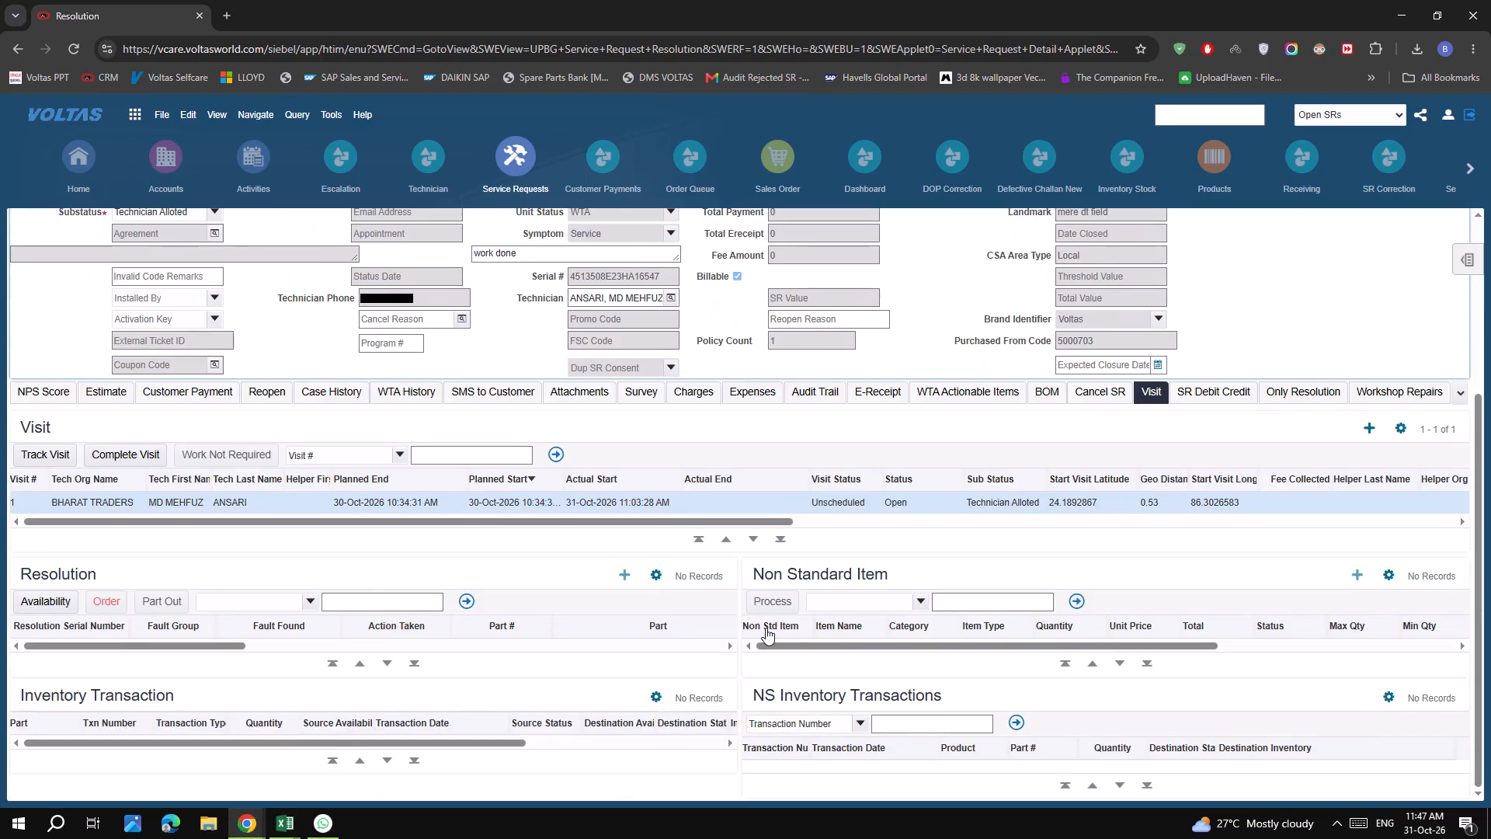
{"action": "left_click", "coordinate": [580, 395]}
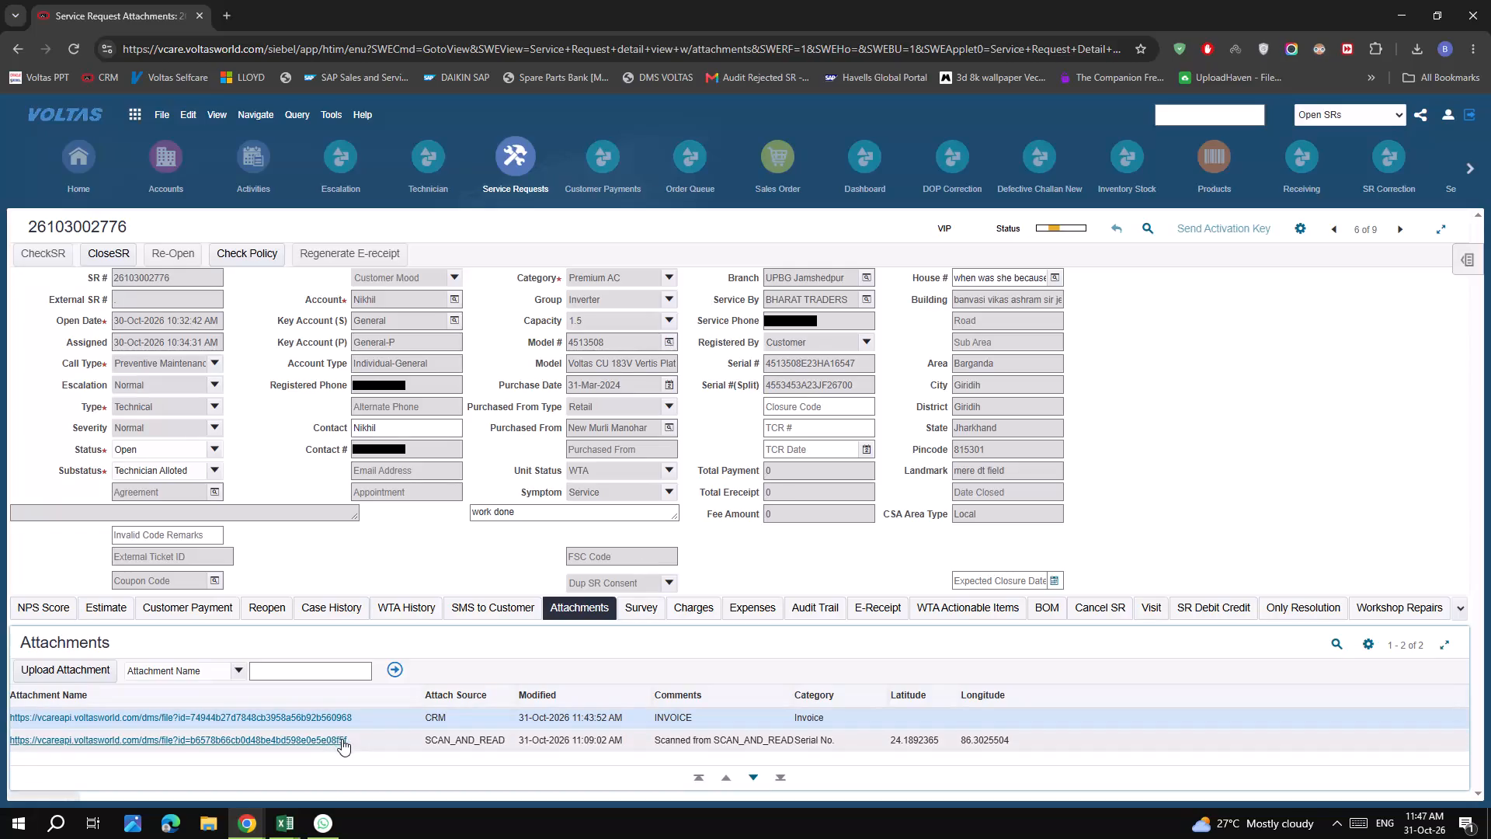
{"action": "left_click", "coordinate": [342, 739]}
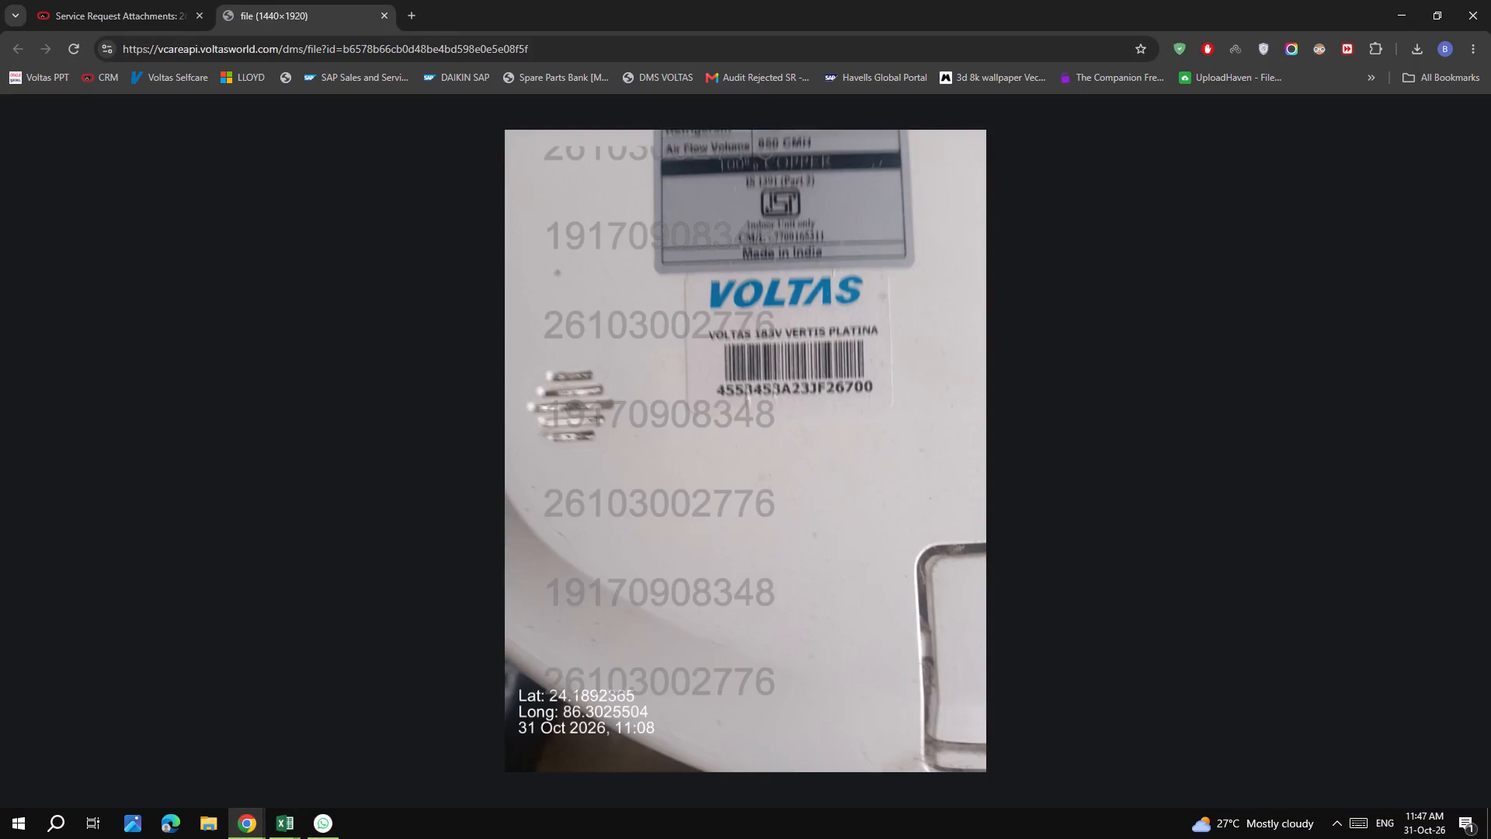
{"action": "left_click", "coordinate": [784, 372]}
{"action": "left_click", "coordinate": [787, 369]}
{"action": "left_click", "coordinate": [387, 13]}
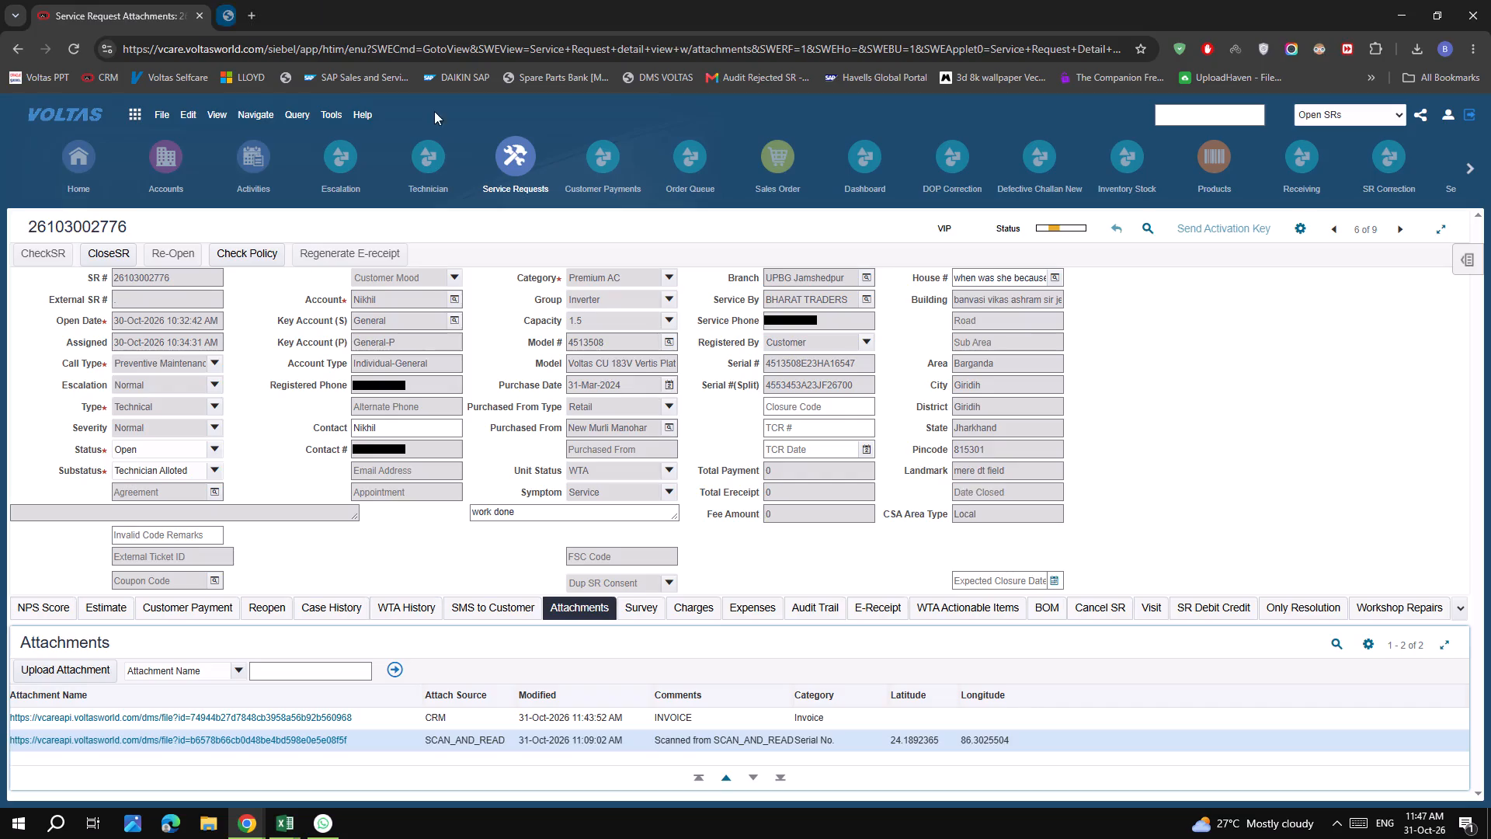
{"action": "scroll", "coordinate": [967, 487], "scroll_direction": "up", "scroll_amount": 7}
{"action": "left_click", "coordinate": [1334, 225]}
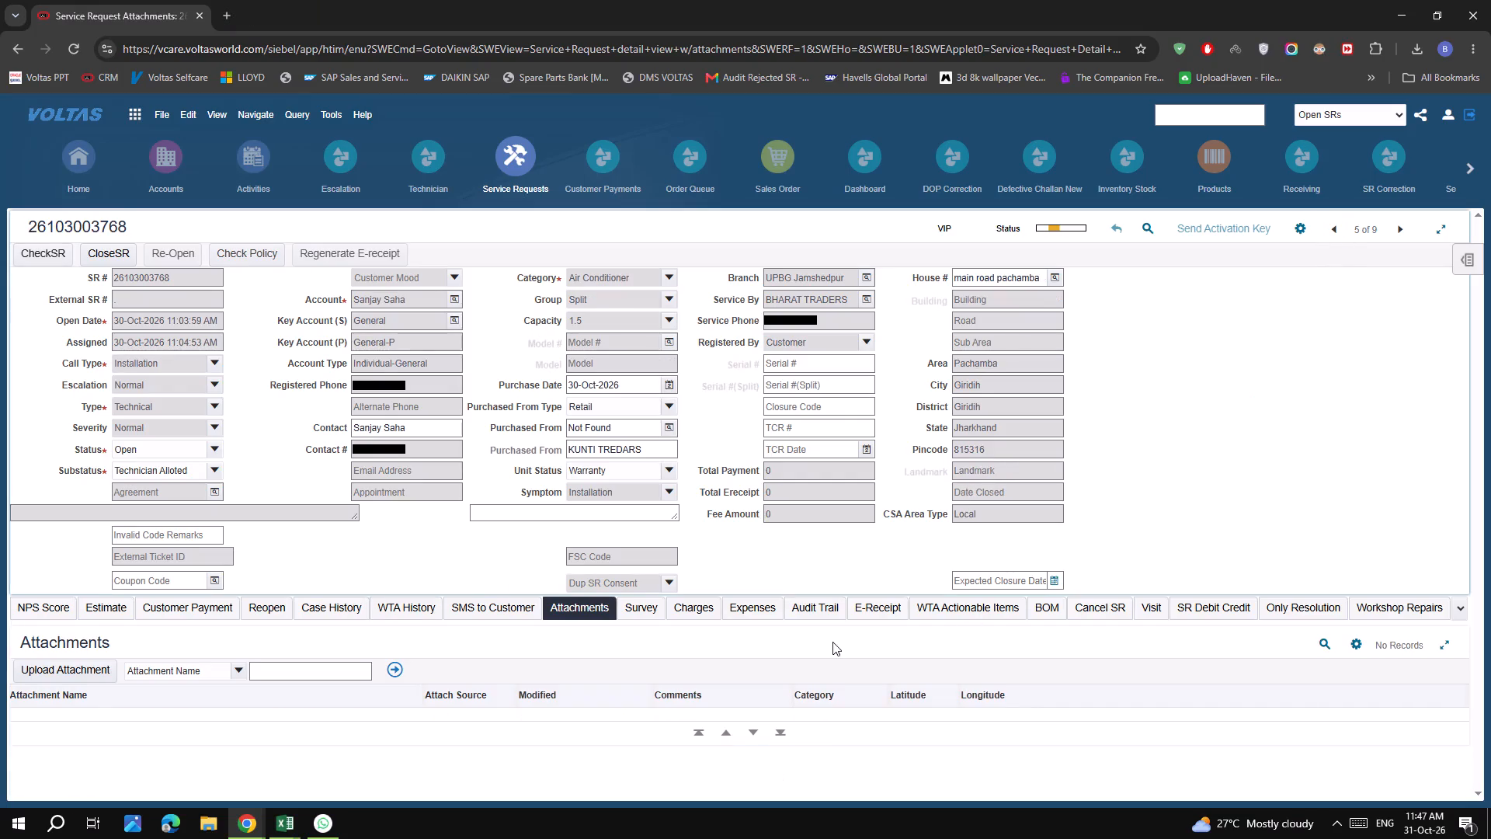
{"action": "left_click", "coordinate": [1340, 223]}
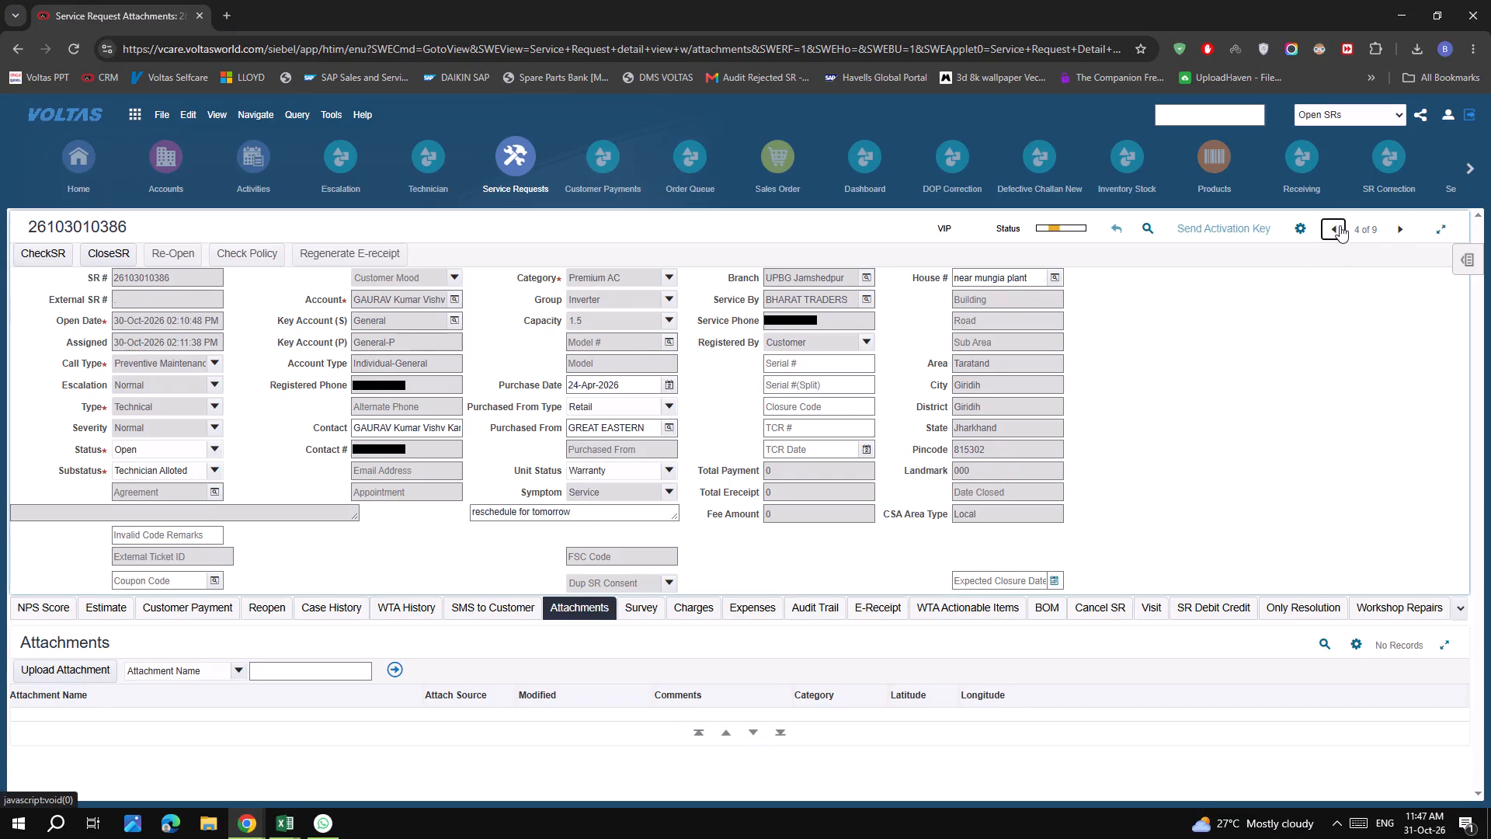
{"action": "left_click", "coordinate": [1340, 225]}
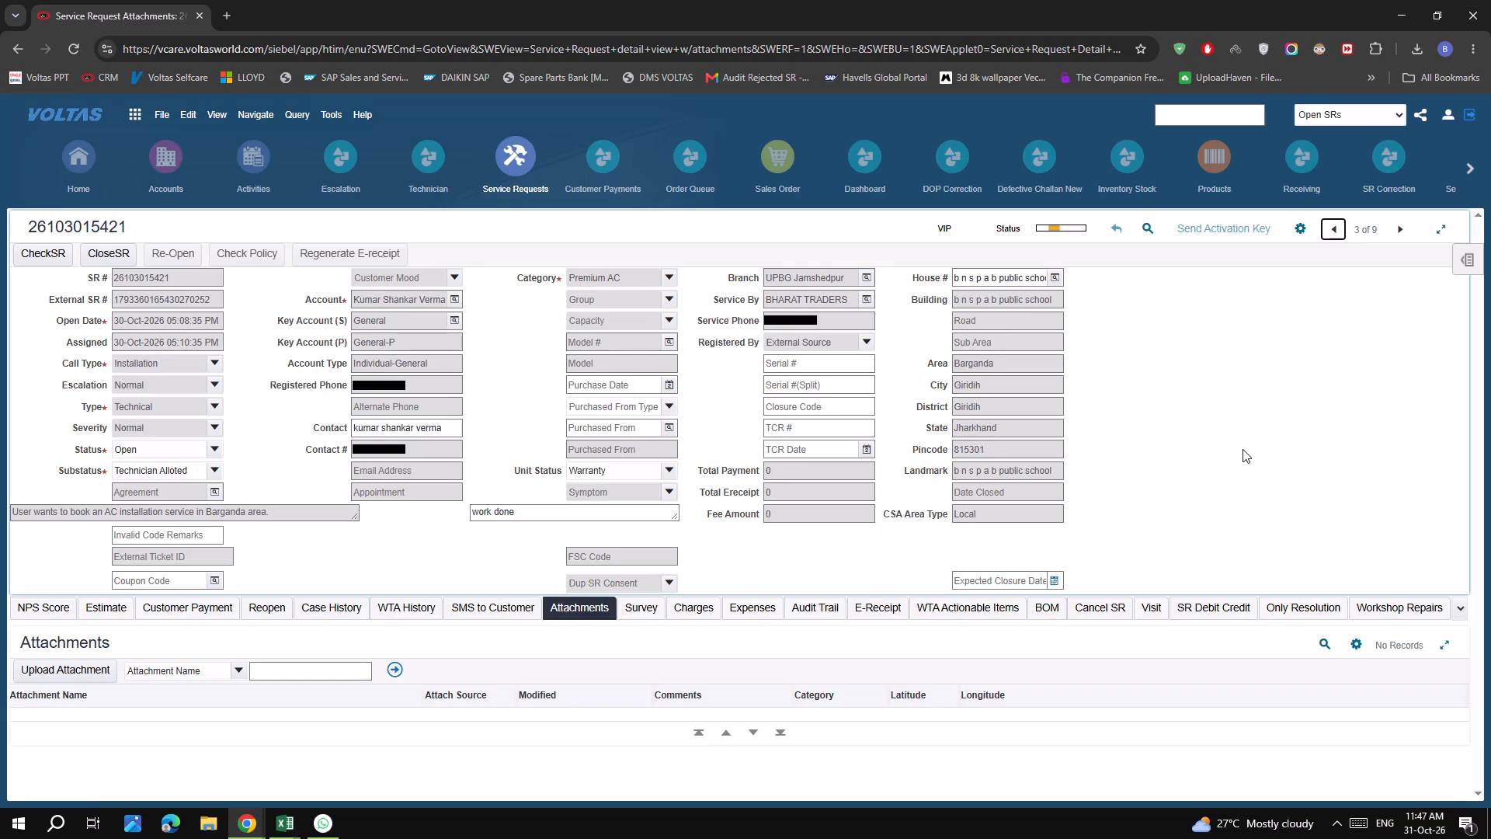
{"action": "scroll", "coordinate": [722, 538], "scroll_direction": "down", "scroll_amount": 6}
{"action": "left_click", "coordinate": [1332, 225]}
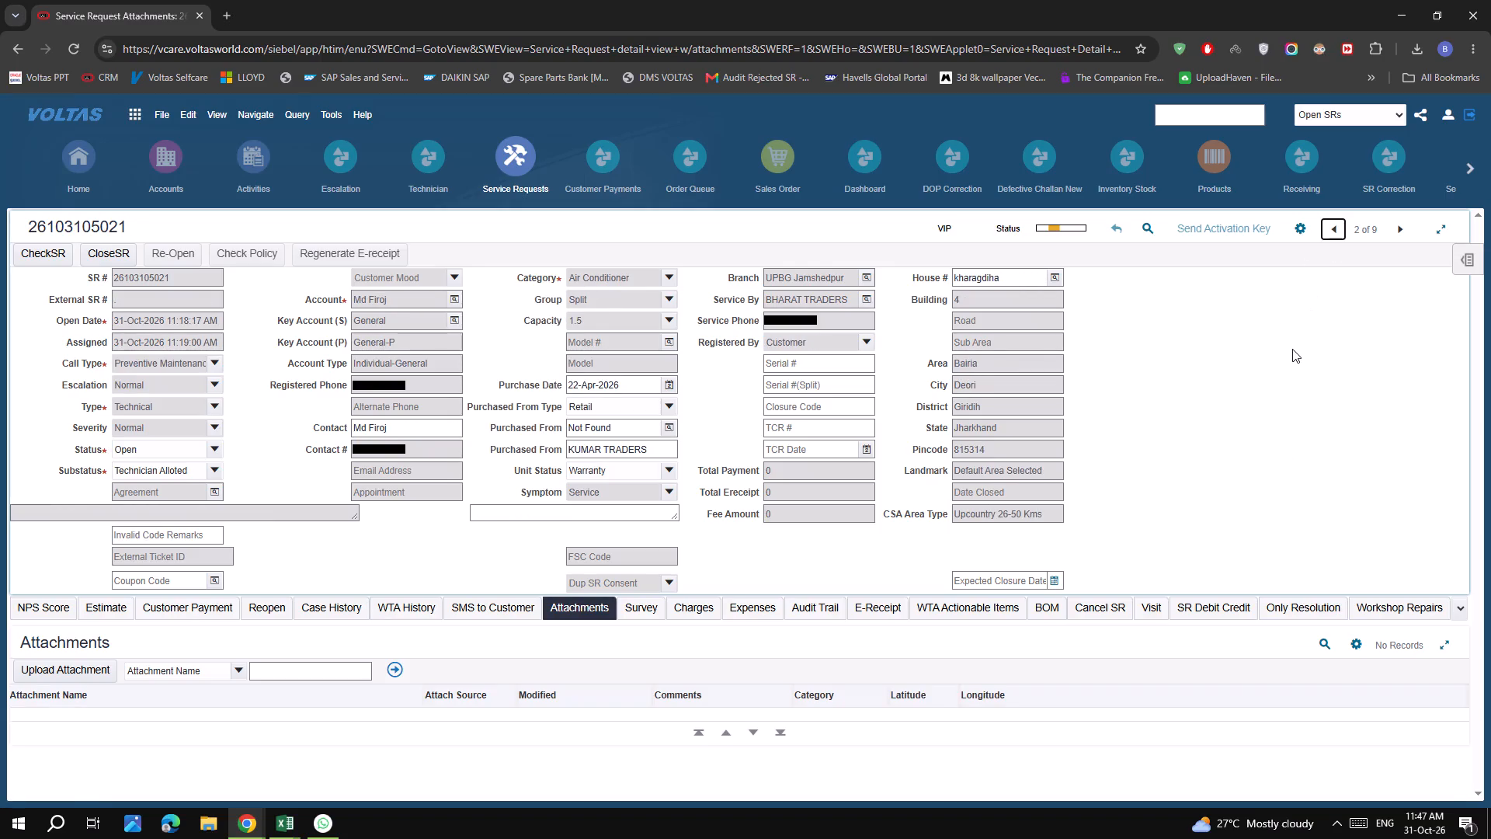
{"action": "left_click", "coordinate": [1339, 228]}
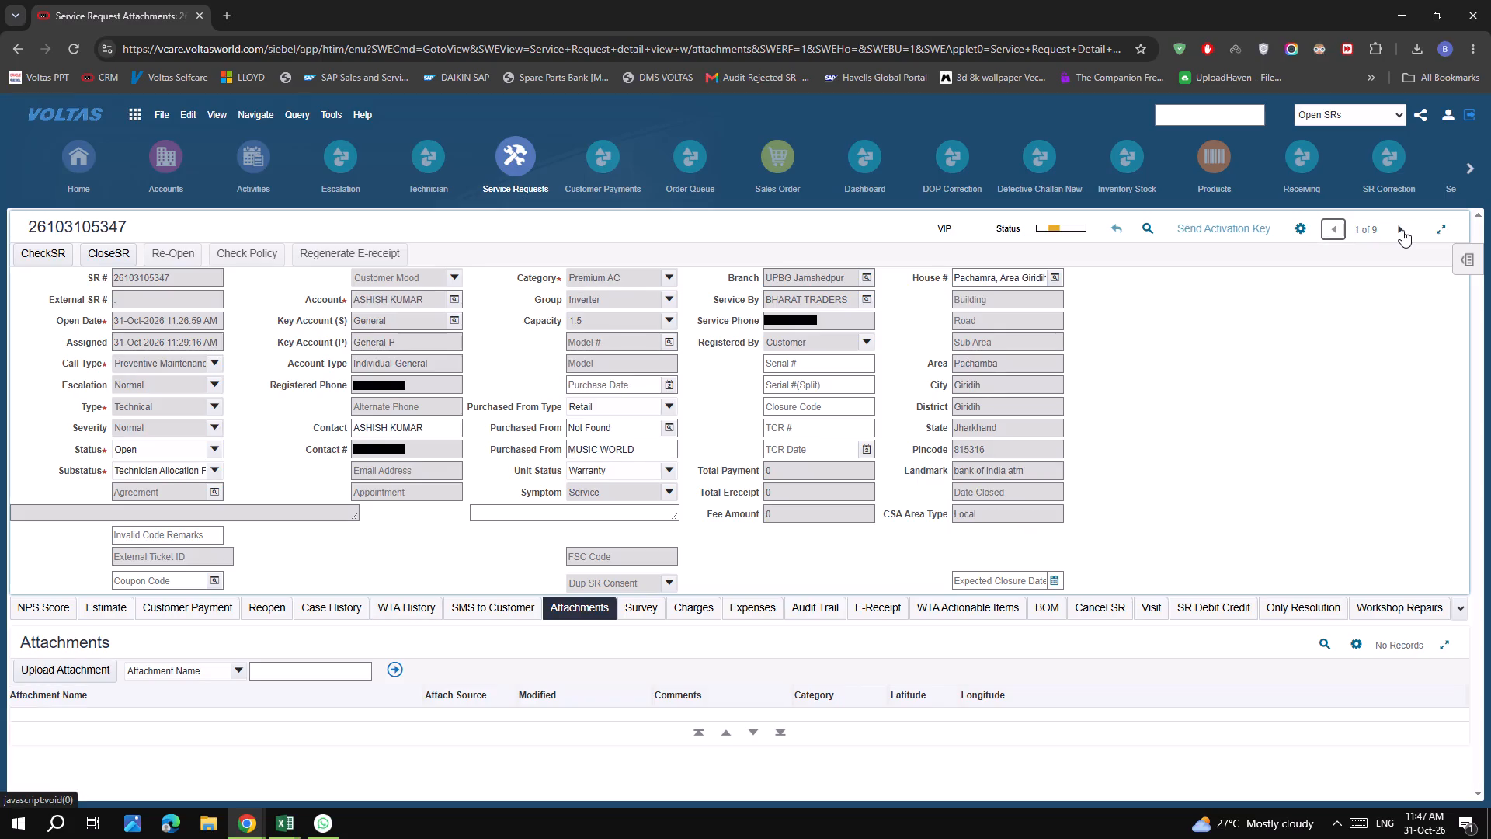
{"action": "left_click", "coordinate": [1403, 230]}
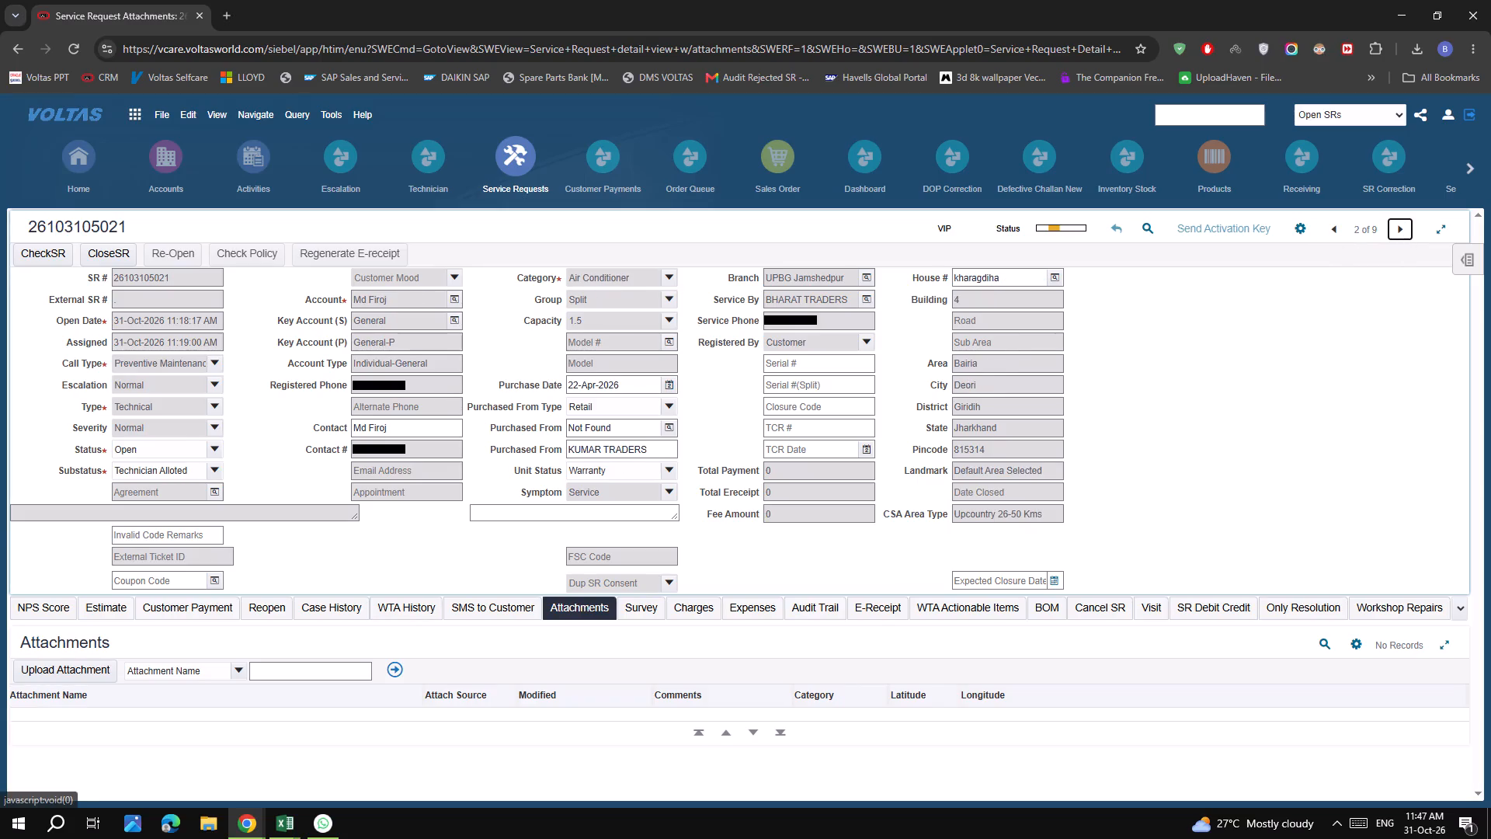
{"action": "left_click", "coordinate": [1336, 229]}
{"action": "left_click", "coordinate": [1399, 221]}
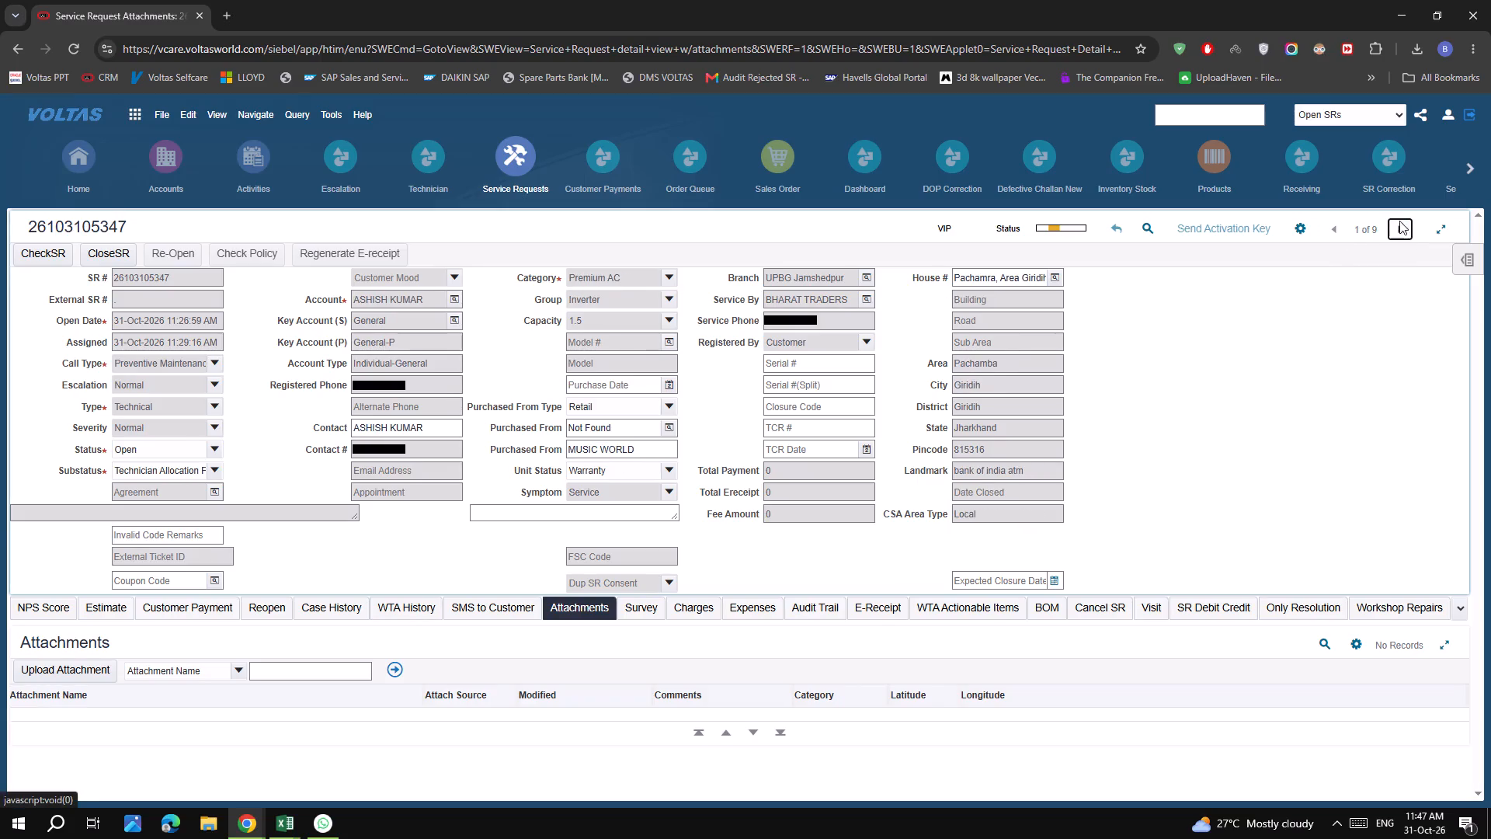
{"action": "left_click", "coordinate": [1399, 221]}
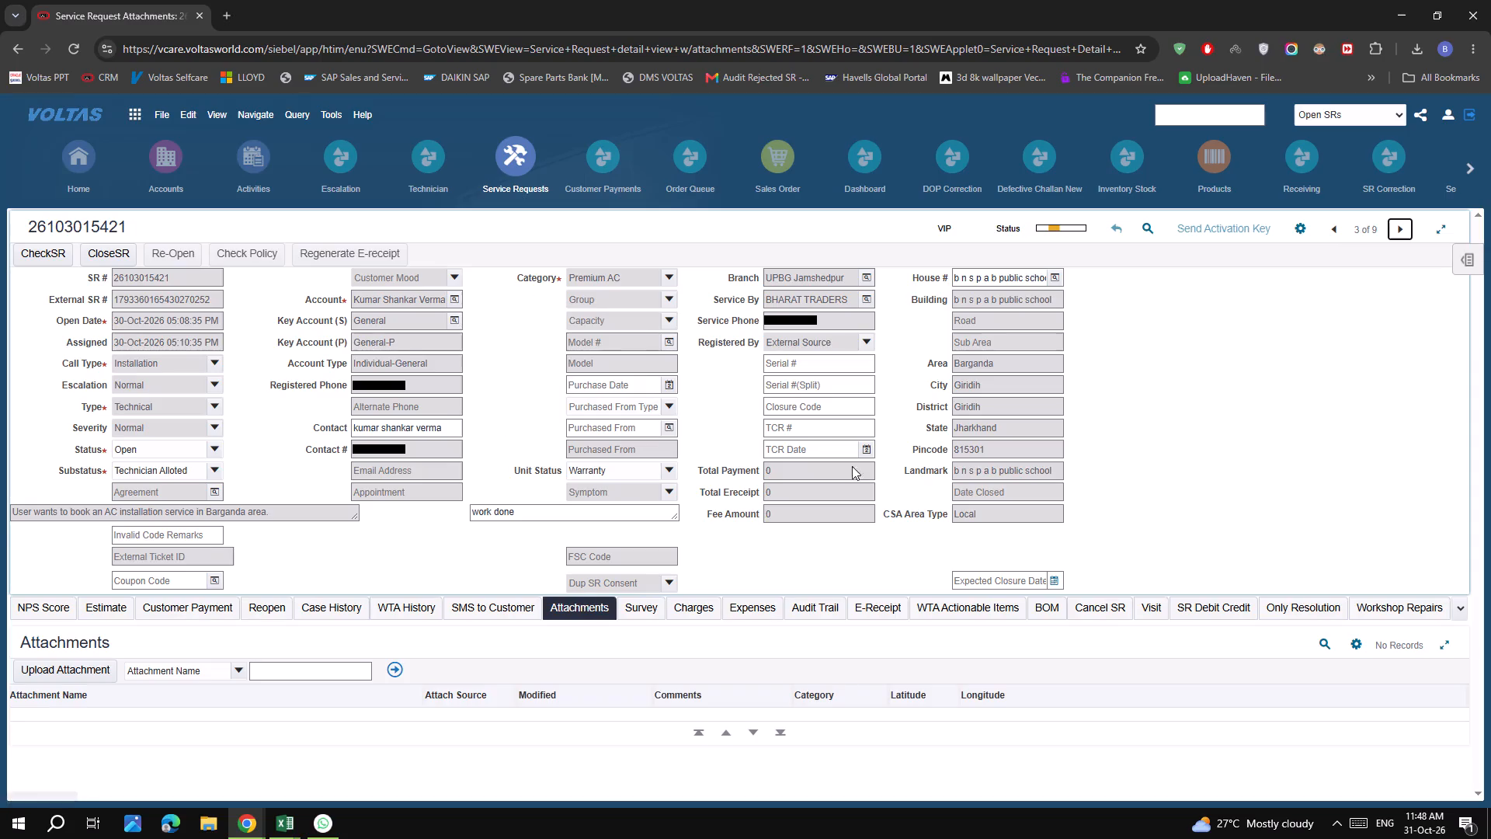
{"action": "left_click", "coordinate": [1154, 600]}
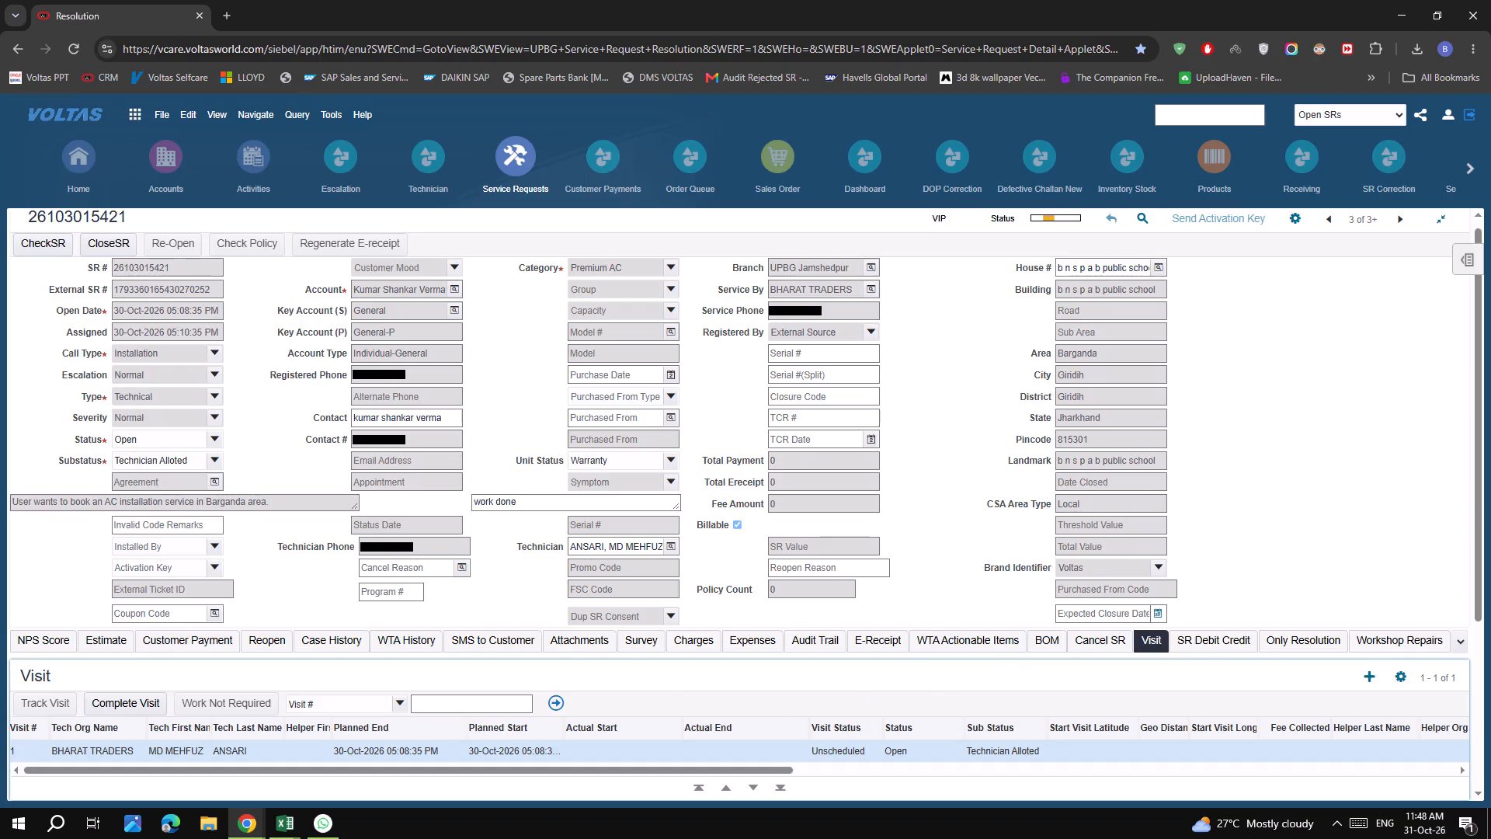
{"action": "left_click", "coordinate": [945, 555]}
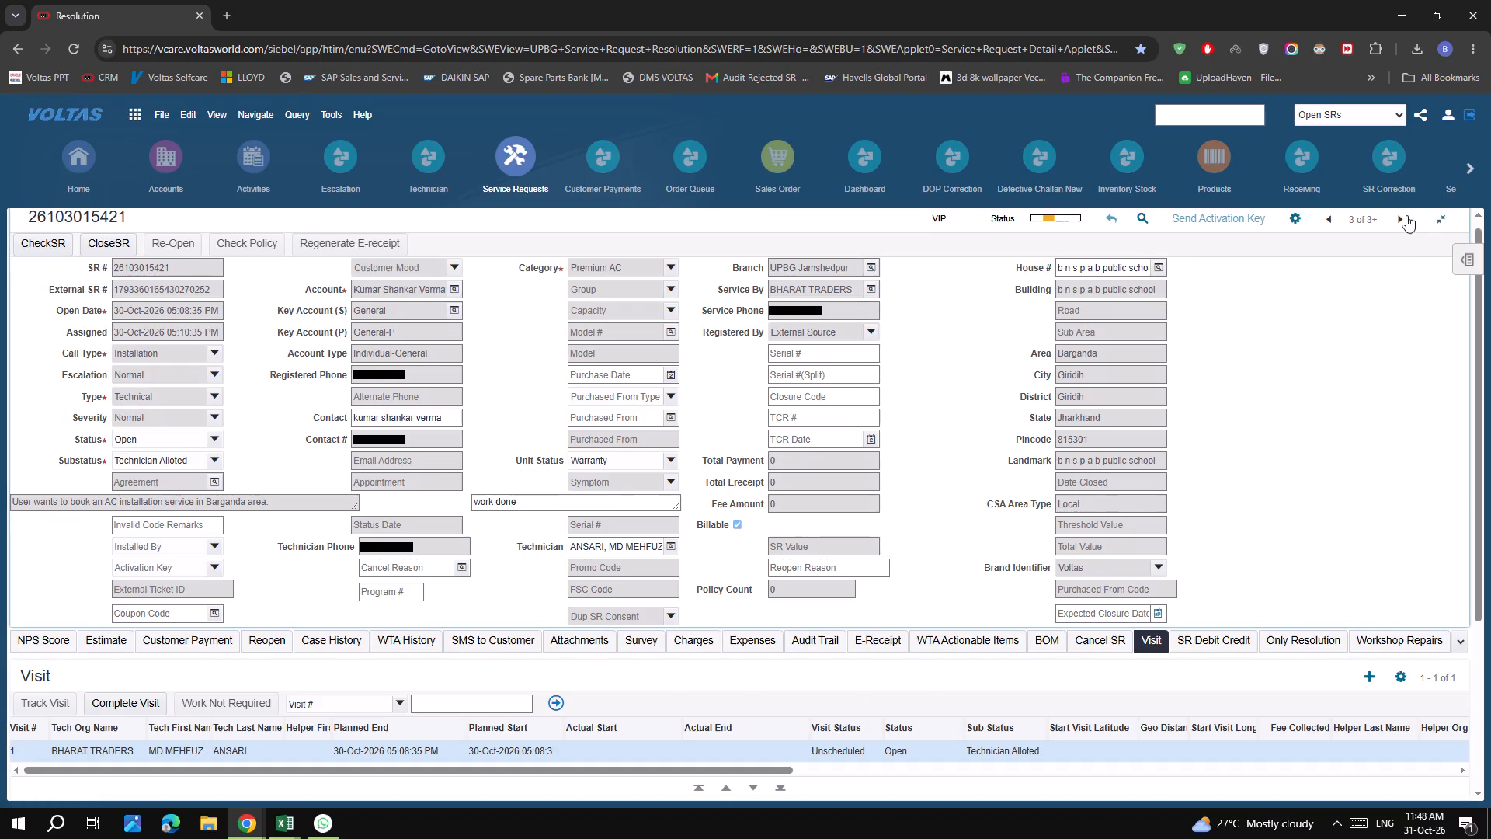
{"action": "left_click", "coordinate": [1406, 215]}
{"action": "scroll", "coordinate": [1356, 346], "scroll_direction": "up", "scroll_amount": 11}
{"action": "left_click", "coordinate": [1398, 225]}
{"action": "left_click", "coordinate": [1398, 225]}
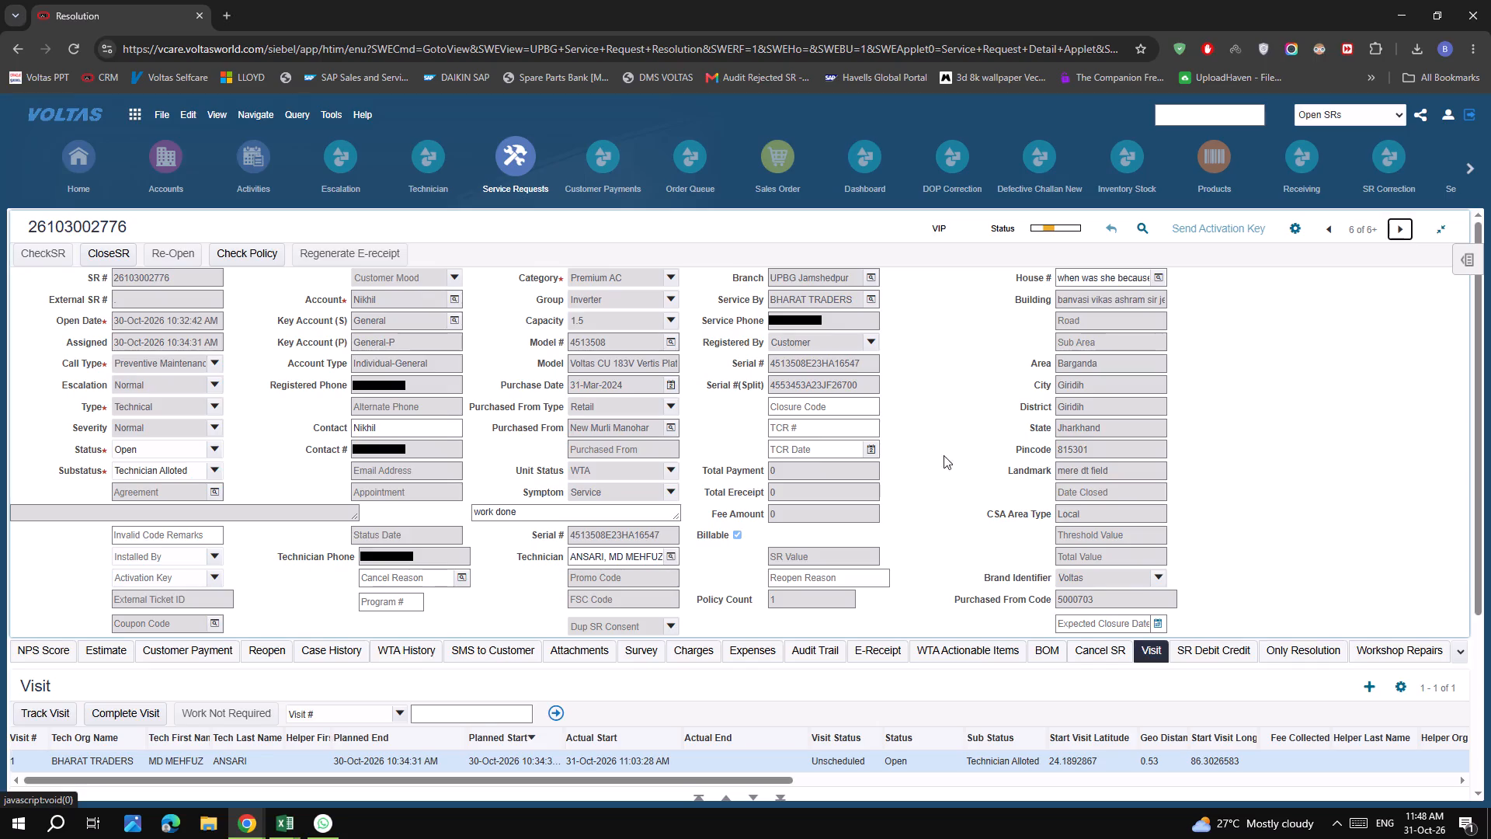
{"action": "scroll", "coordinate": [939, 522], "scroll_direction": "down", "scroll_amount": 5}
{"action": "scroll", "coordinate": [940, 520], "scroll_direction": "up", "scroll_amount": 11}
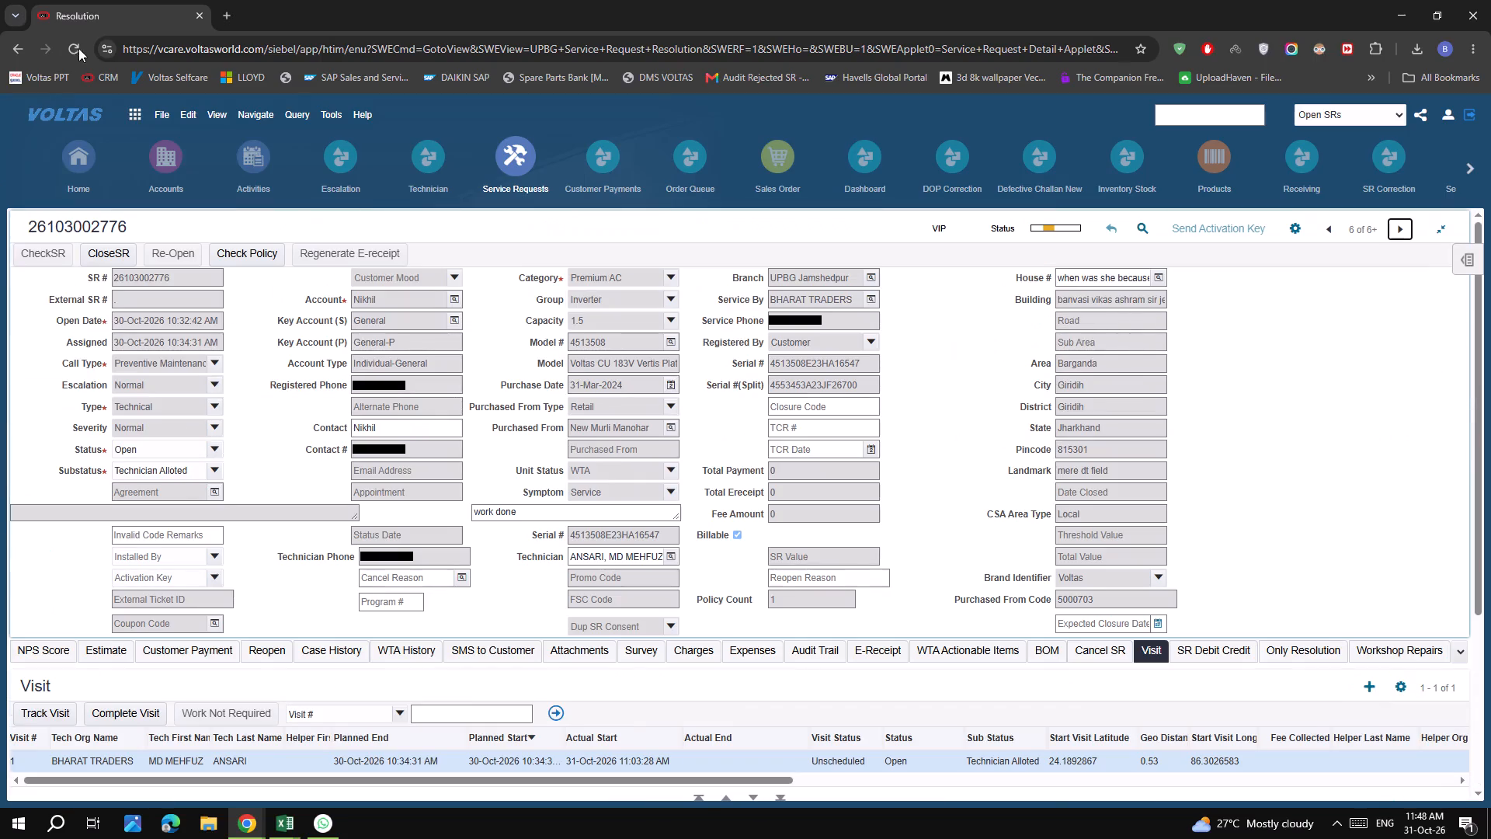
{"action": "left_click", "coordinate": [75, 49]}
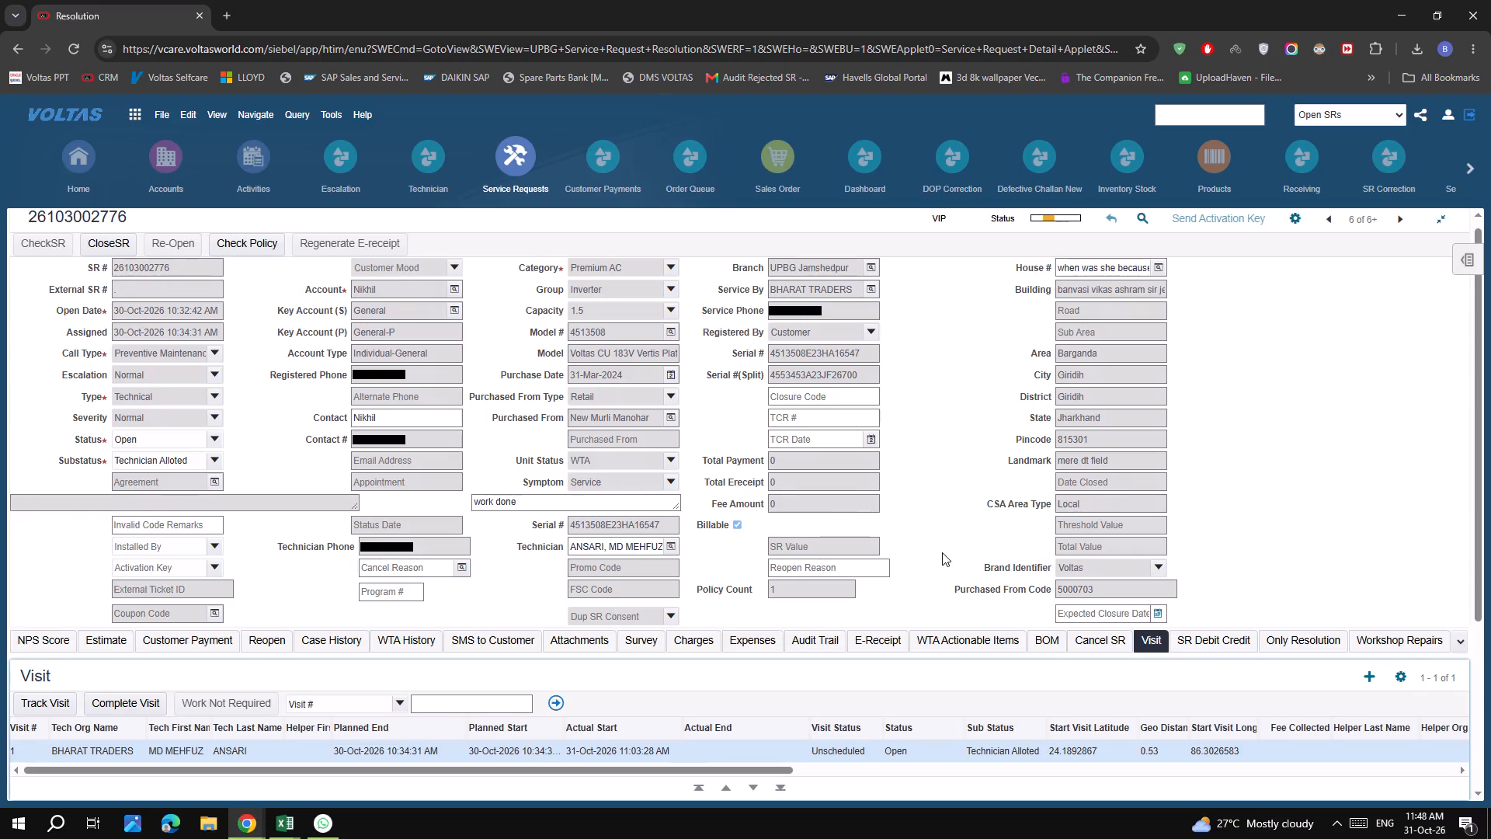
{"action": "left_click", "coordinate": [577, 635]}
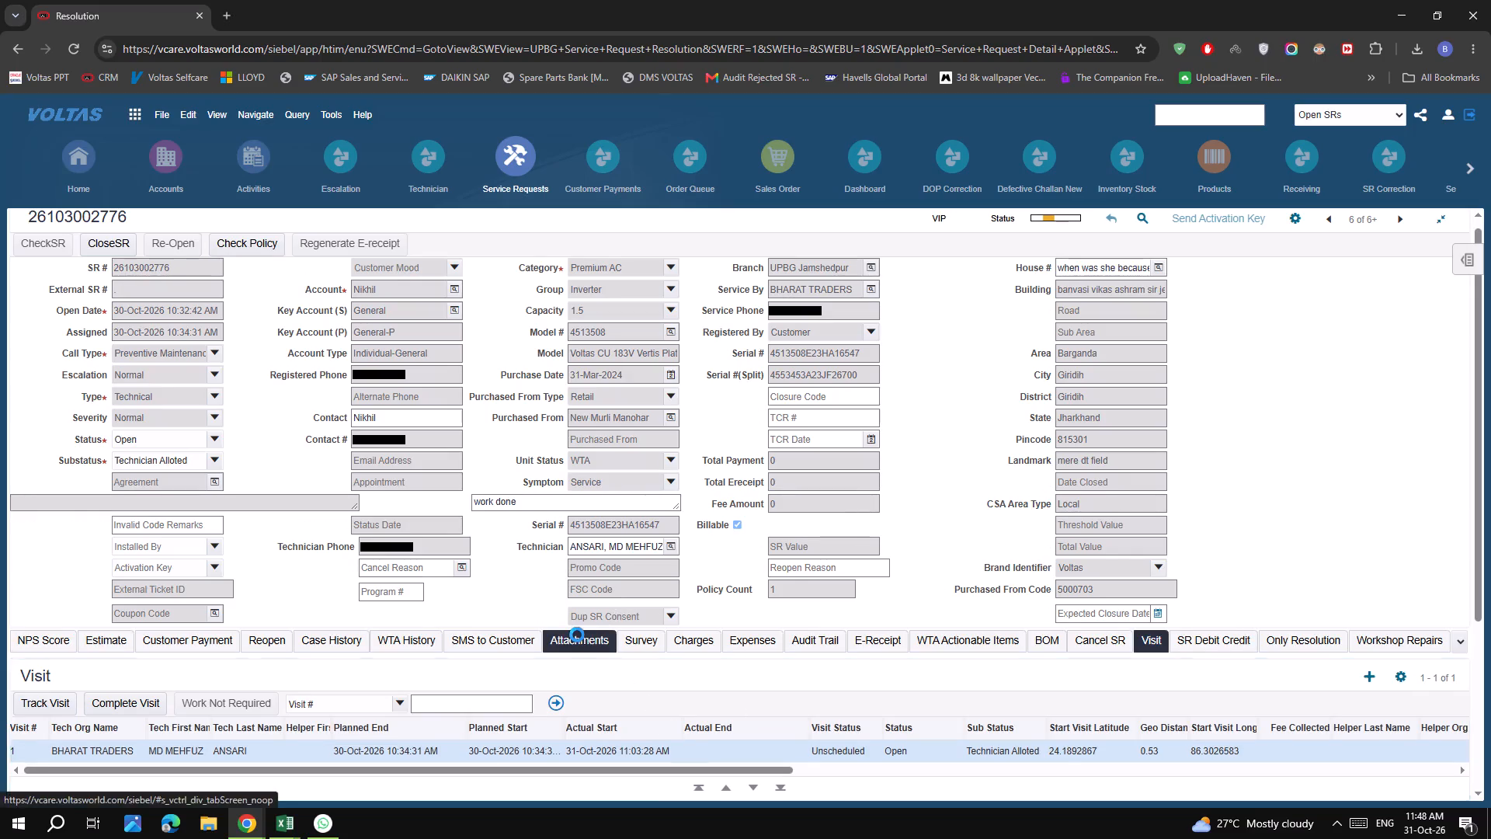
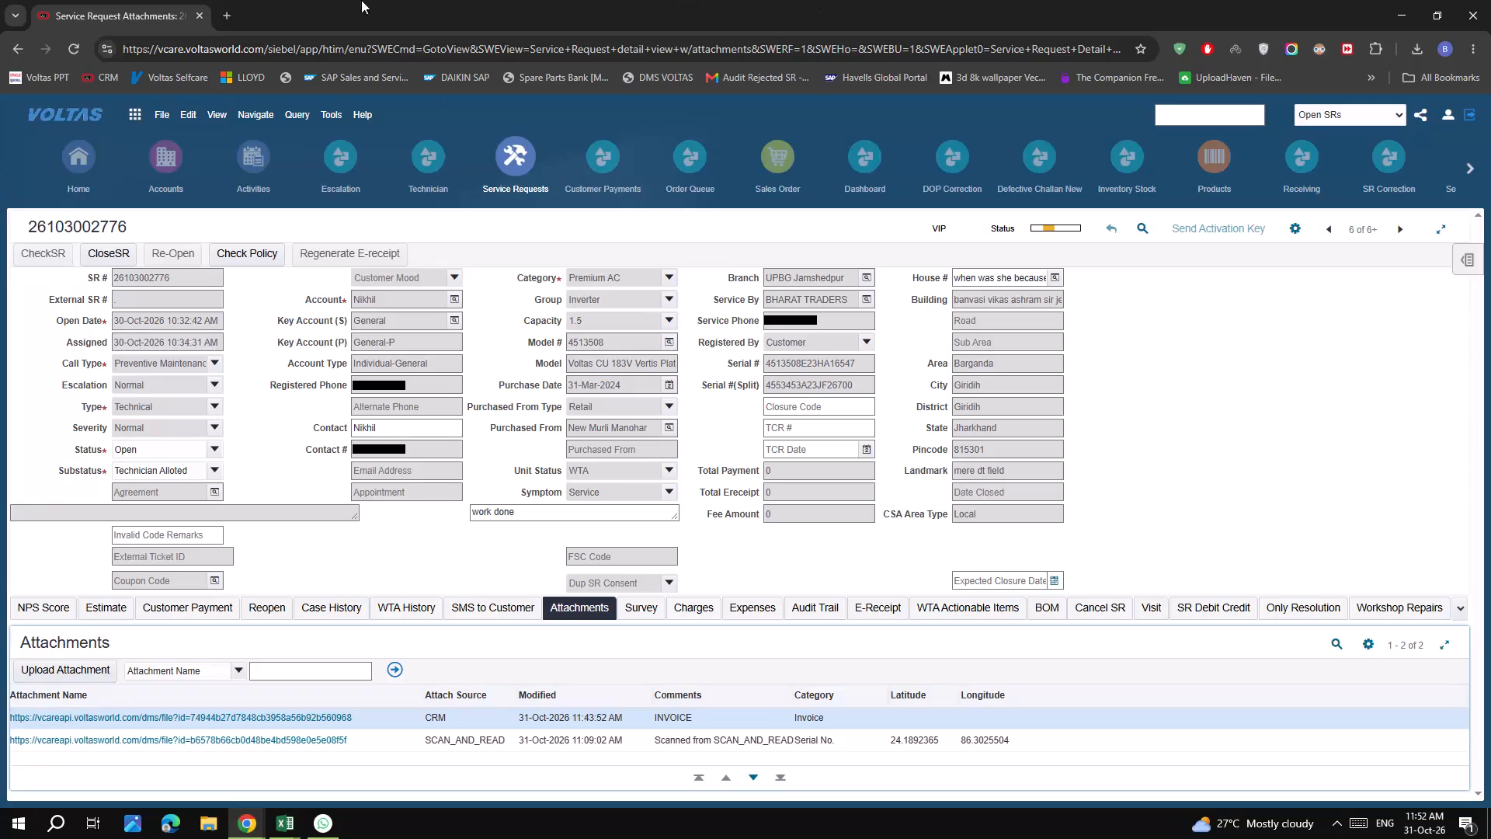
{"action": "left_click", "coordinate": [68, 42]}
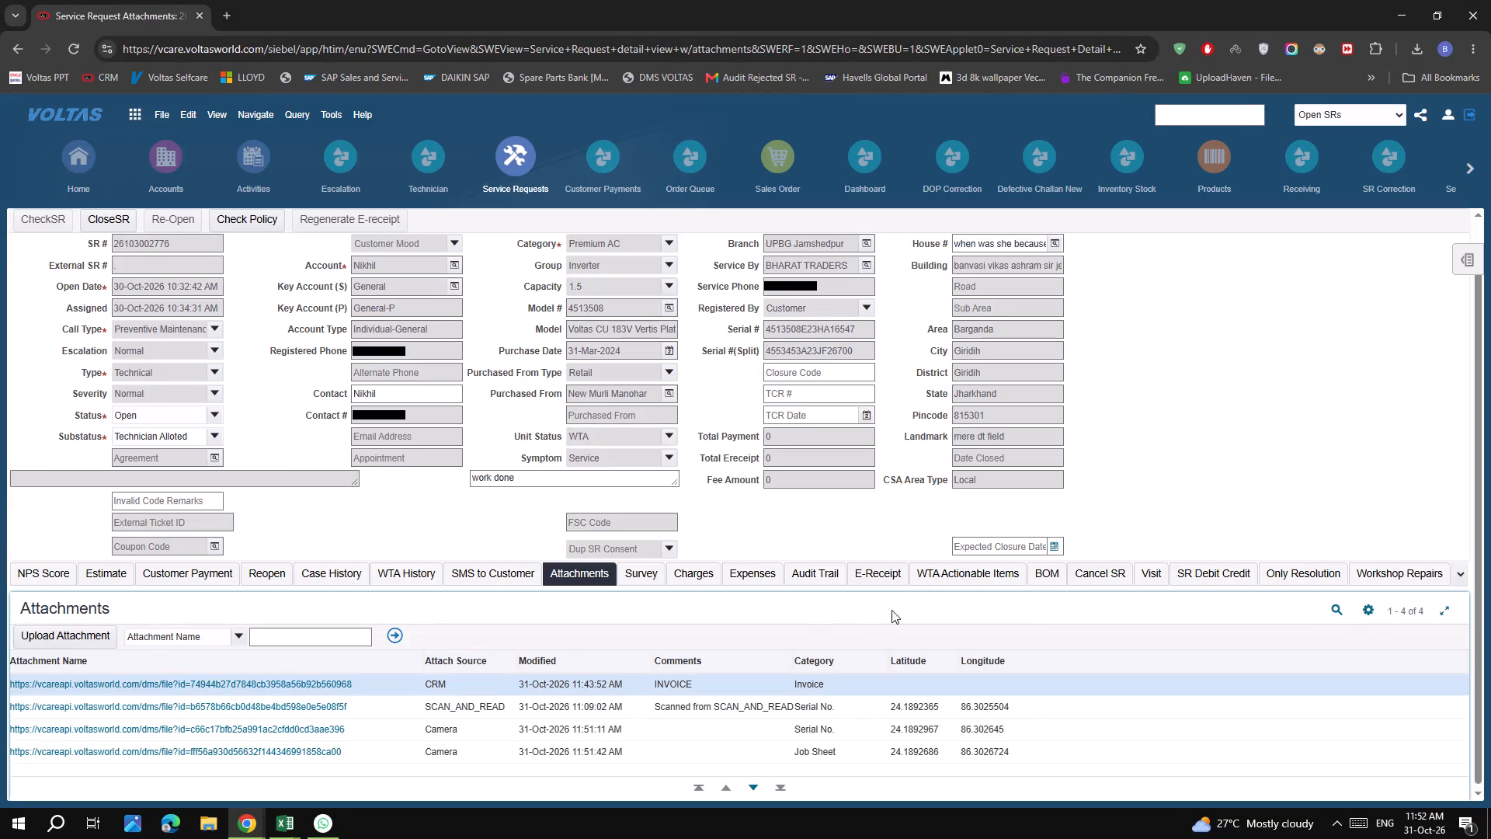
{"action": "scroll", "coordinate": [822, 548], "scroll_direction": "up", "scroll_amount": 7}
{"action": "scroll", "coordinate": [815, 559], "scroll_direction": "down", "scroll_amount": 5}
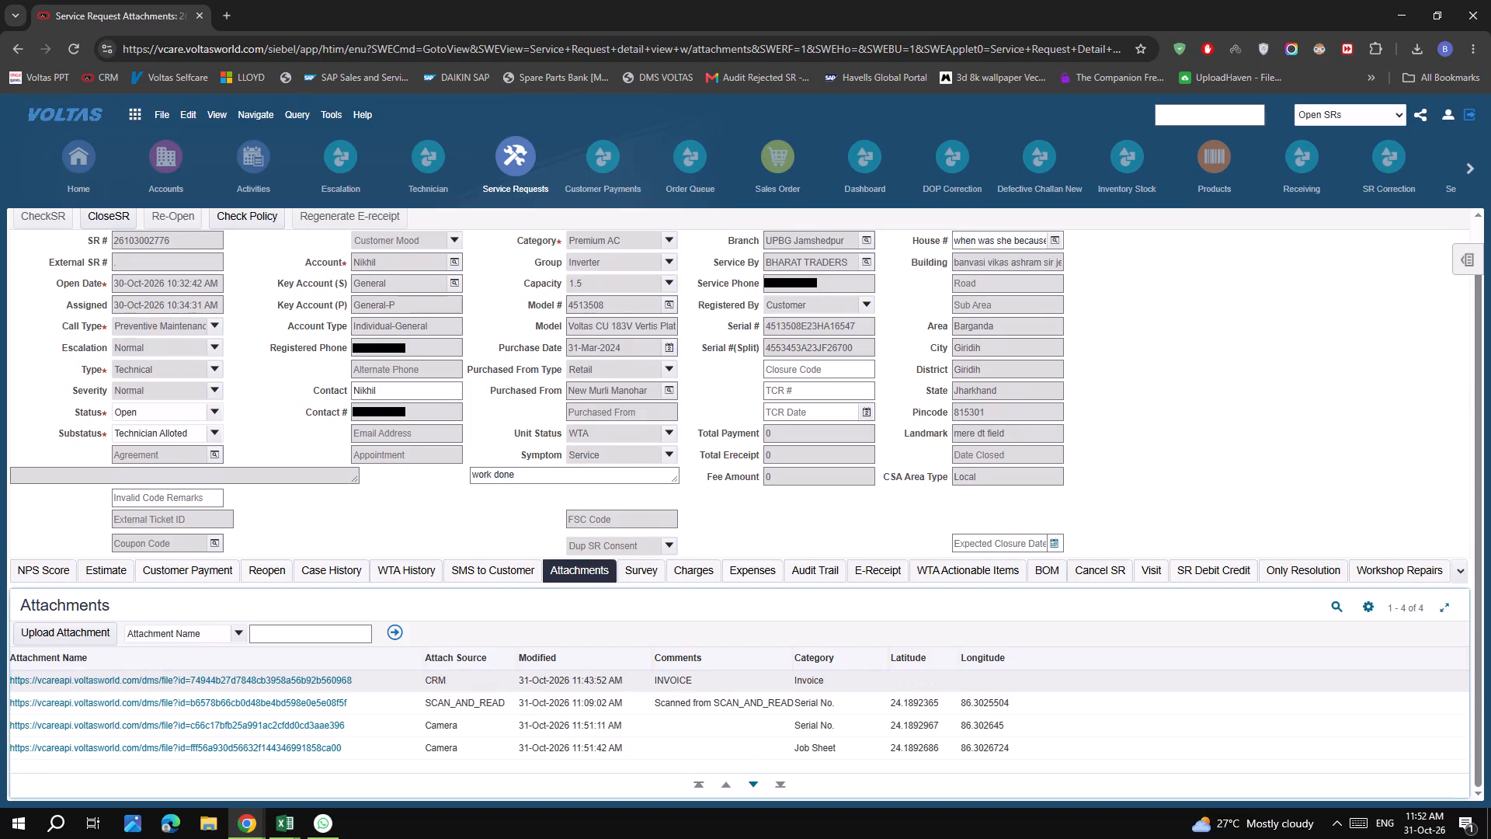
{"action": "left_click", "coordinate": [326, 723]}
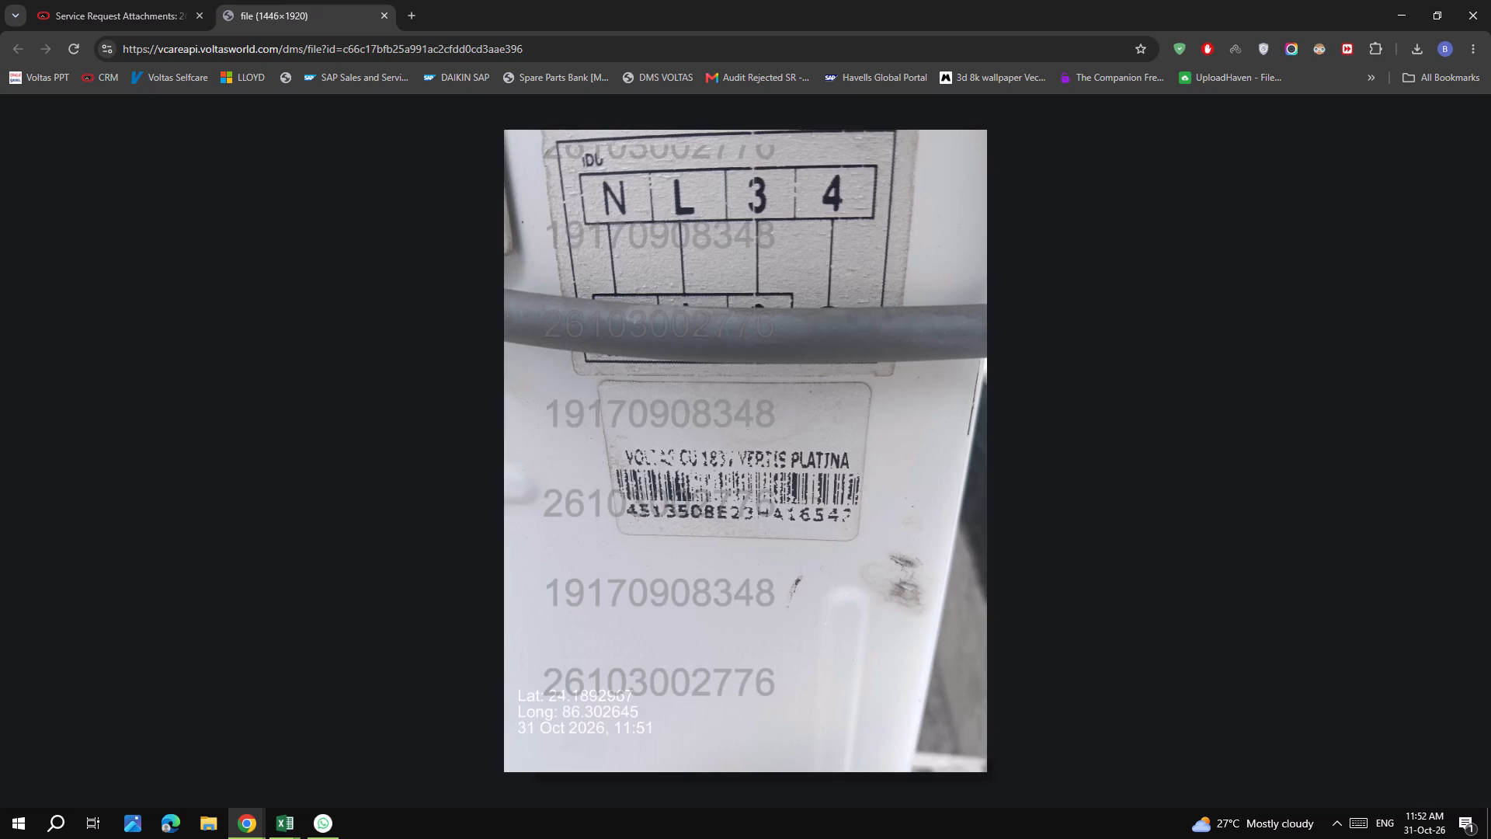
{"action": "double_click", "coordinate": [770, 467]}
{"action": "left_click", "coordinate": [770, 467]}
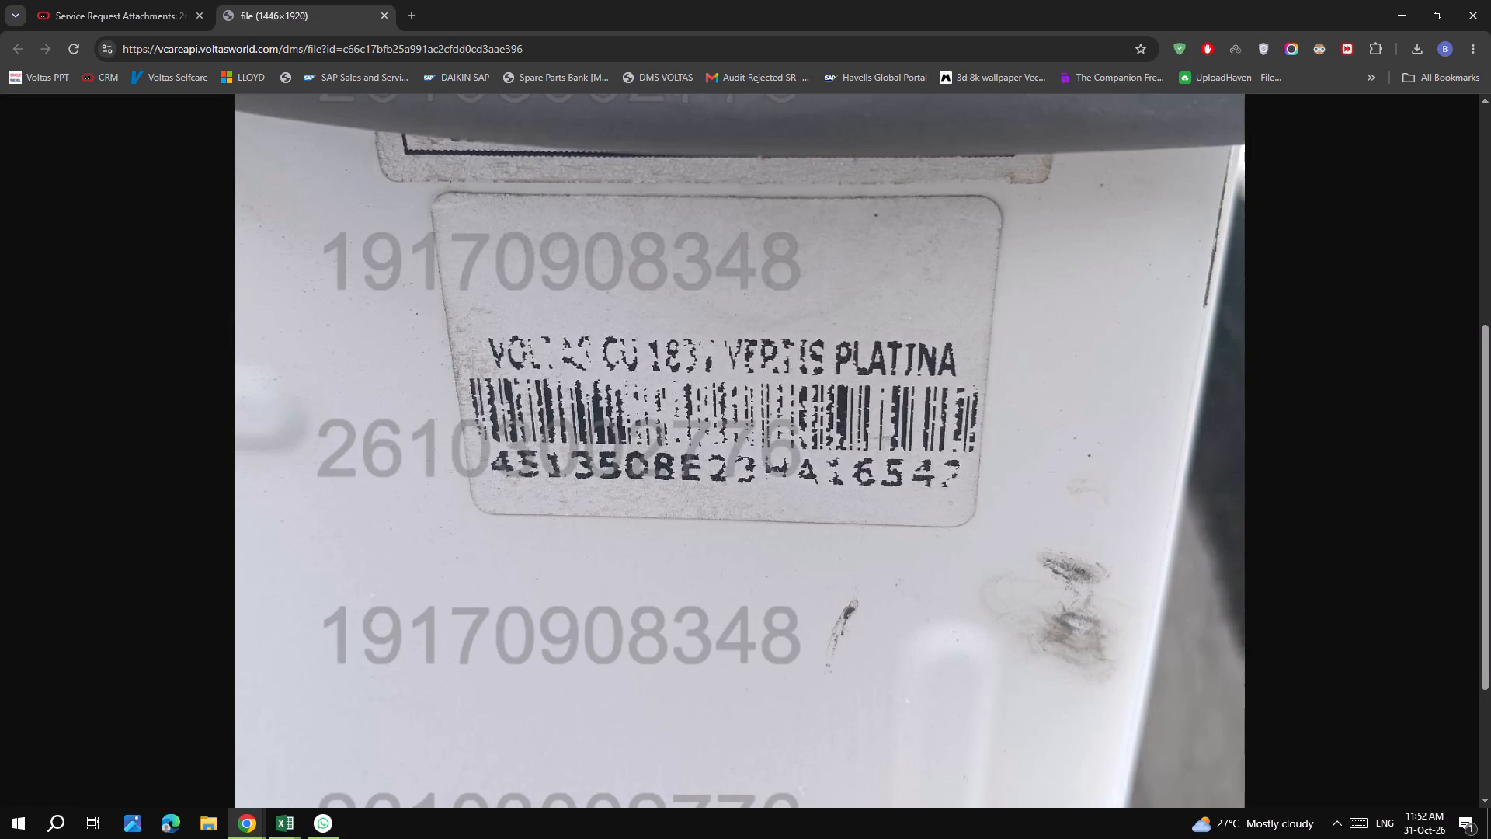
{"action": "scroll", "coordinate": [770, 467], "scroll_direction": "up", "scroll_amount": 12}
{"action": "left_click", "coordinate": [770, 466]}
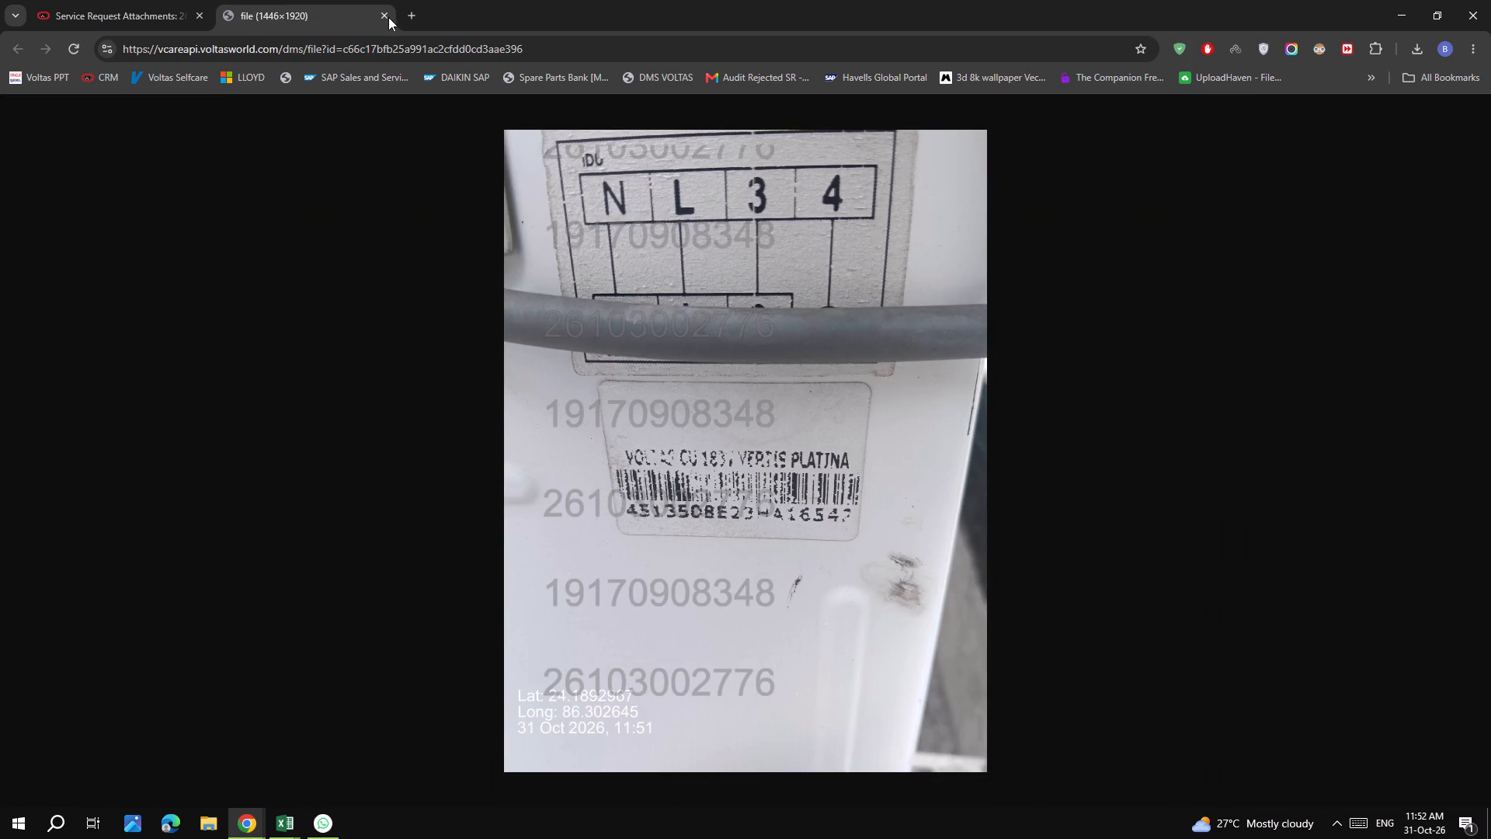
{"action": "left_click", "coordinate": [384, 17]}
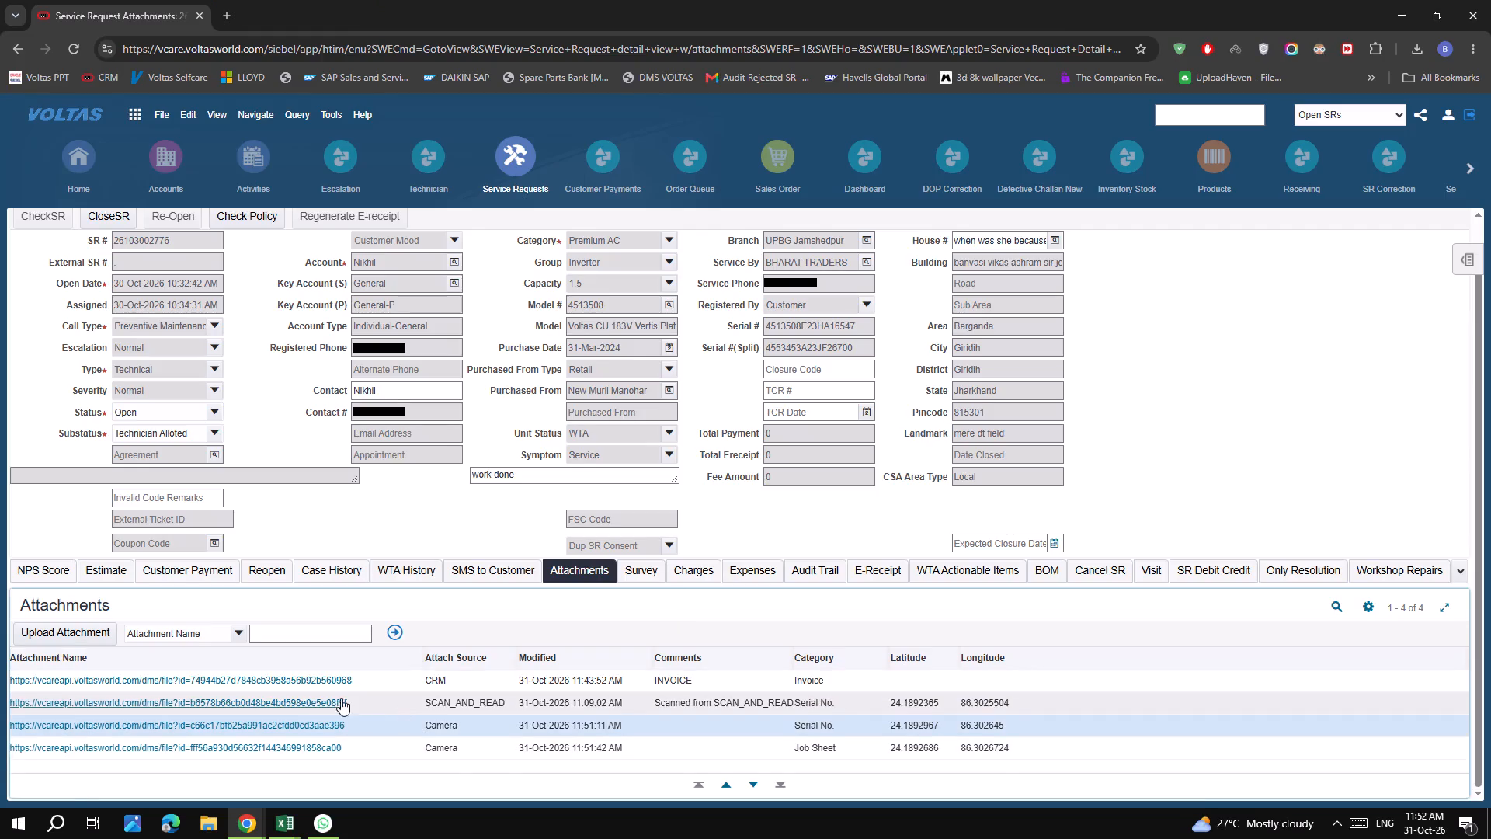
{"action": "left_click", "coordinate": [341, 699]}
{"action": "double_click", "coordinate": [781, 334]}
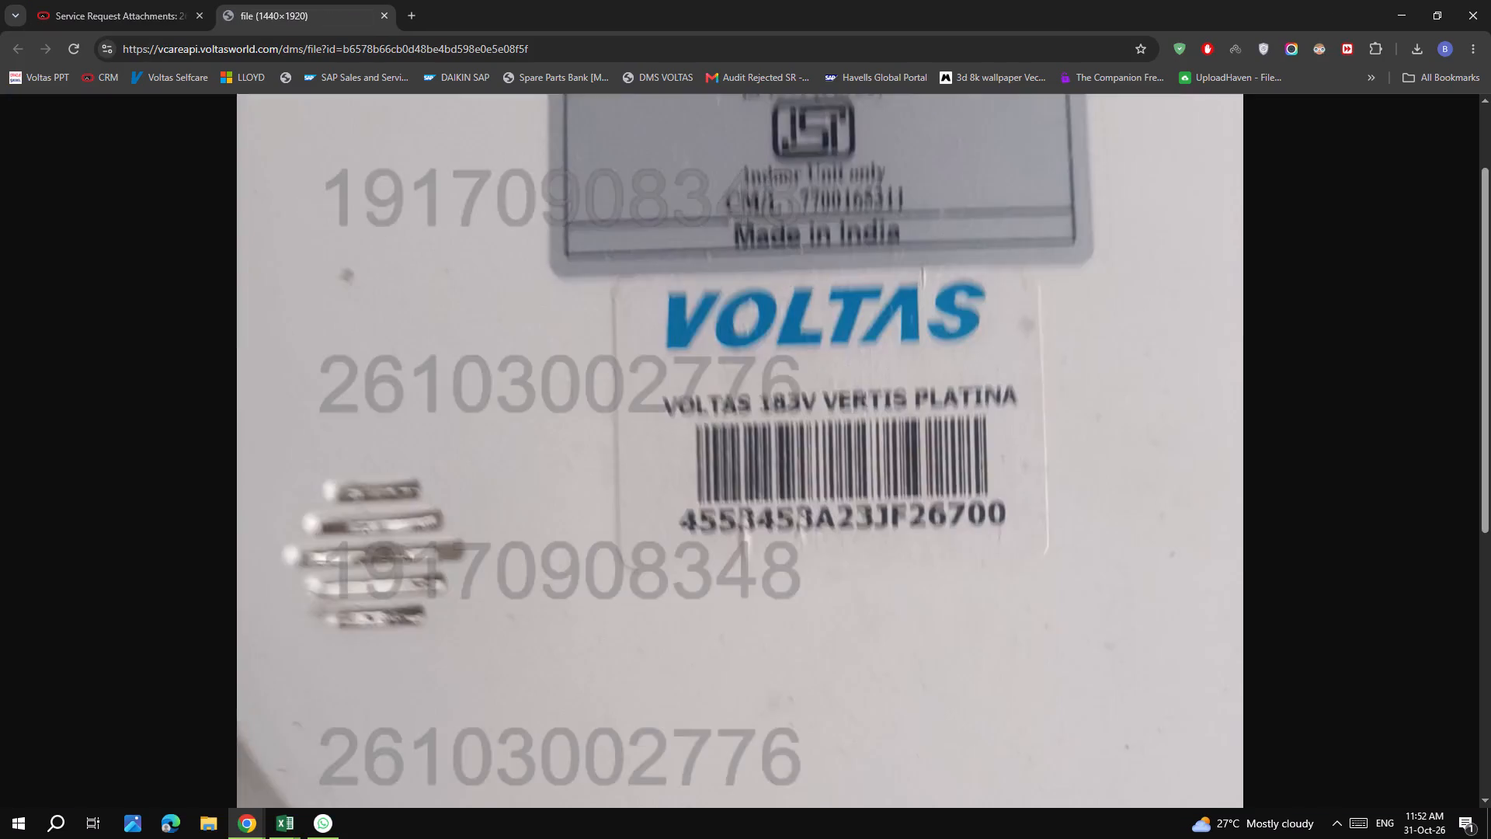
{"action": "left_click", "coordinate": [387, 15]}
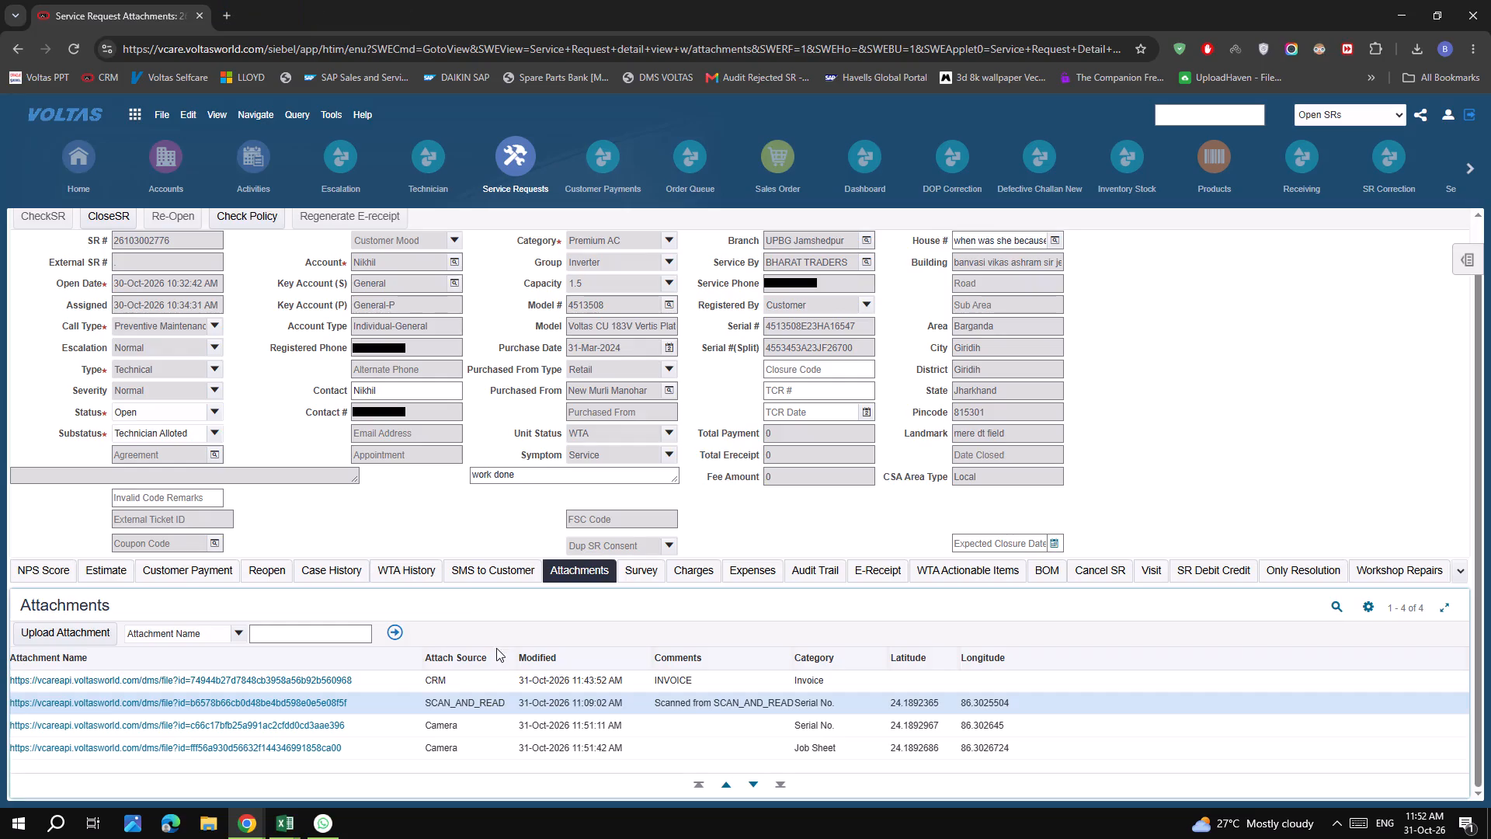
{"action": "left_click", "coordinate": [331, 680]}
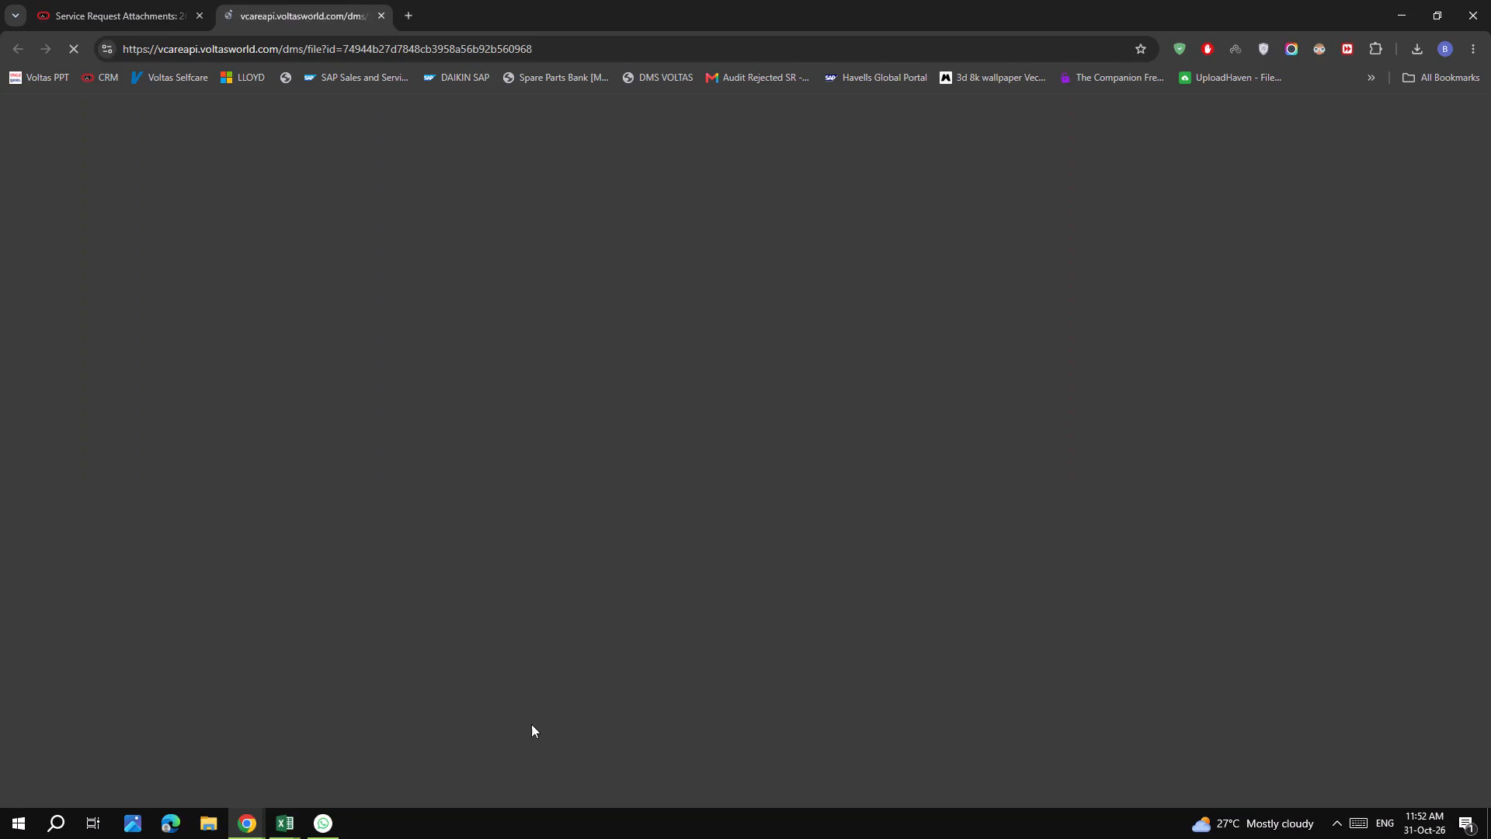
{"action": "double_click", "coordinate": [753, 529]}
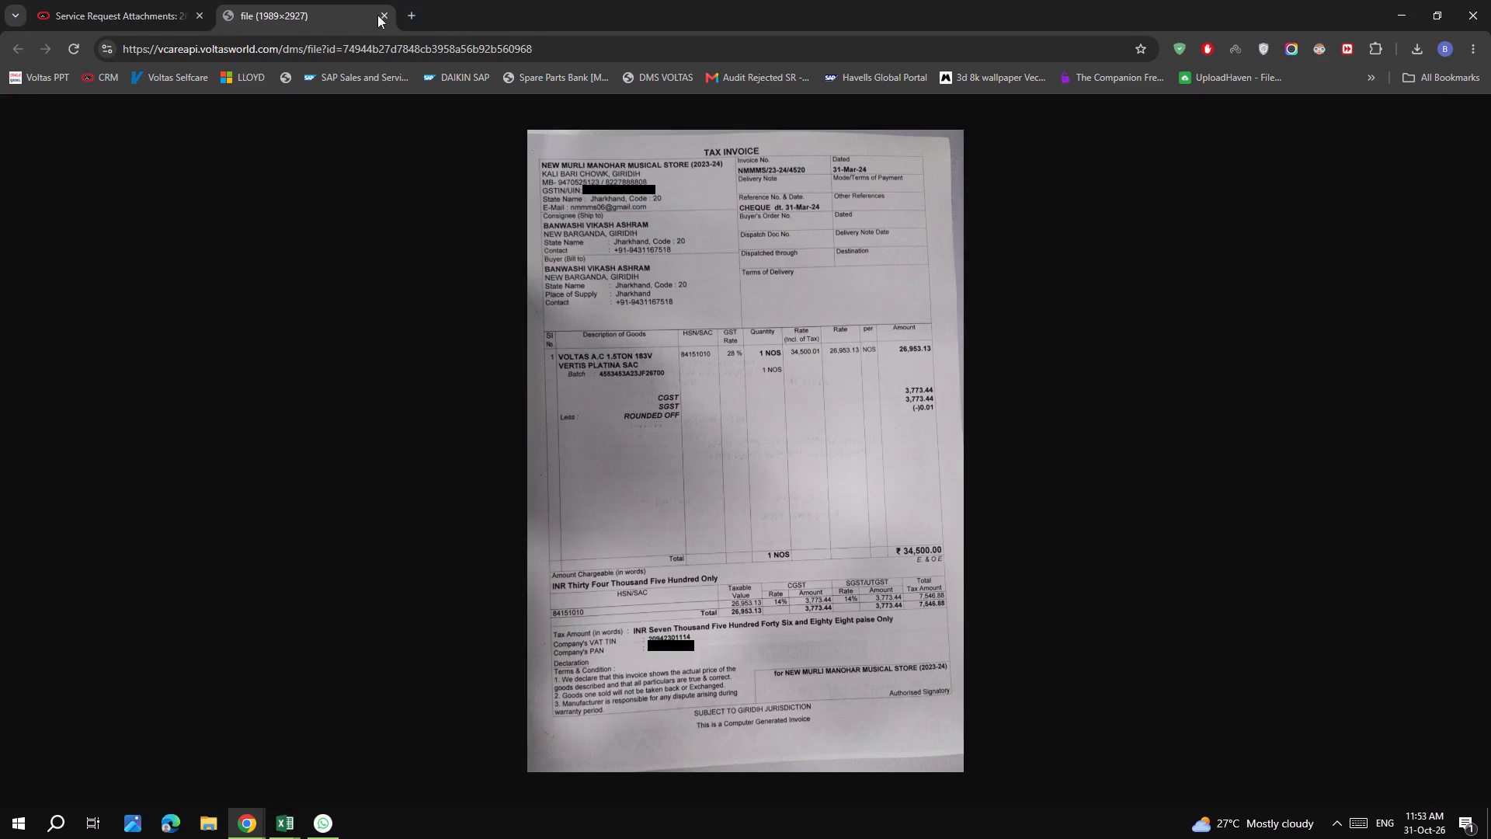
{"action": "left_click", "coordinate": [393, 14]}
{"action": "left_click", "coordinate": [388, 13]}
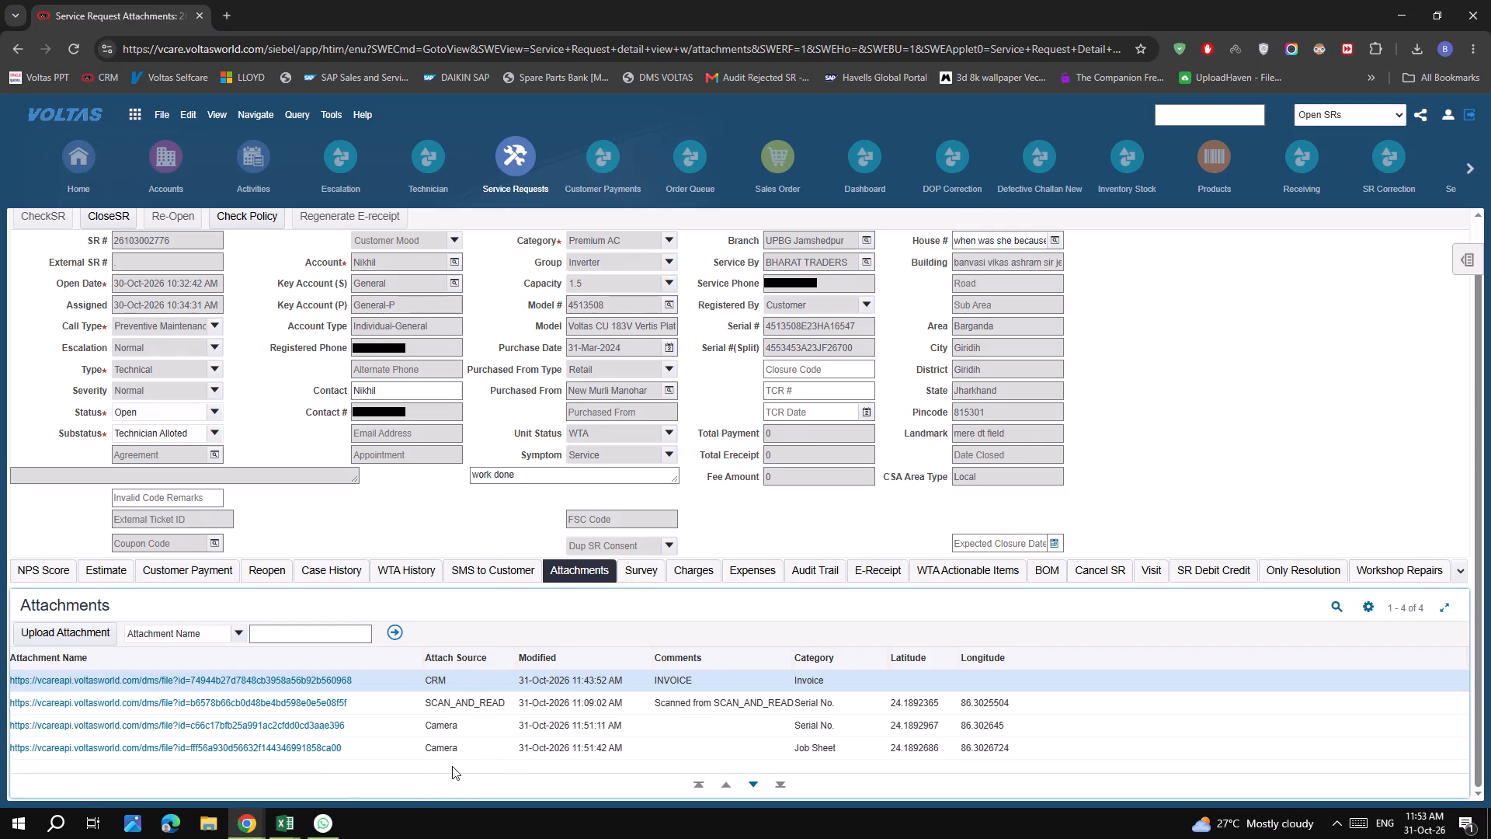
{"action": "left_click", "coordinate": [321, 752]}
{"action": "left_click", "coordinate": [670, 406]}
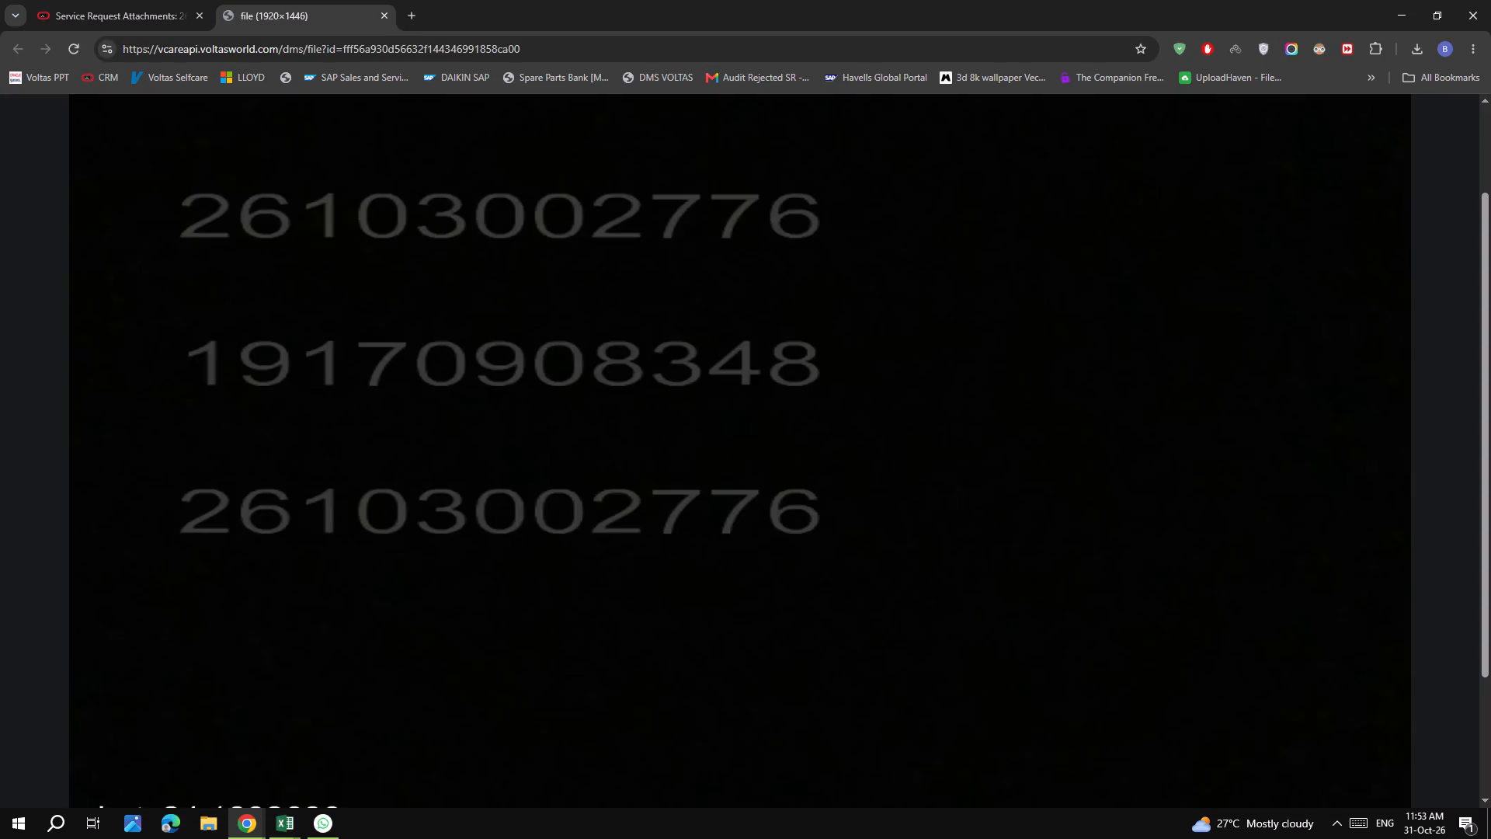
{"action": "left_click", "coordinate": [670, 406]}
{"action": "left_click", "coordinate": [388, 11]}
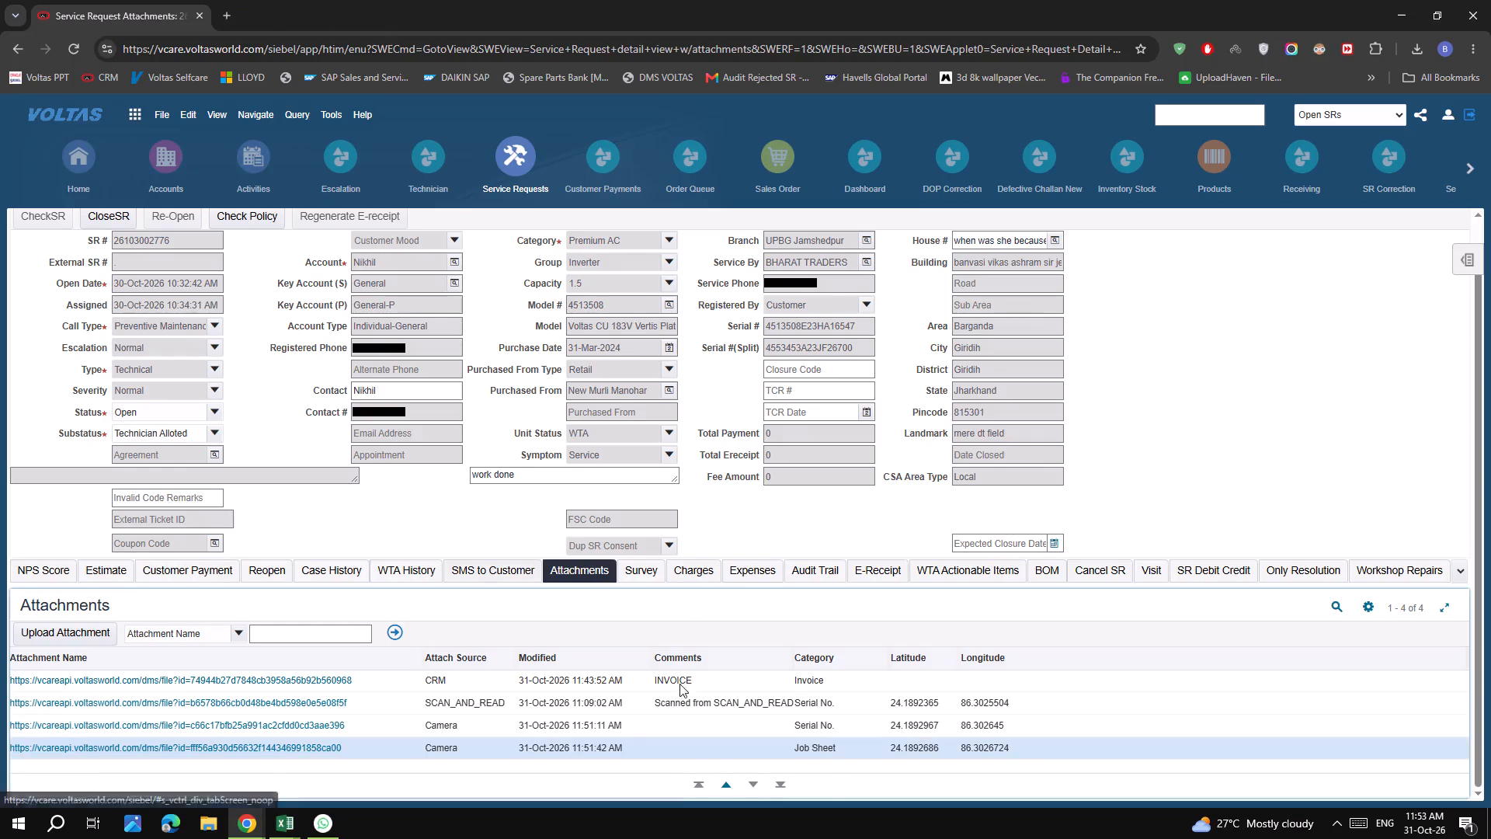
{"action": "scroll", "coordinate": [794, 711], "scroll_direction": "up", "scroll_amount": 12}
{"action": "left_click", "coordinate": [72, 47]}
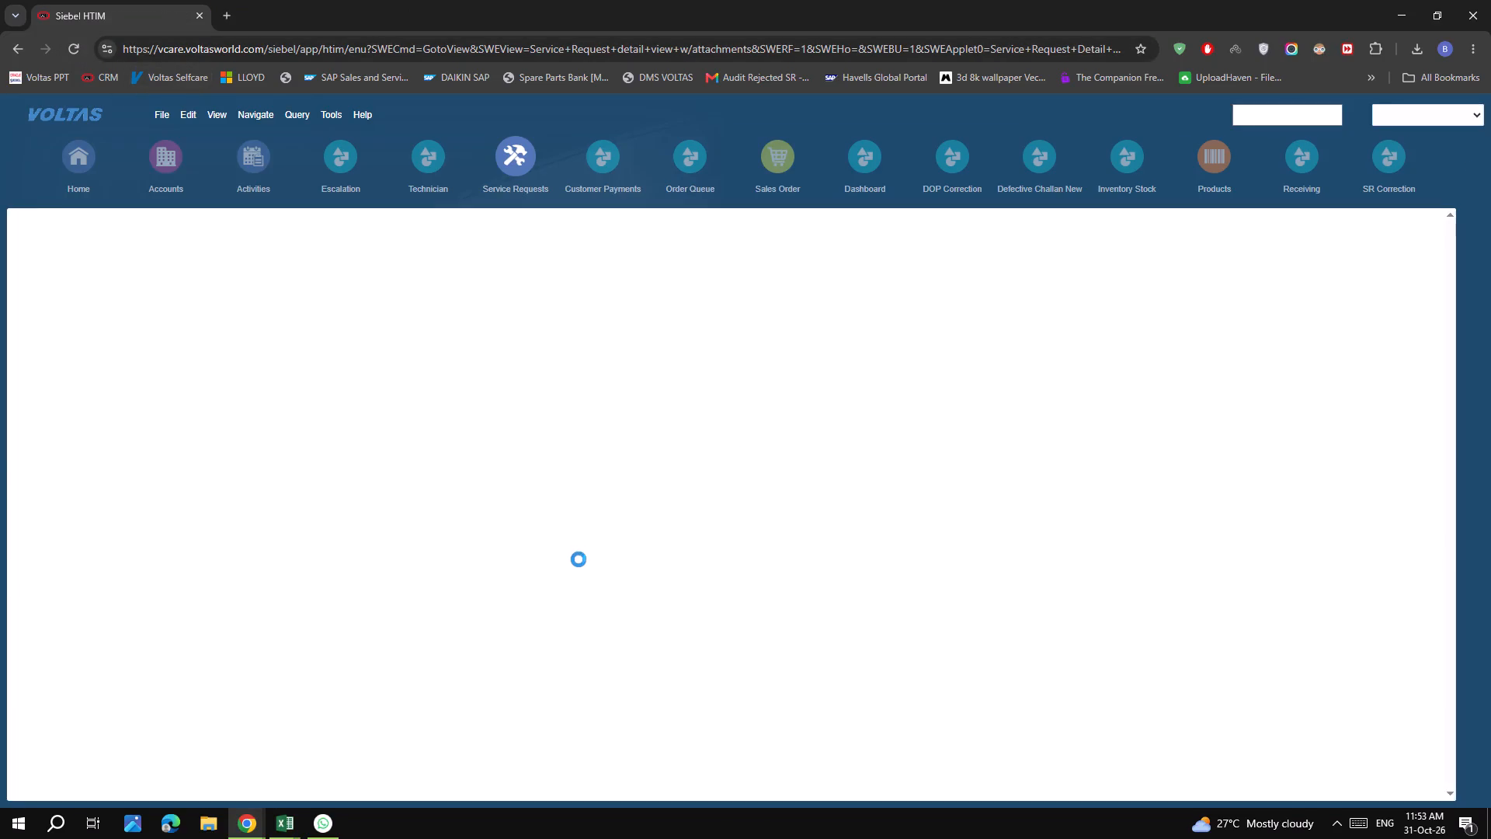
{"action": "scroll", "coordinate": [827, 561], "scroll_direction": "up", "scroll_amount": 7}
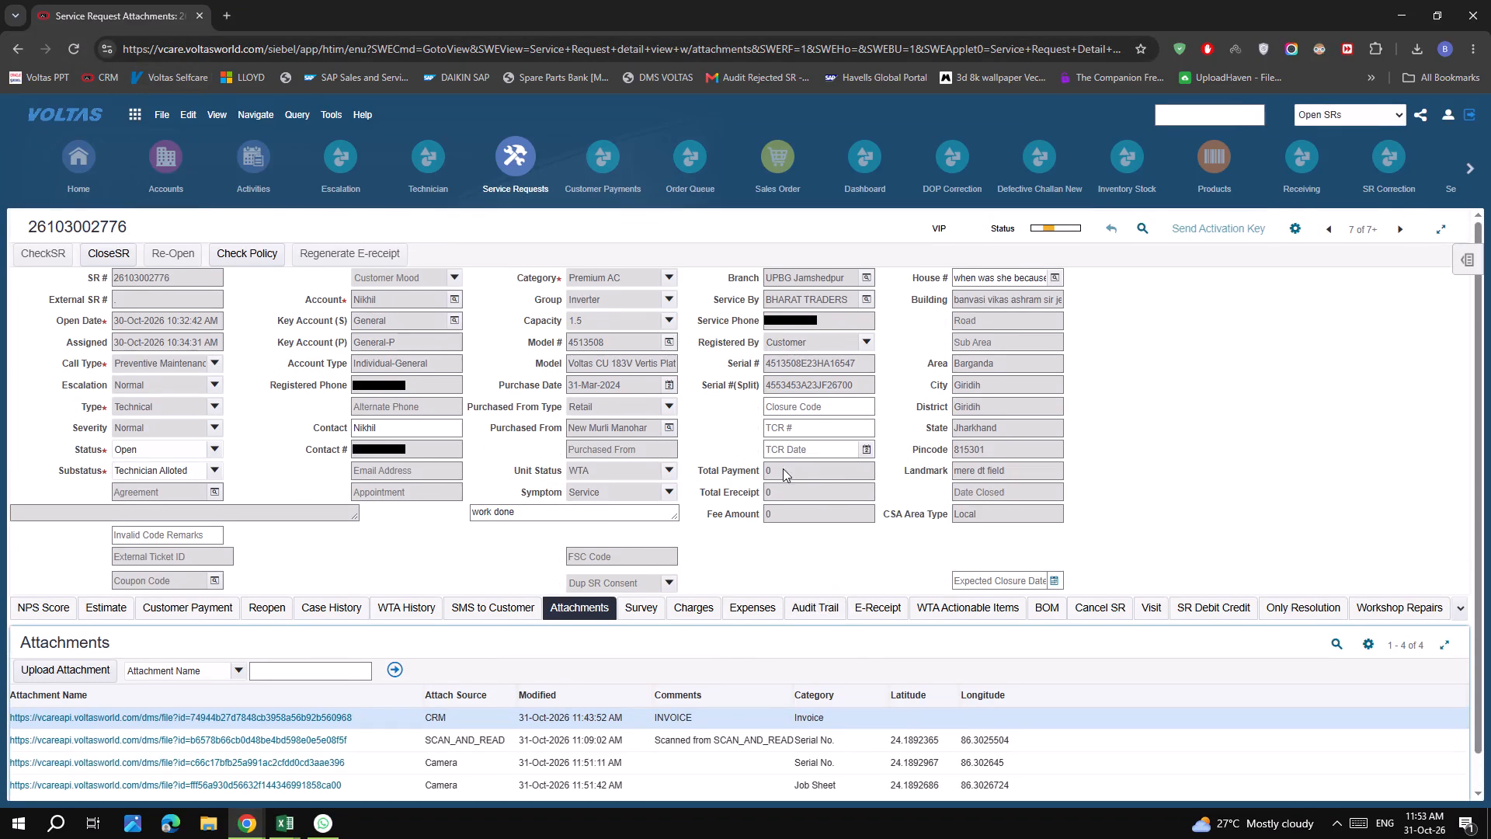
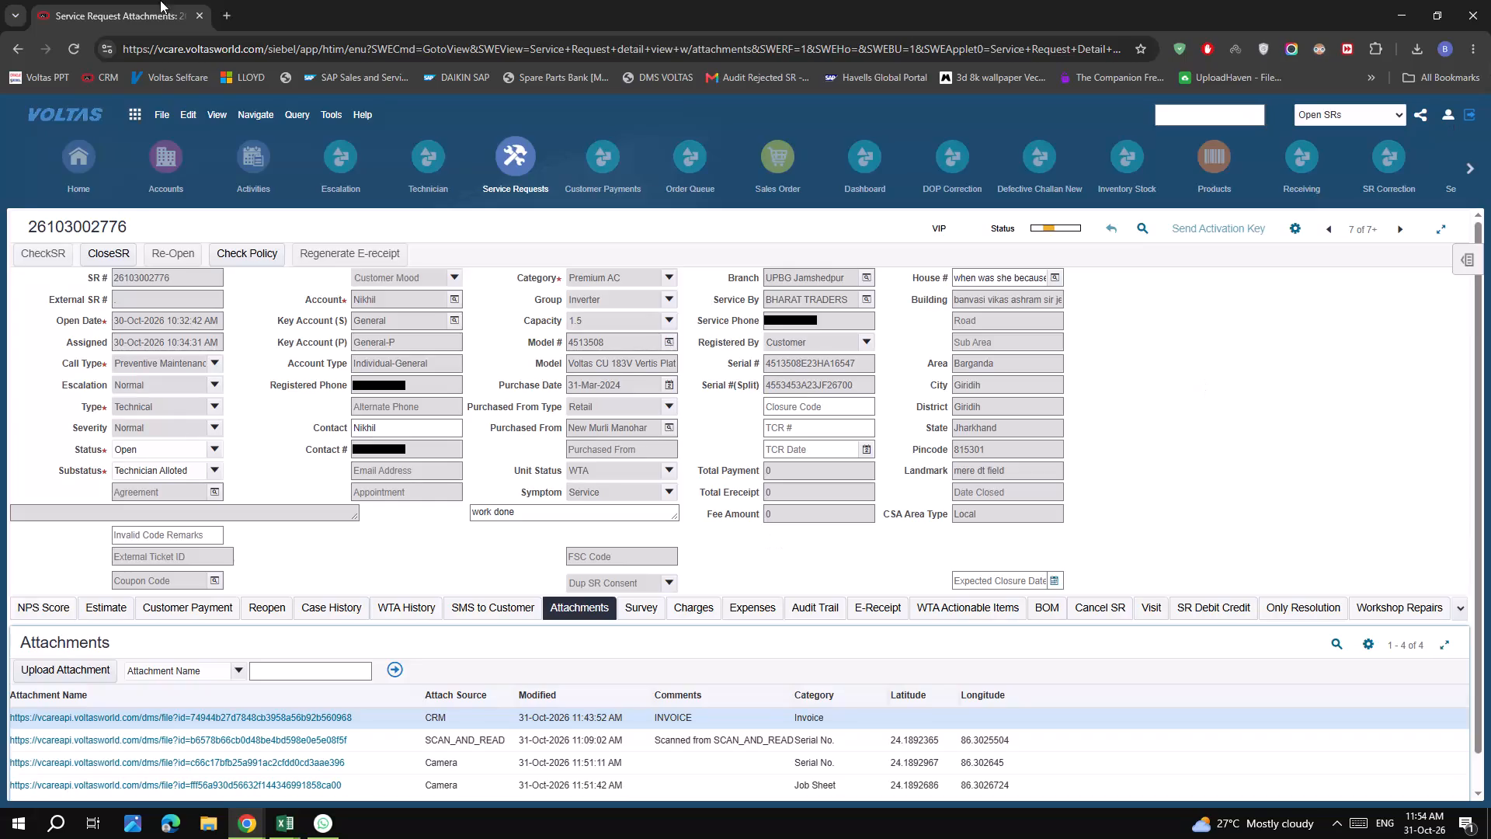
{"action": "left_click", "coordinate": [72, 52]}
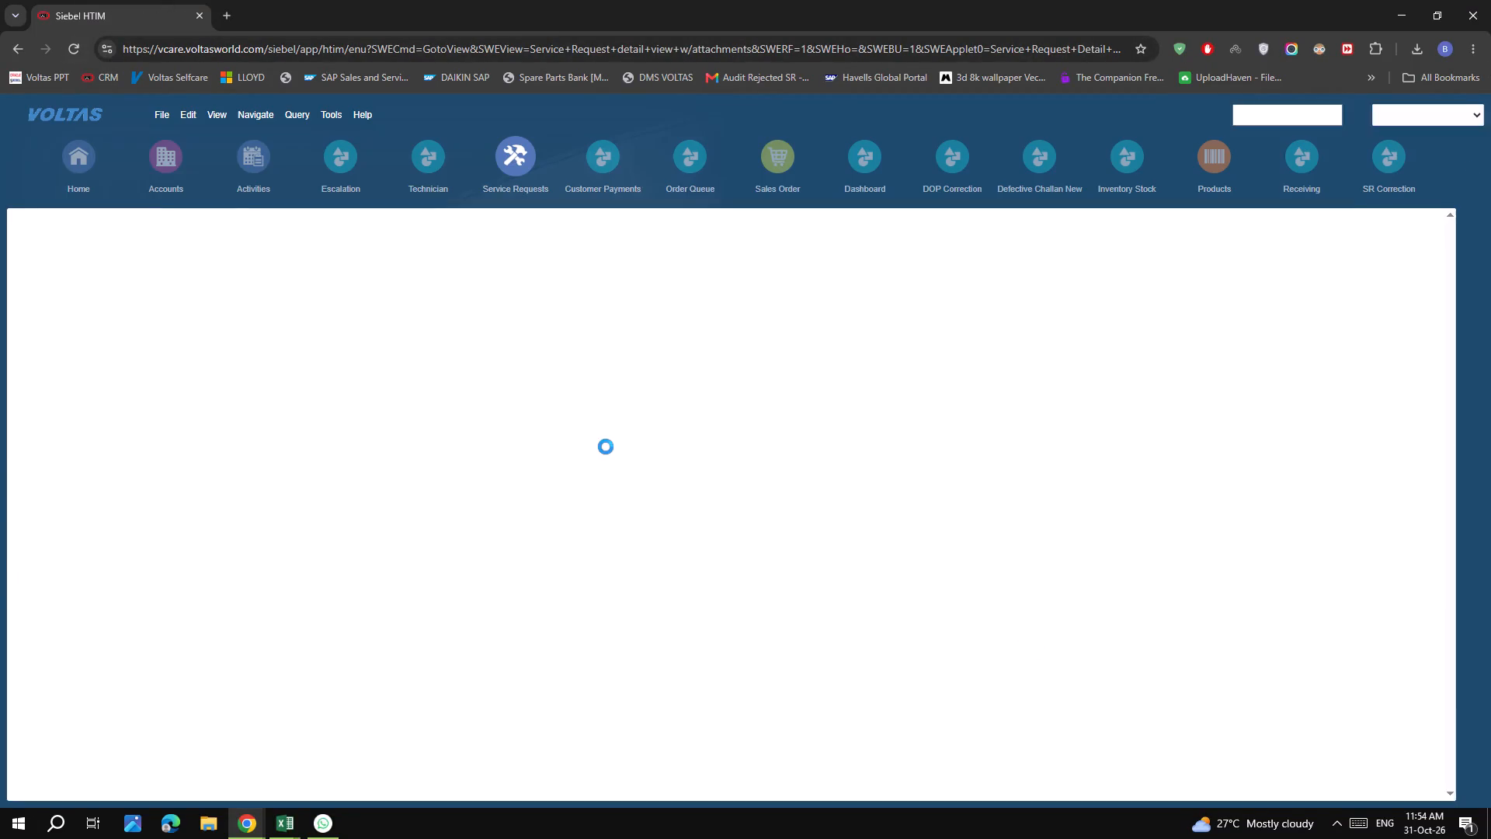
{"action": "scroll", "coordinate": [876, 621], "scroll_direction": "up", "scroll_amount": 12}
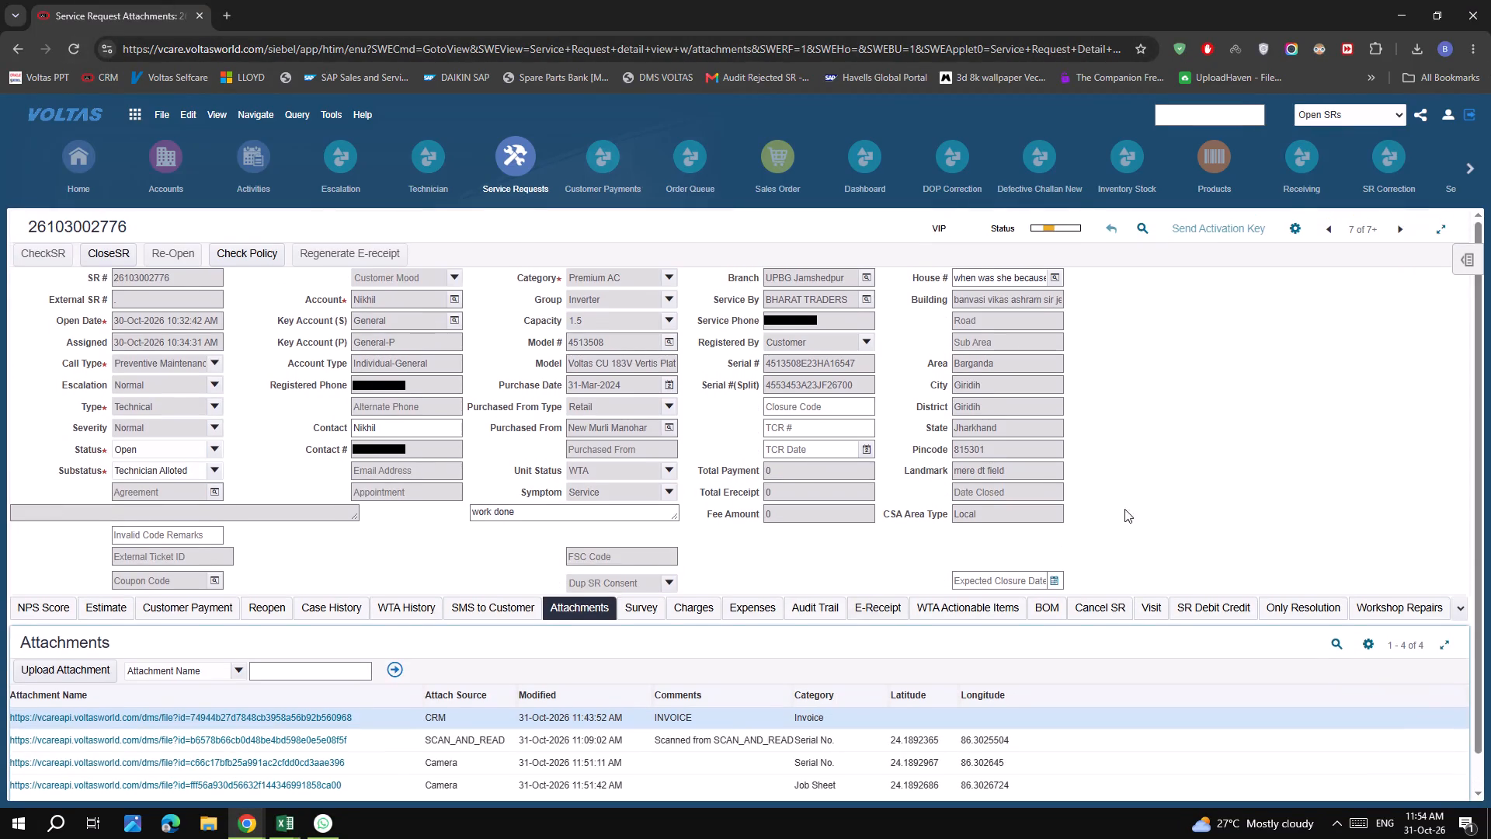
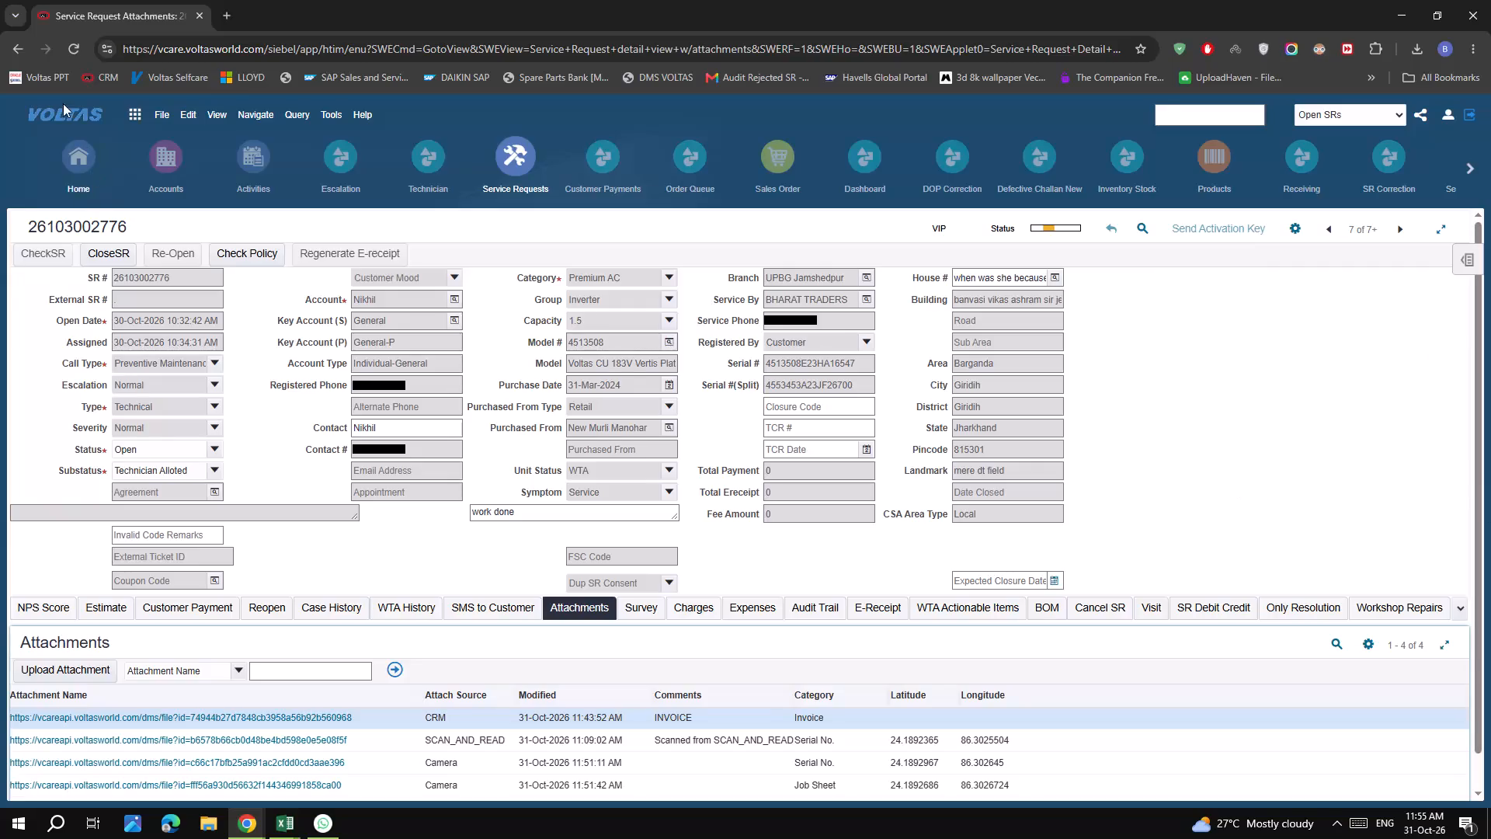
{"action": "left_click", "coordinate": [70, 45]}
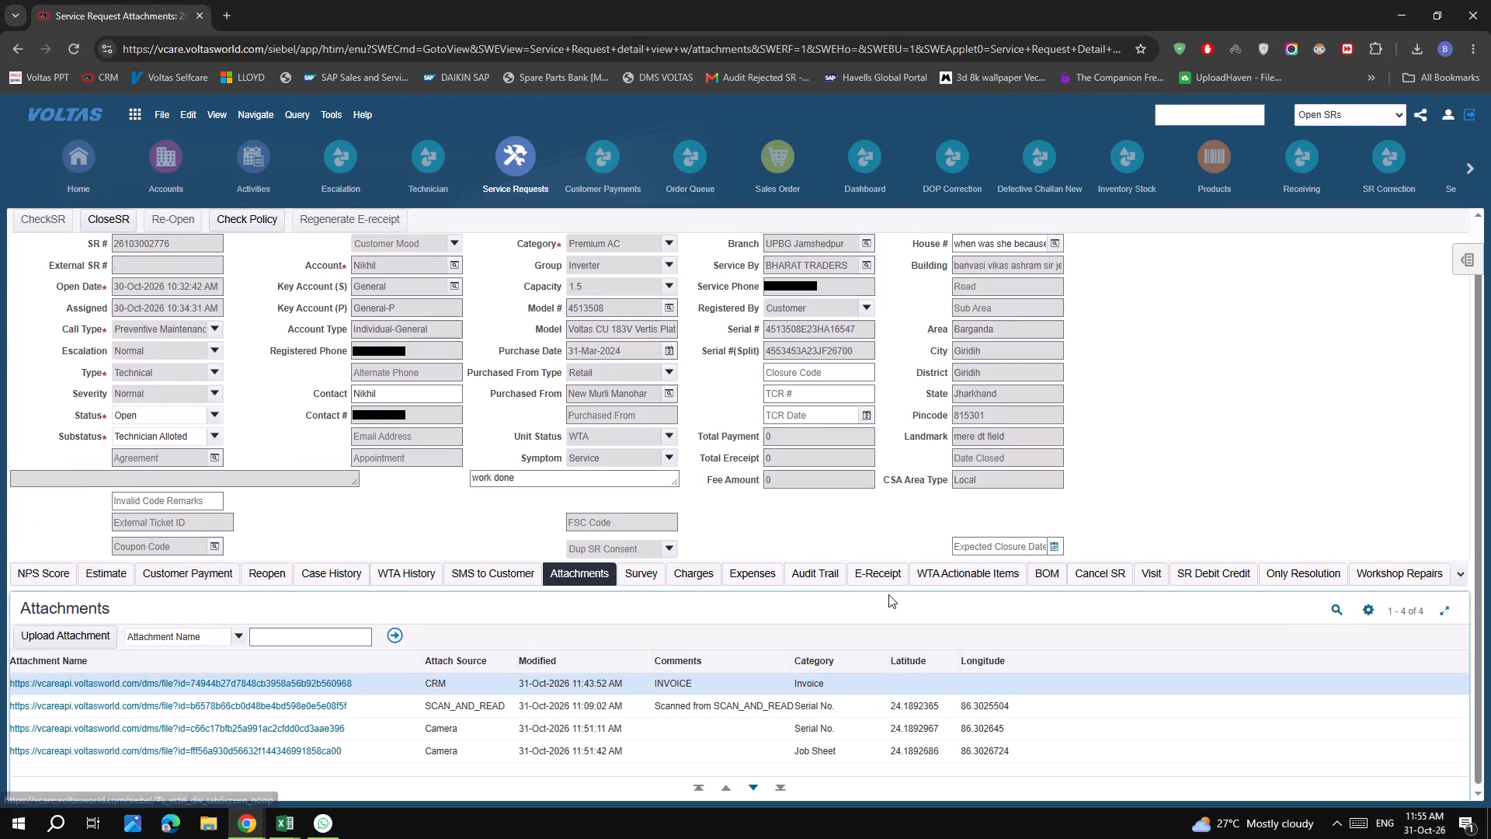
{"action": "scroll", "coordinate": [888, 594], "scroll_direction": "up", "scroll_amount": 7}
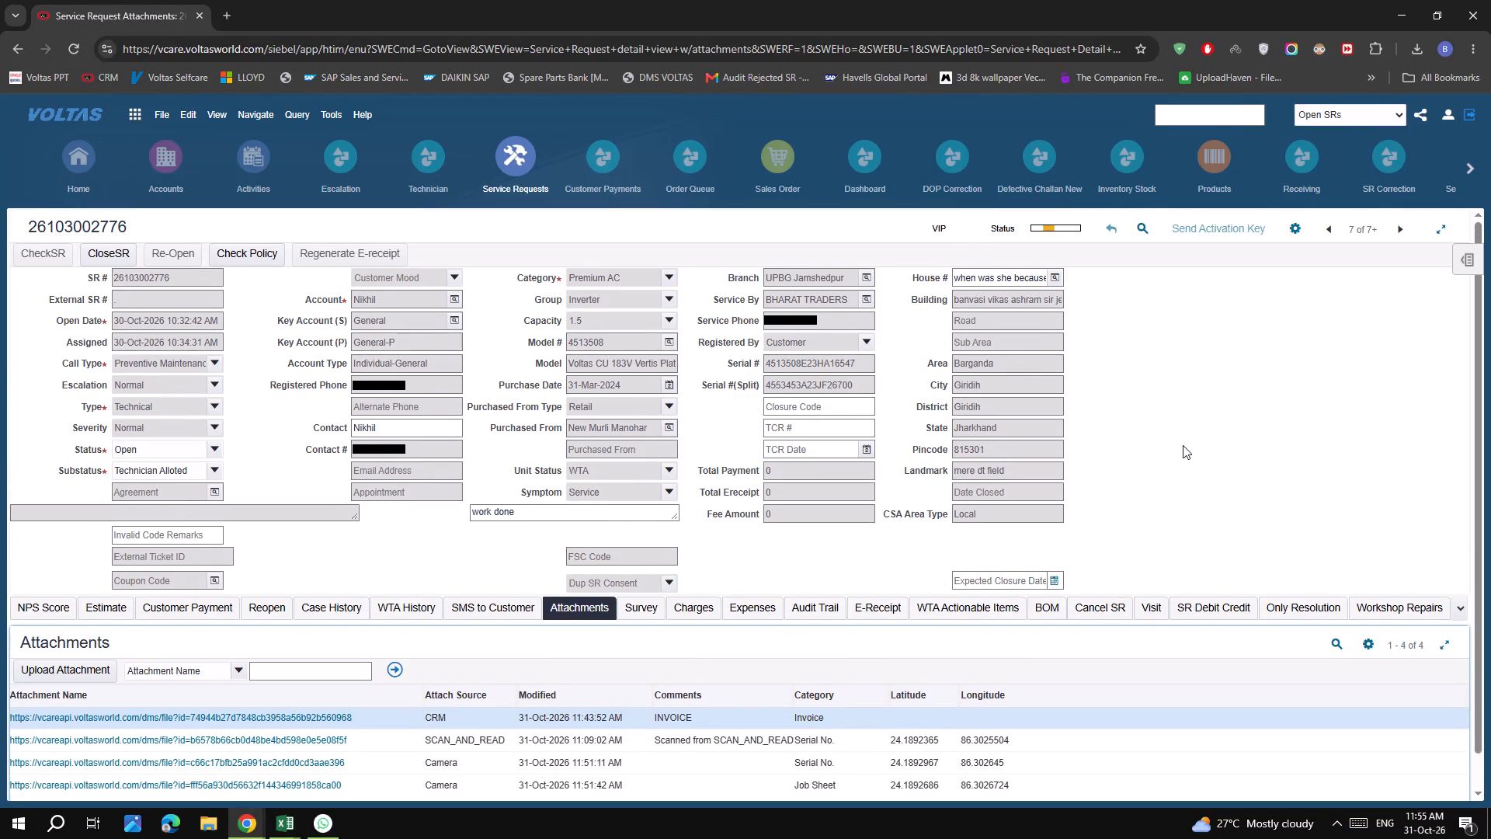
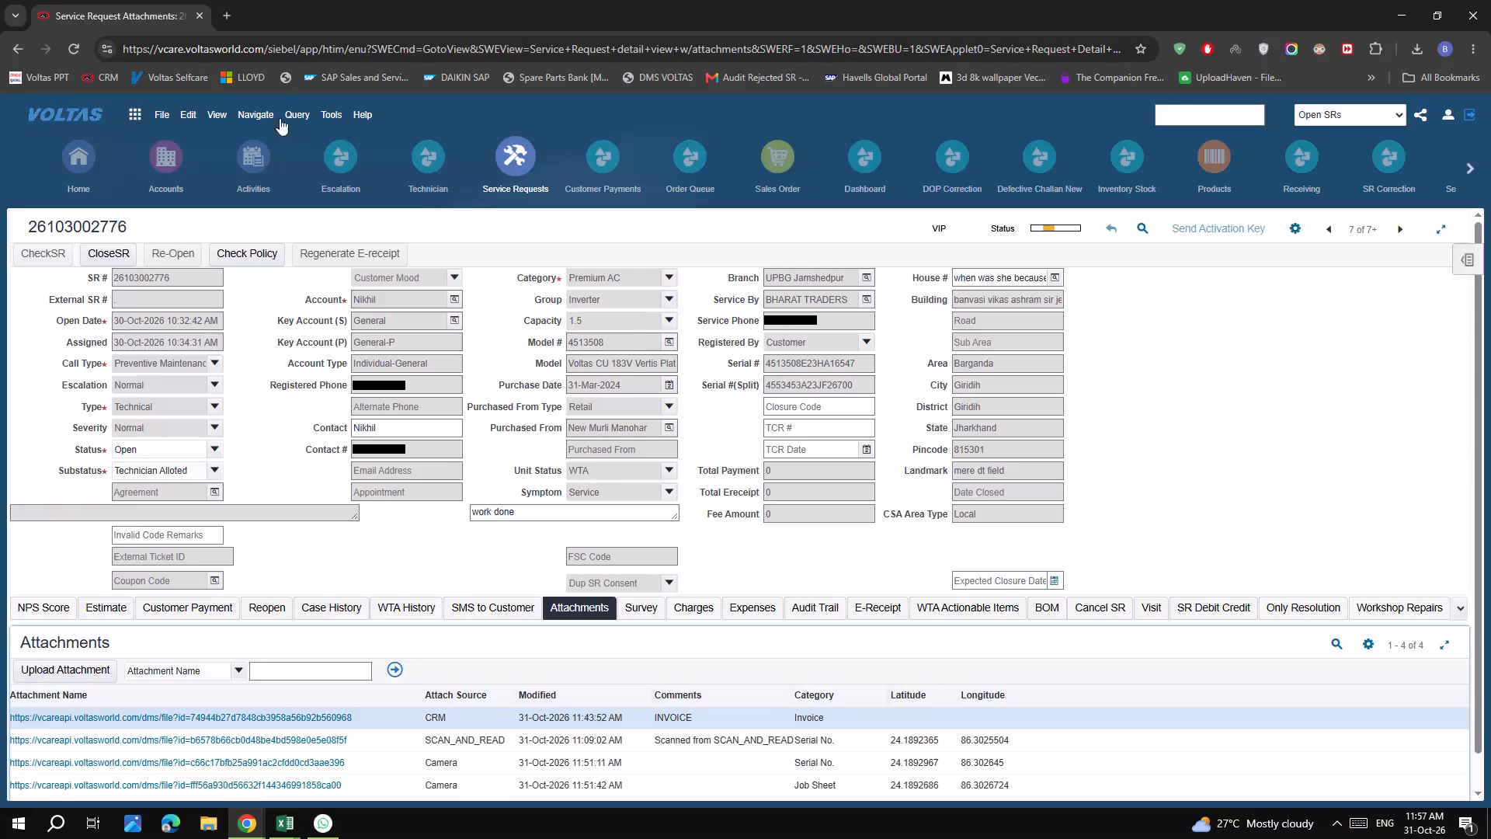
List all service requests with the Open SRs query and sort them by SR # in descending order.
{"action": "left_click", "coordinate": [520, 145]}
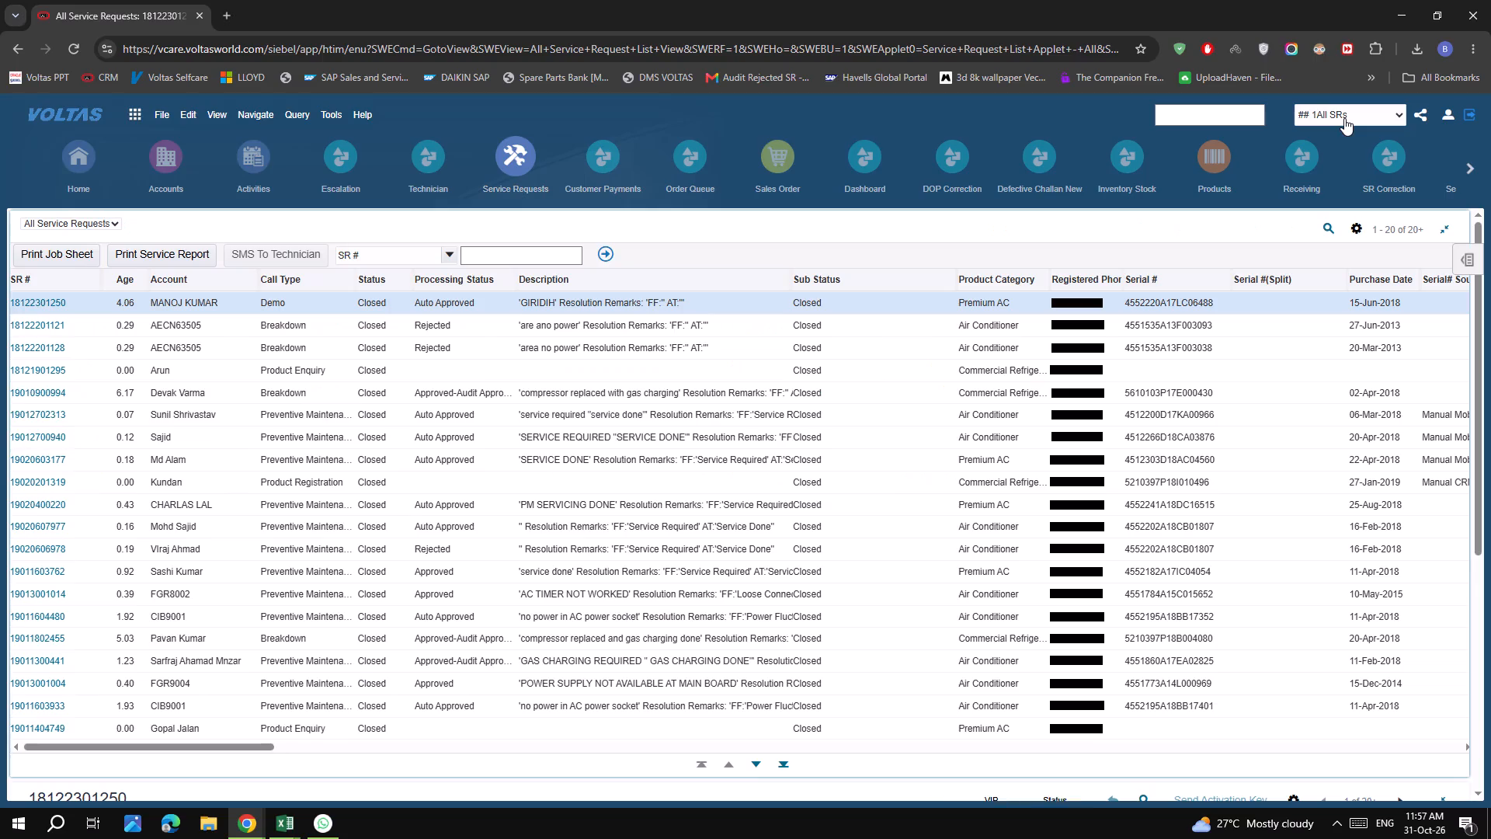
{"action": "left_click", "coordinate": [1344, 118]}
{"action": "left_click", "coordinate": [1344, 115]}
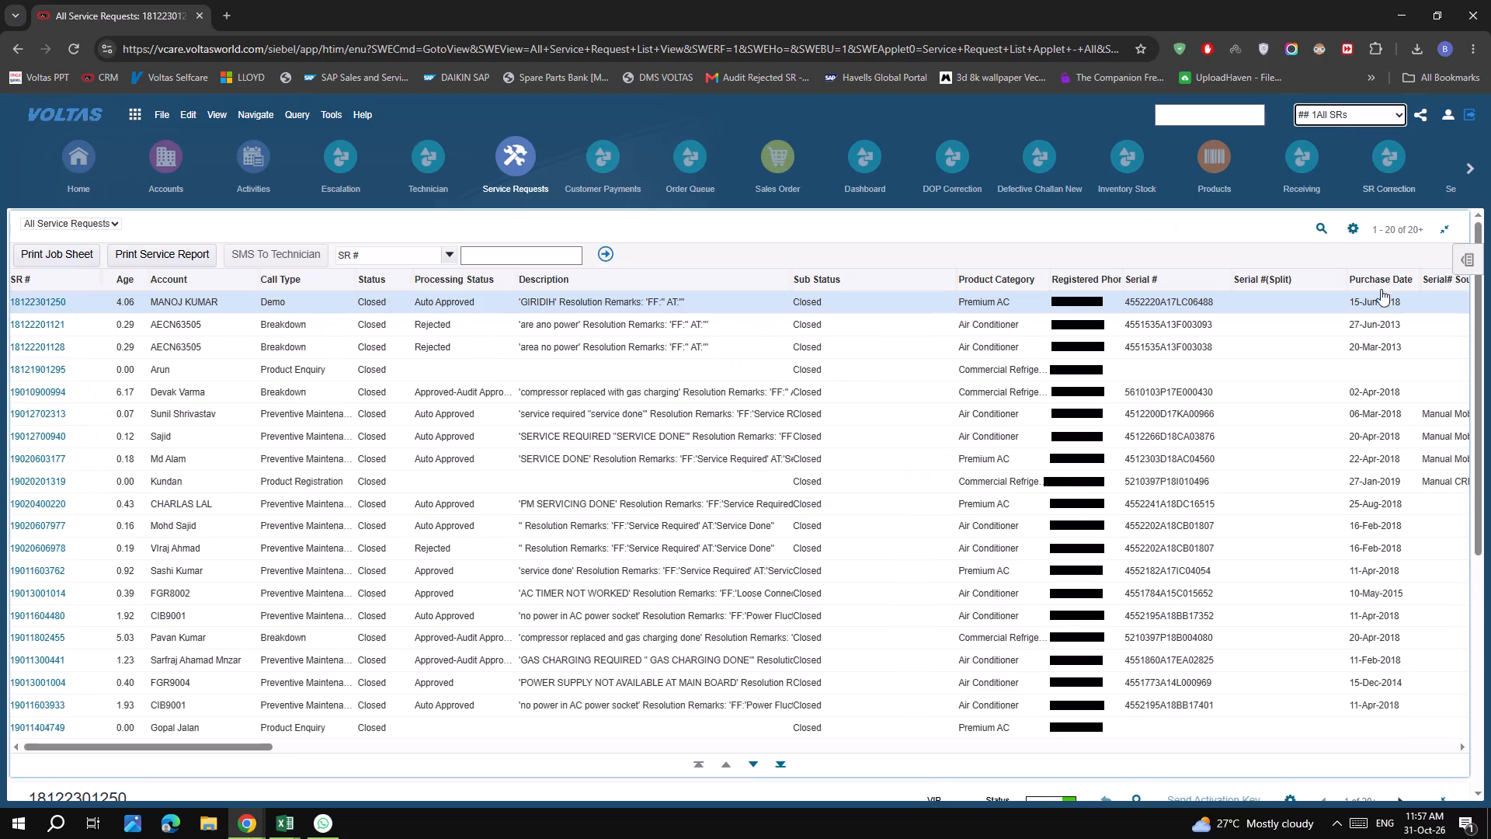
{"action": "left_click", "coordinate": [1347, 111]}
{"action": "left_click", "coordinate": [1340, 374]}
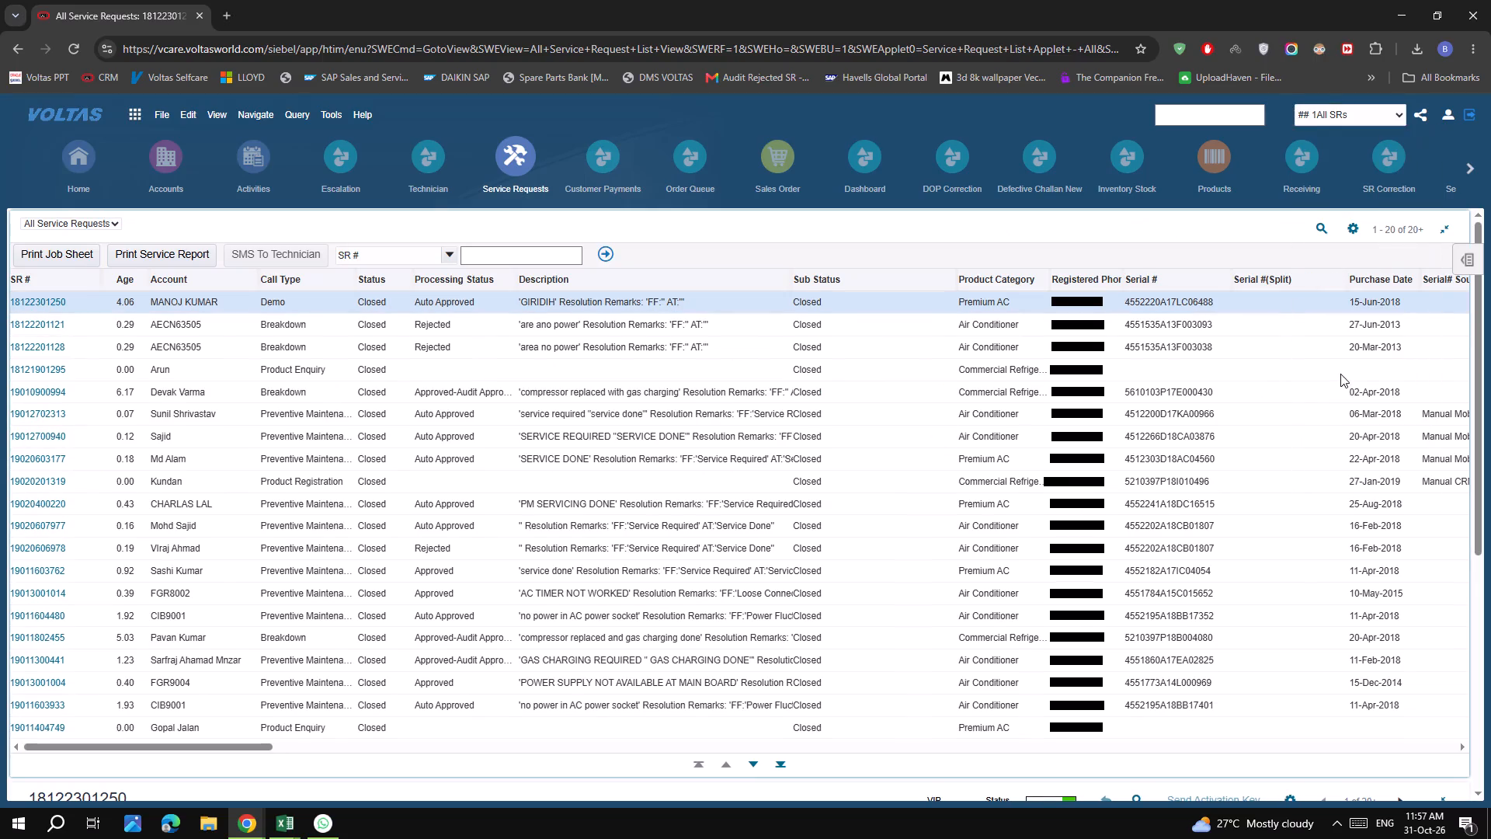
{"action": "left_click", "coordinate": [43, 276]}
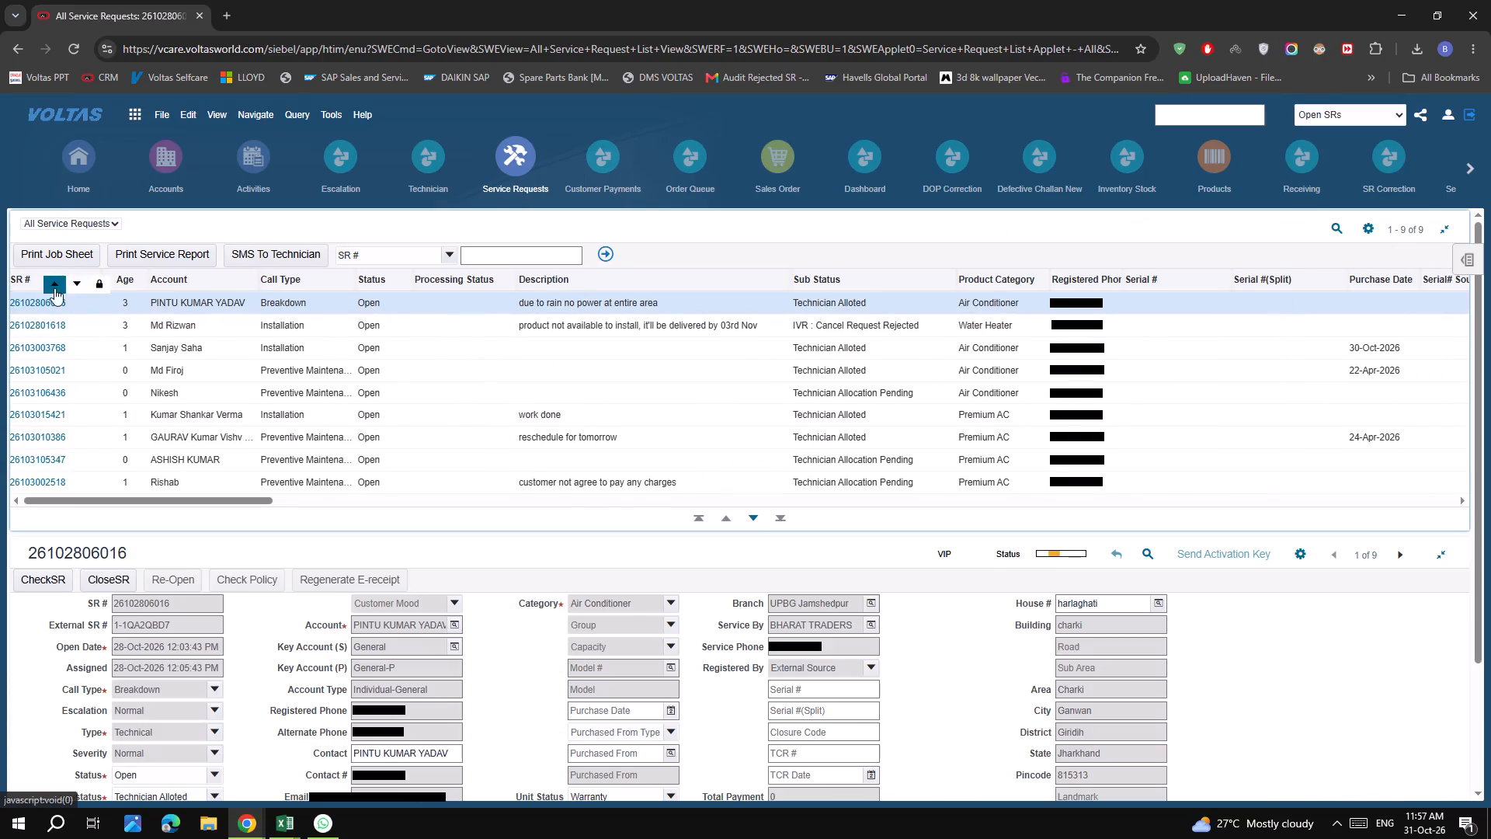
{"action": "left_click", "coordinate": [76, 289]}
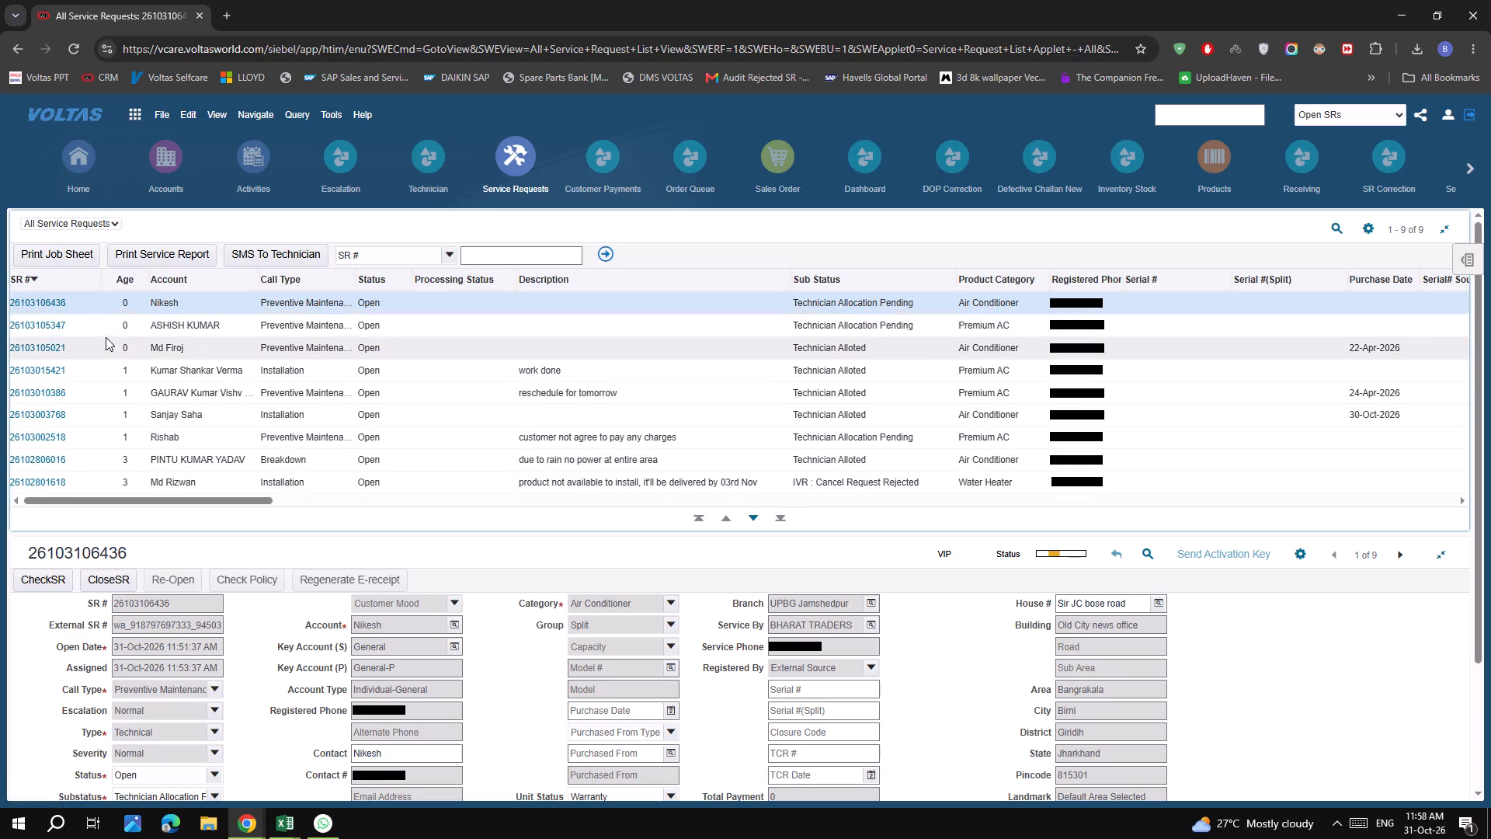
{"action": "left_click", "coordinate": [43, 303]}
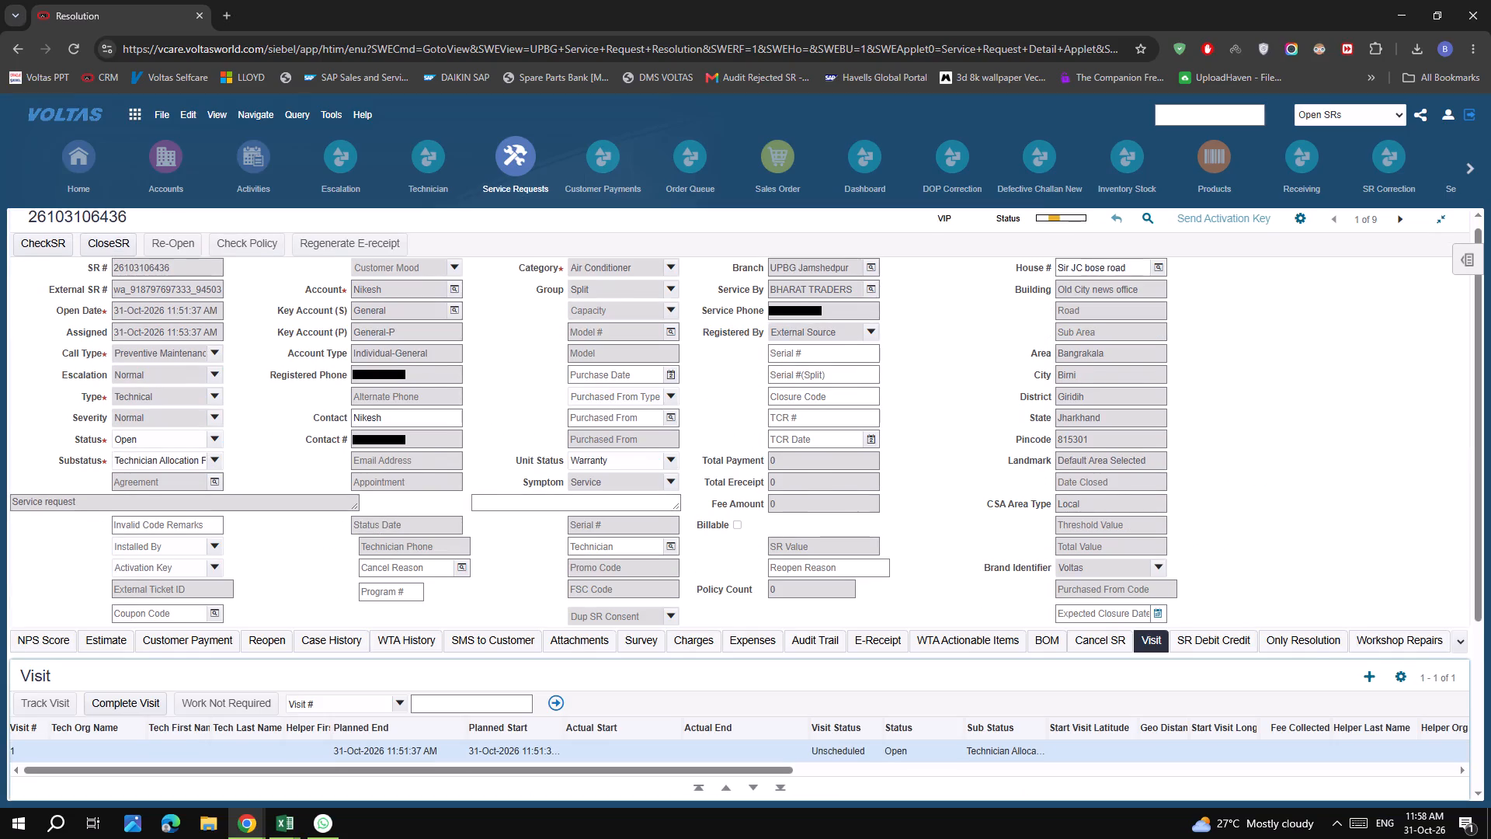
{"action": "scroll", "coordinate": [873, 397], "scroll_direction": "up", "scroll_amount": 5}
{"action": "left_click_drag", "start_coordinate": [1058, 280], "coordinate": [1147, 280]}
{"action": "left_click_drag", "start_coordinate": [1057, 299], "coordinate": [1086, 299]}
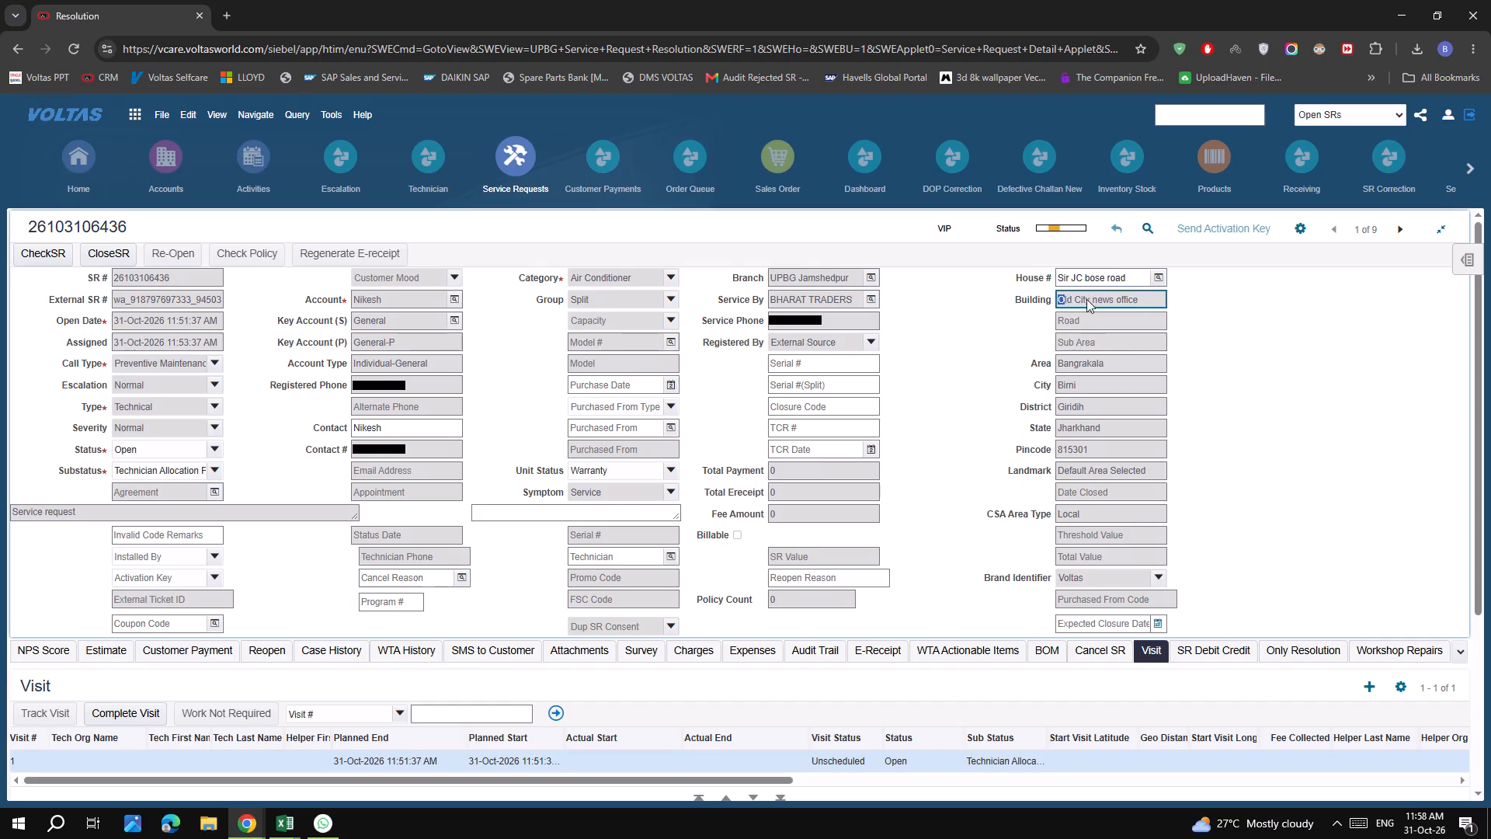
{"action": "left_click_drag", "start_coordinate": [1086, 299], "coordinate": [1146, 300]}
{"action": "left_click", "coordinate": [944, 416]}
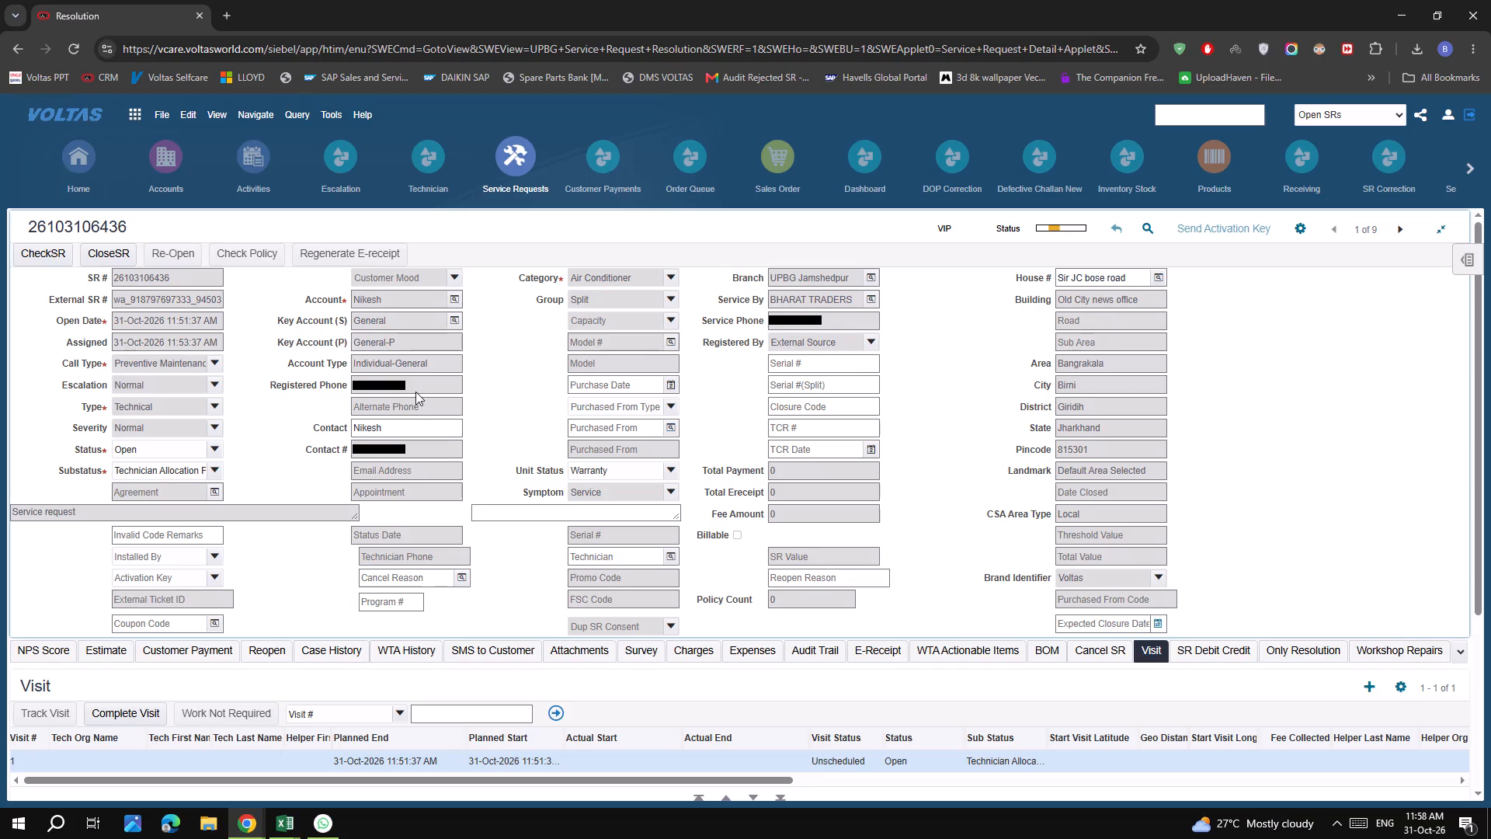
{"action": "left_click_drag", "start_coordinate": [415, 392], "coordinate": [302, 392]}
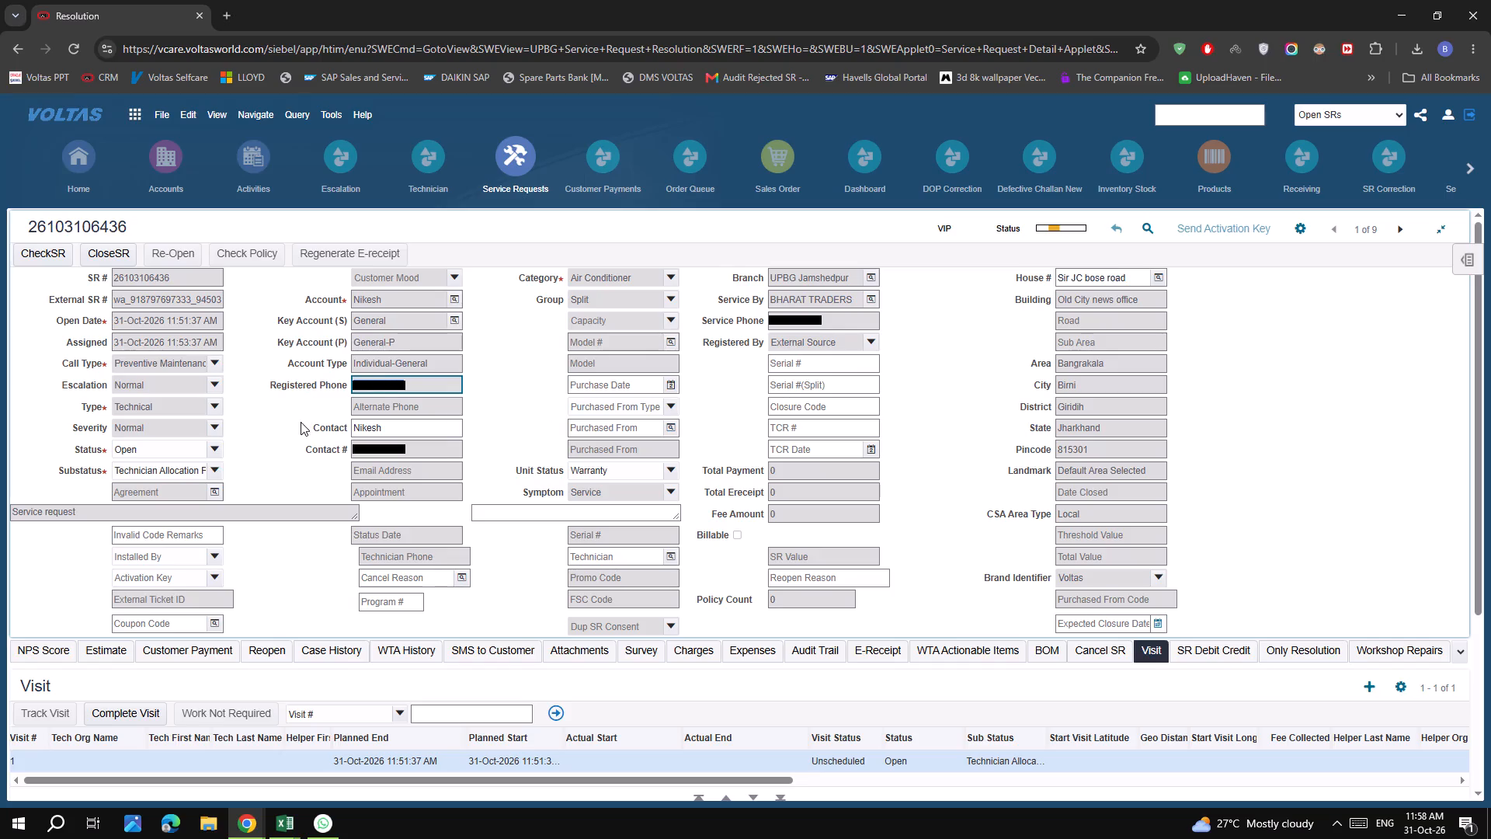
{"action": "left_click", "coordinate": [297, 422]}
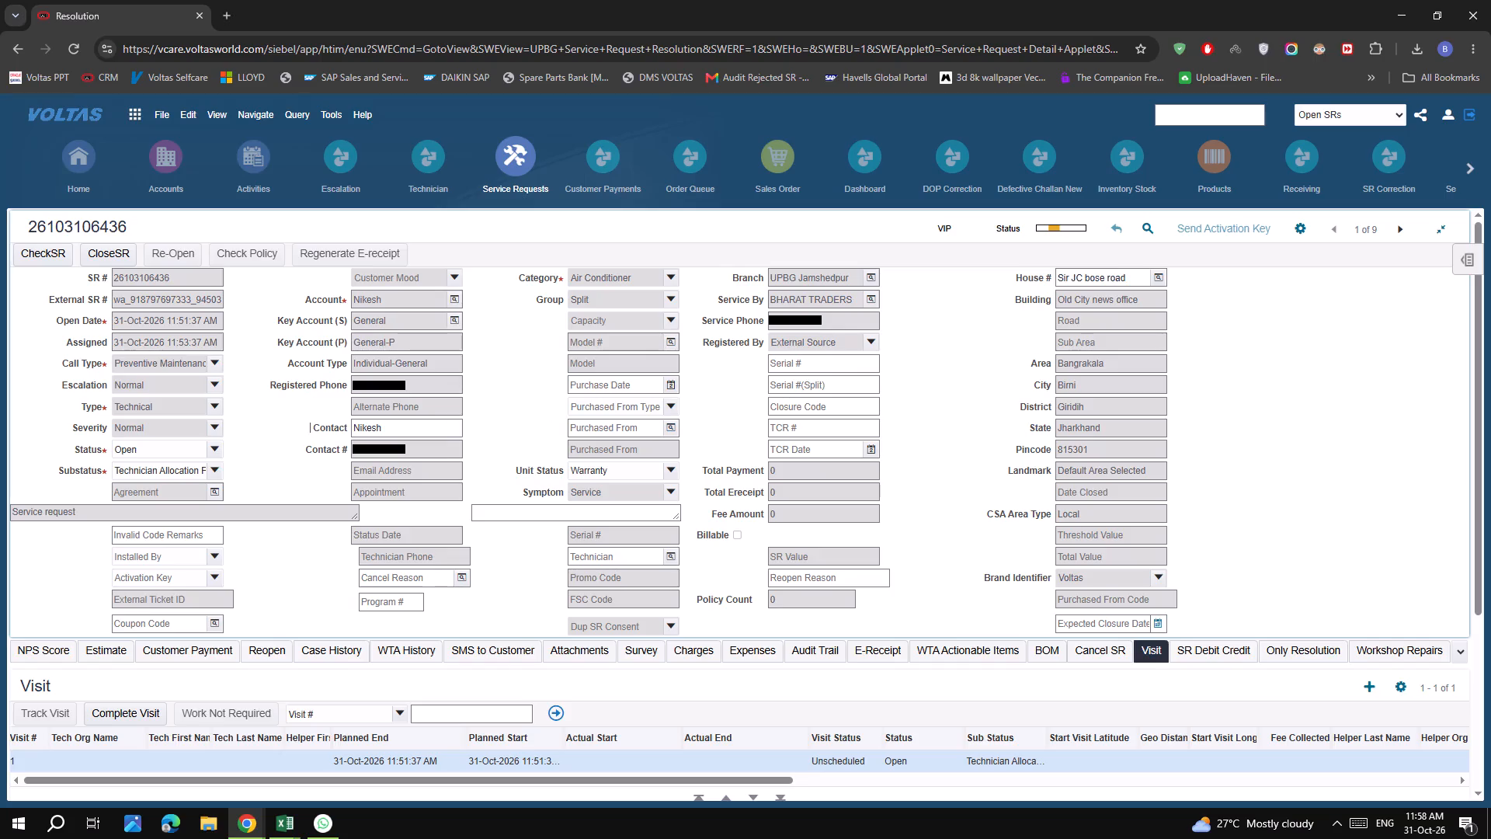
{"action": "double_click", "coordinate": [377, 387]}
{"action": "right_click", "coordinate": [377, 387]}
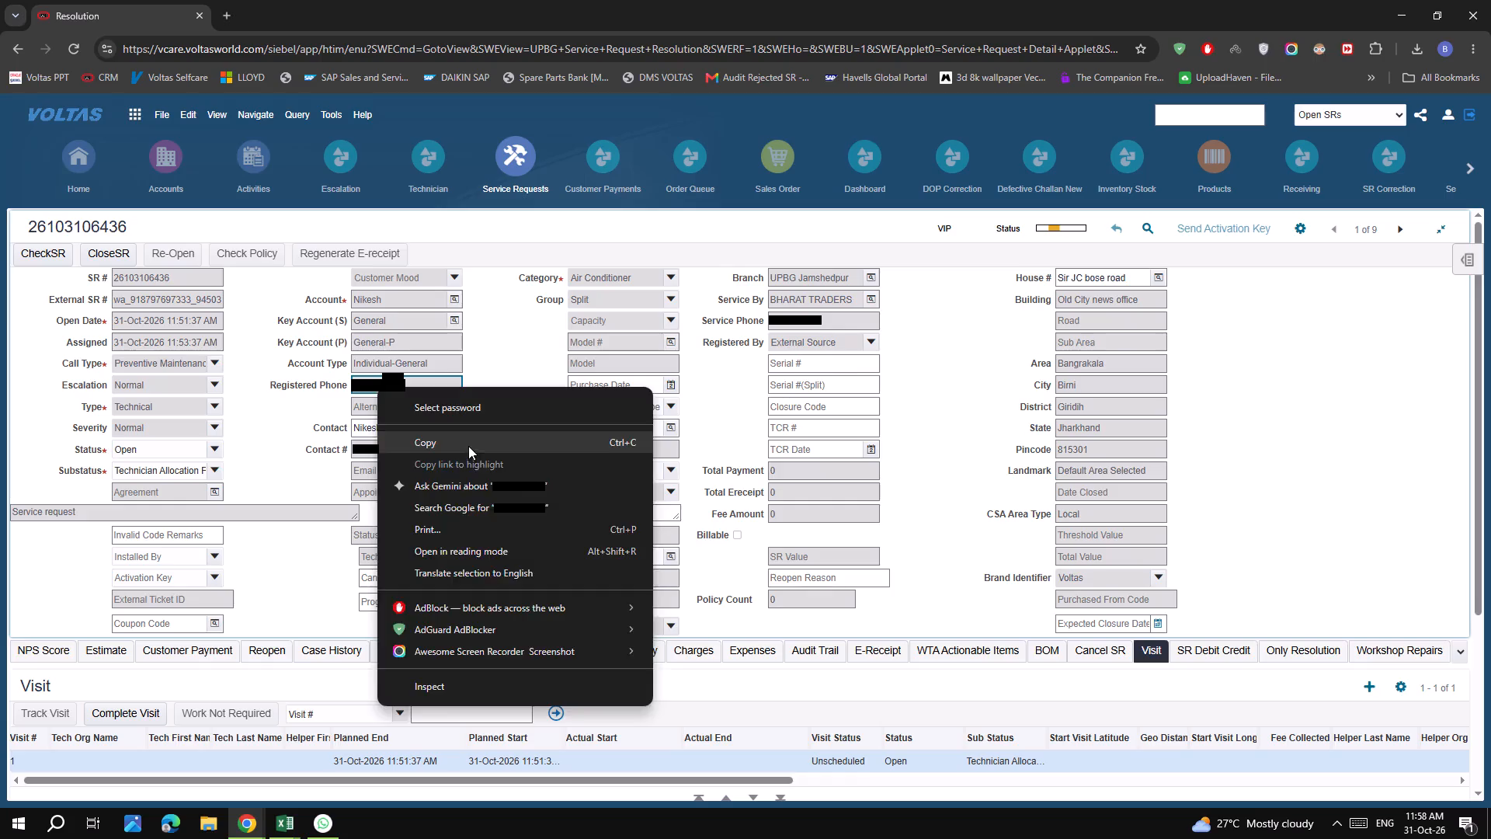
{"action": "left_click", "coordinate": [468, 446]}
{"action": "left_click", "coordinate": [1152, 232]}
{"action": "right_click", "coordinate": [410, 386]}
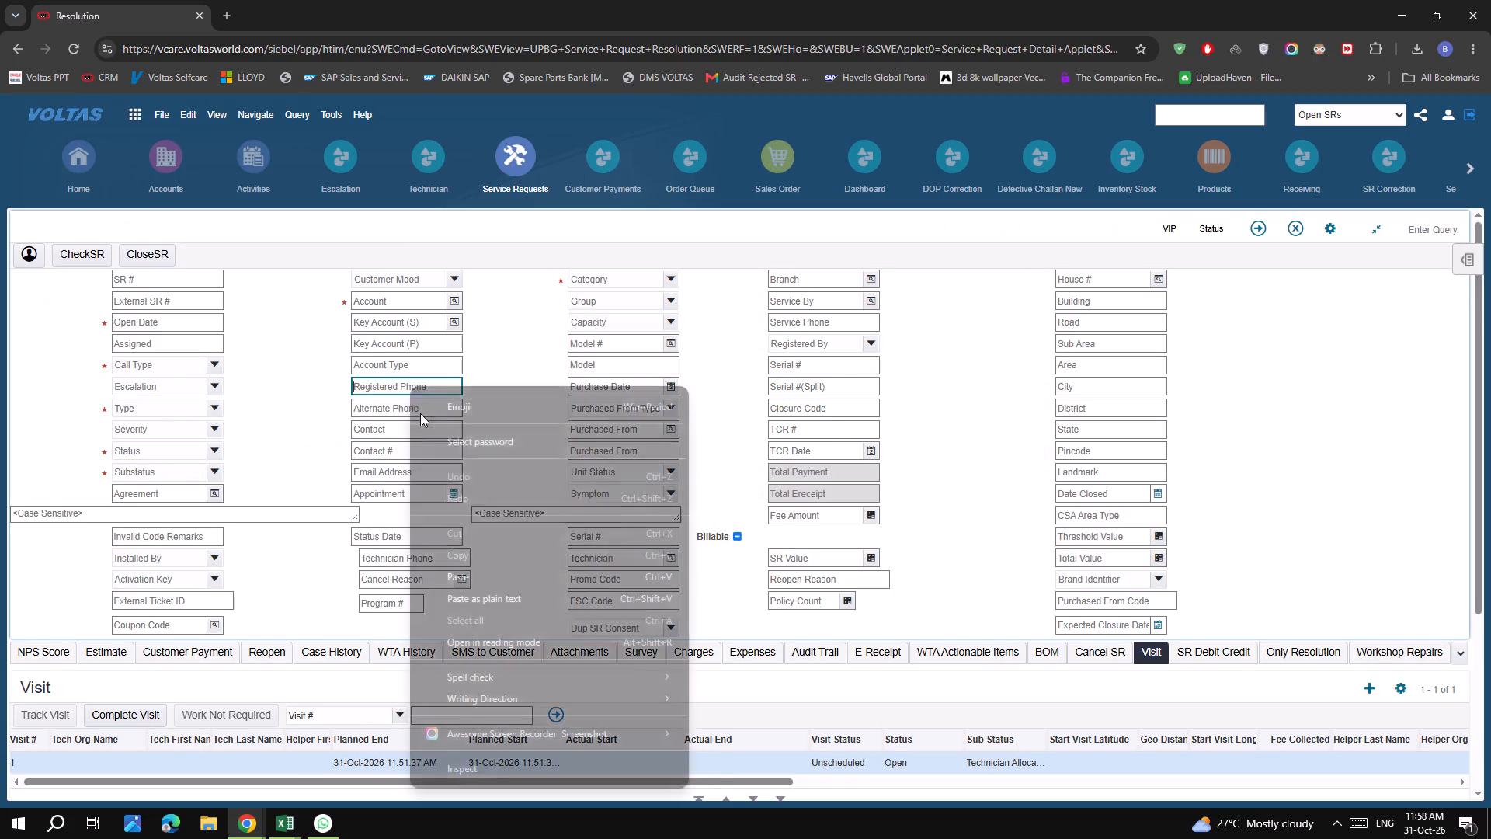
{"action": "left_click", "coordinate": [485, 573]}
{"action": "key", "text": "Return"}
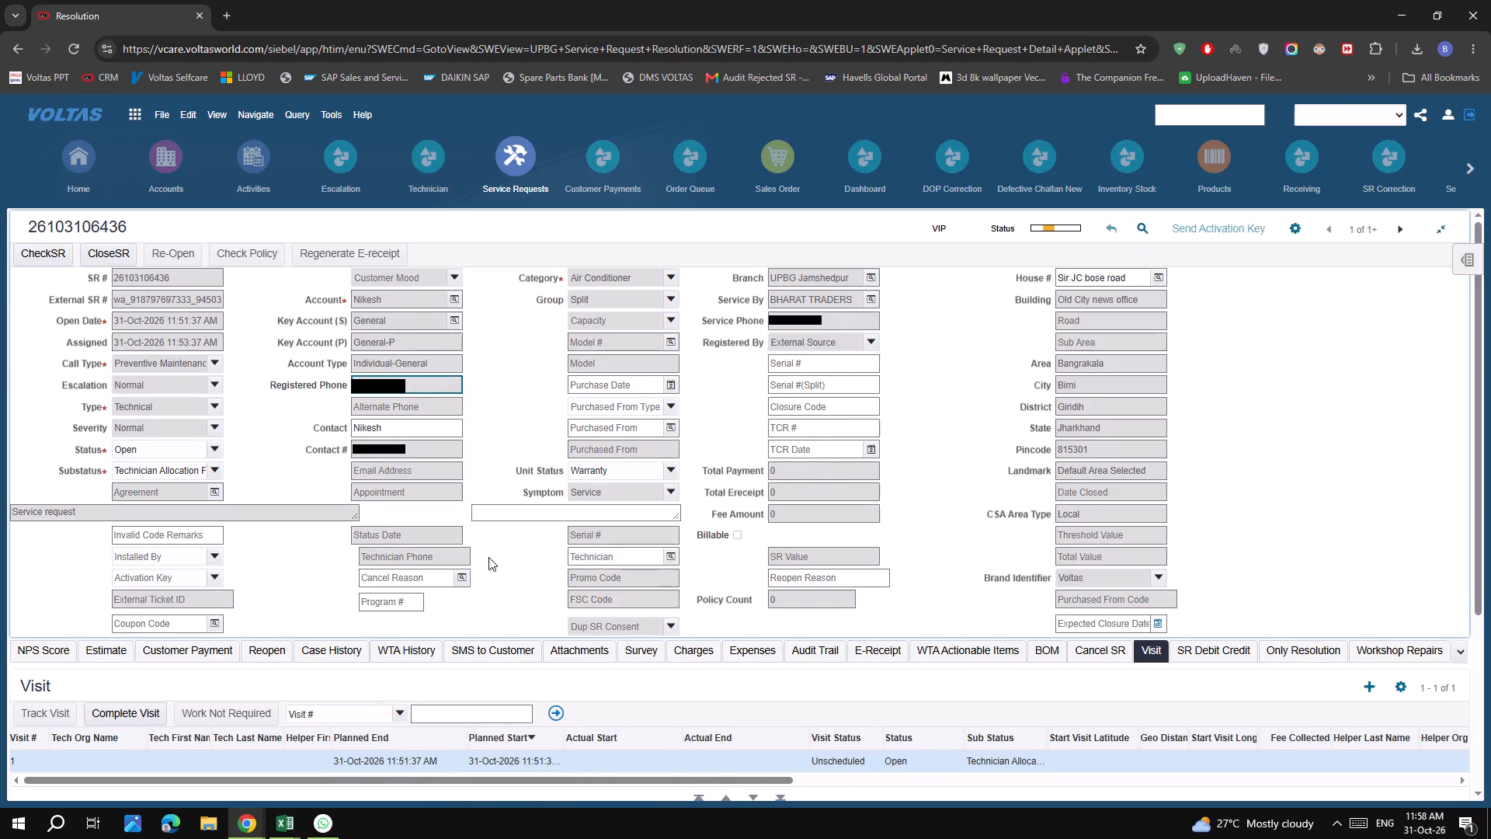
{"action": "left_click", "coordinate": [1390, 236]}
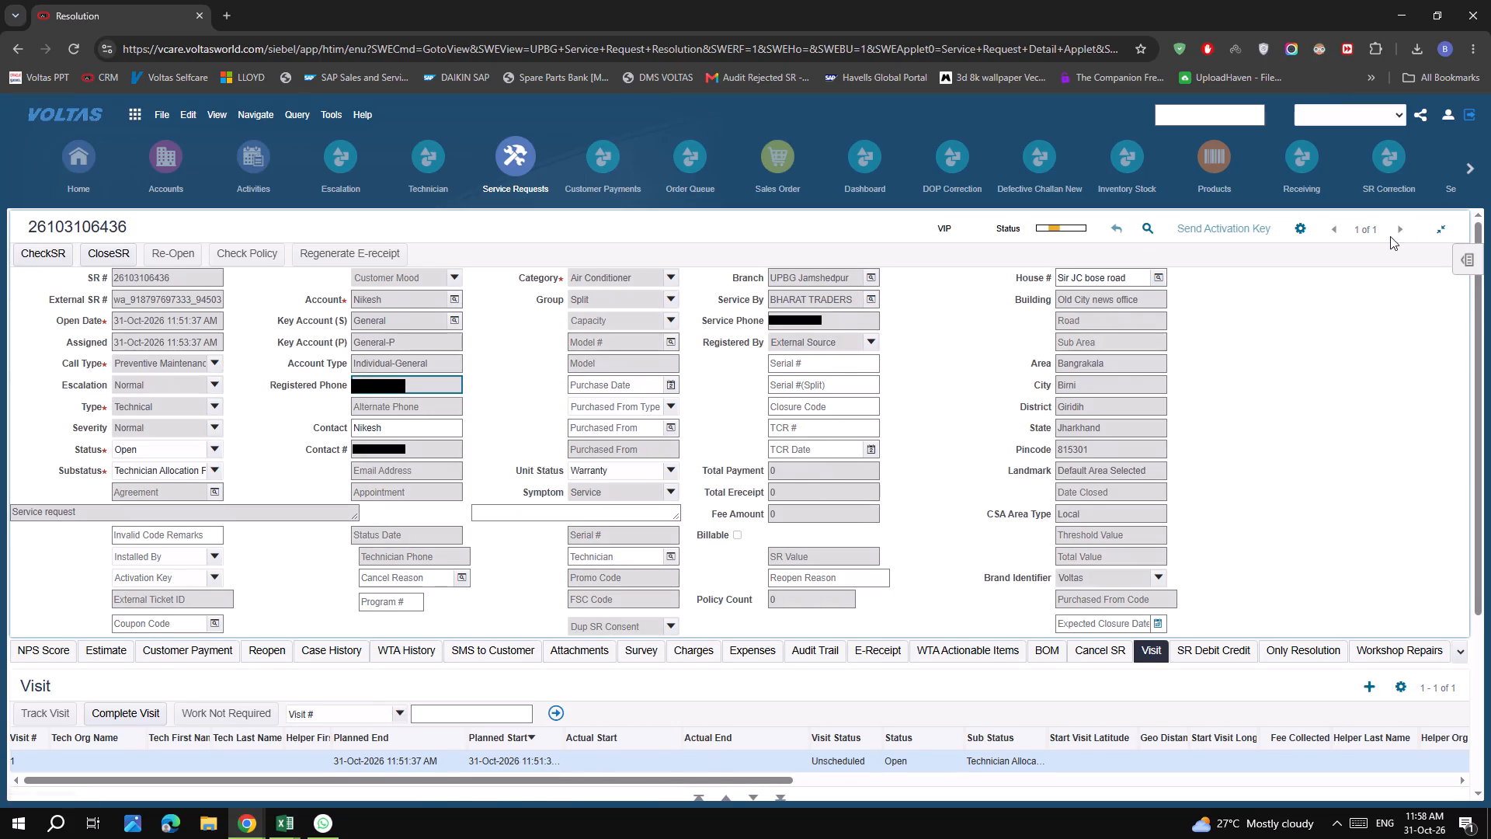
Repeat the service request search with the same customer's registered phone and check again for other matching records.
{"action": "double_click", "coordinate": [405, 384]}
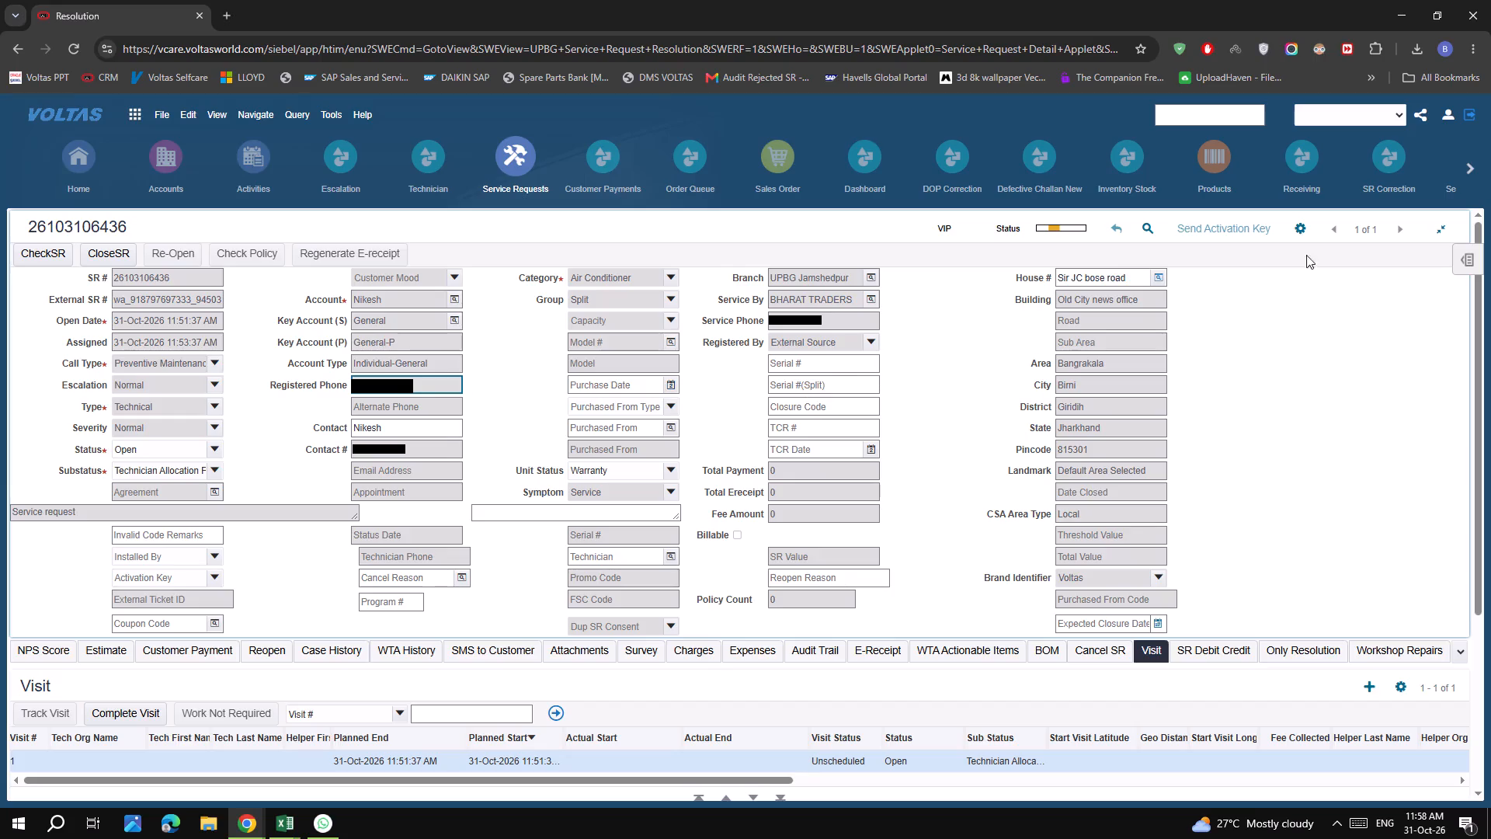
{"action": "left_click", "coordinate": [1149, 226]}
{"action": "left_click", "coordinate": [438, 388]}
{"action": "right_click", "coordinate": [438, 388]}
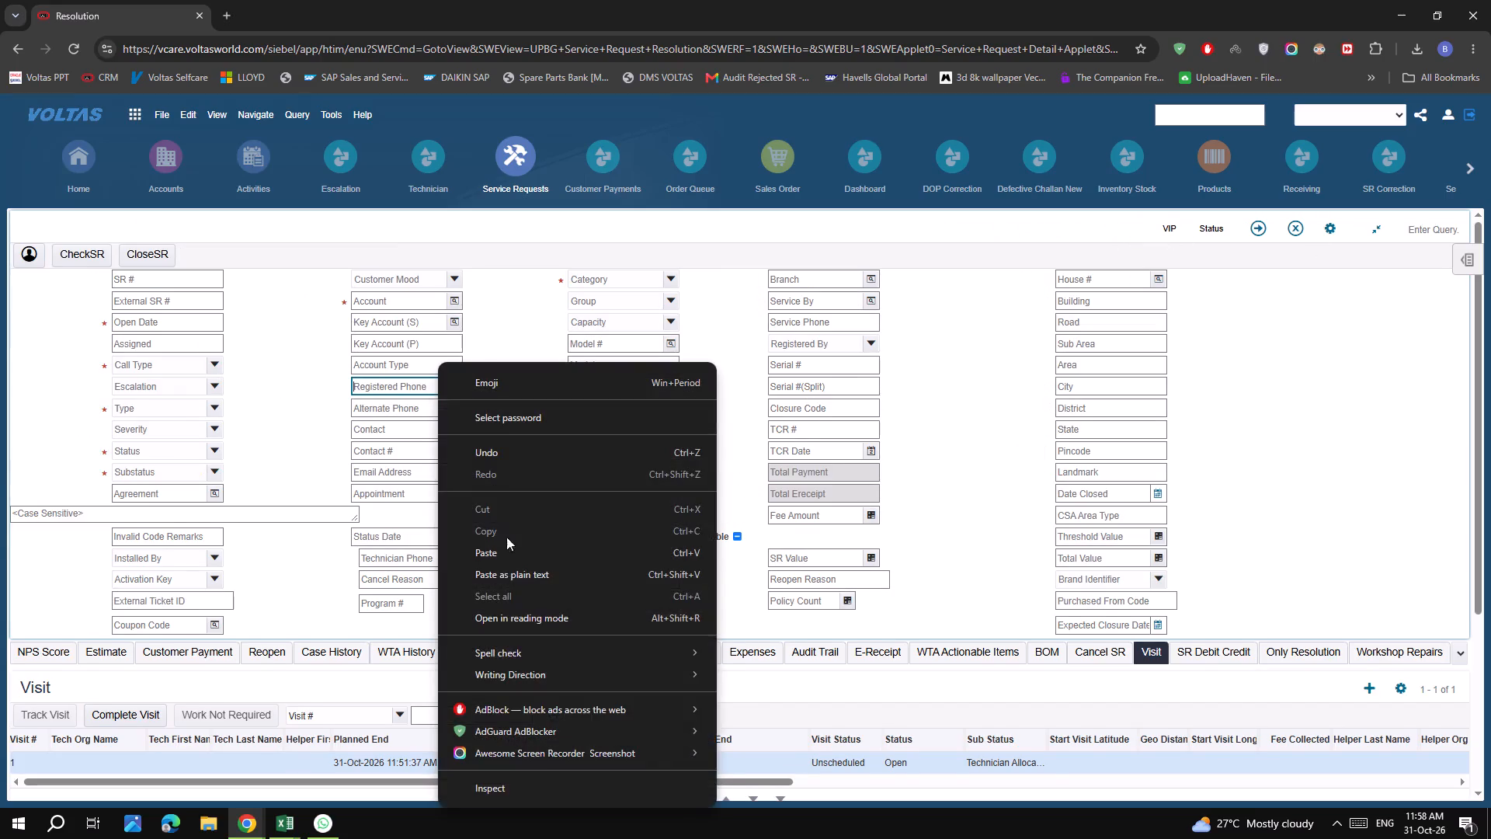
{"action": "left_click", "coordinate": [513, 547]}
{"action": "key", "text": "Return"}
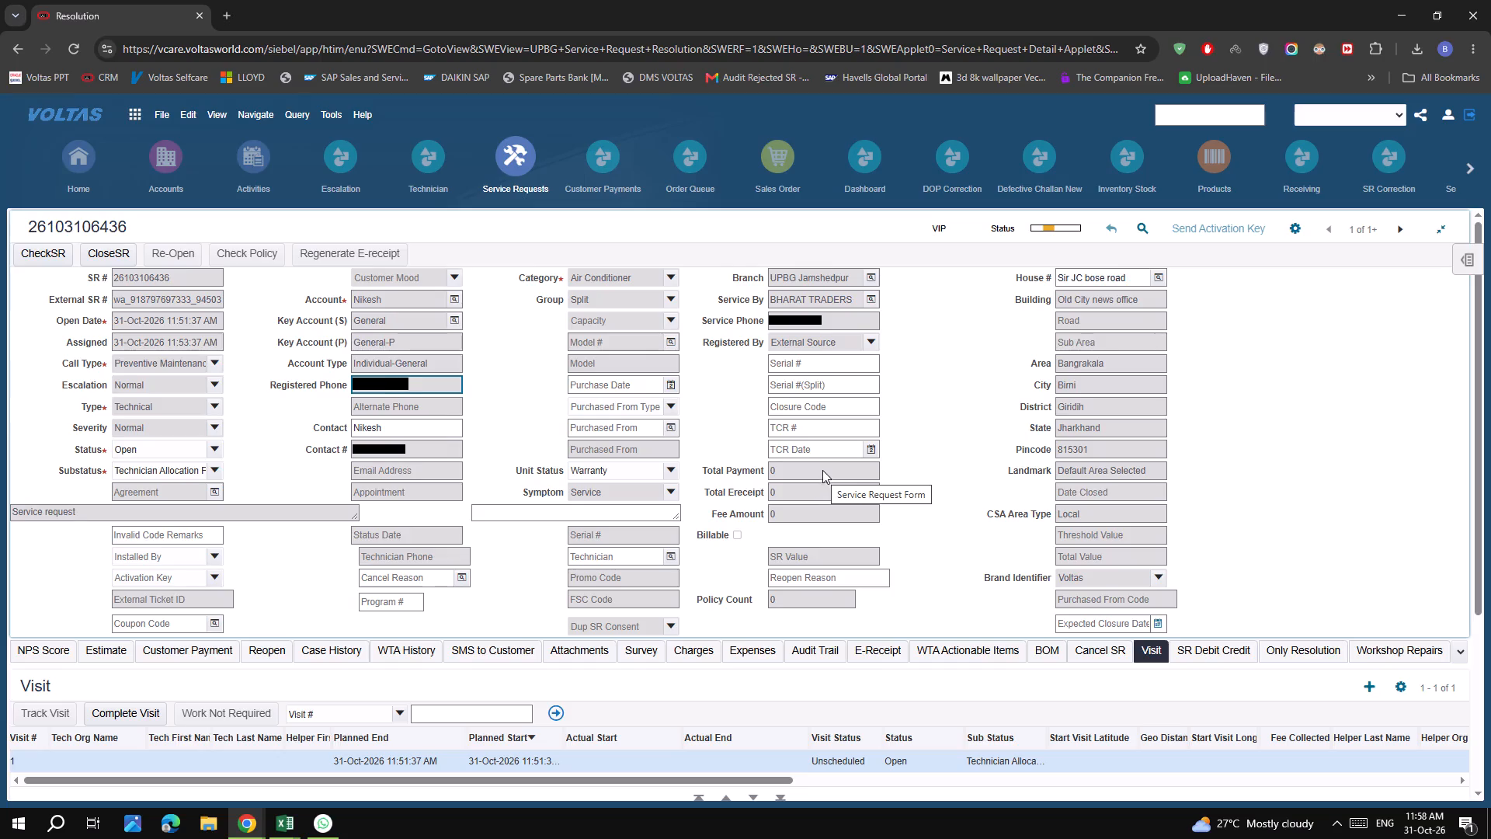
{"action": "left_click", "coordinate": [1393, 225]}
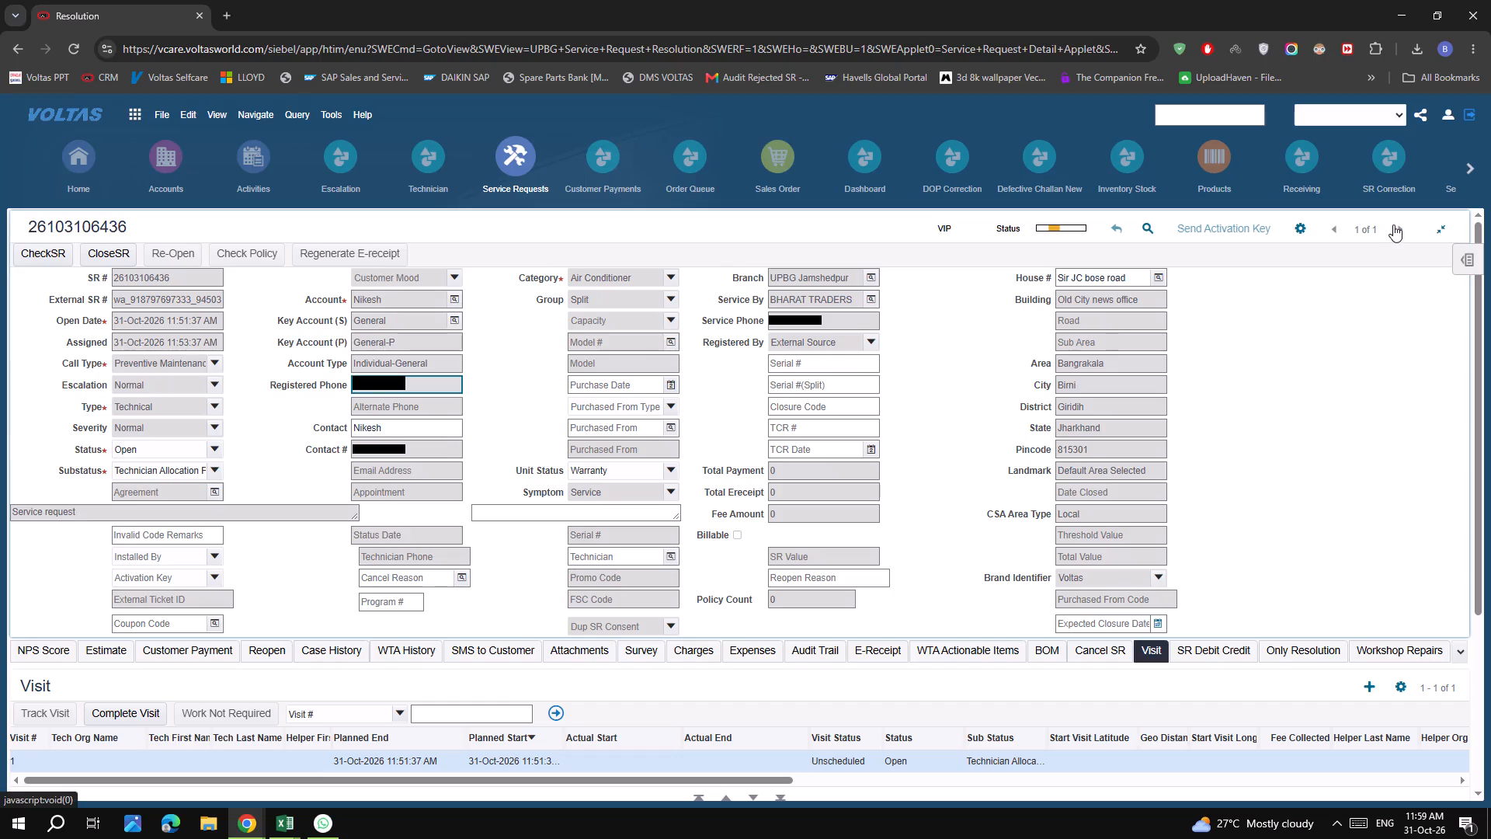
{"action": "left_click", "coordinate": [1331, 327]}
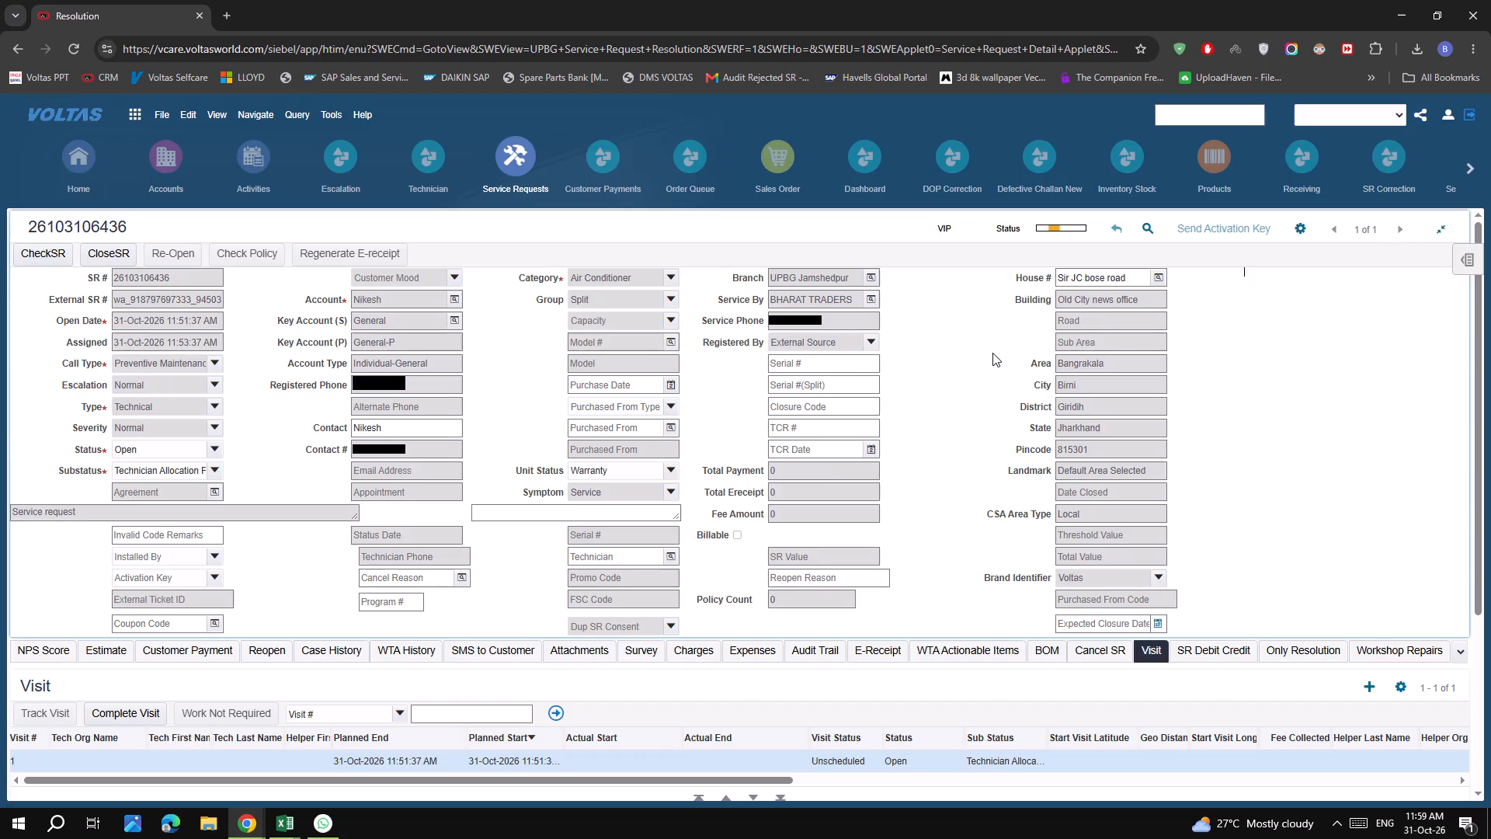
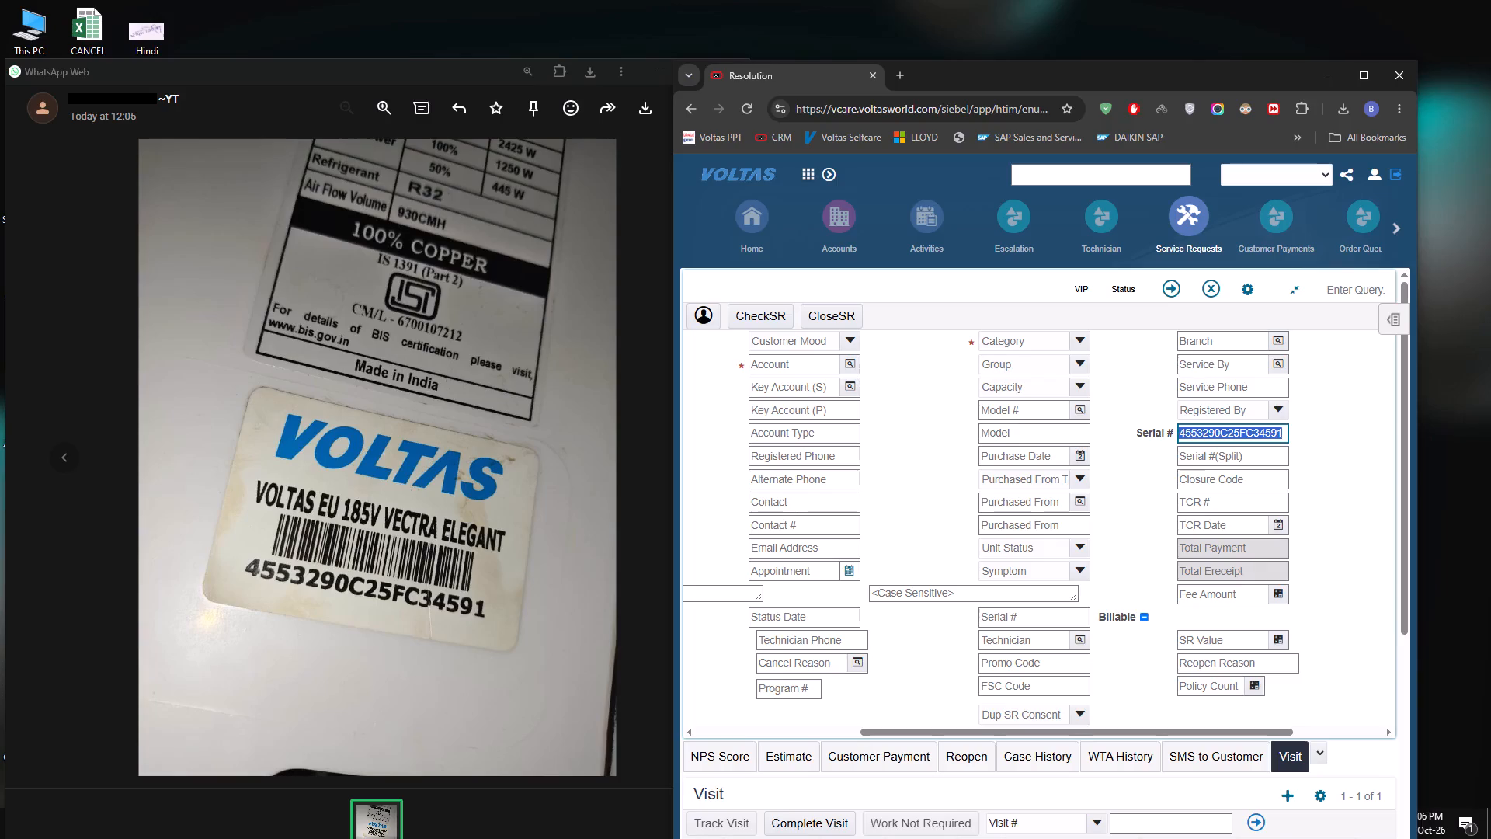
{"action": "key", "text": "ctrl+x"}
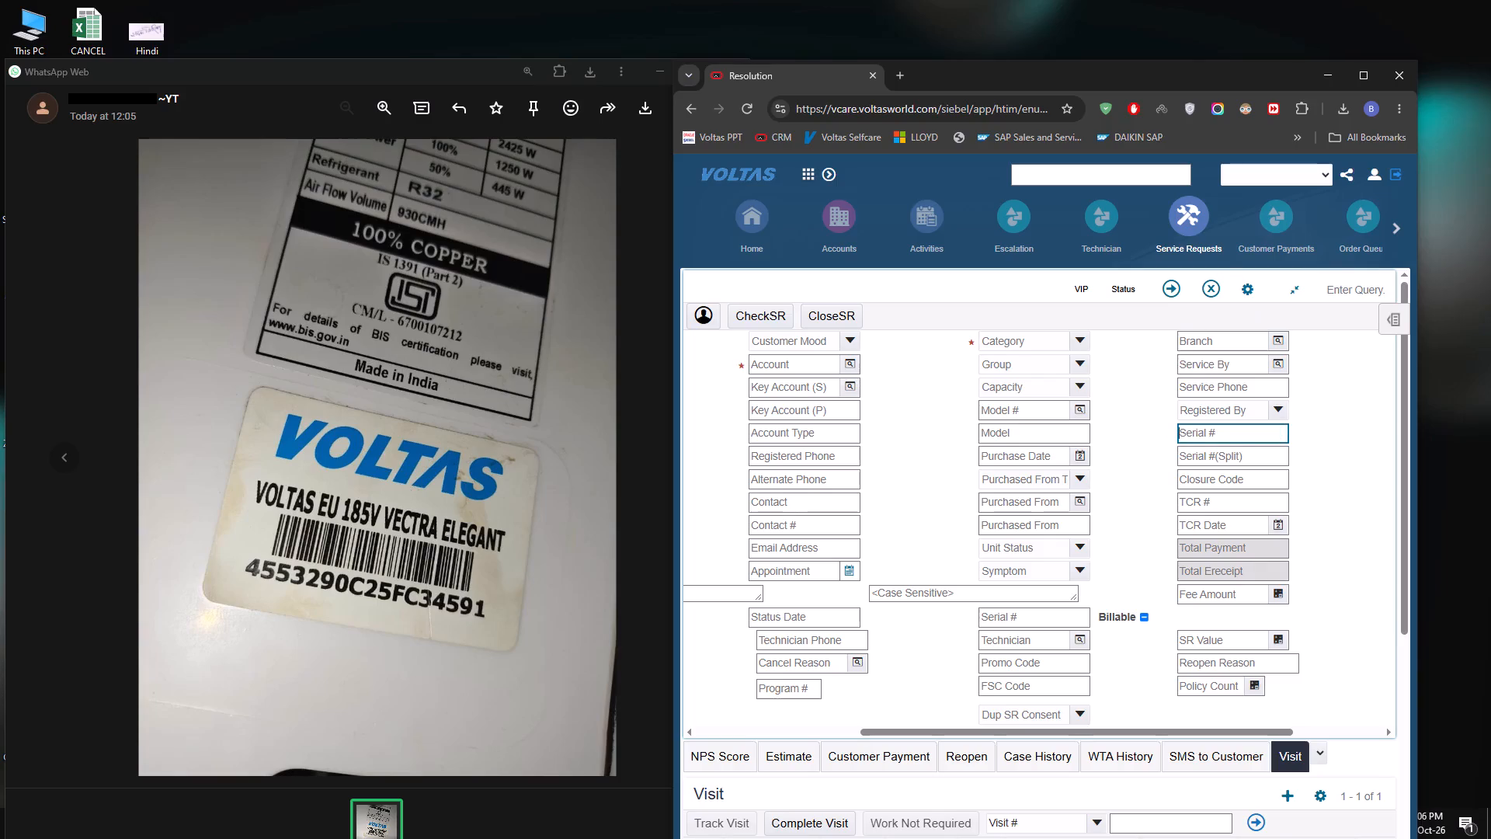
{"action": "key", "text": "ctrl+v"}
{"action": "key", "text": "Return"}
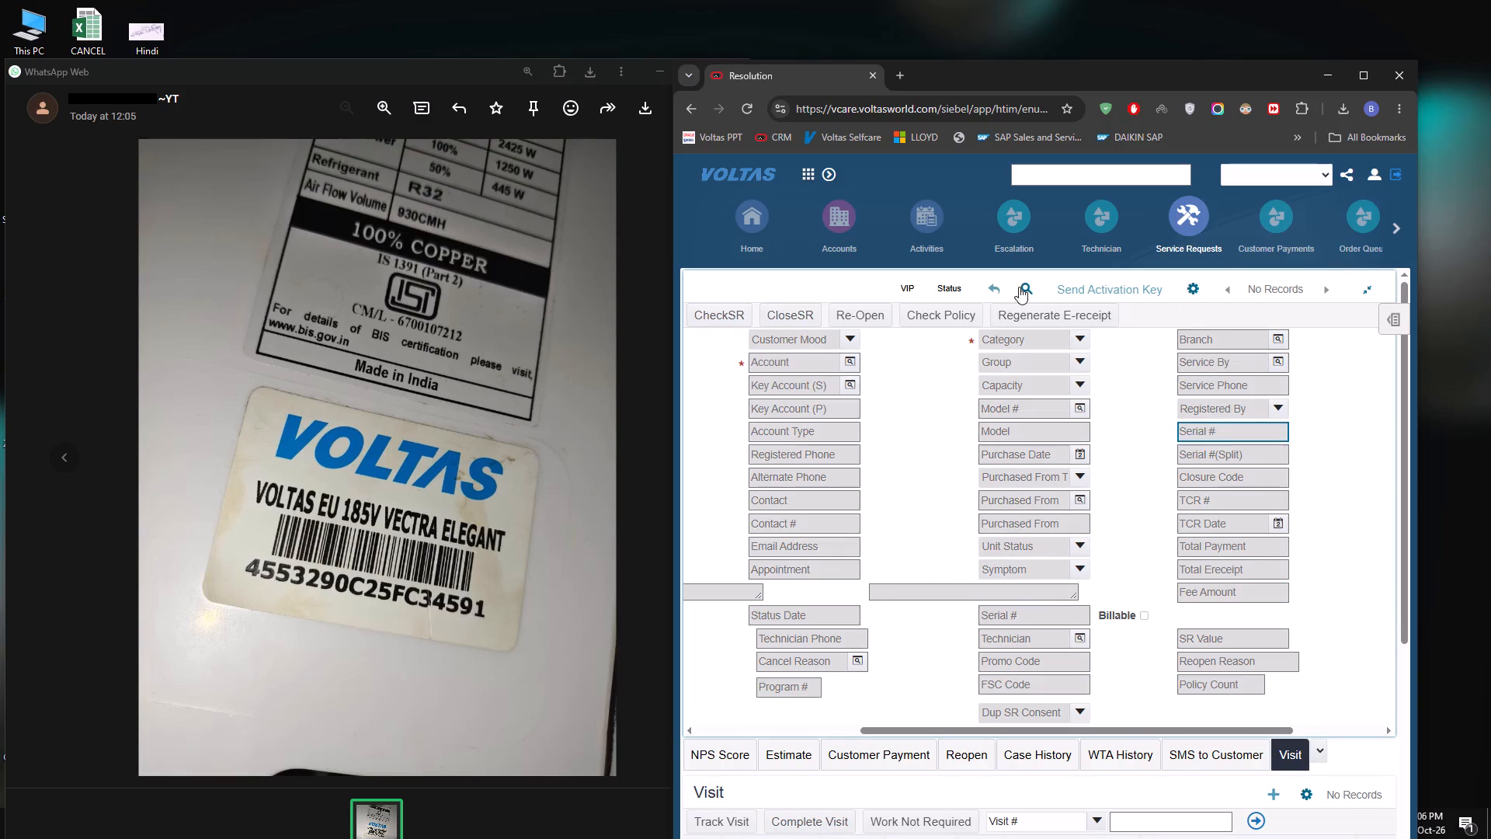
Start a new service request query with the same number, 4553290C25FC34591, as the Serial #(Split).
{"action": "left_click", "coordinate": [1019, 287]}
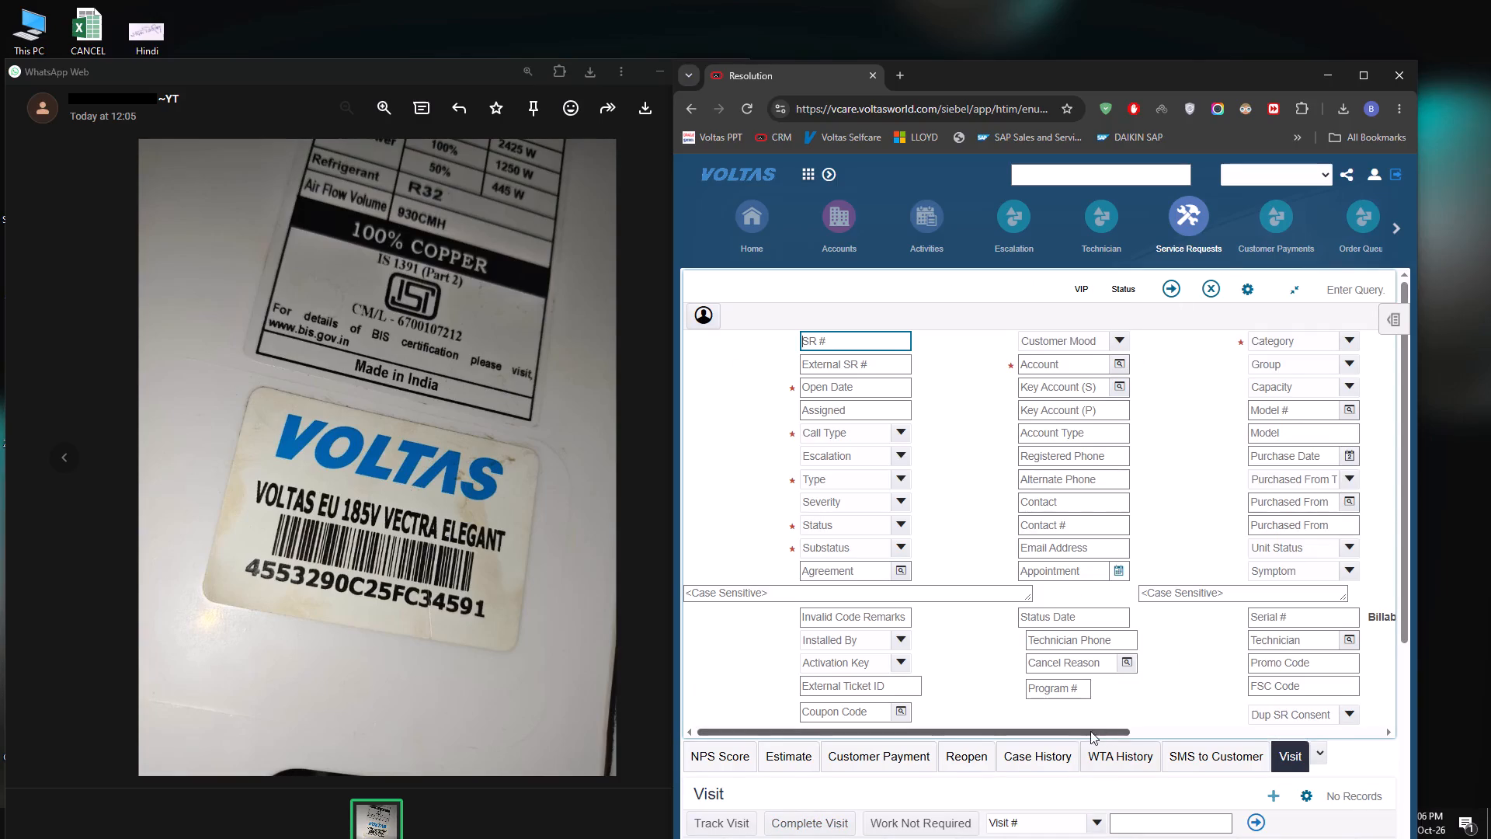
{"action": "left_click_drag", "start_coordinate": [1089, 732], "coordinate": [1210, 725]}
{"action": "left_click", "coordinate": [1302, 458]}
{"action": "key", "text": "ctrl+v"}
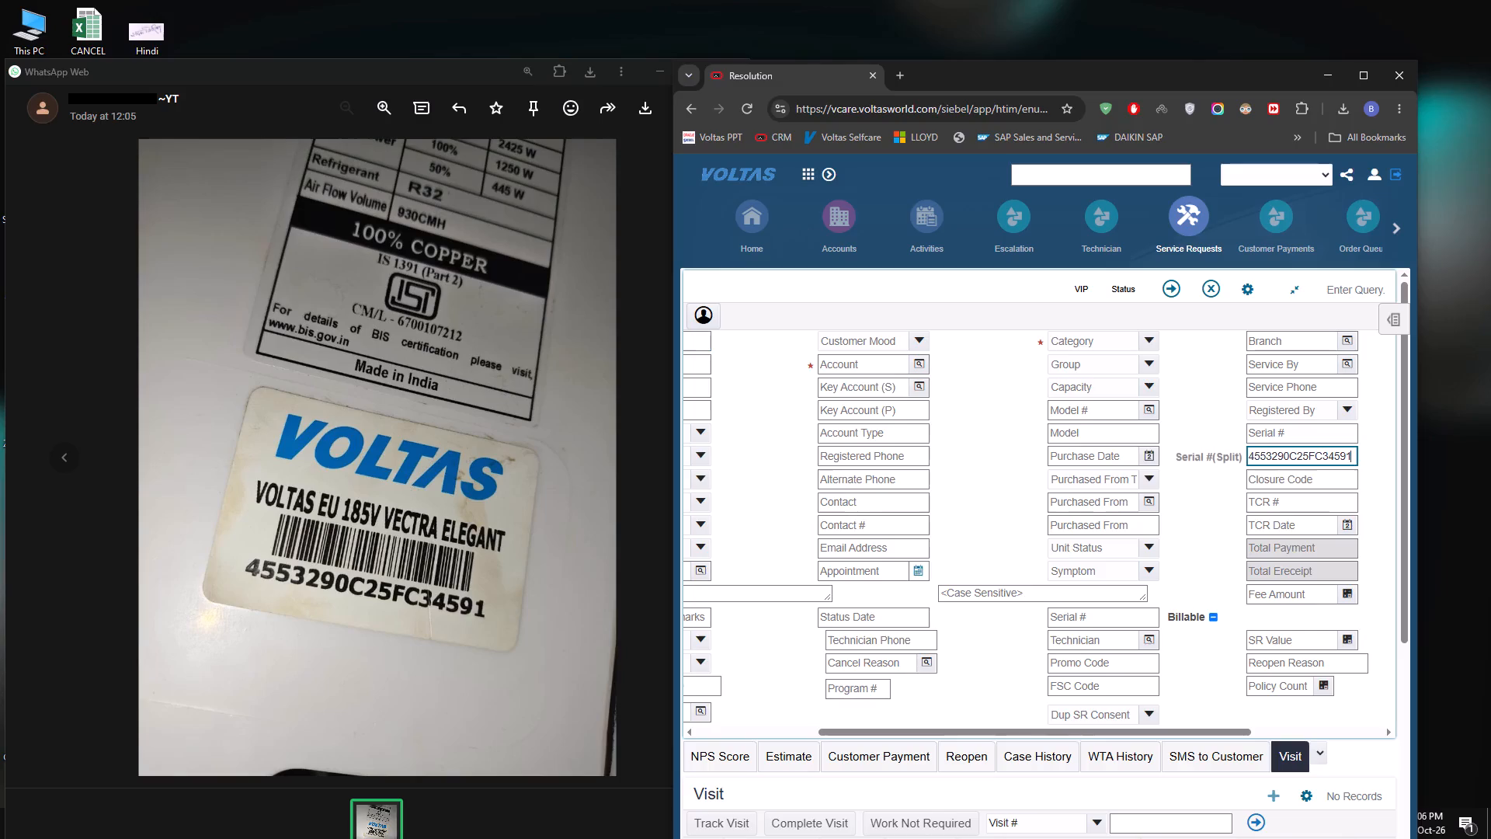
{"action": "key", "text": "Return"}
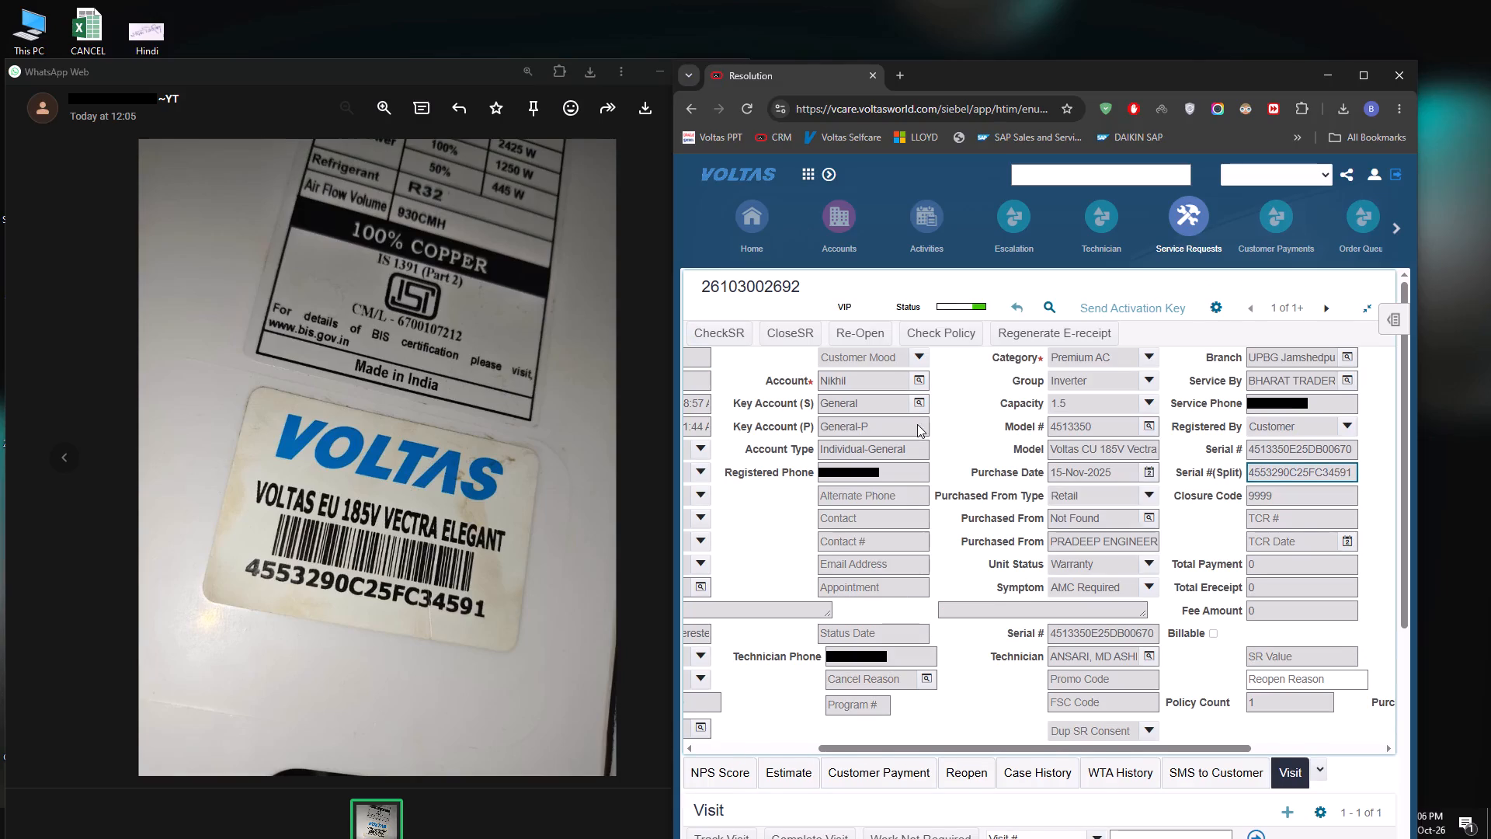
{"action": "left_click", "coordinate": [951, 415]}
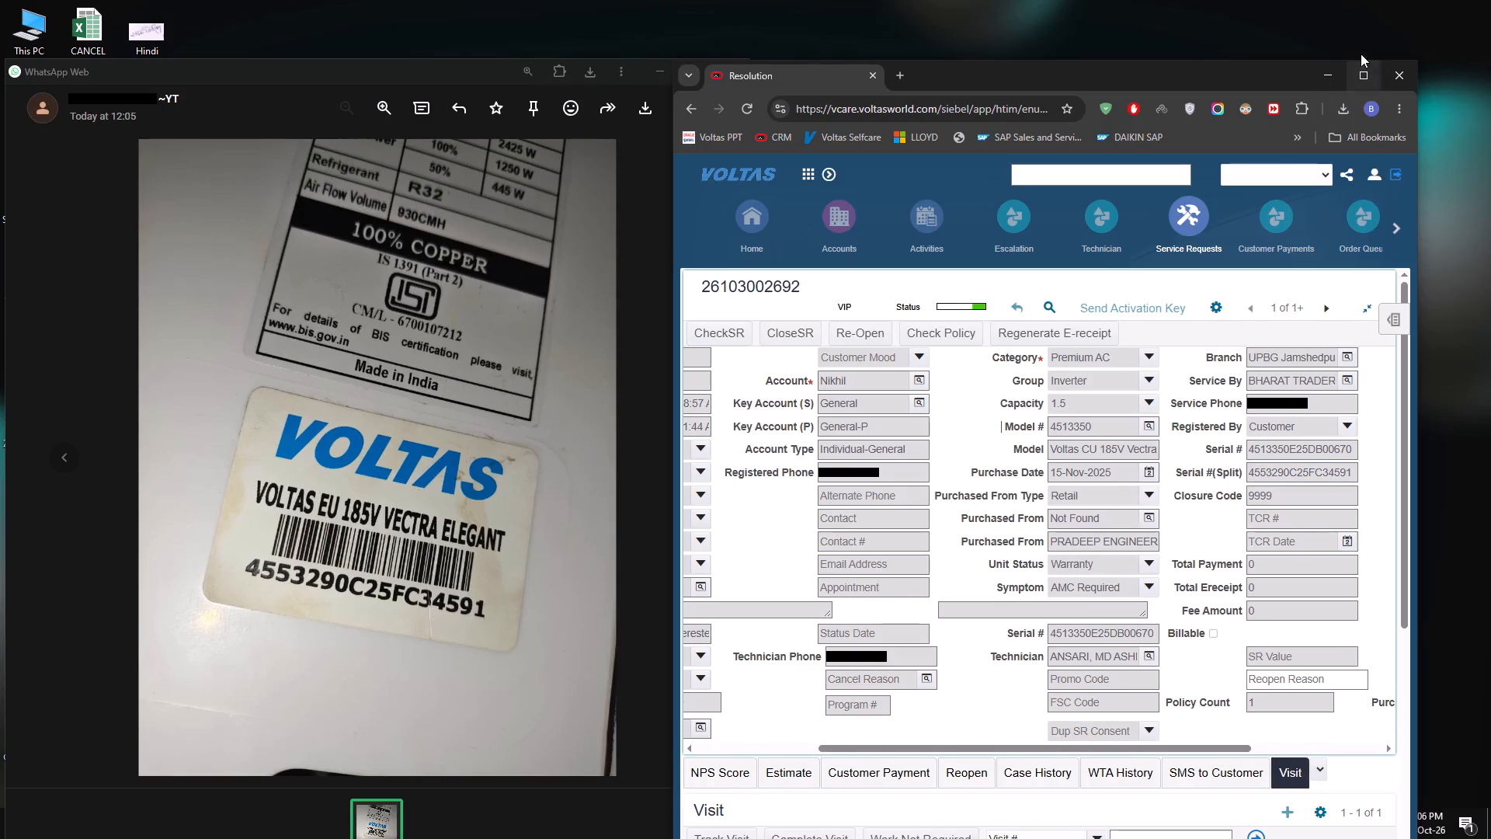
{"action": "left_click", "coordinate": [1358, 78]}
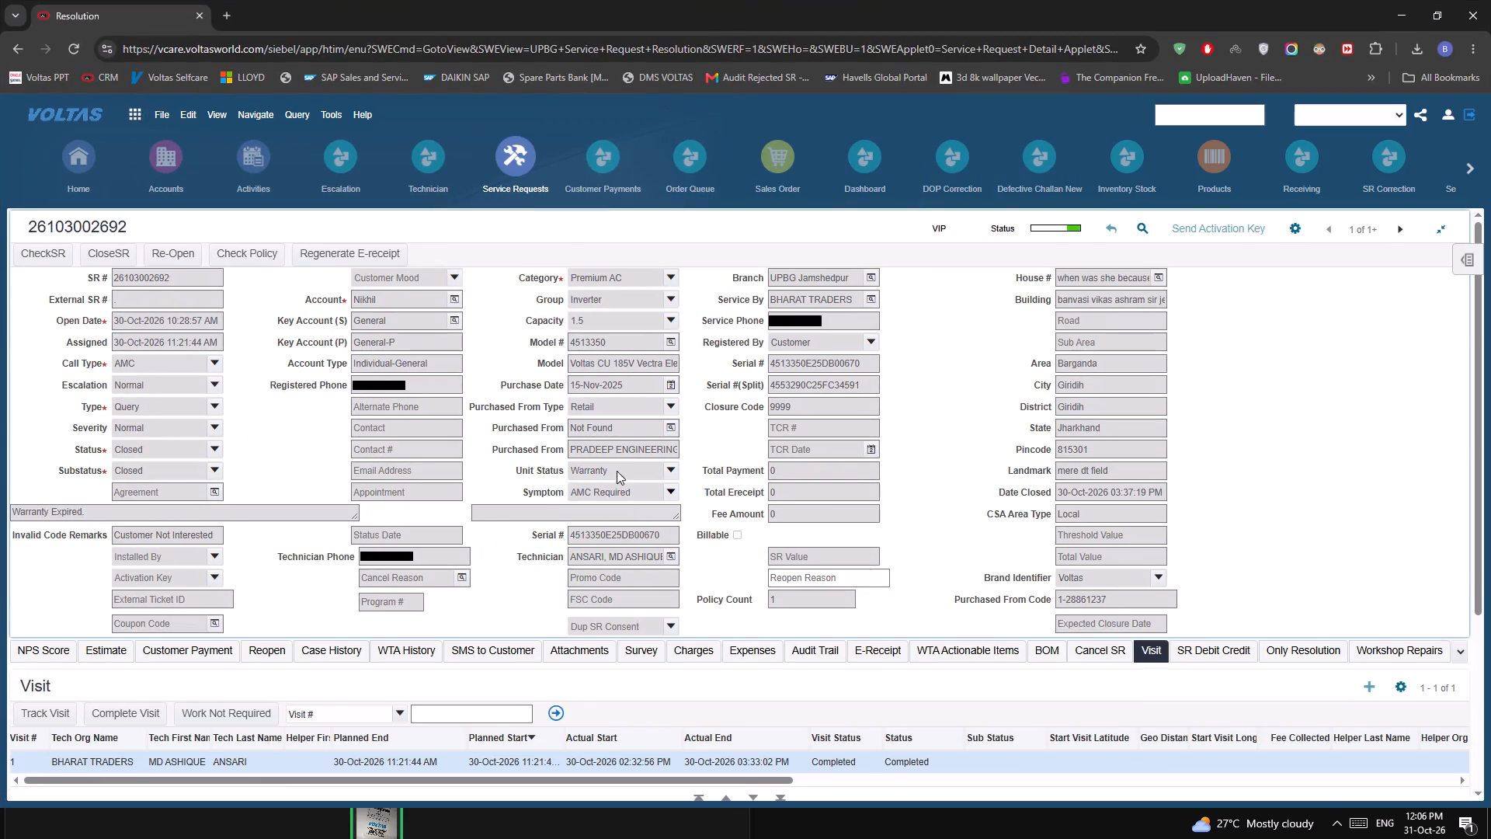
{"action": "left_click_drag", "start_coordinate": [575, 447], "coordinate": [637, 452]}
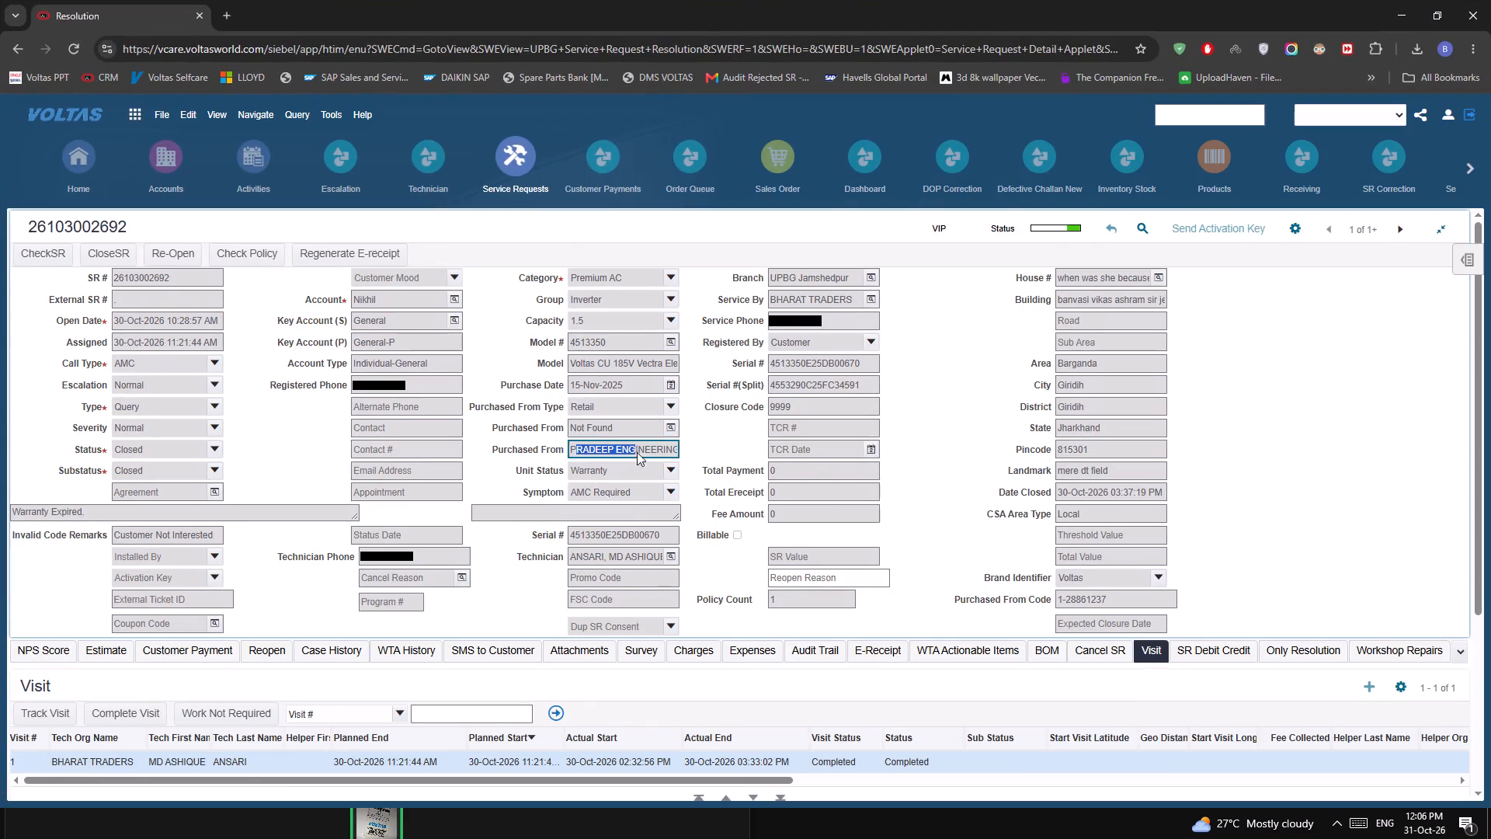
{"action": "left_click_drag", "start_coordinate": [637, 452], "coordinate": [682, 447]}
{"action": "left_click", "coordinate": [726, 417]}
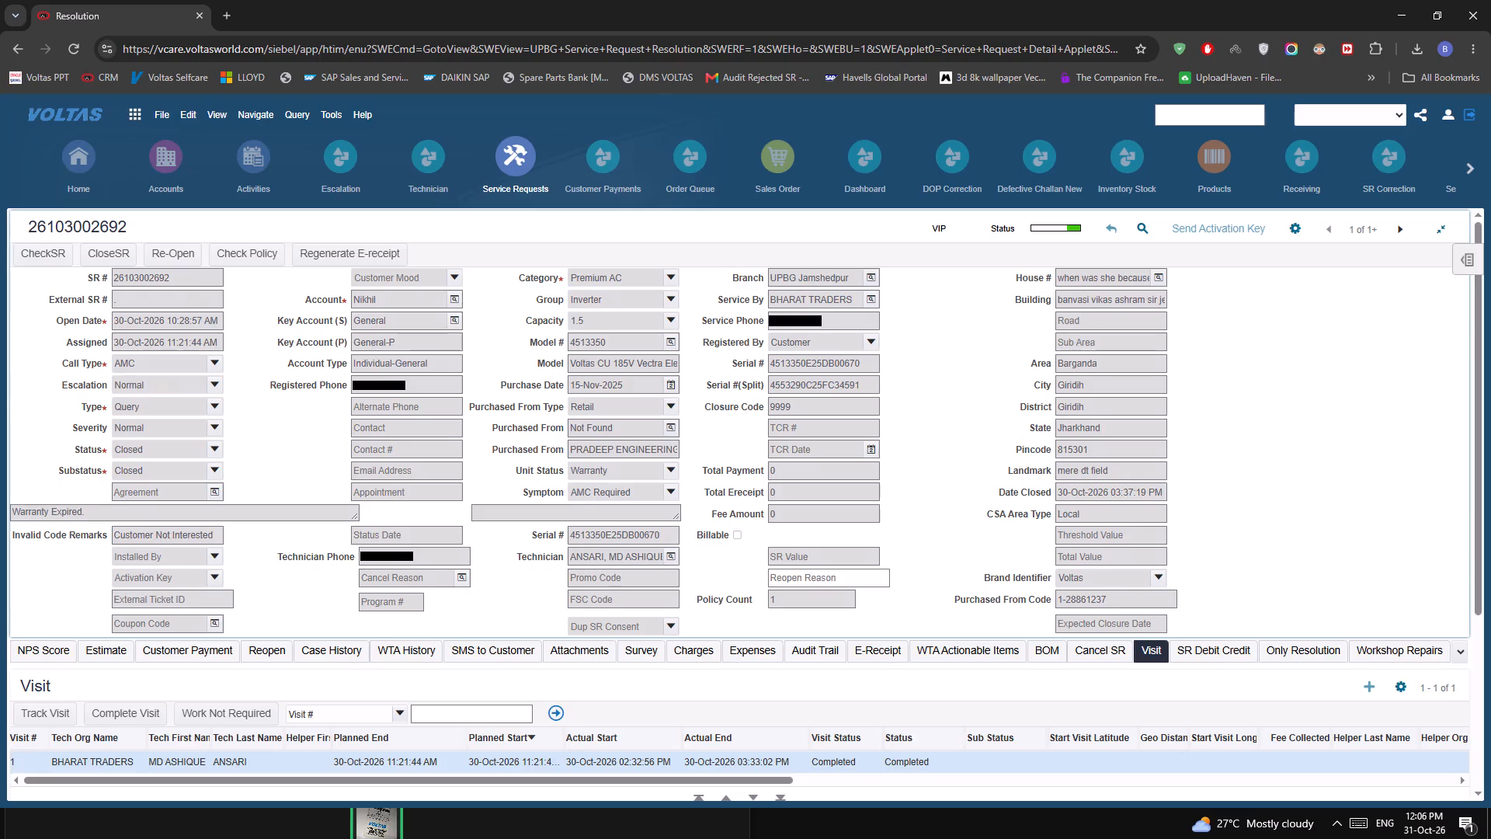
{"action": "left_click_drag", "start_coordinate": [639, 385], "coordinate": [582, 387]}
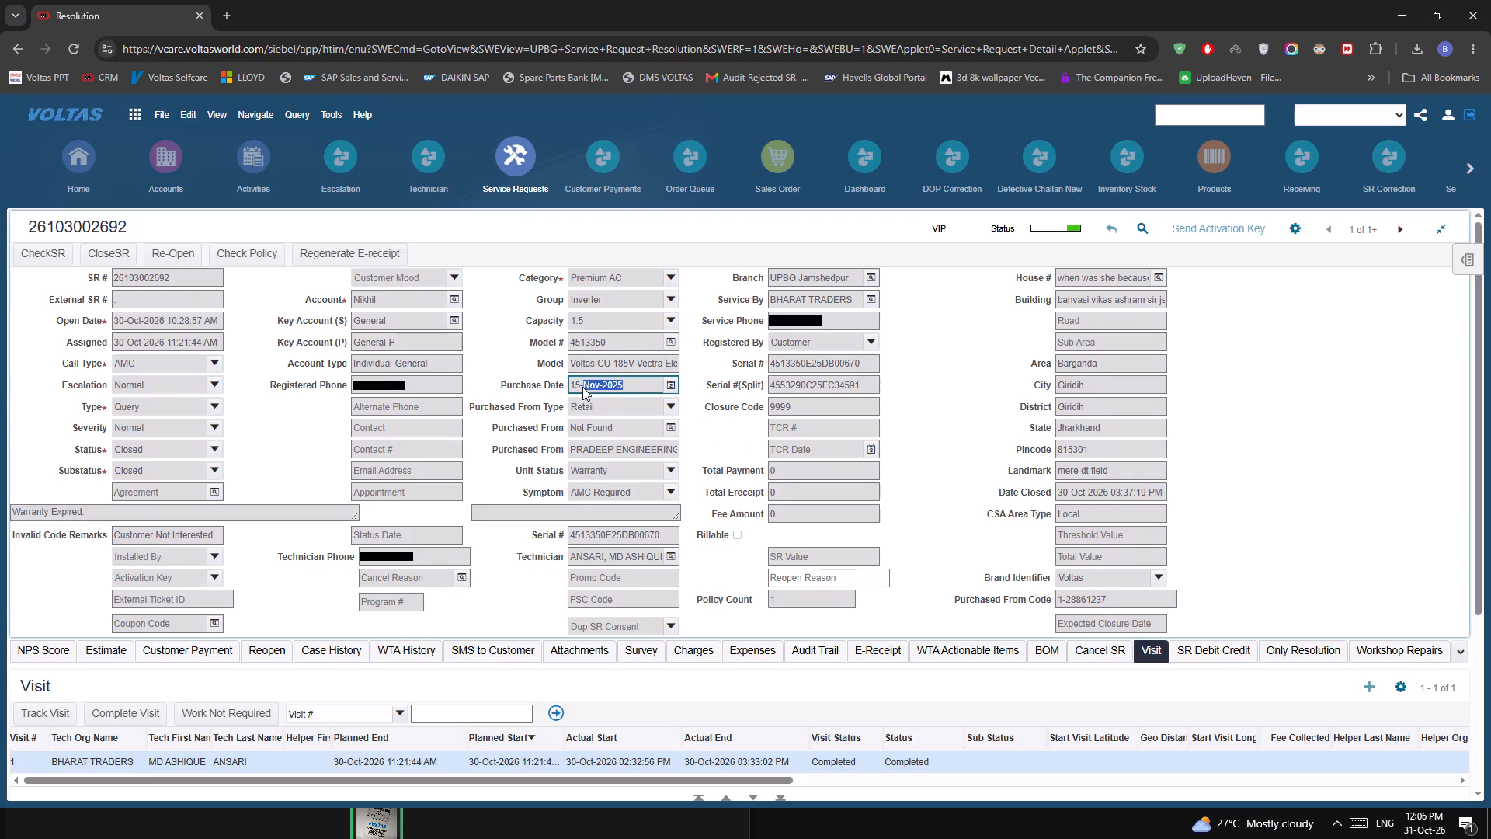
{"action": "left_click_drag", "start_coordinate": [582, 387], "coordinate": [566, 390]}
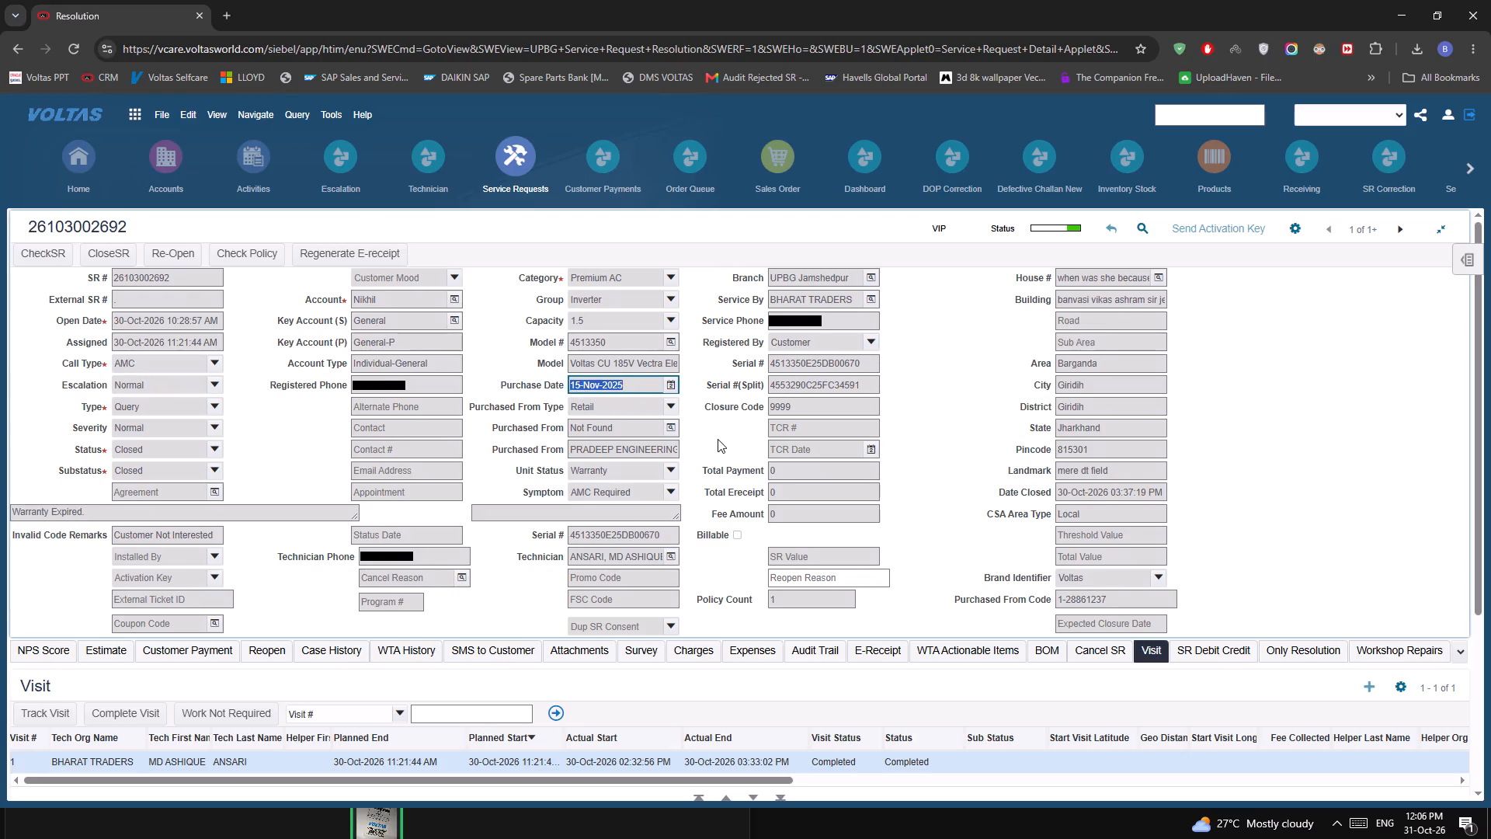
{"action": "left_click", "coordinate": [718, 439]}
{"action": "left_click", "coordinate": [937, 412]}
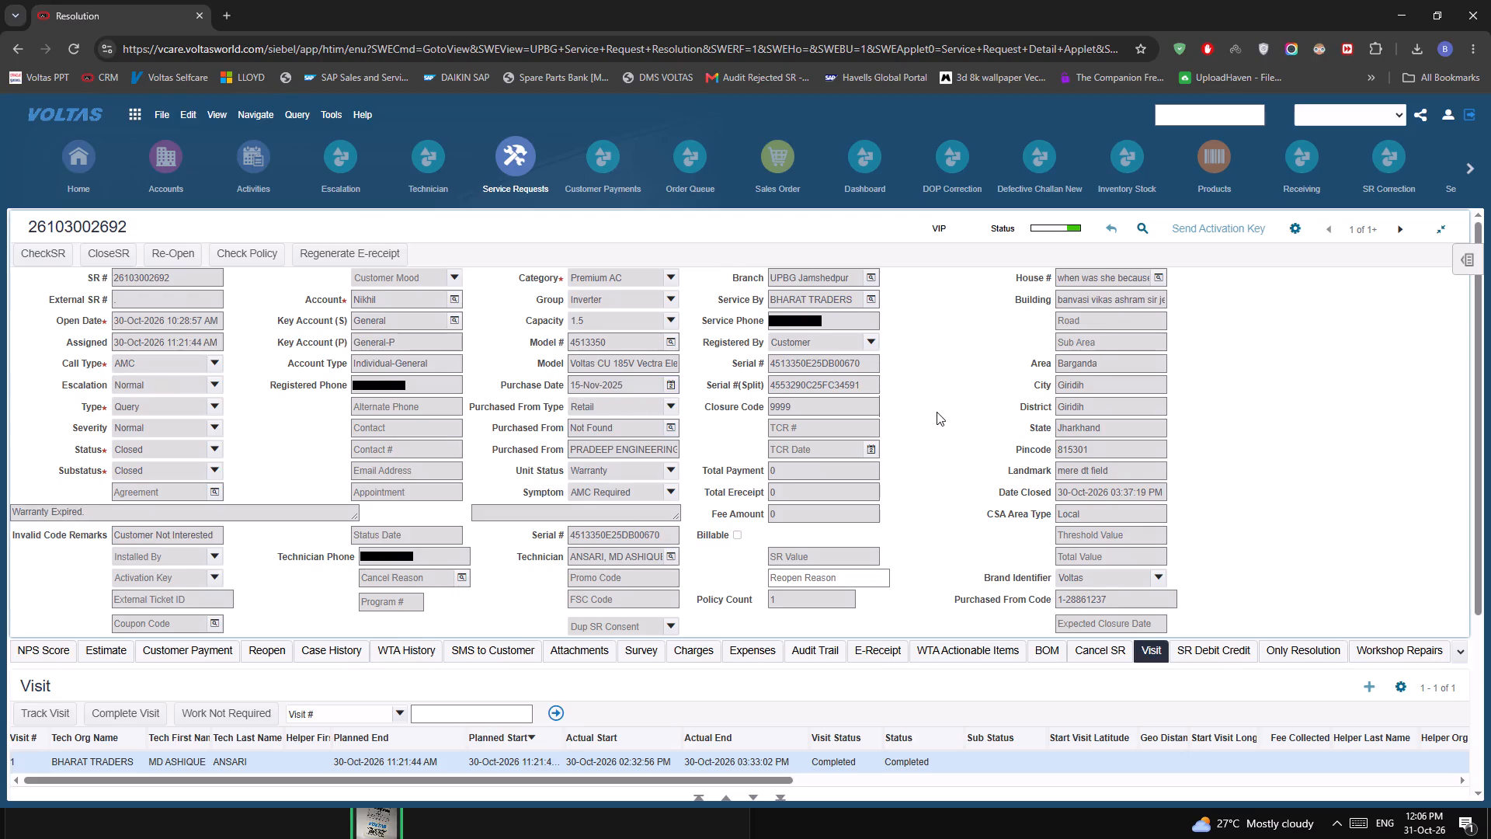
{"action": "left_click", "coordinate": [1395, 228]}
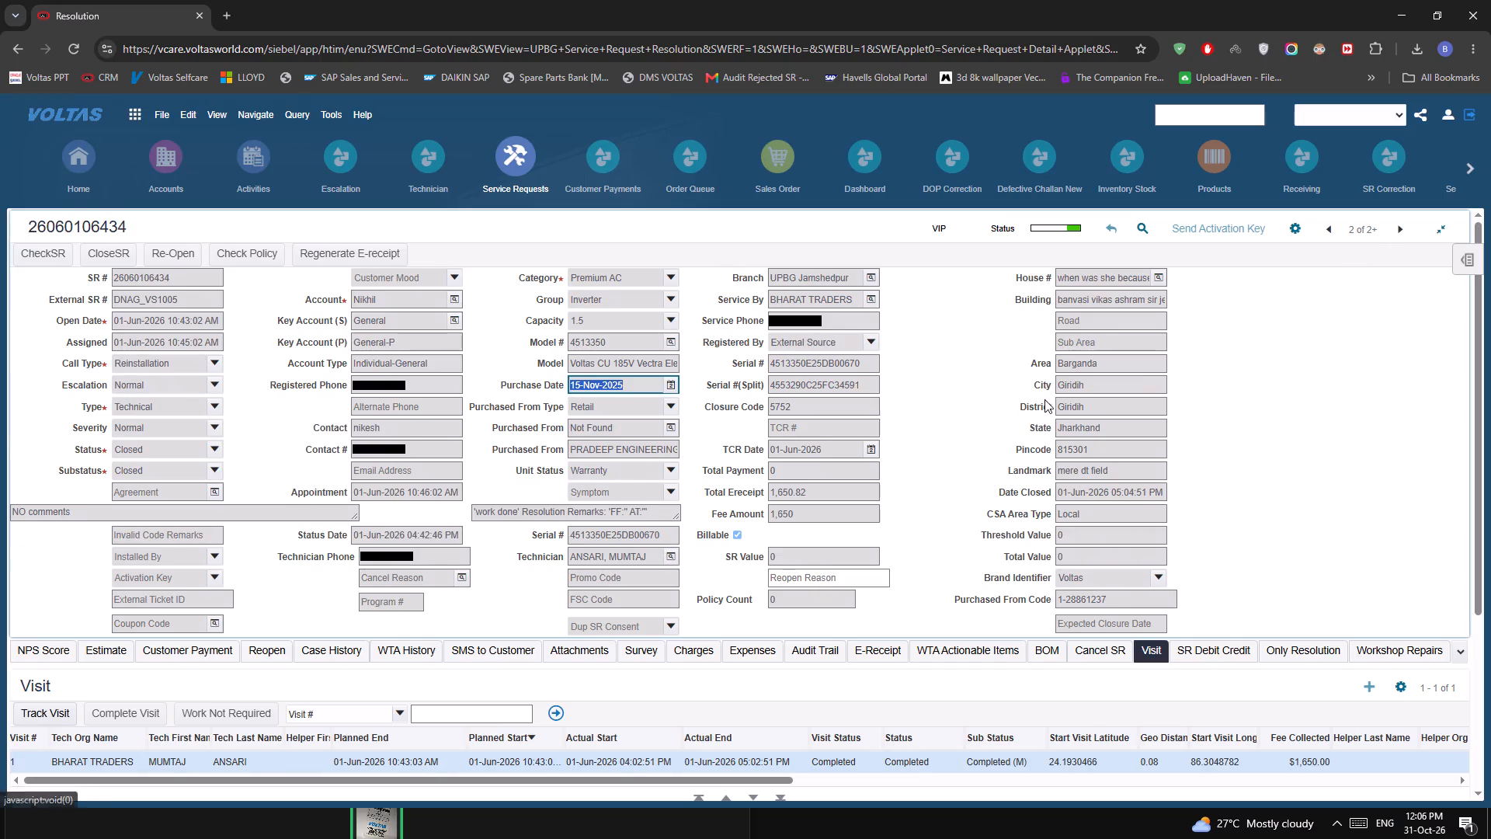
{"action": "left_click", "coordinate": [981, 419]}
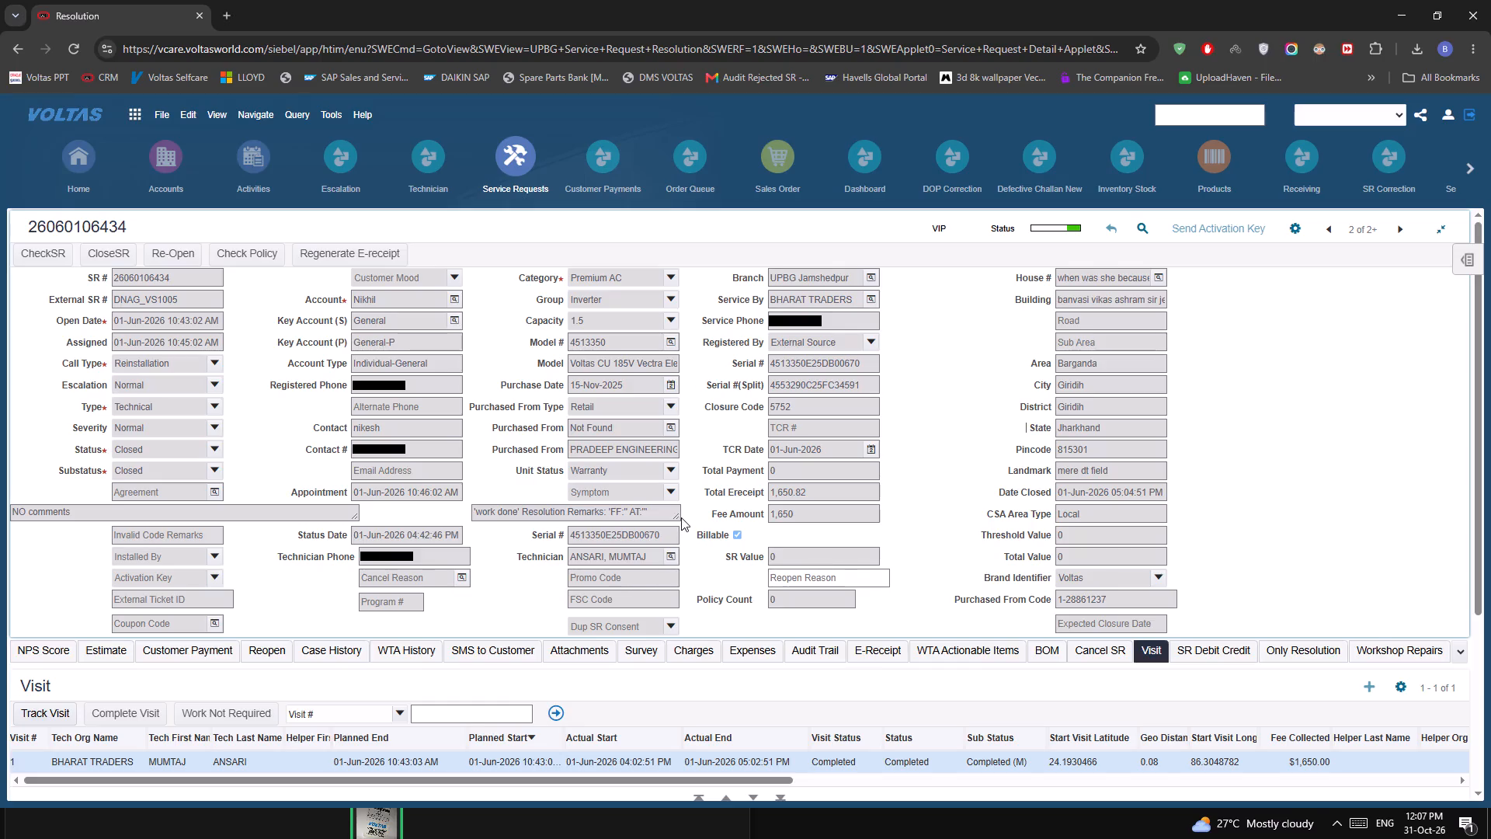
{"action": "left_click_drag", "start_coordinate": [675, 517], "coordinate": [683, 518]}
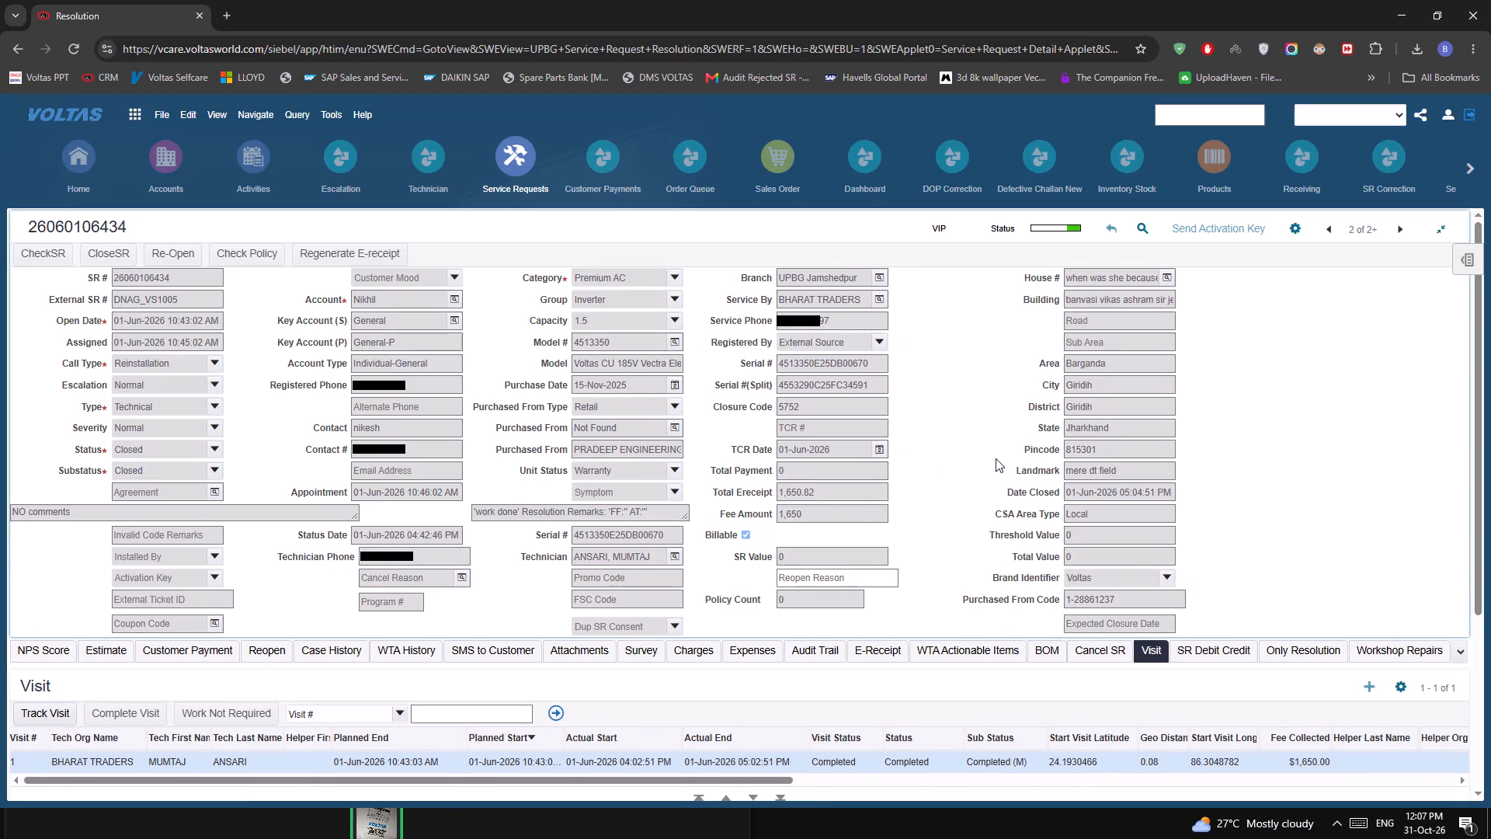
{"action": "left_click", "coordinate": [996, 458]}
{"action": "left_click", "coordinate": [951, 398]}
{"action": "scroll", "coordinate": [956, 399], "scroll_direction": "down", "scroll_amount": 4}
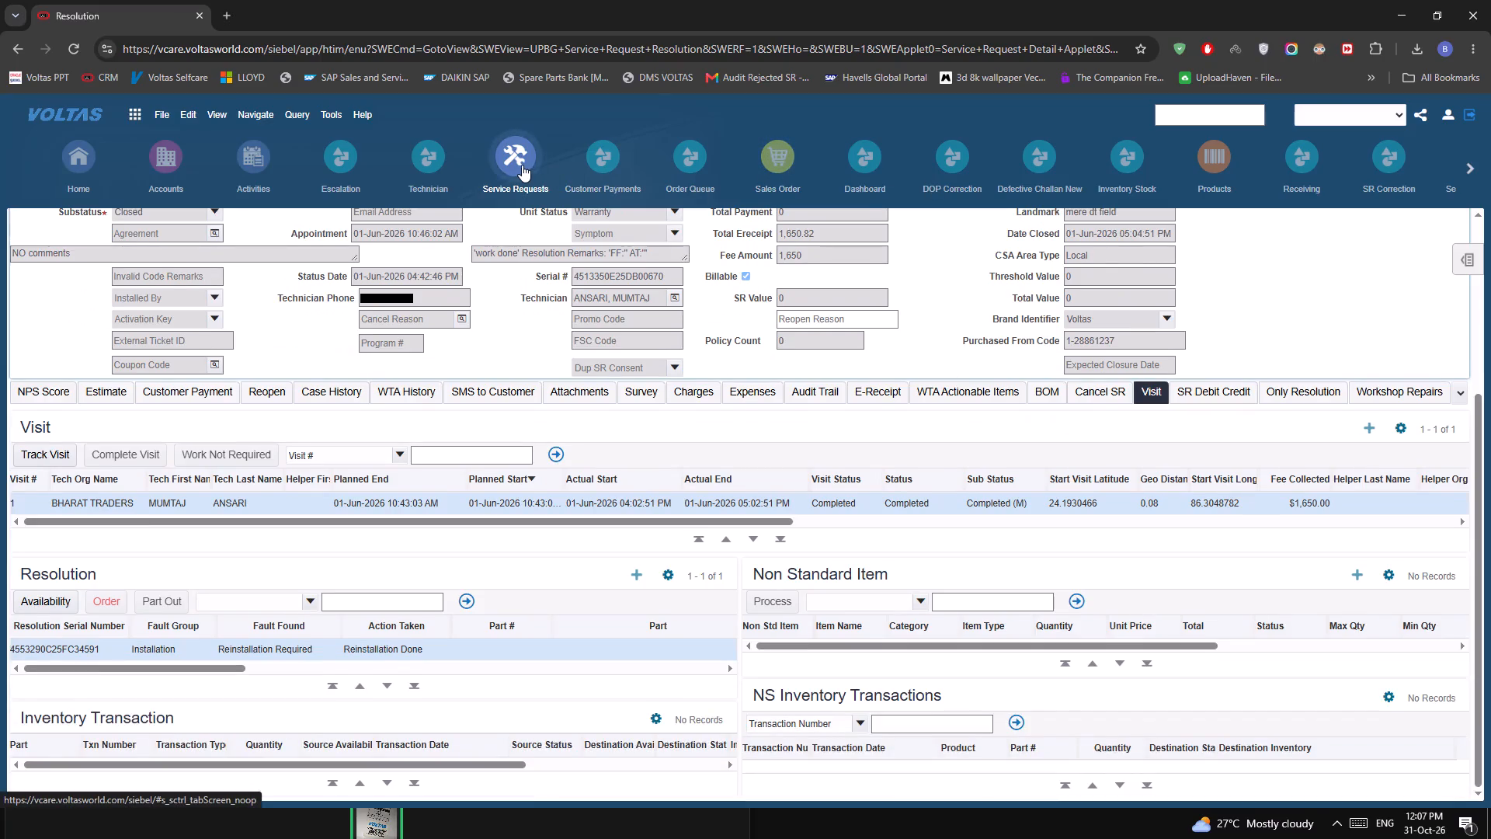
{"action": "left_click", "coordinate": [502, 158]}
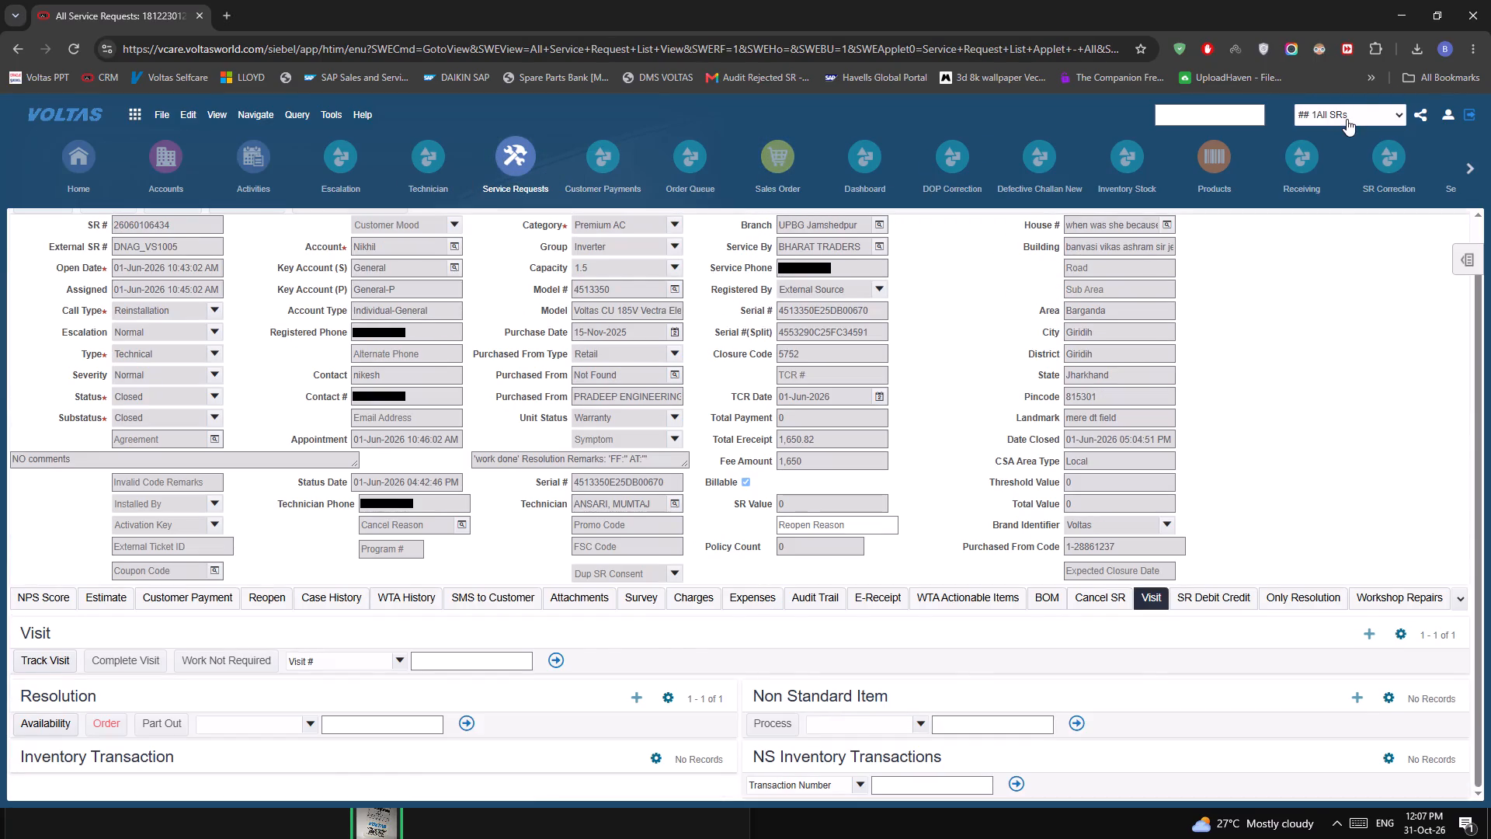
{"action": "left_click", "coordinate": [1347, 119]}
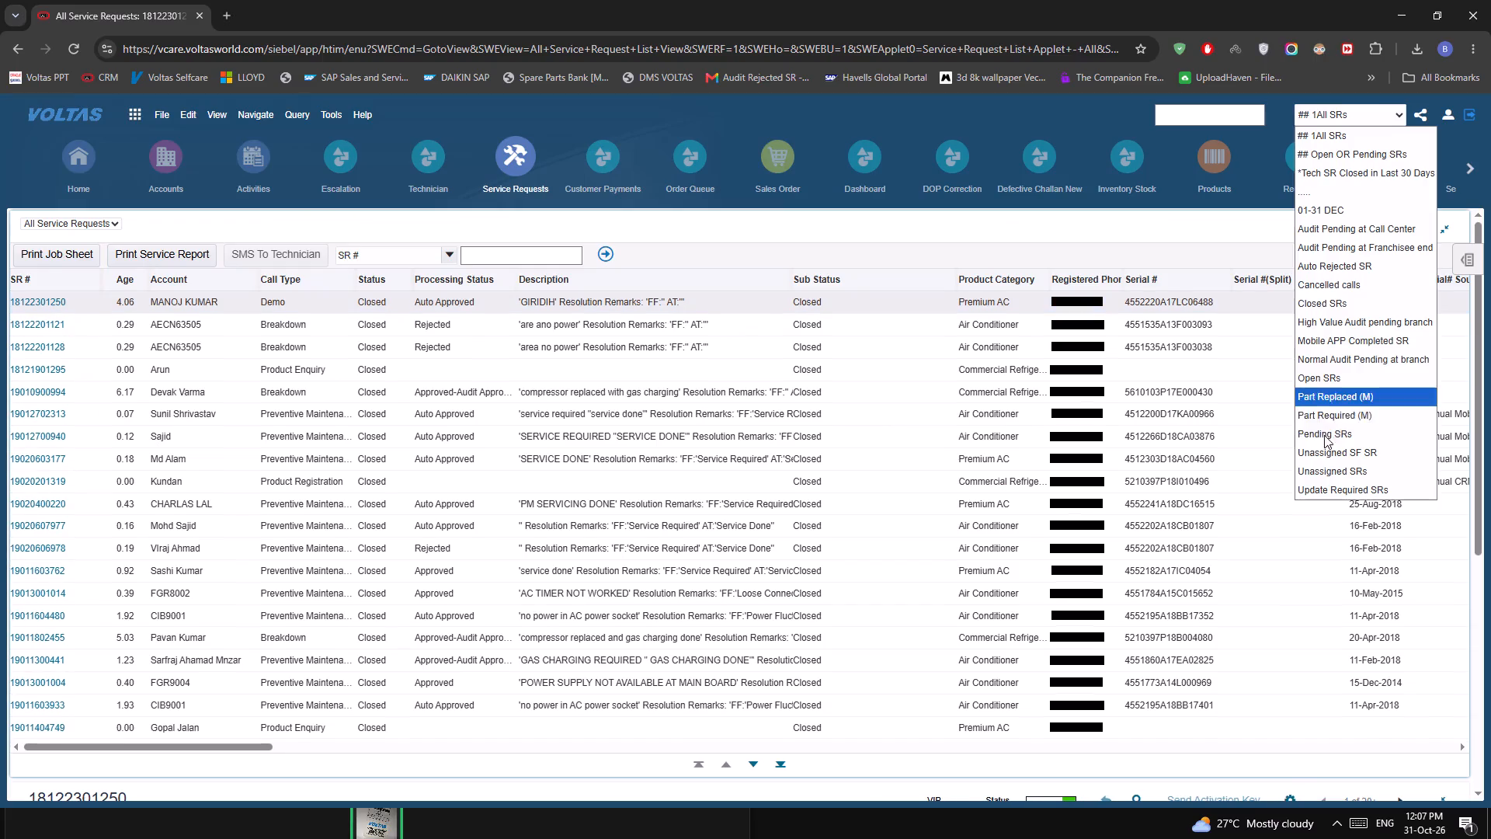
{"action": "left_click", "coordinate": [1331, 376]}
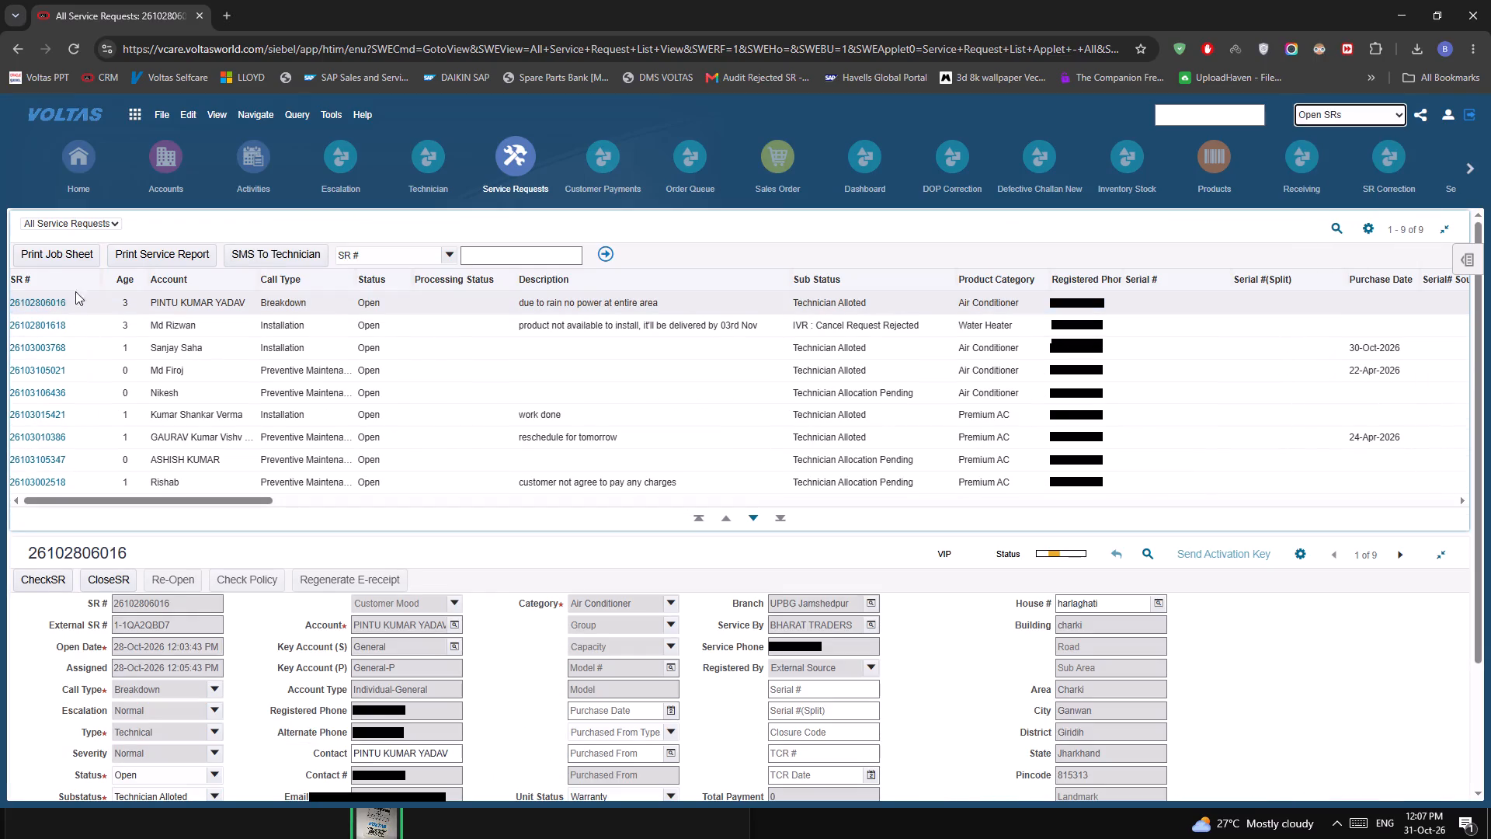
{"action": "left_click", "coordinate": [40, 277]}
{"action": "left_click", "coordinate": [71, 284]}
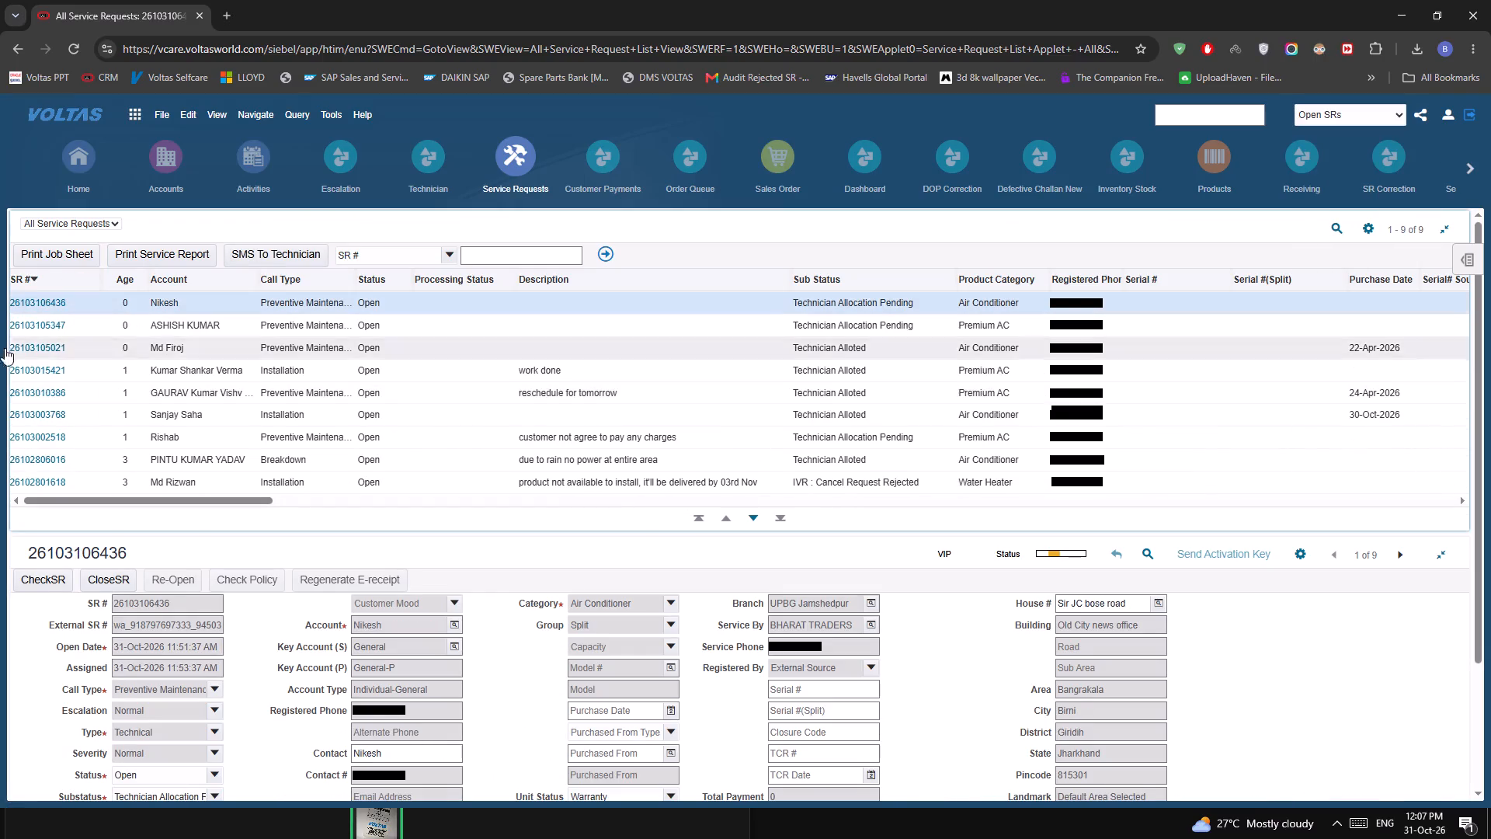
{"action": "left_click", "coordinate": [54, 301]}
Restore the maximized browser window and move it aside to uncover the WhatsApp Web photo of the unit label.
{"action": "left_click_drag", "start_coordinate": [692, 0], "coordinate": [711, 60]}
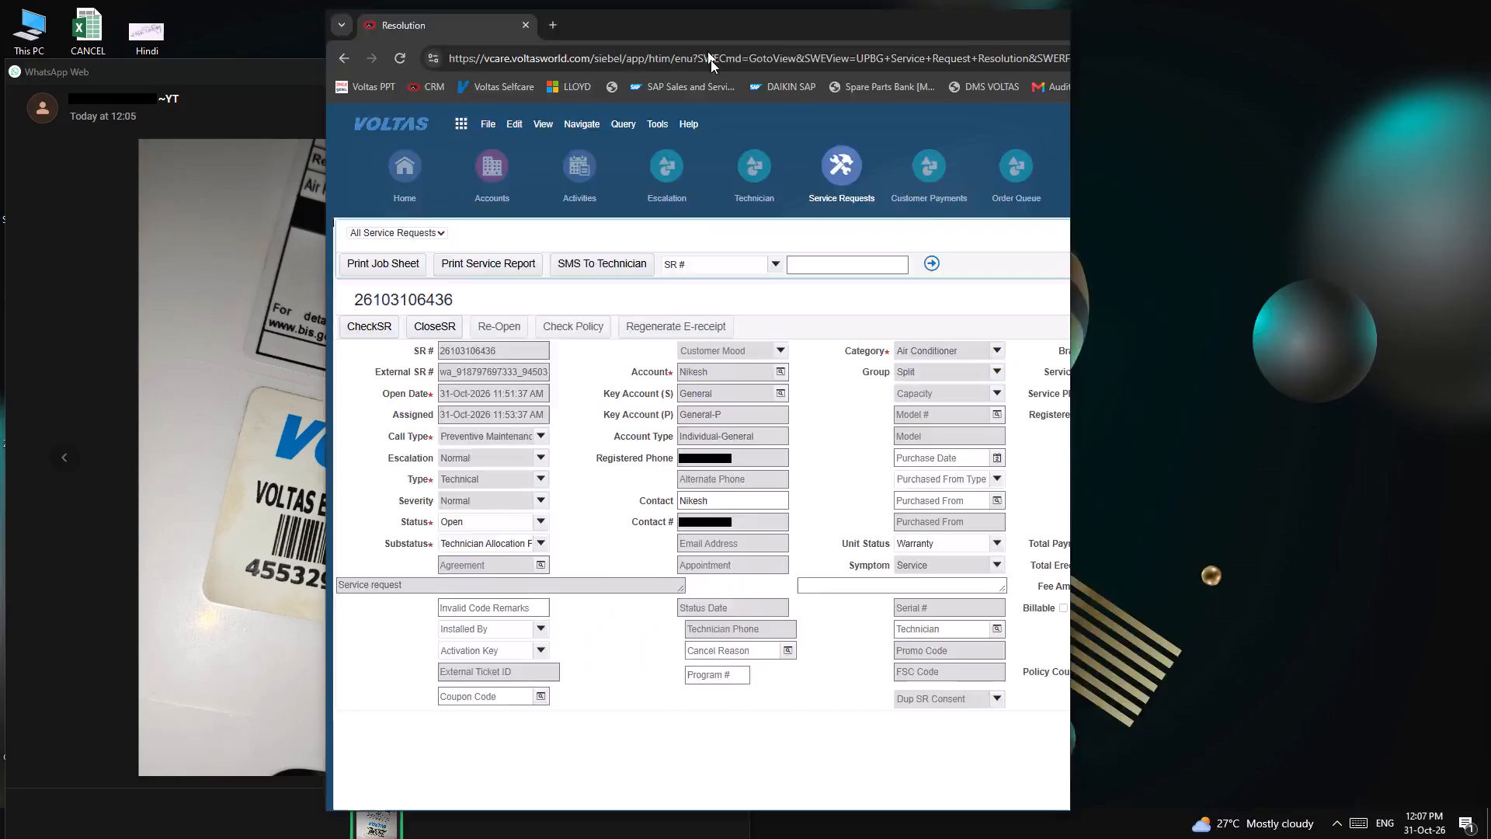
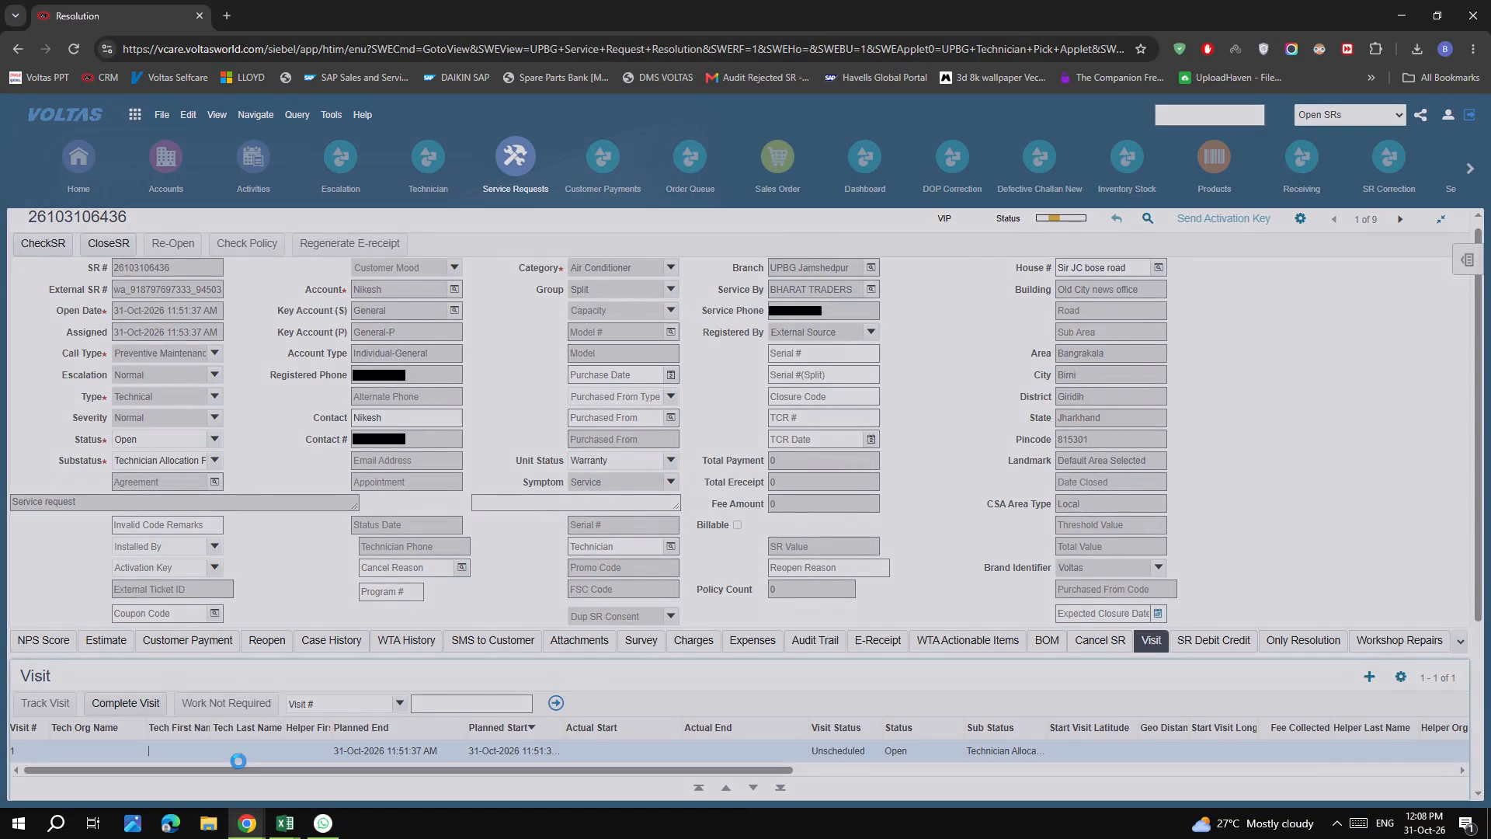
{"action": "left_click", "coordinate": [633, 405]}
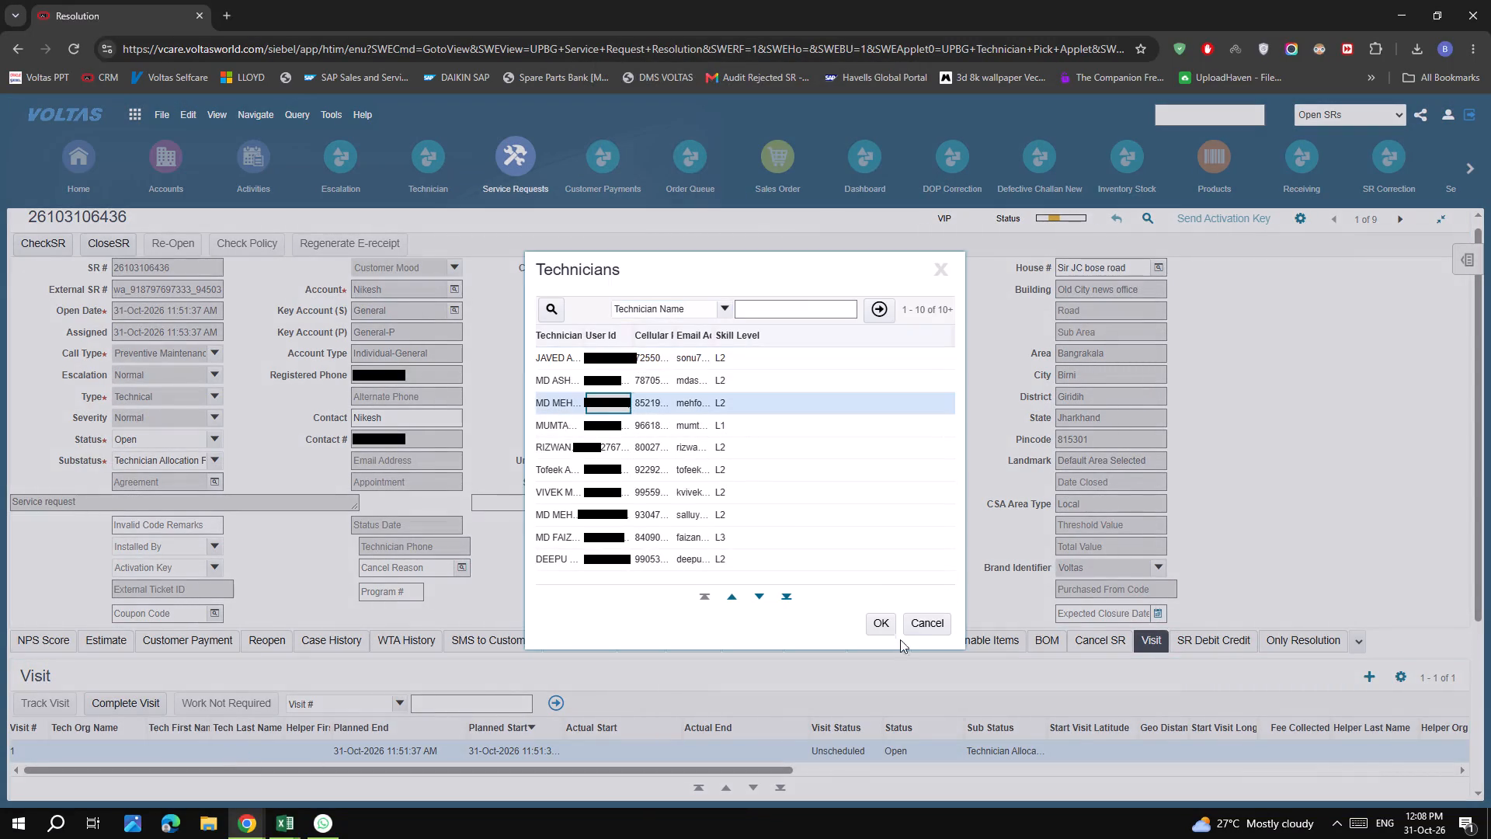
{"action": "left_click", "coordinate": [896, 624]}
{"action": "left_click", "coordinate": [562, 701]}
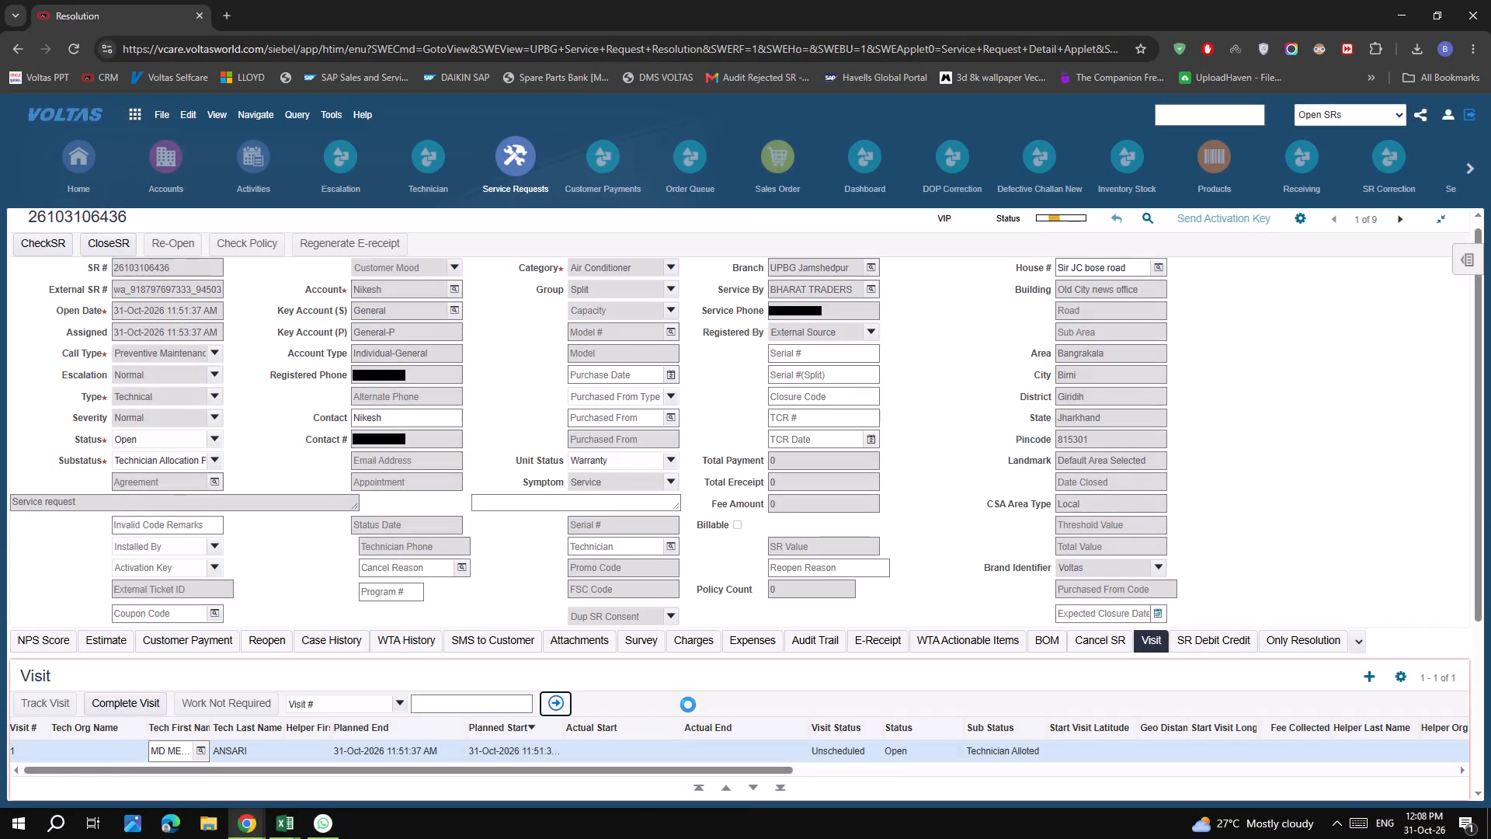
{"action": "left_click", "coordinate": [966, 479]}
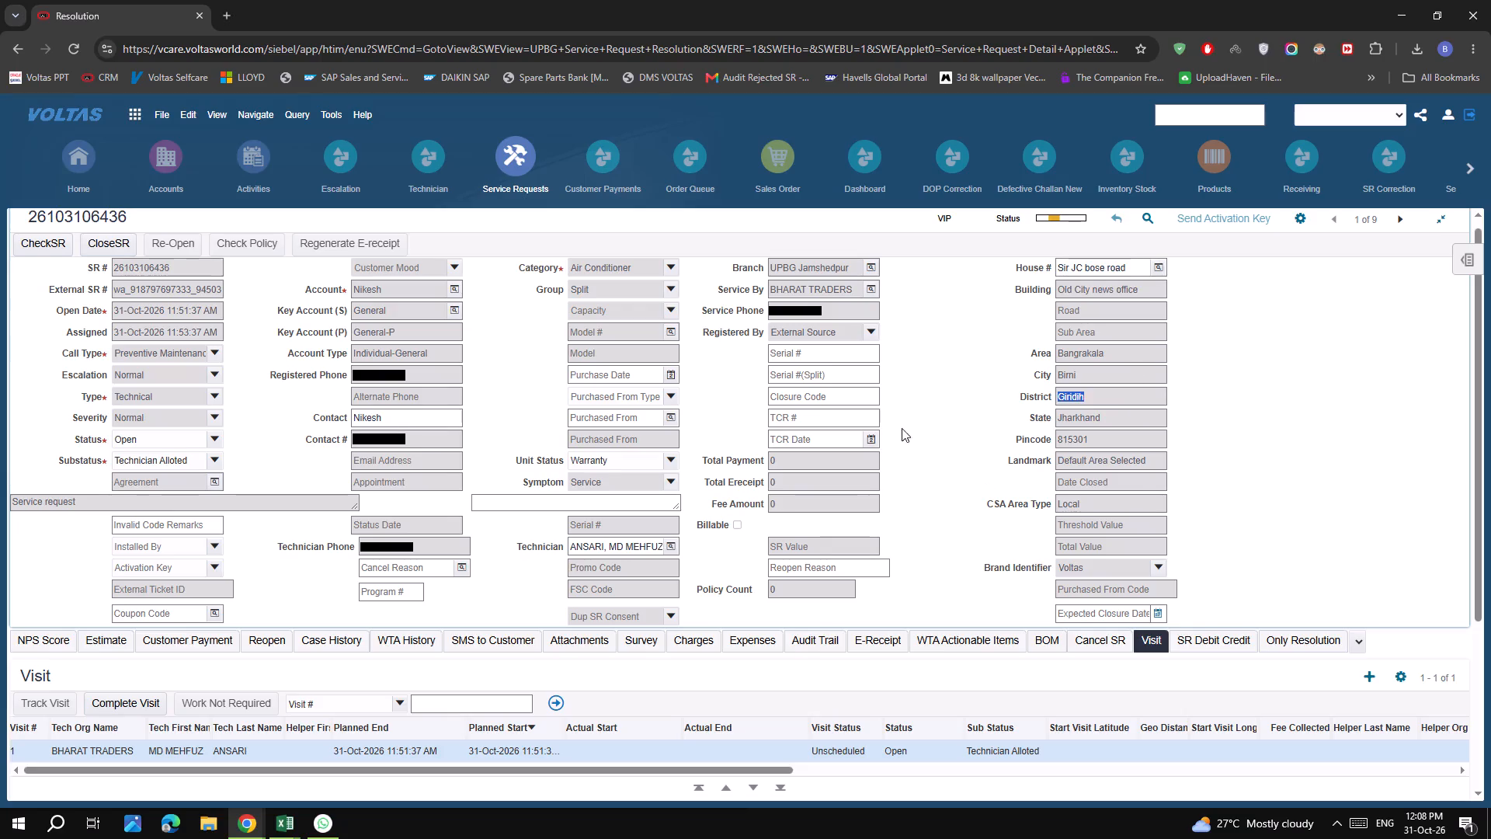
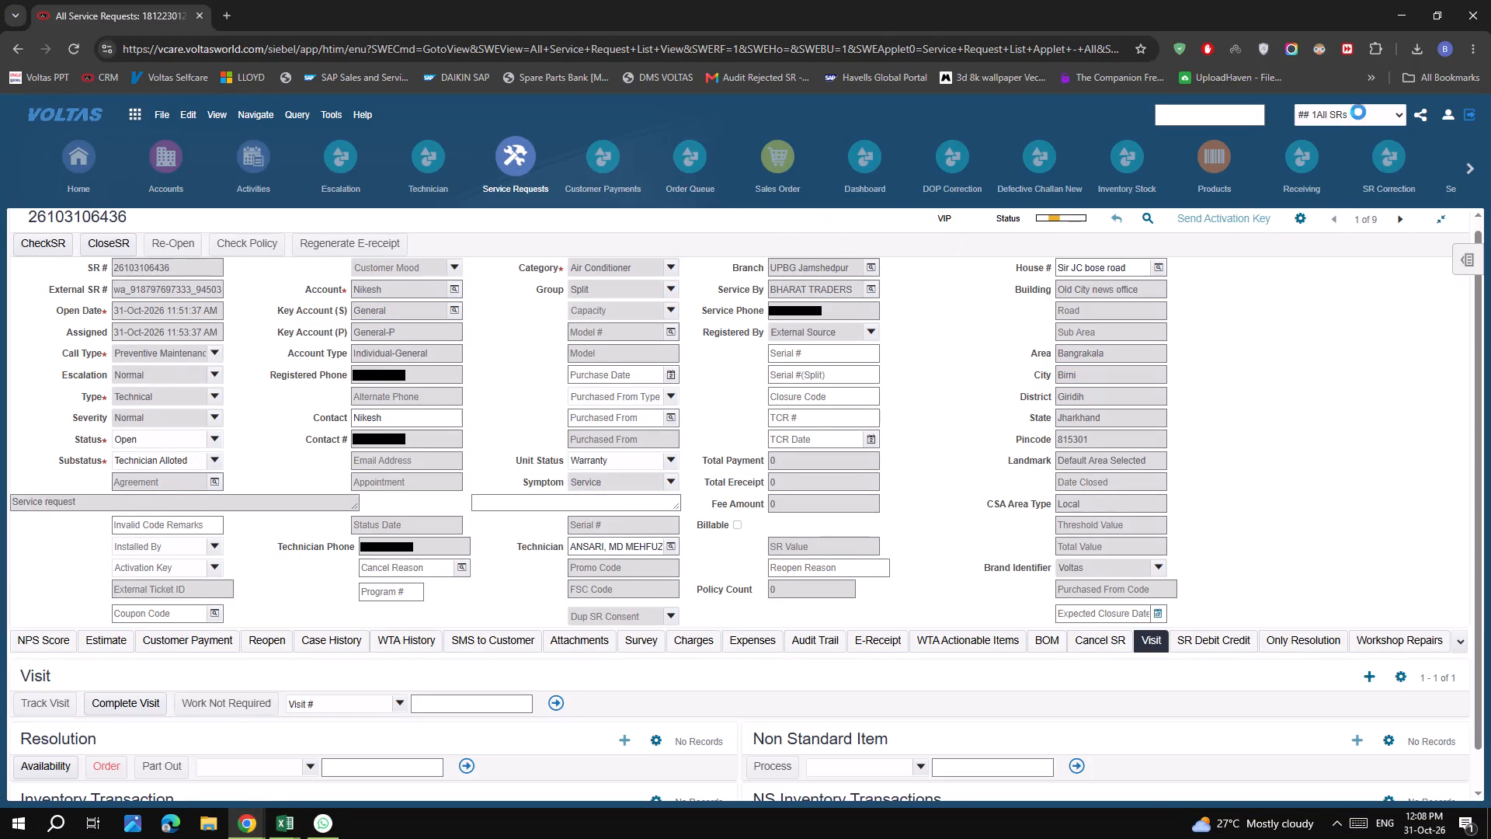
Filter the service requests with the Open SRs predefined query and sort the list by SR # in descending order.
{"action": "left_click", "coordinate": [1359, 117]}
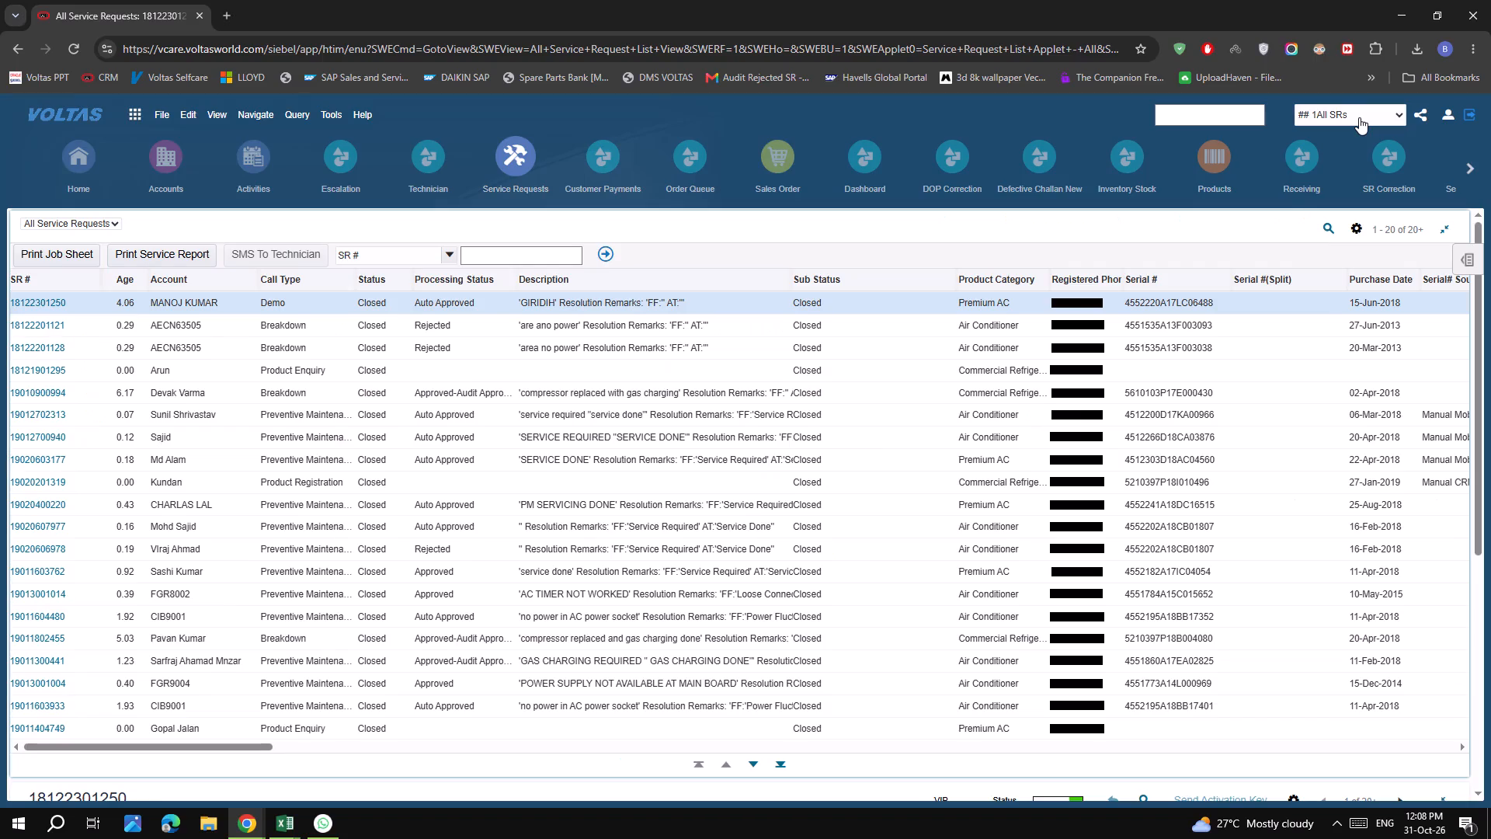
{"action": "left_click", "coordinate": [1364, 378]}
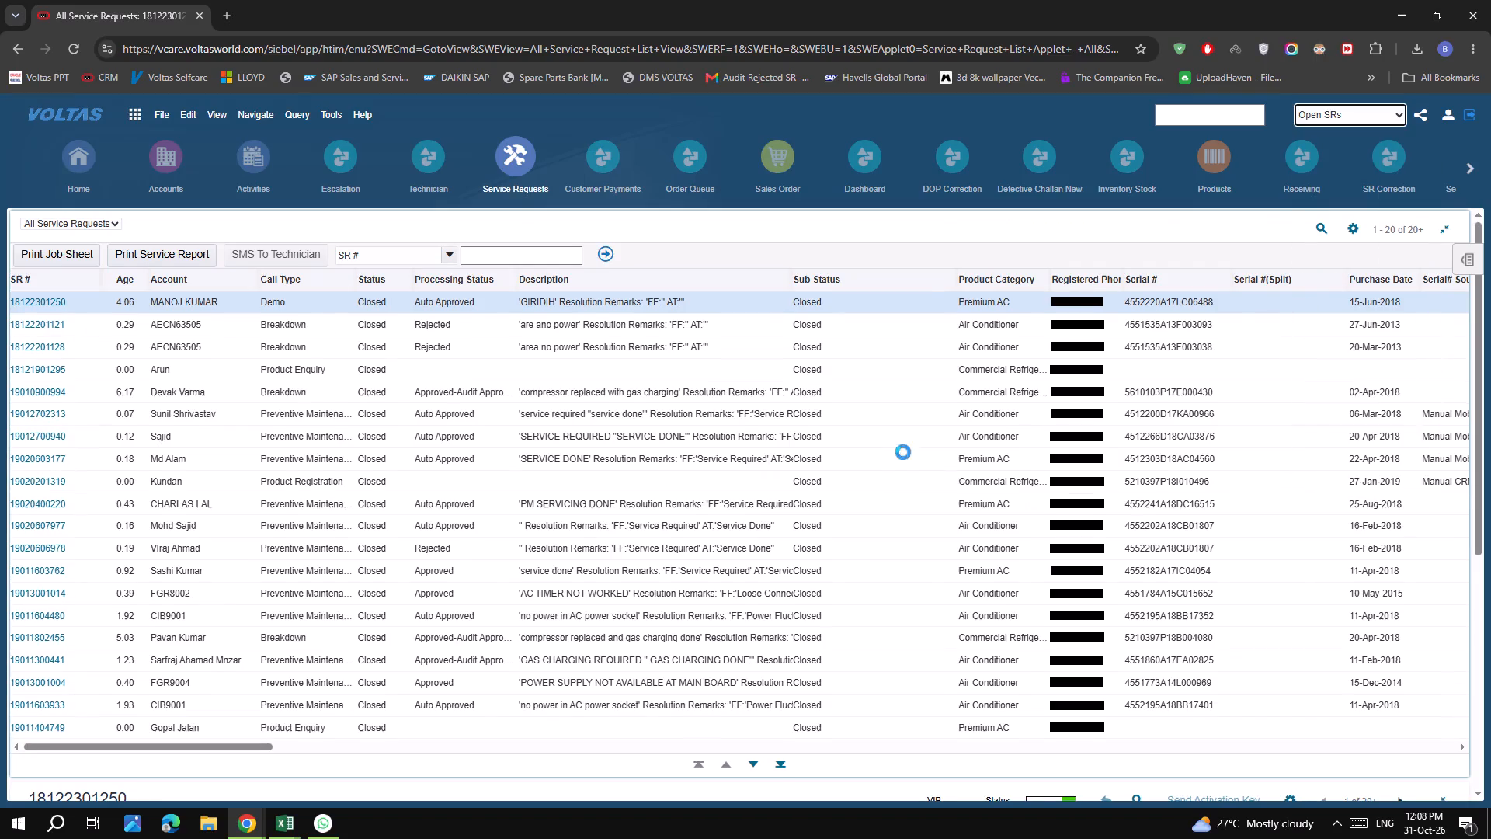
{"action": "left_click", "coordinate": [47, 280]}
{"action": "left_click", "coordinate": [75, 289]}
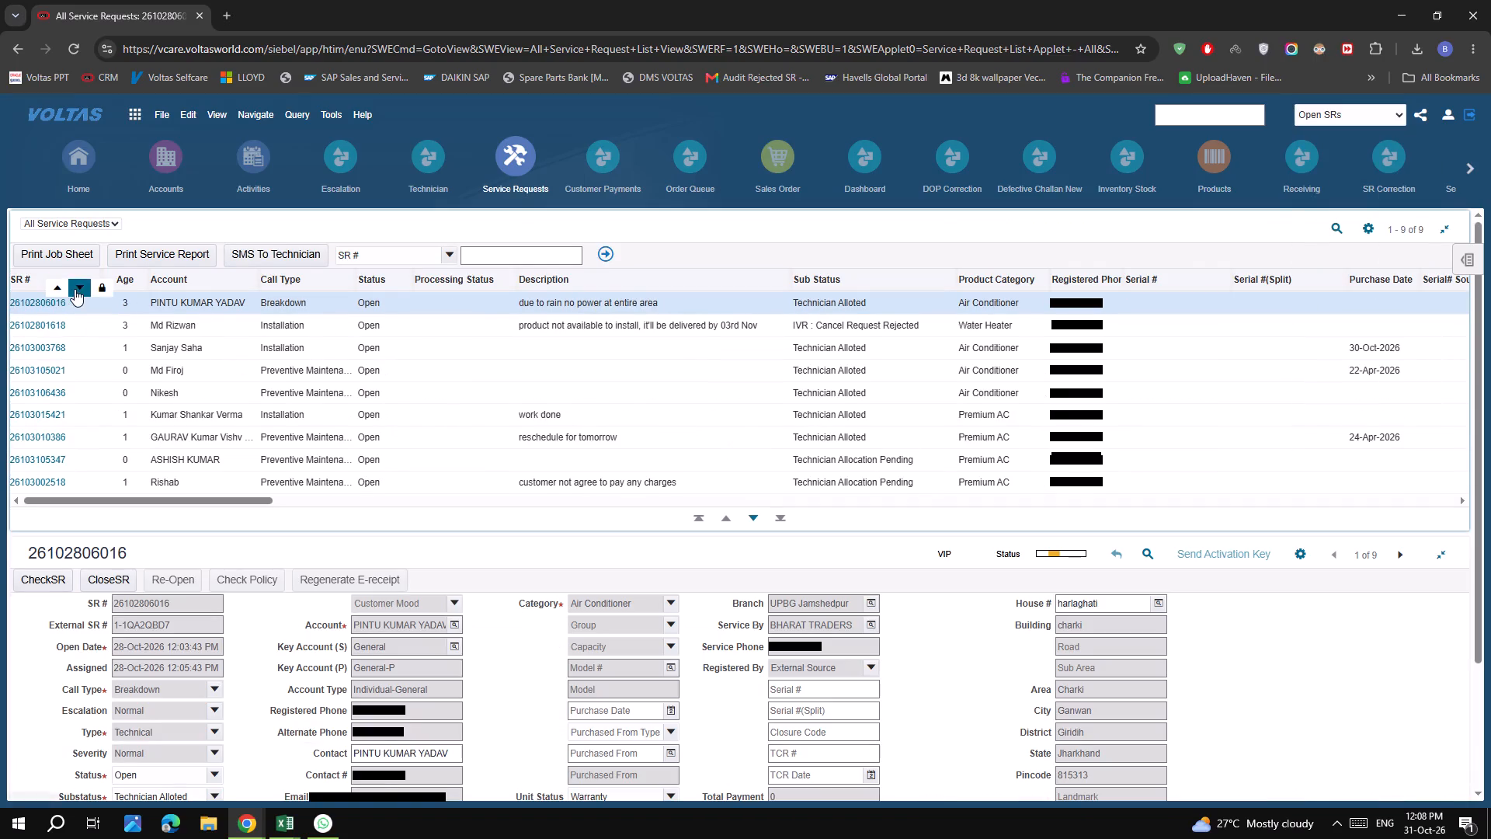
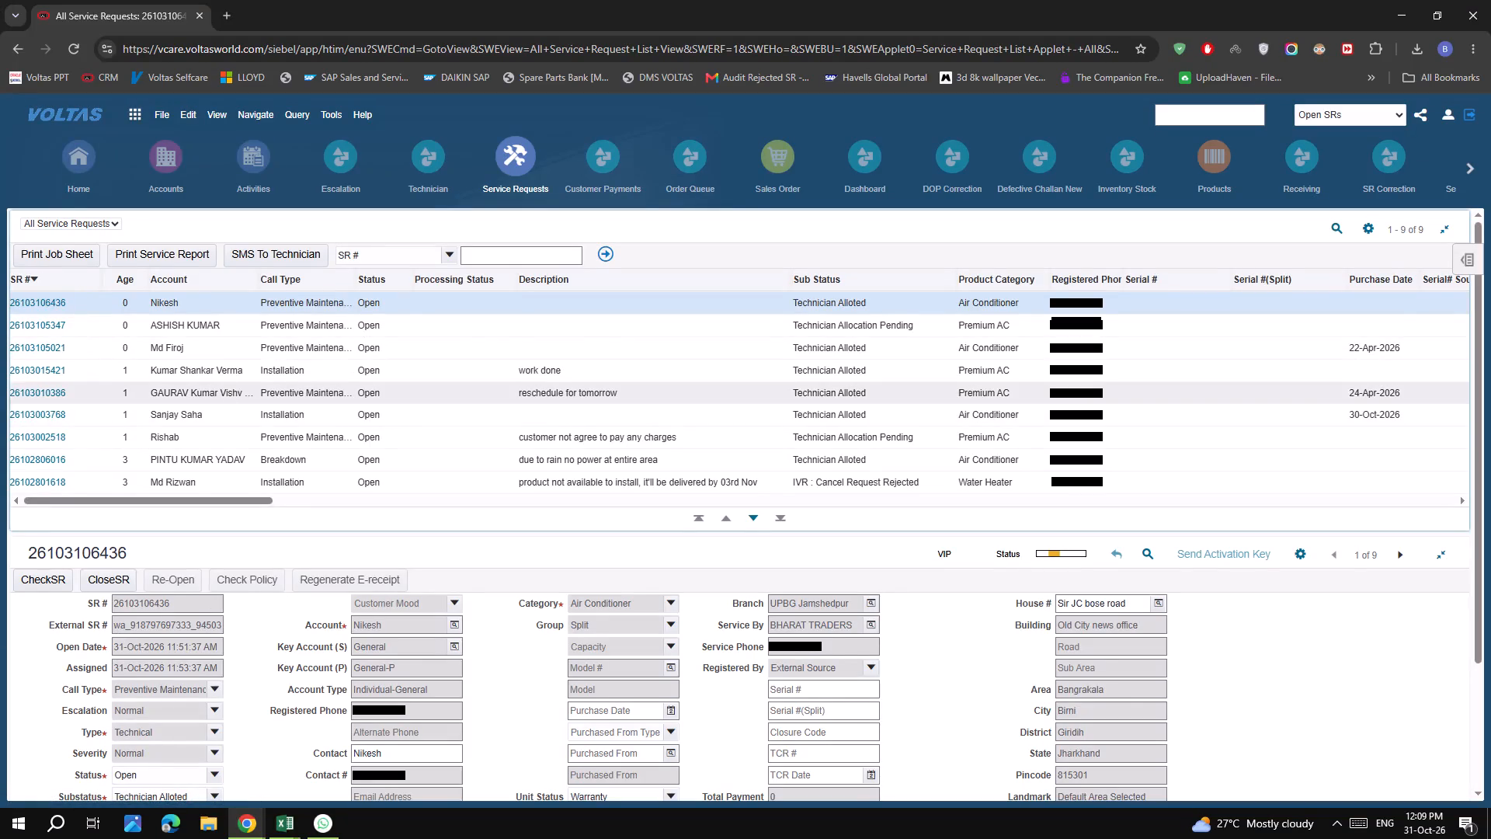
{"action": "triple_click", "coordinate": [593, 395]}
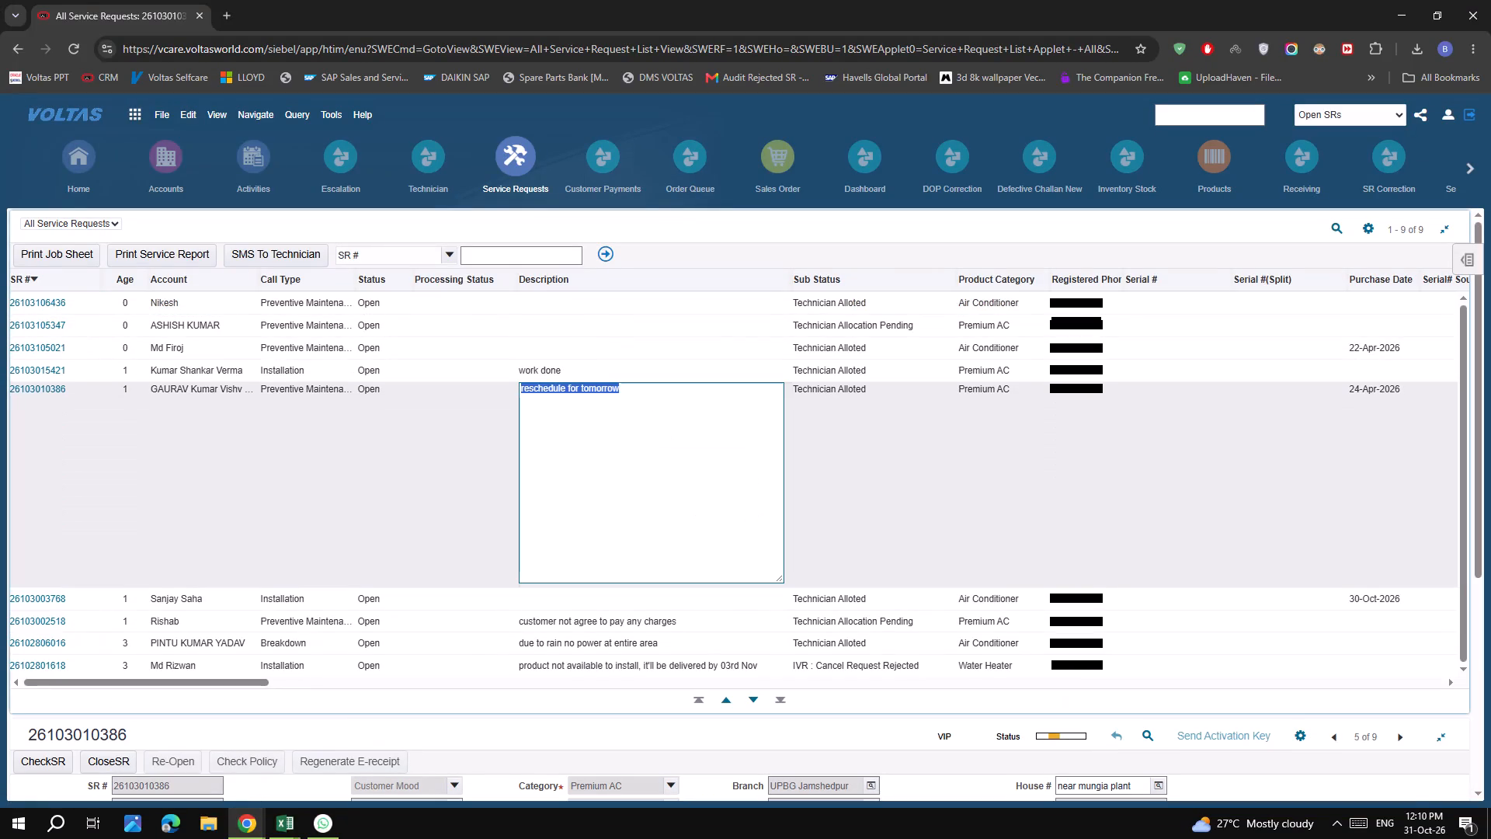
{"action": "key", "text": "w"}
{"action": "type", "text": "ork doen"}
{"action": "key", "text": "BackSpace"}
{"action": "key", "text": "BackSpace"}
{"action": "type", "text": "ne"}
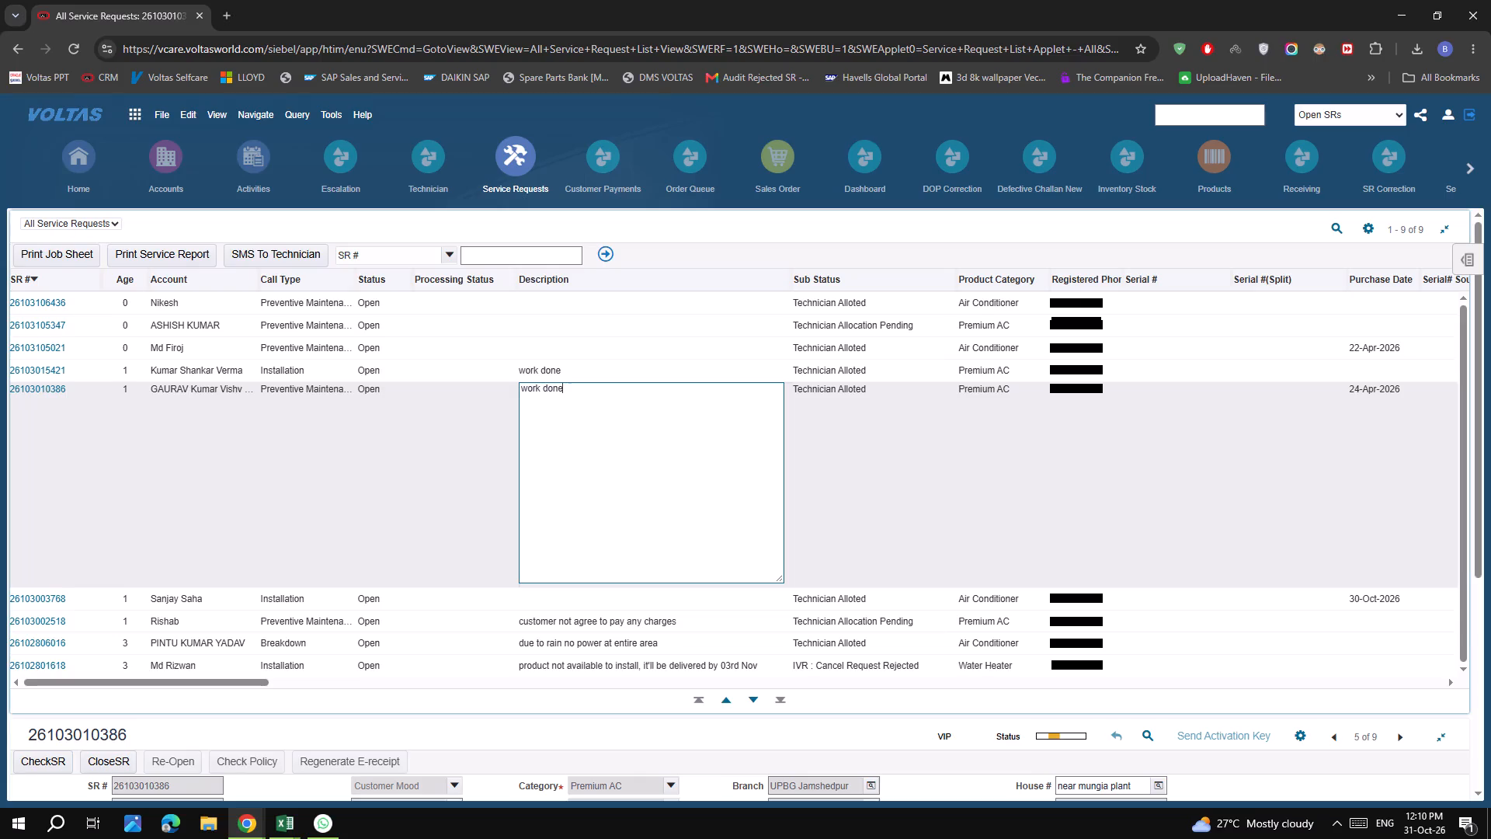
{"action": "key", "text": "ctrl+s"}
{"action": "key", "text": "ctrl+s"}
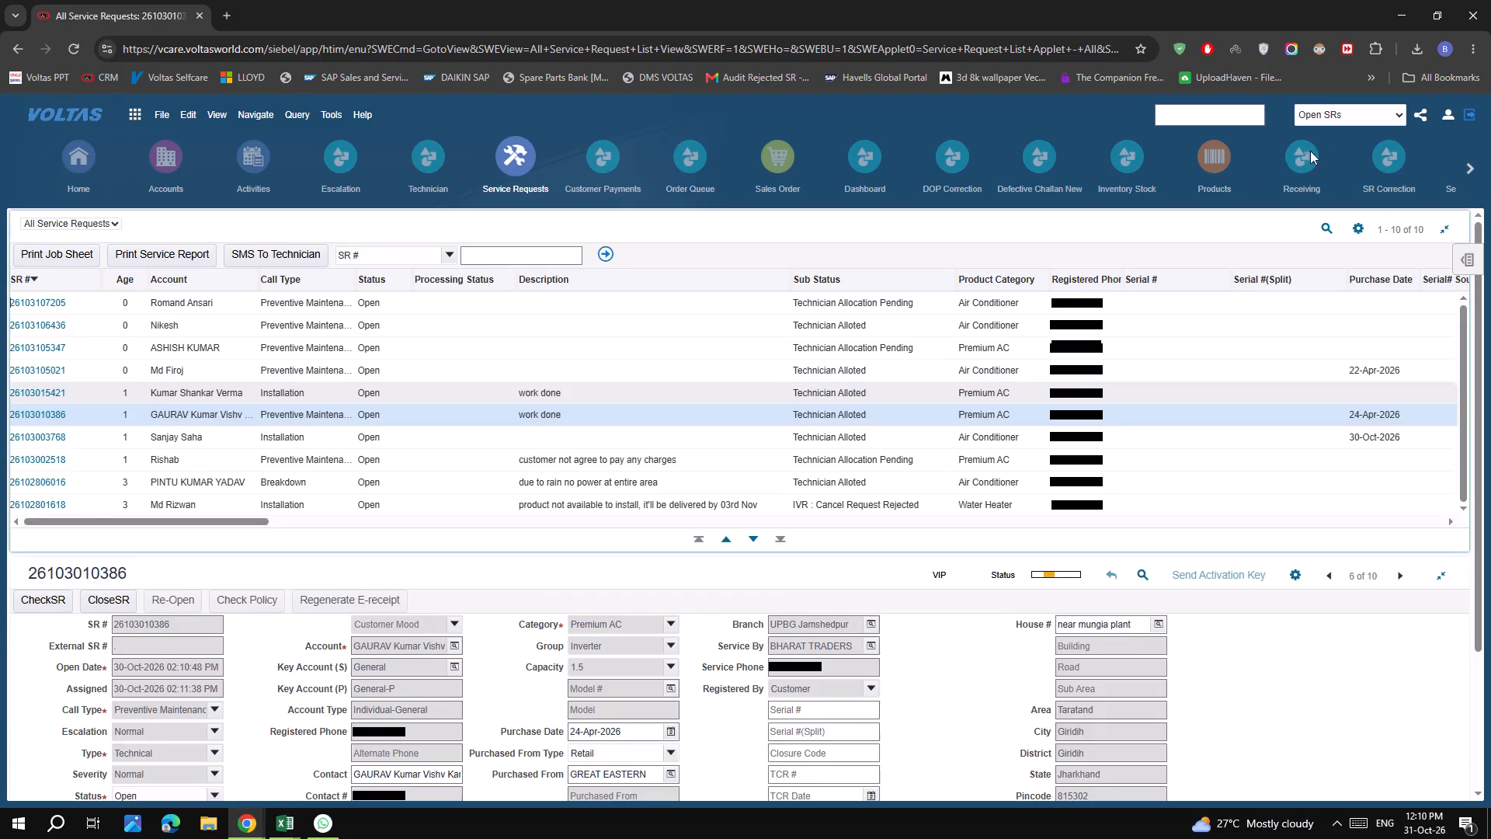
Reapply the Open SRs predefined query and sort the service requests by SR # in descending order.
{"action": "left_click", "coordinate": [1343, 107]}
{"action": "left_click", "coordinate": [1361, 378]}
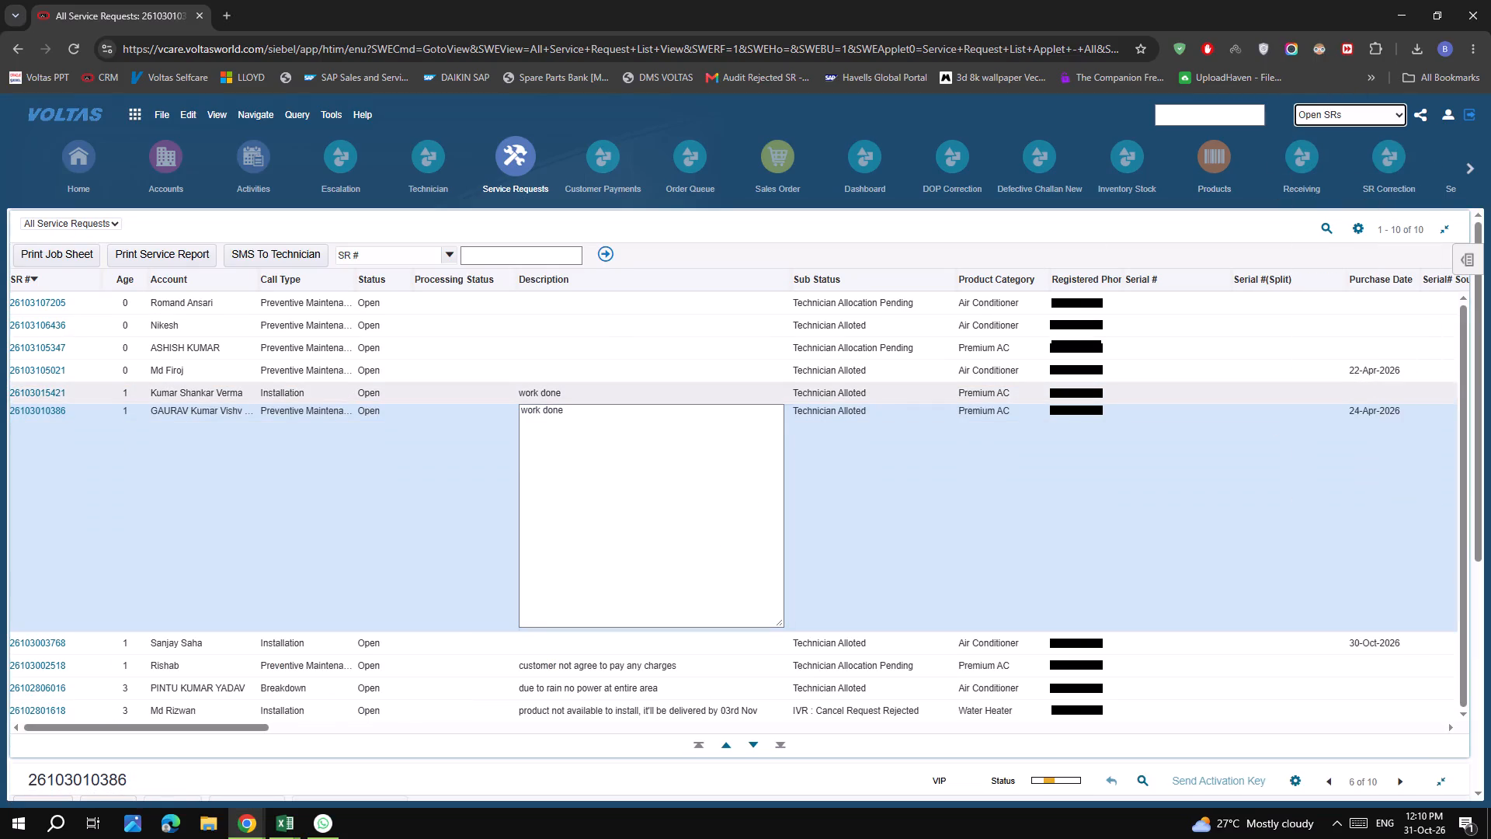
{"action": "left_click", "coordinate": [51, 279]}
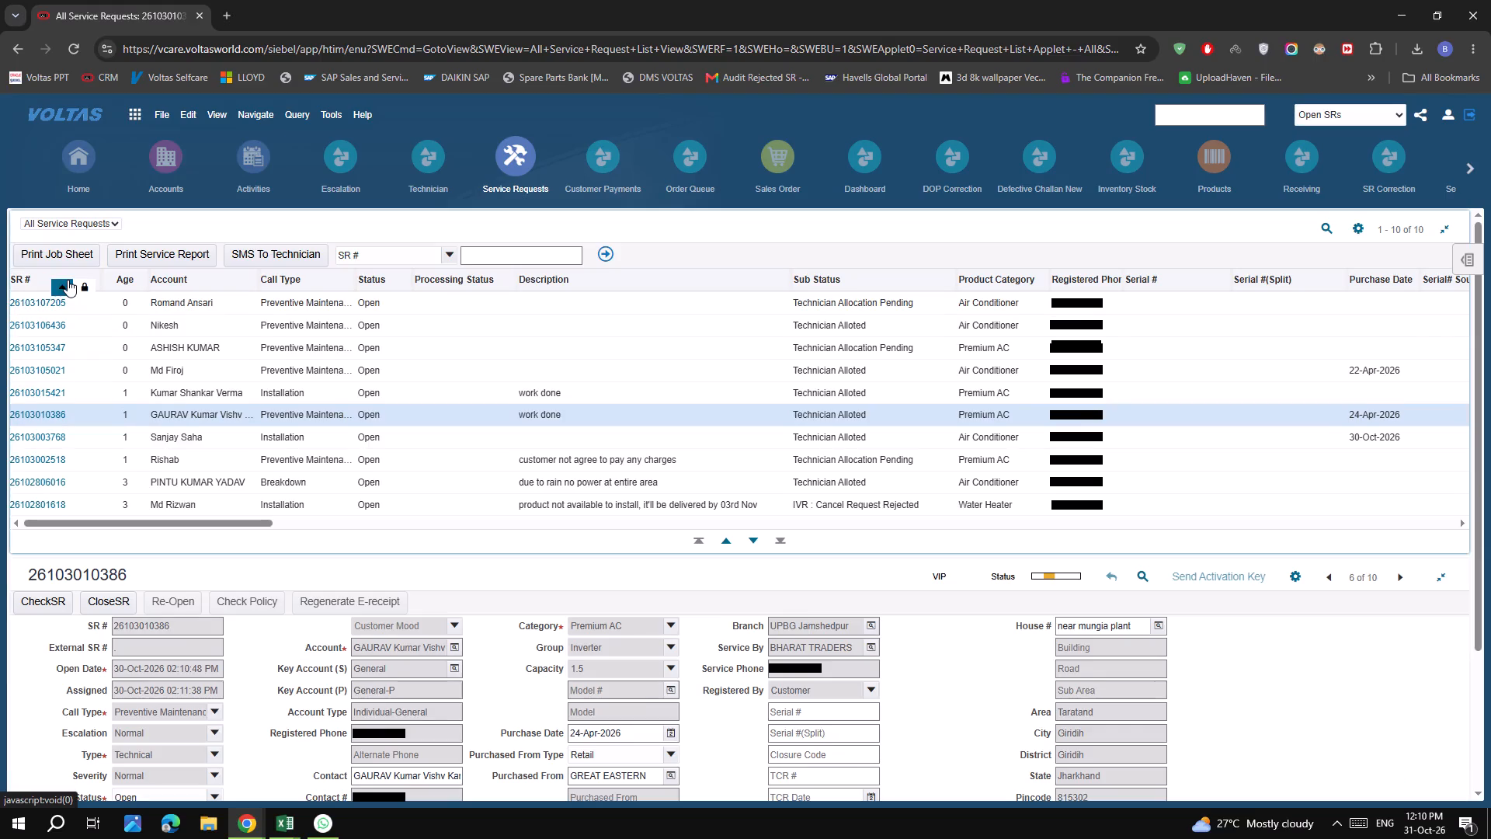
{"action": "left_click", "coordinate": [627, 232]}
{"action": "left_click", "coordinate": [668, 221]}
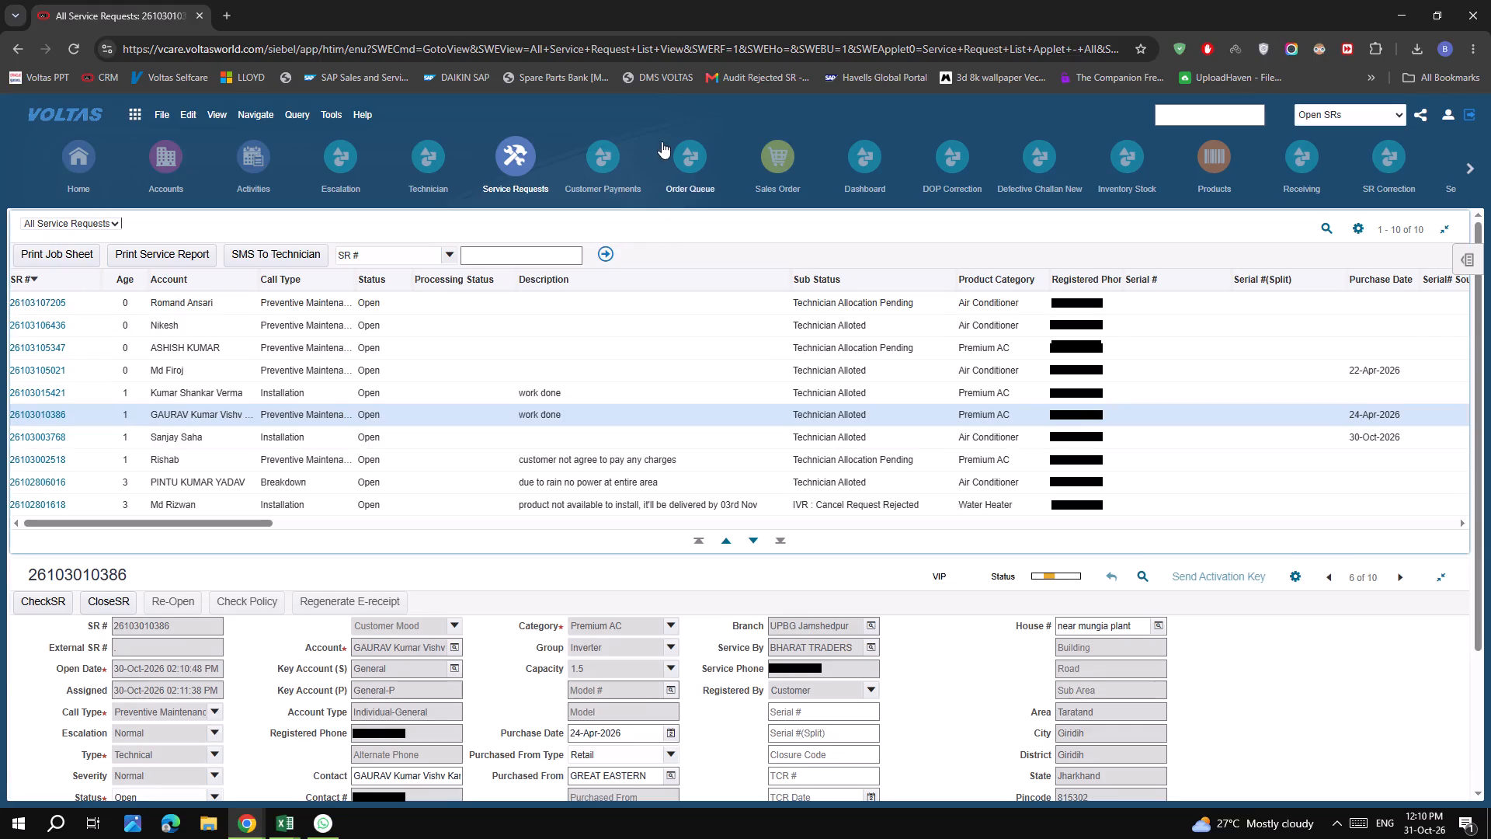
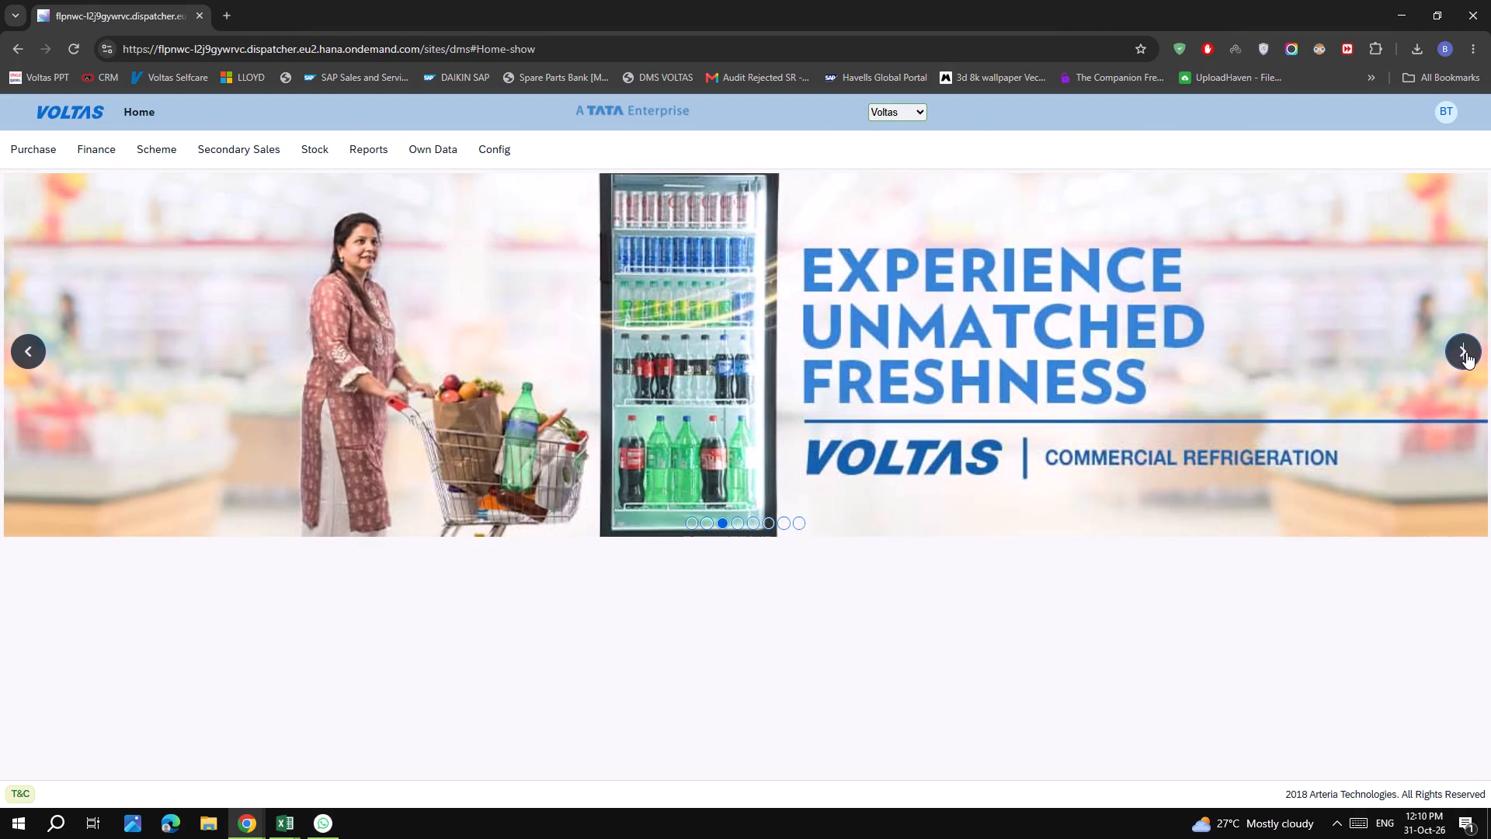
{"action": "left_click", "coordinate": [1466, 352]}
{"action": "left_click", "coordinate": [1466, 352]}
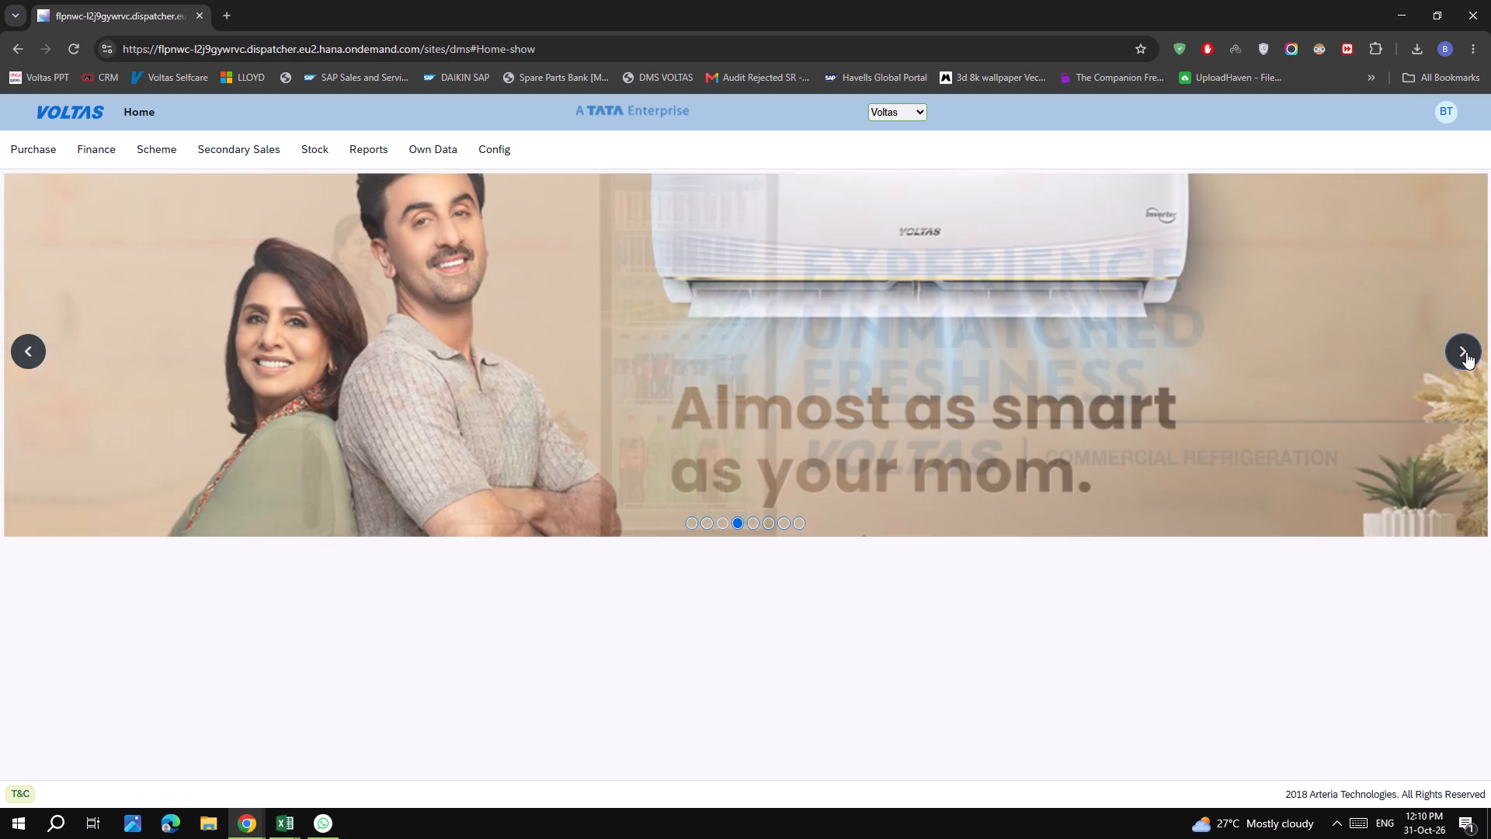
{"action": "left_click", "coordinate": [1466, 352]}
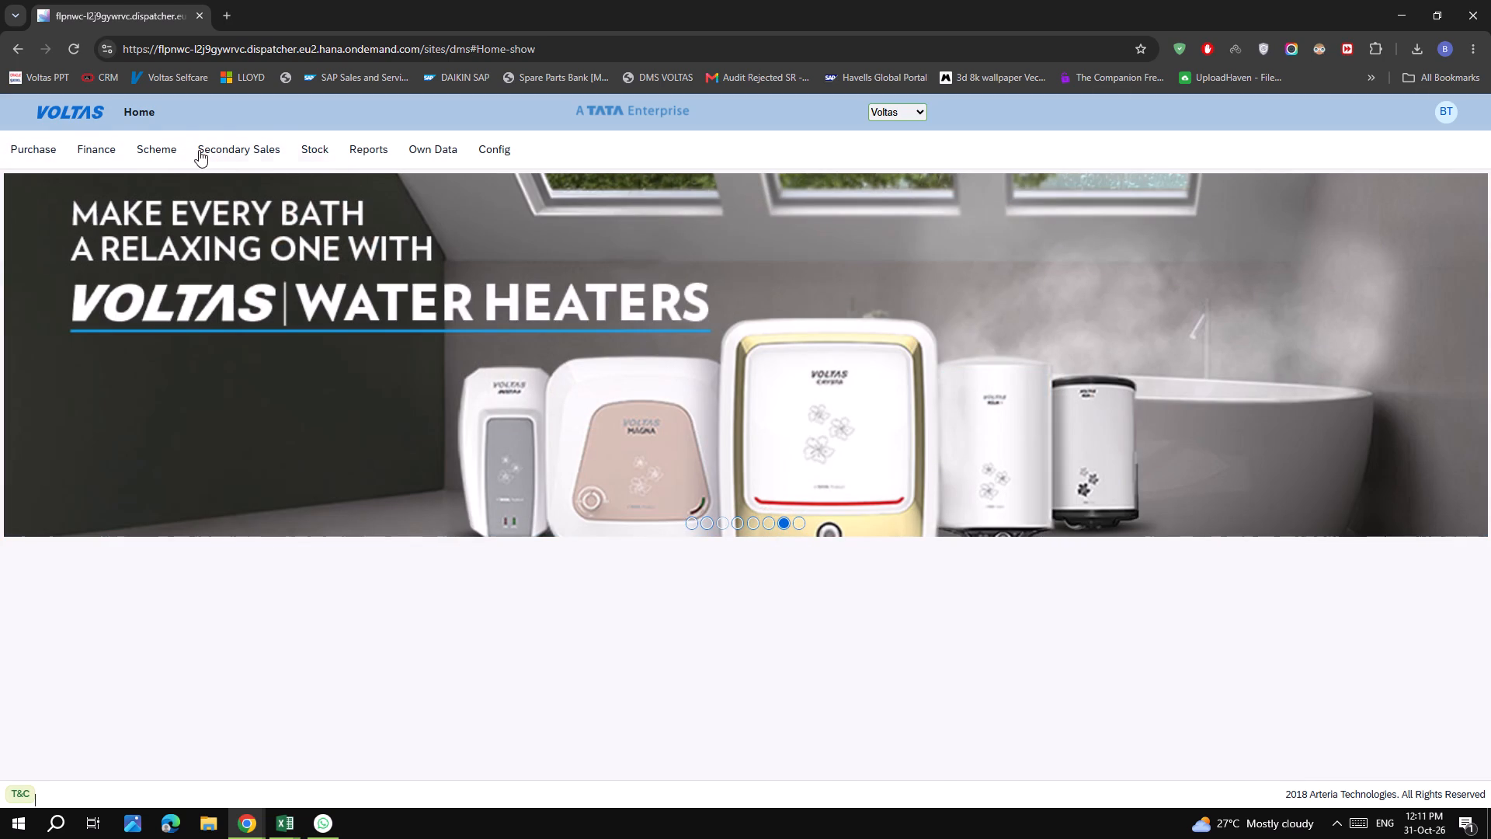
Open the Secondary Sales invoice list and look at its Channel Partner selection, leaving it without choosing a partner.
{"action": "left_click", "coordinate": [242, 149]}
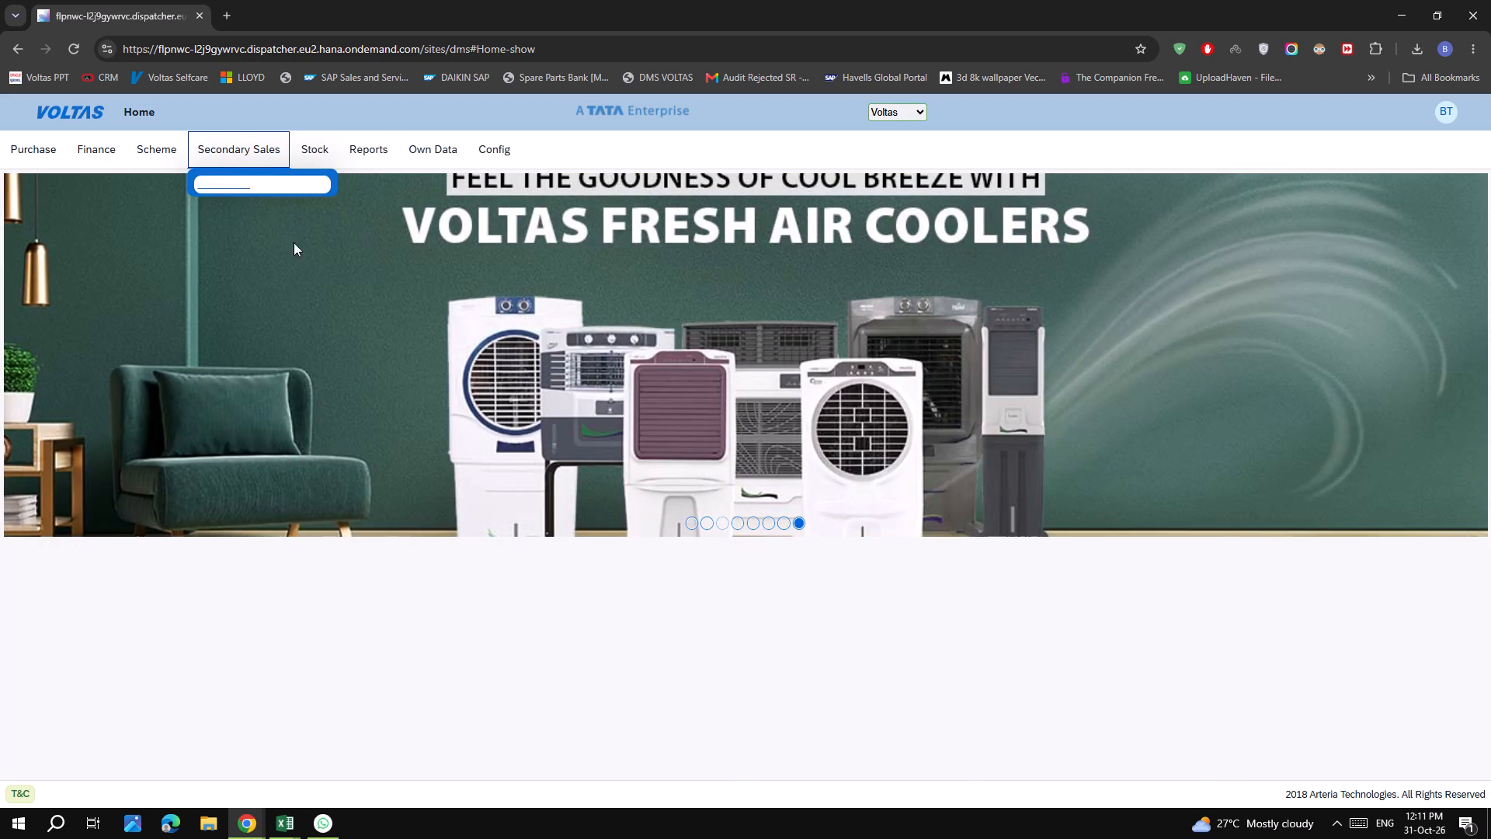
{"action": "left_click", "coordinate": [260, 152]}
{"action": "left_click", "coordinate": [234, 157]}
{"action": "left_click", "coordinate": [228, 181]}
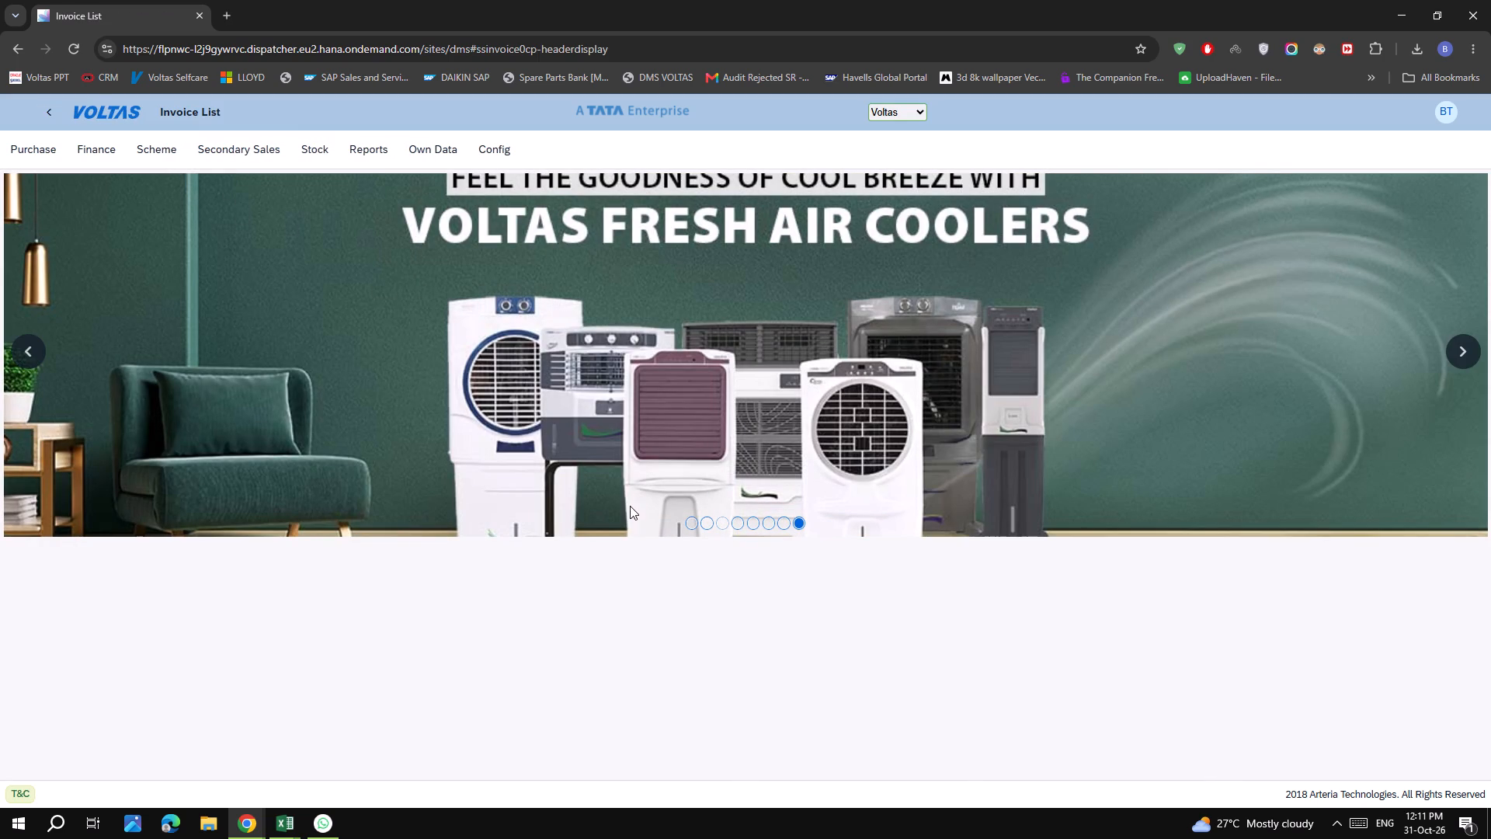
{"action": "scroll", "coordinate": [707, 575], "scroll_direction": "down", "scroll_amount": 6}
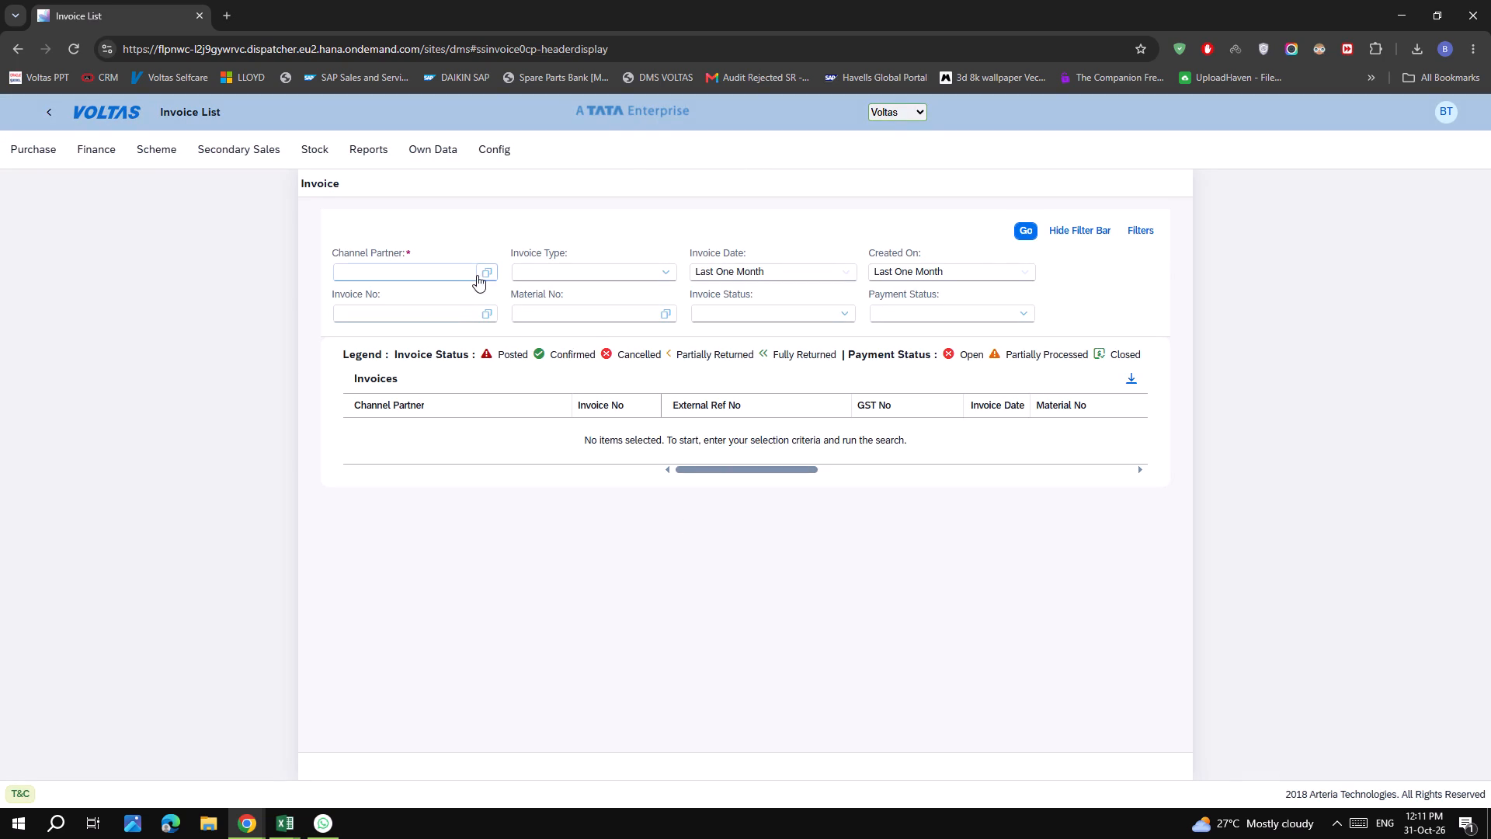
{"action": "left_click", "coordinate": [484, 273]}
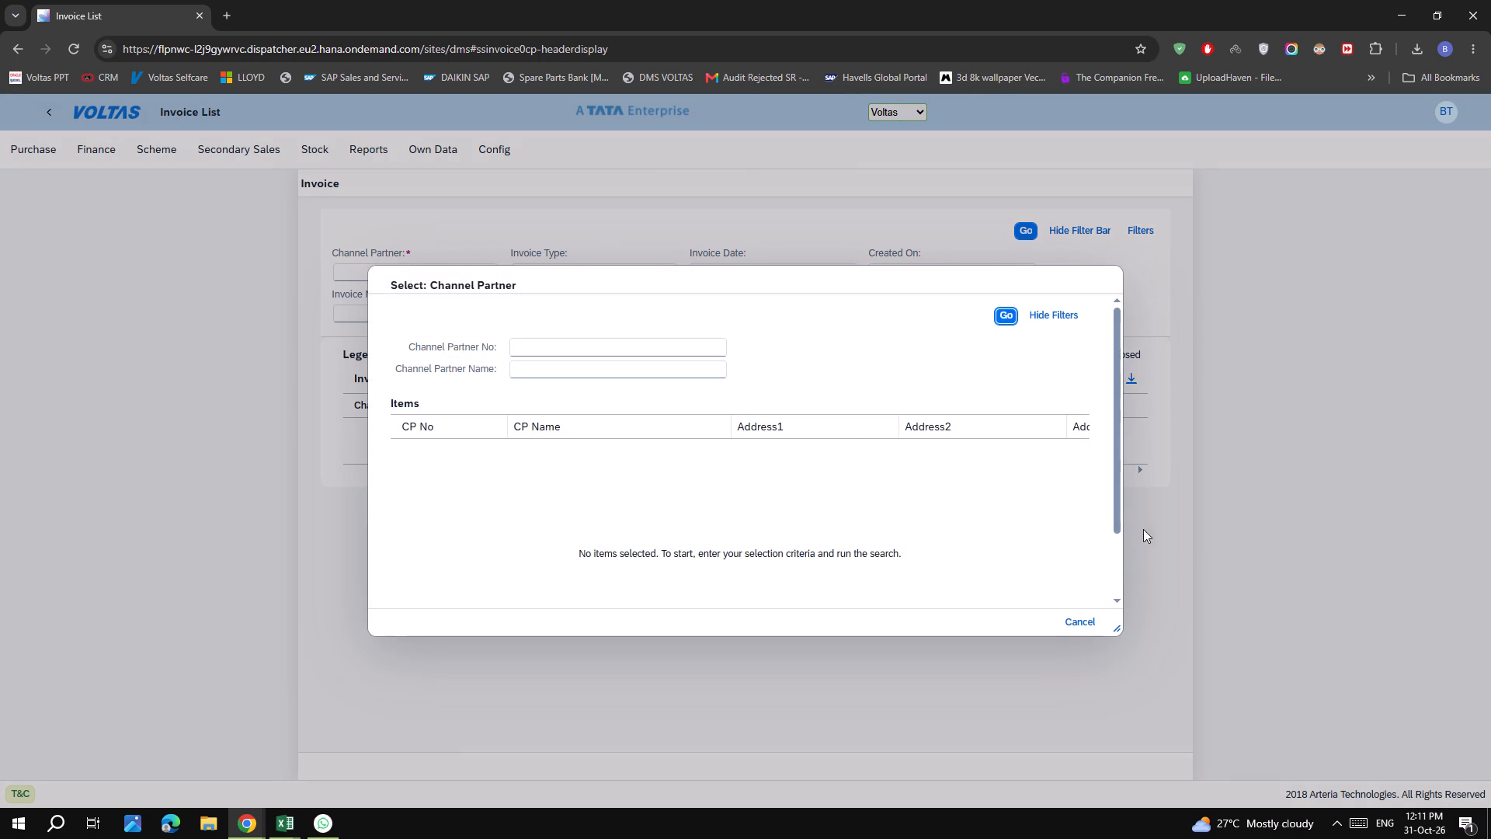
{"action": "left_click", "coordinate": [1086, 618]}
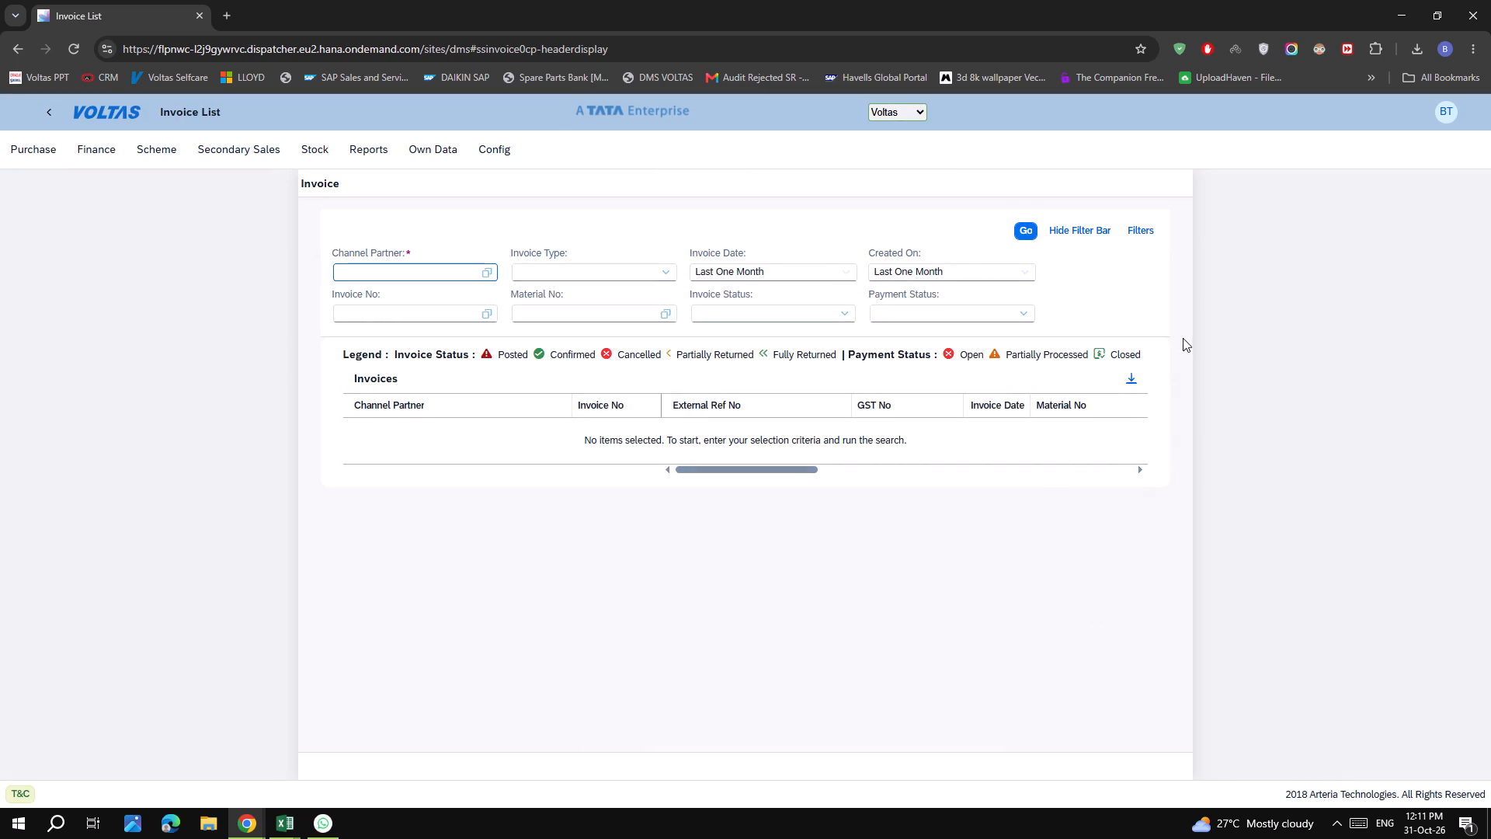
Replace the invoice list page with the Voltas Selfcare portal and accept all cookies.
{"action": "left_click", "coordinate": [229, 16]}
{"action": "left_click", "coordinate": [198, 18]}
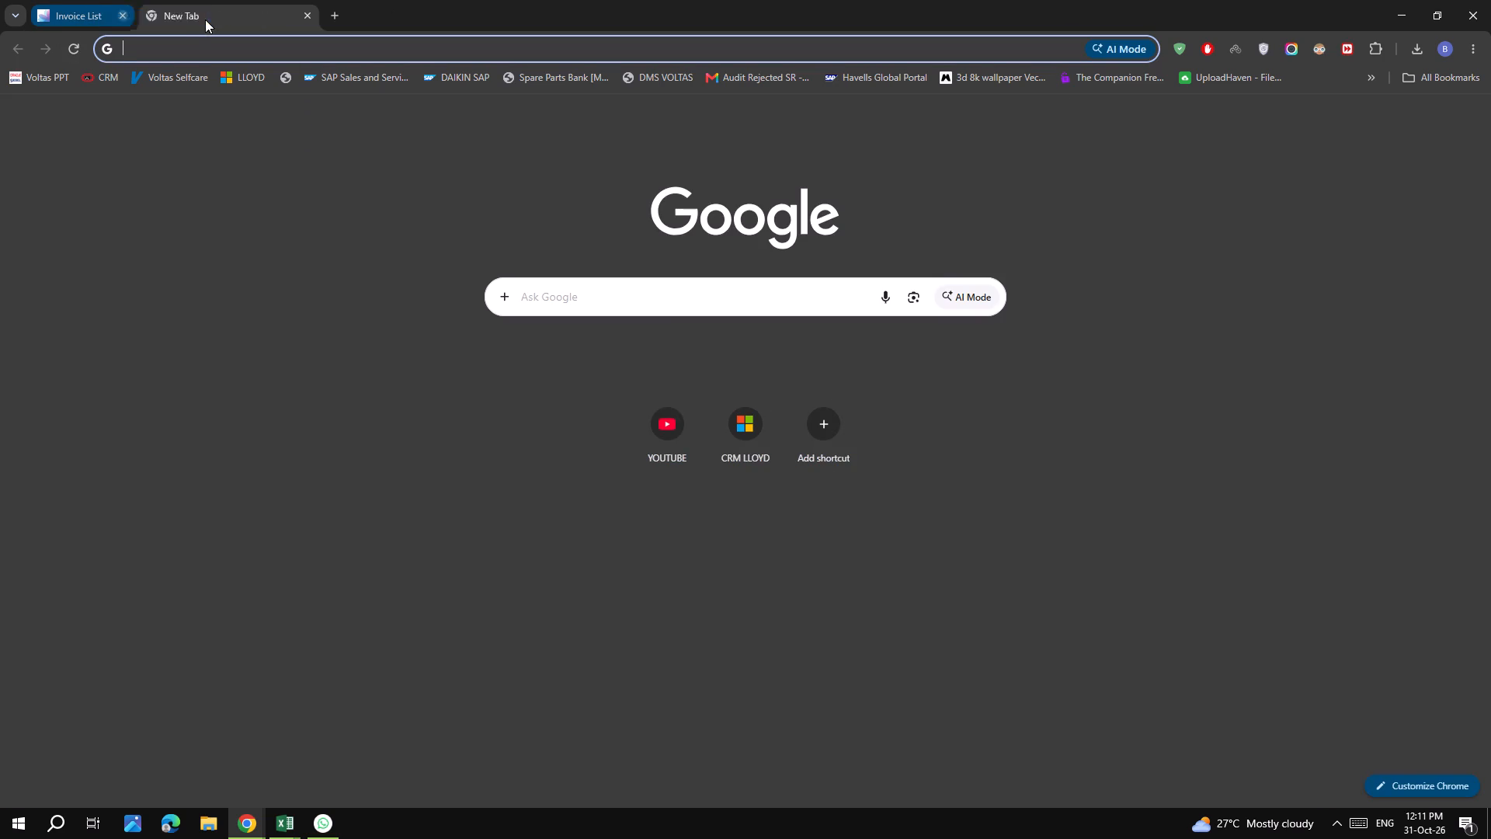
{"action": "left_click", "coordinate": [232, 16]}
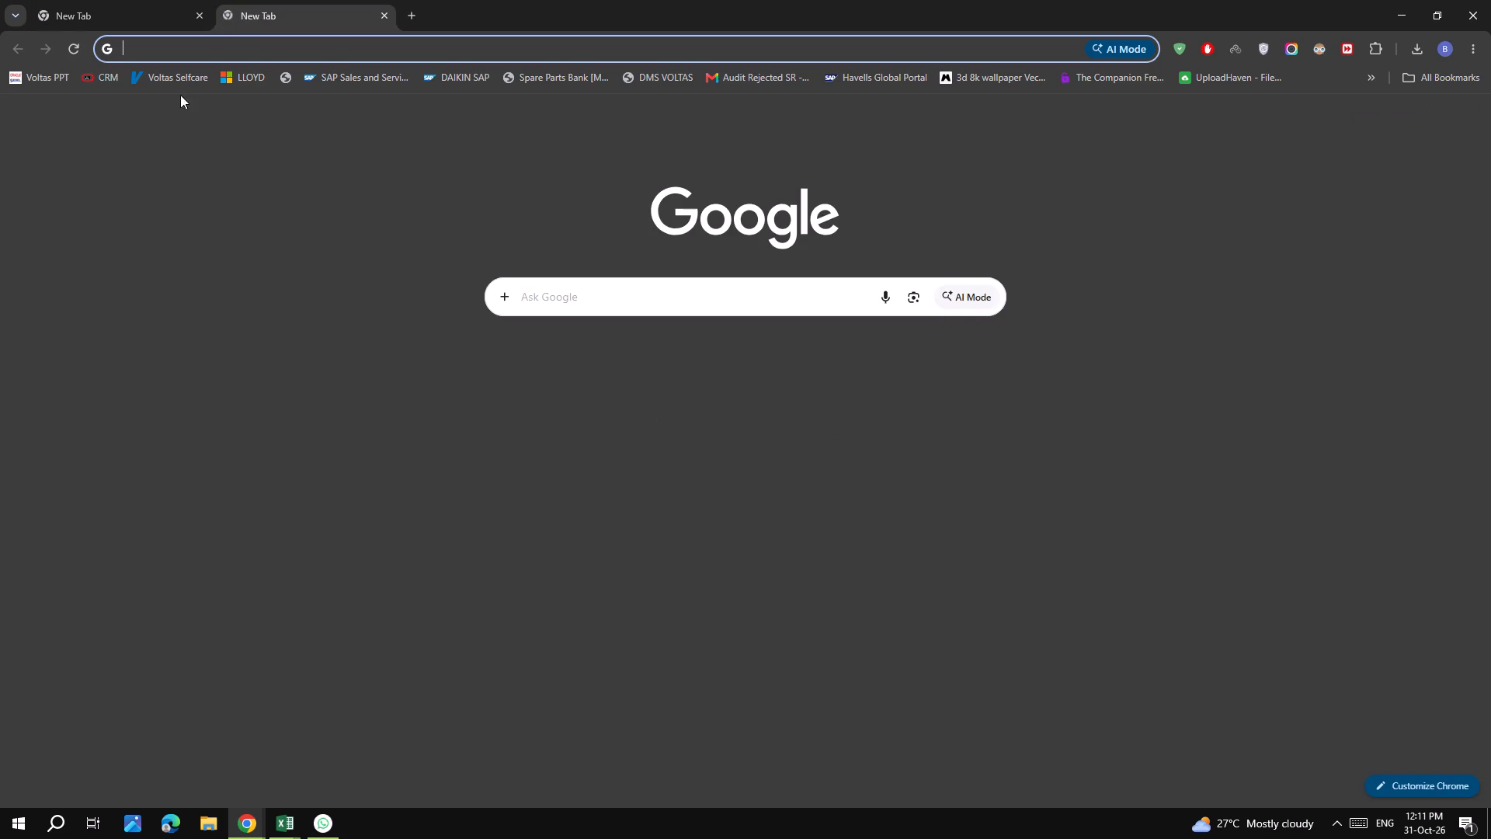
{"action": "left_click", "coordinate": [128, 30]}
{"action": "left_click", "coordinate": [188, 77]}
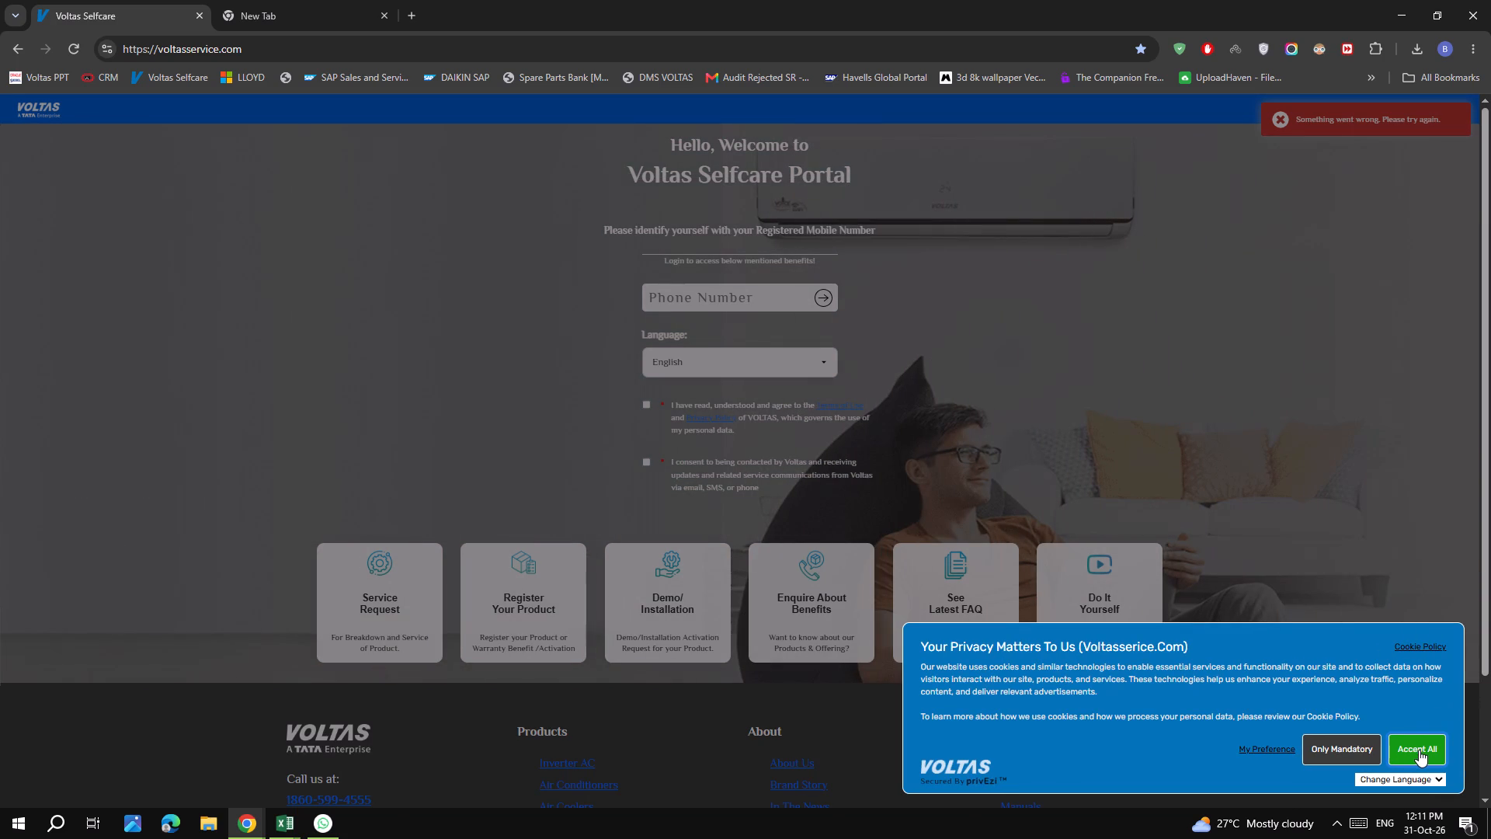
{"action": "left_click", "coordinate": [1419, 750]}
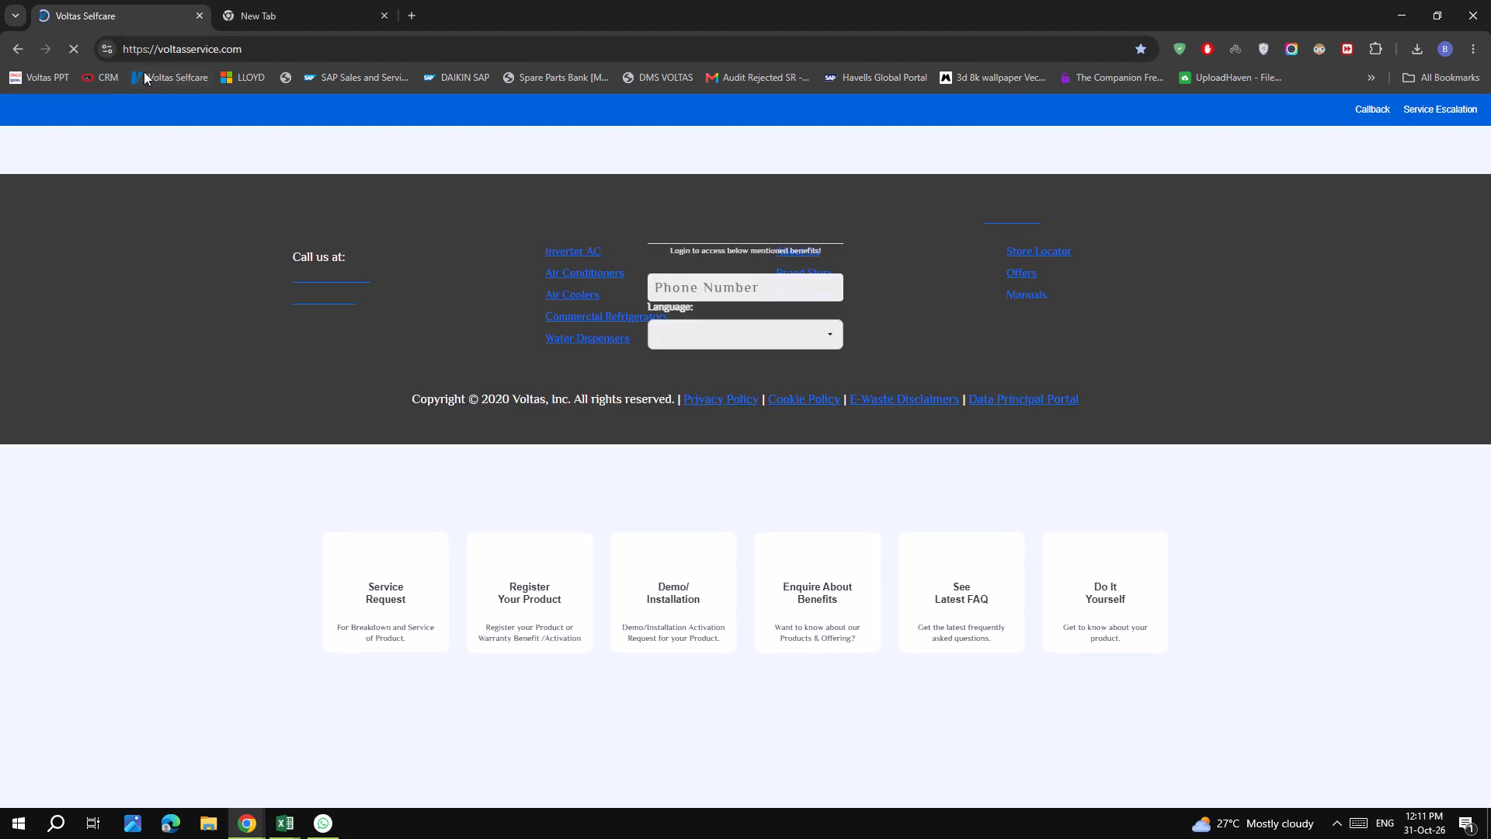
Open the Voltas CRM, launch a new session in place of the active one and log in with the saved credentials.
{"action": "left_click", "coordinate": [102, 73]}
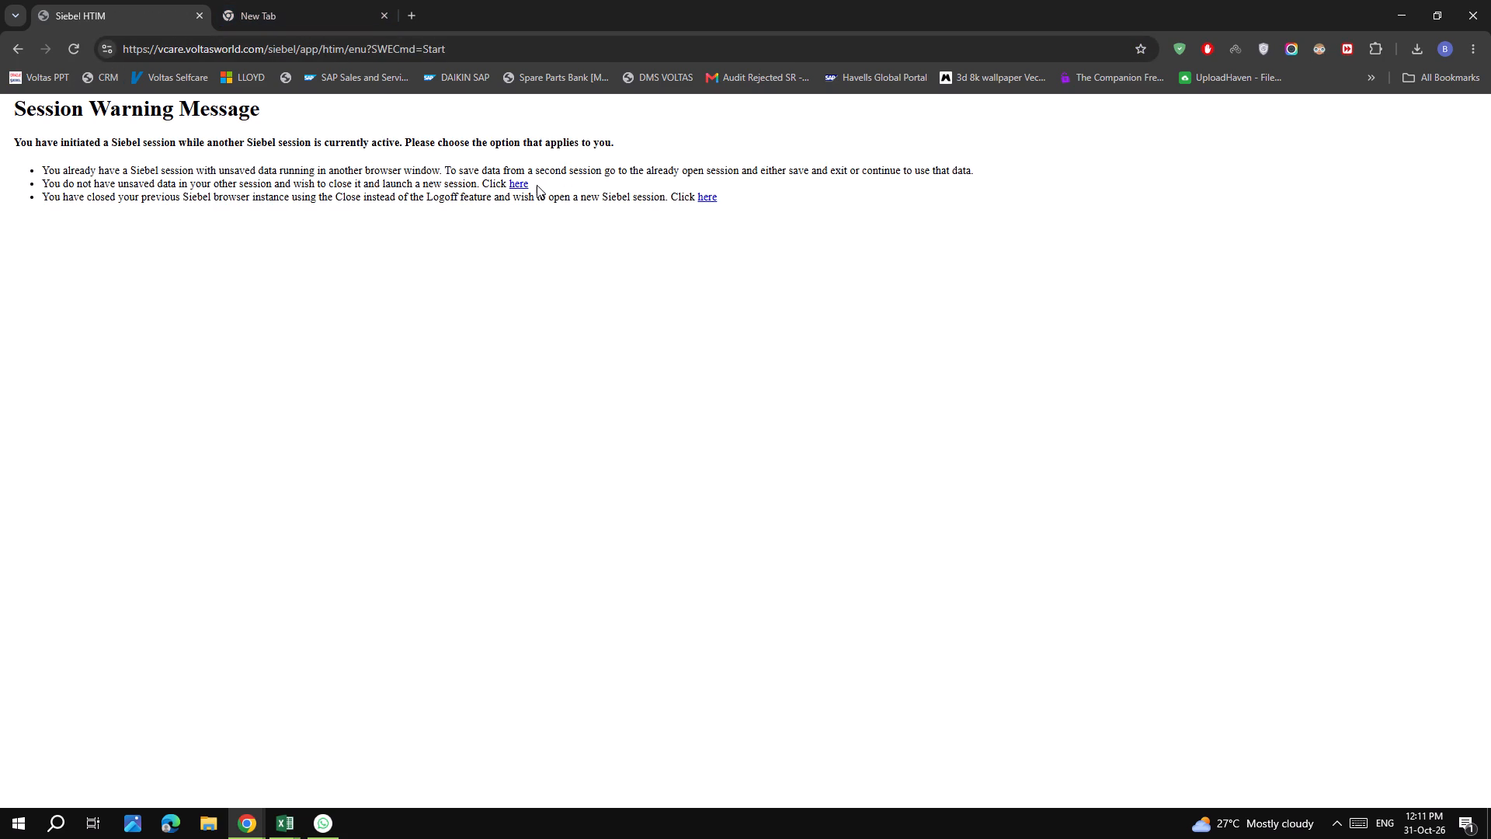
{"action": "left_click", "coordinate": [519, 183]}
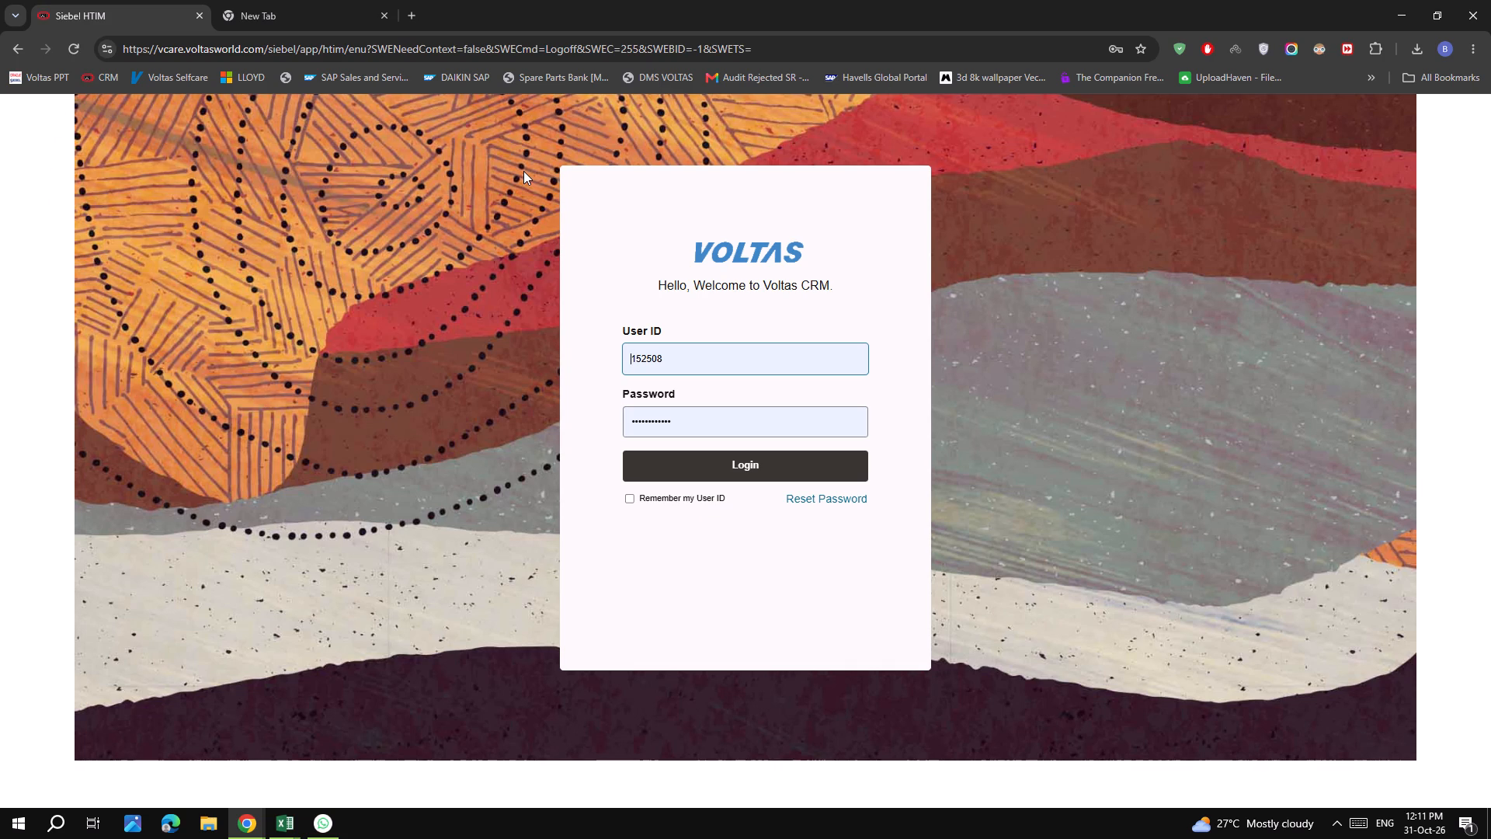
{"action": "left_click", "coordinate": [759, 464]}
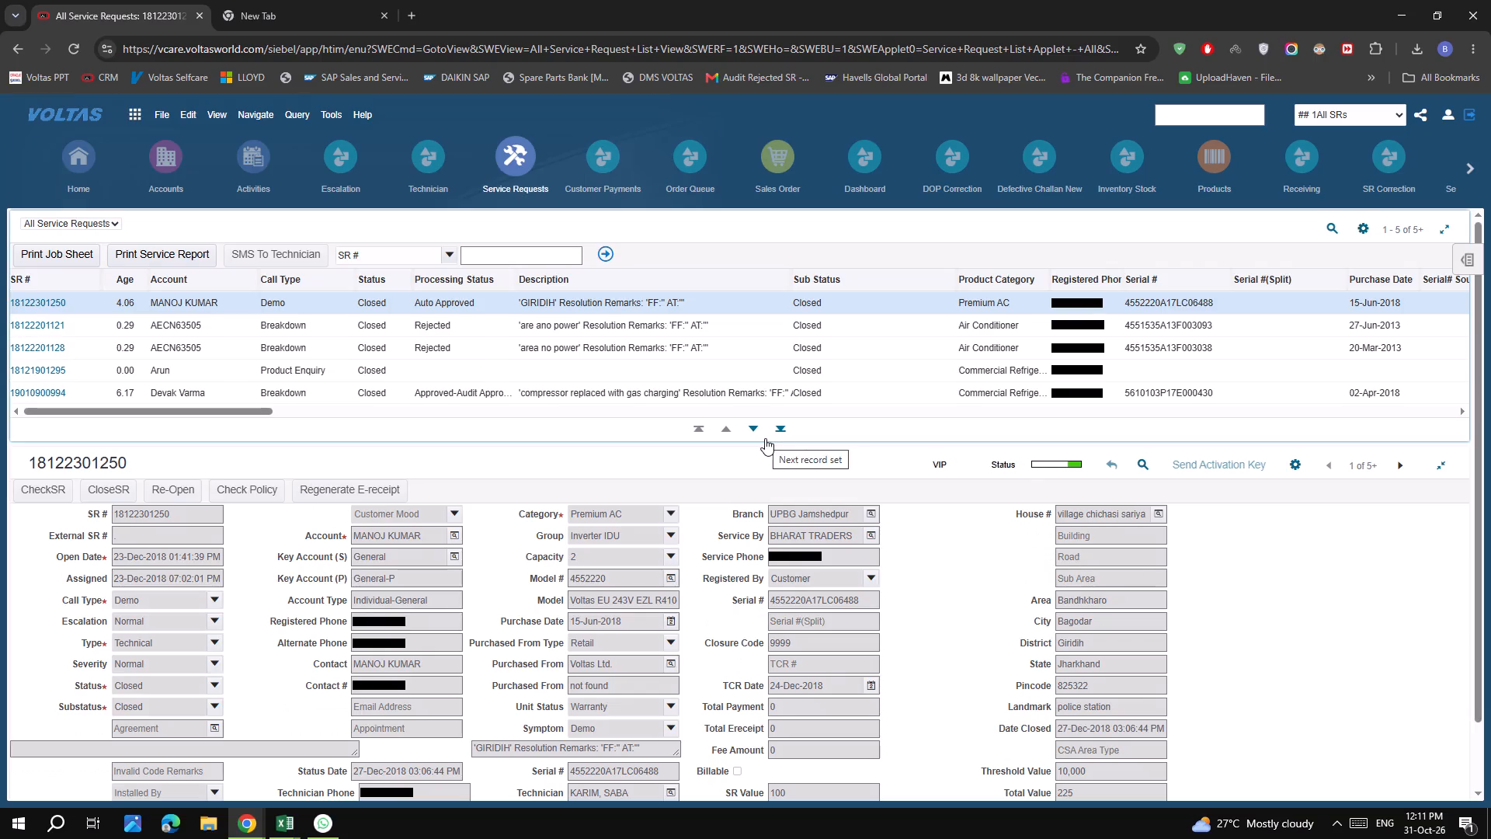
Apply the Open SRs predefined query, sort by SR # in descending order and expand the service request list.
{"action": "left_click", "coordinate": [1330, 111]}
{"action": "left_click", "coordinate": [1357, 383]}
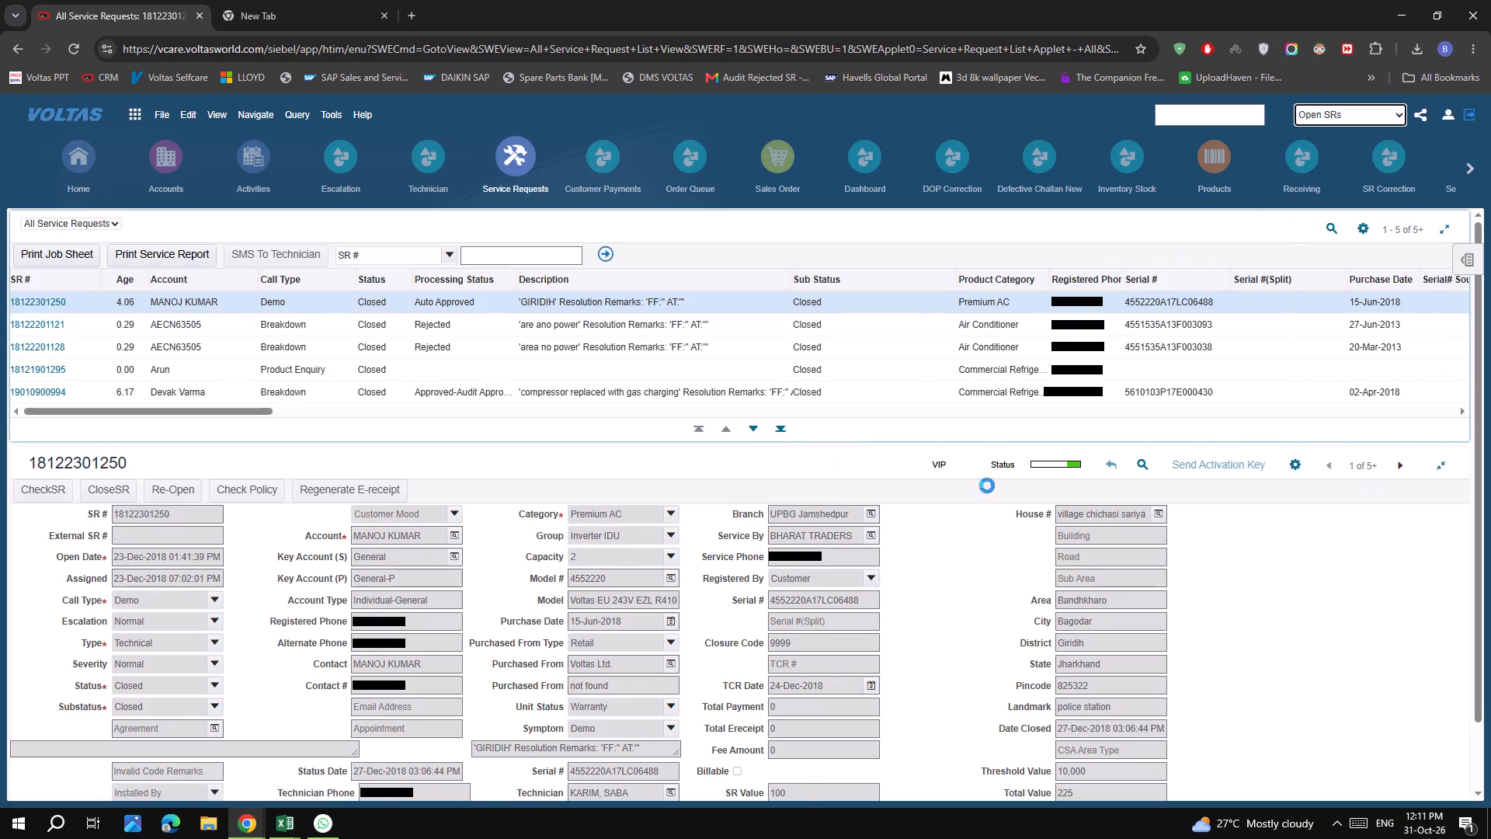
{"action": "left_click", "coordinate": [40, 276]}
{"action": "left_click", "coordinate": [80, 289]}
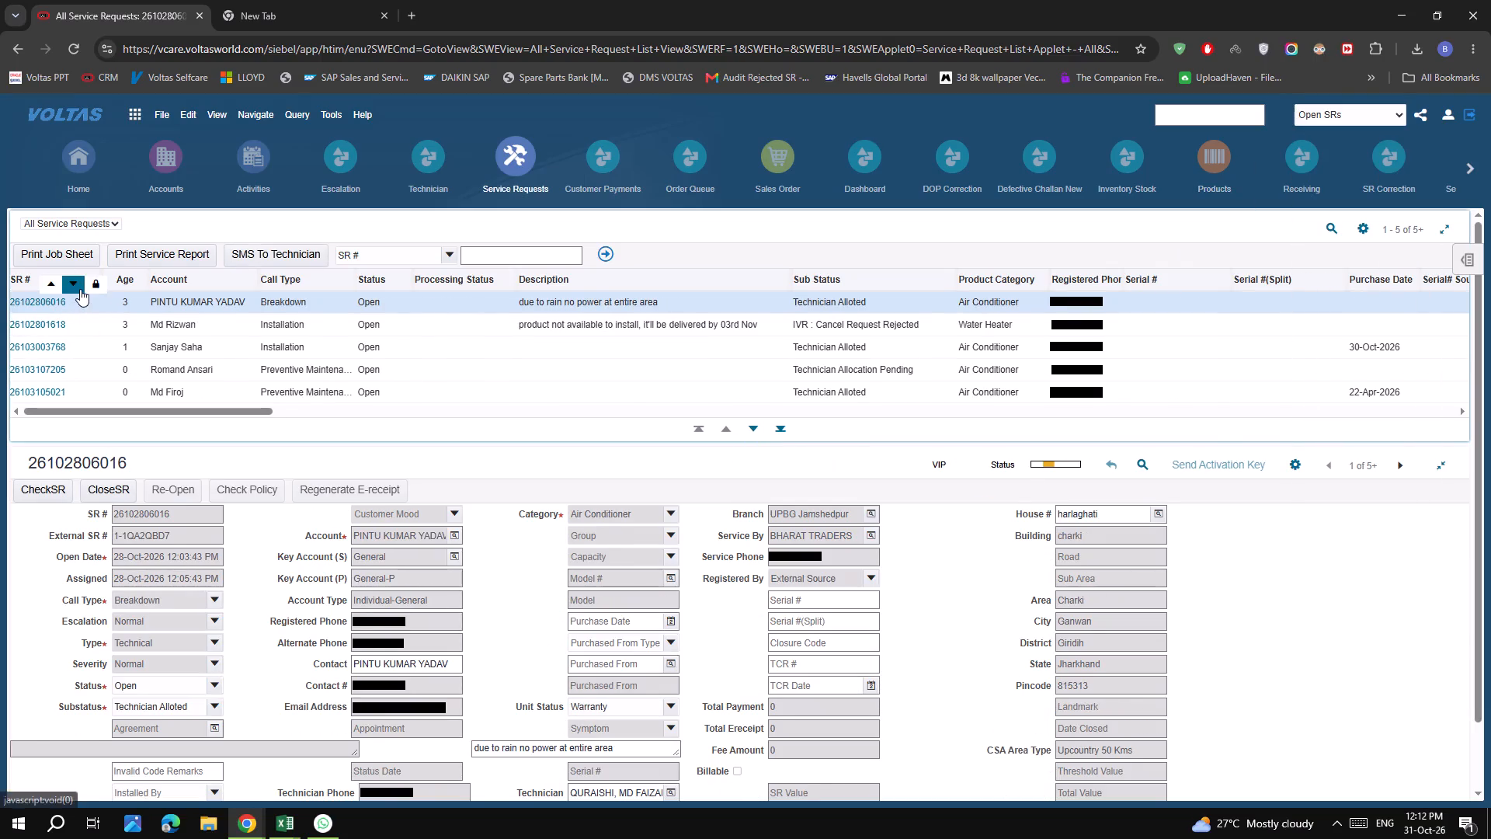
{"action": "left_click", "coordinate": [1446, 228]}
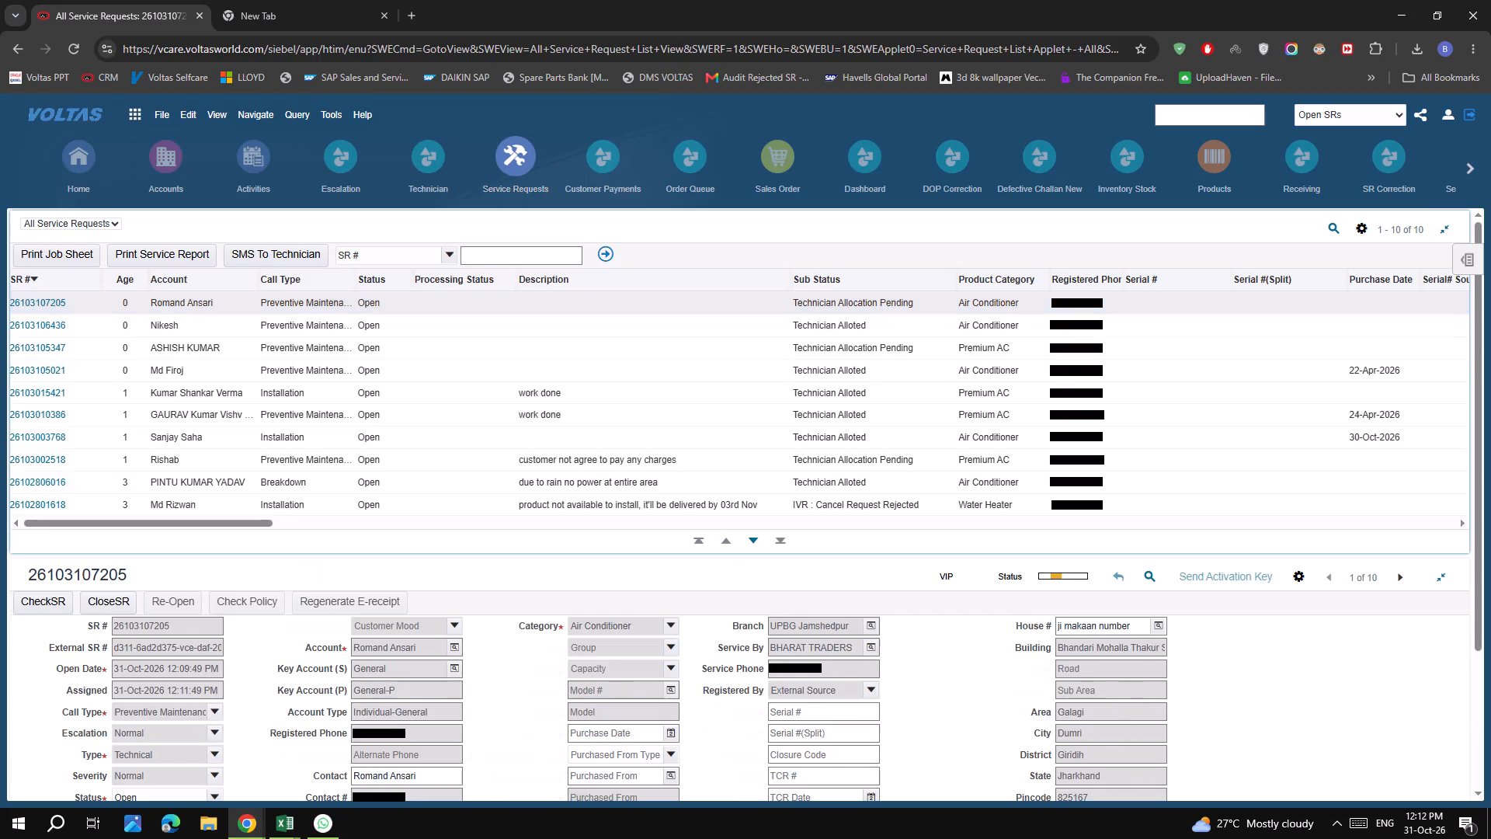
{"action": "left_click", "coordinate": [52, 298]}
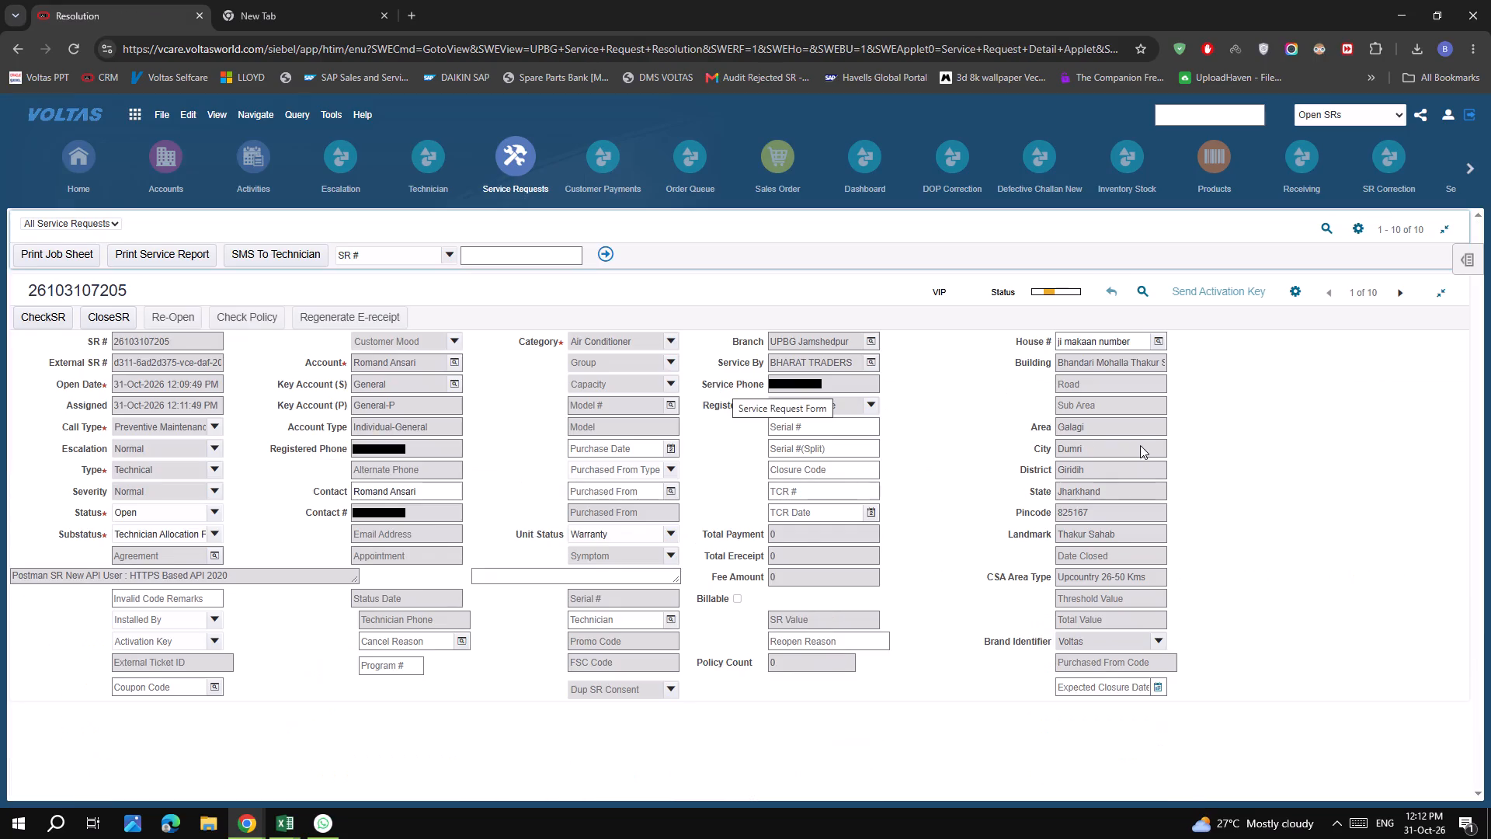
{"action": "scroll", "coordinate": [109, 362], "scroll_direction": "up", "scroll_amount": 4}
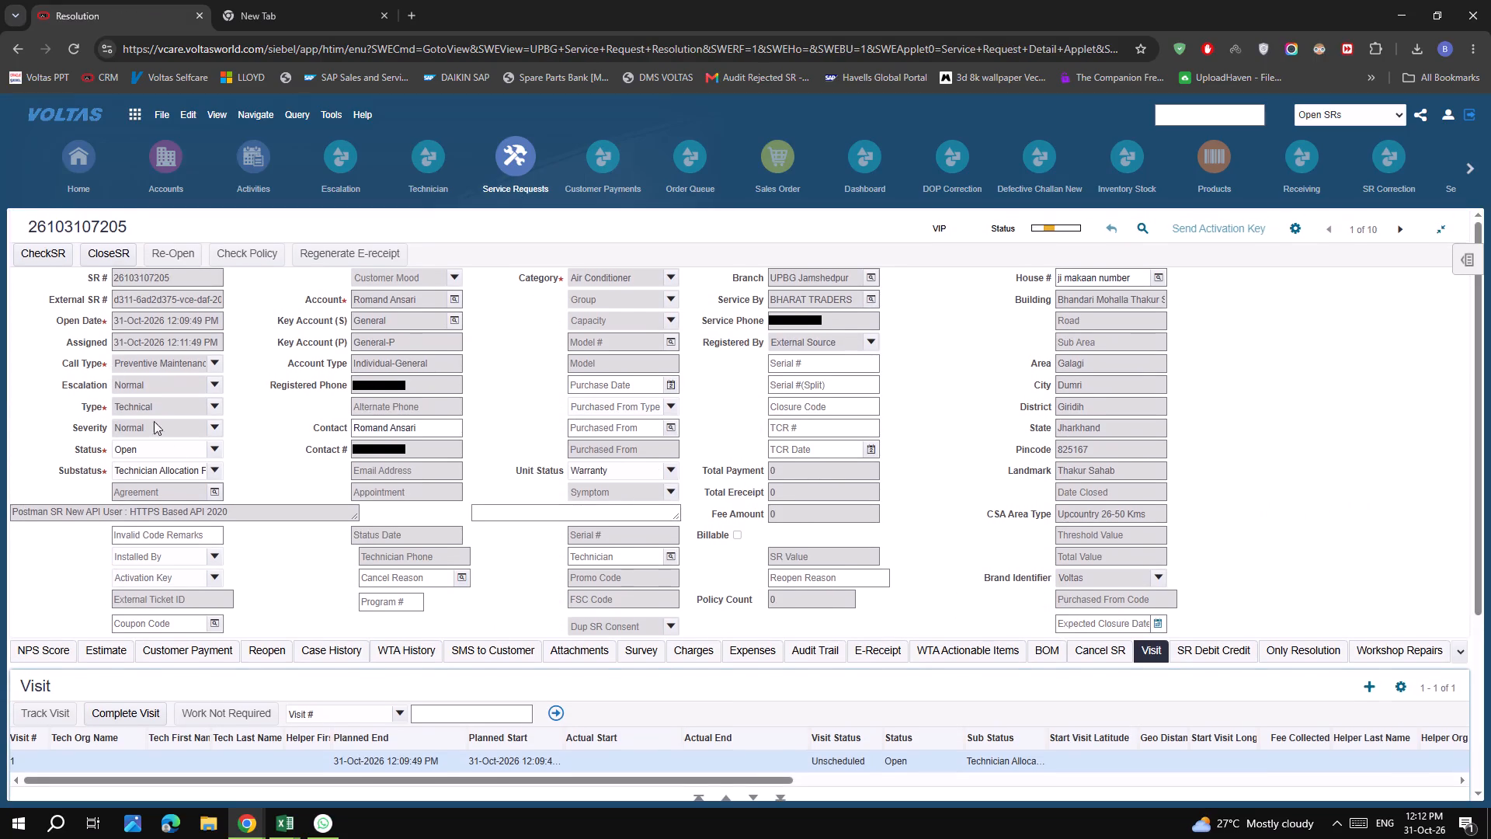
{"action": "double_click", "coordinate": [438, 386]}
{"action": "key", "text": "ctrl+c"}
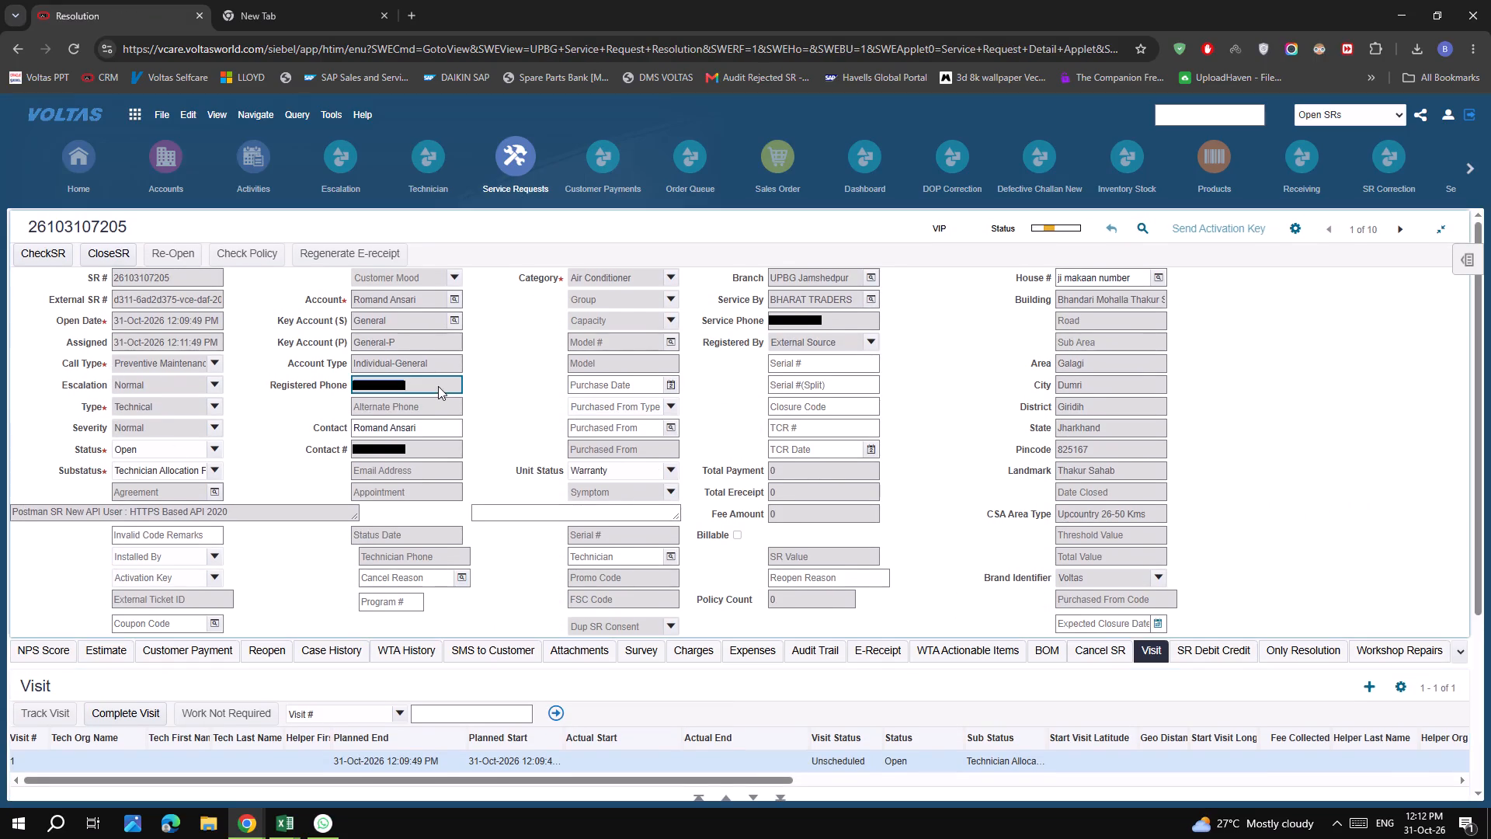
{"action": "key", "text": "ctrl+c"}
{"action": "key", "text": "ctrl+c"}
{"action": "key", "text": "ctrl+c"}
{"action": "left_click", "coordinate": [1150, 225]}
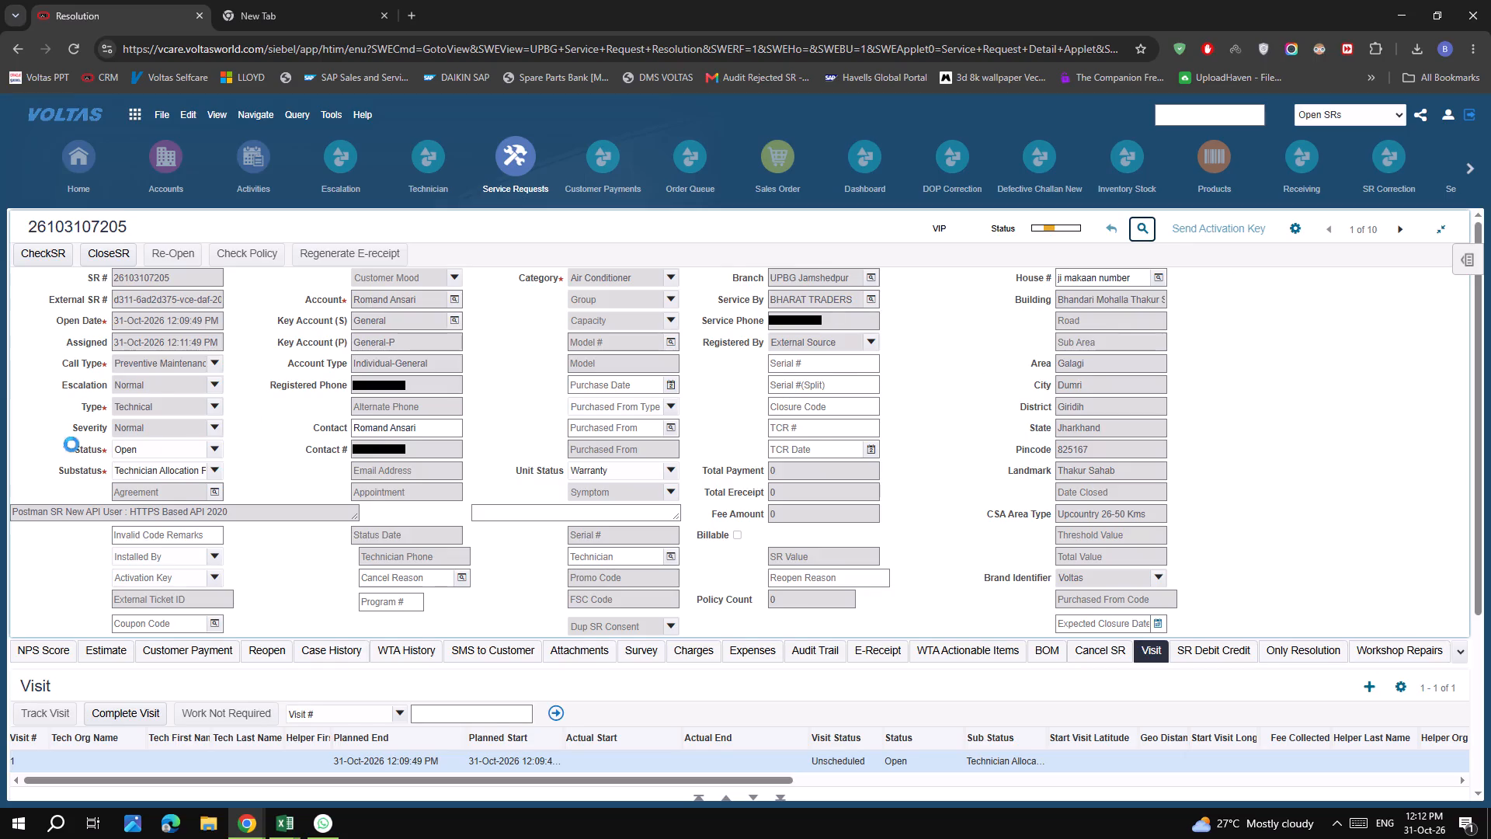
{"action": "left_click", "coordinate": [373, 385]}
{"action": "key", "text": "ctrl+v"}
{"action": "key", "text": "Return"}
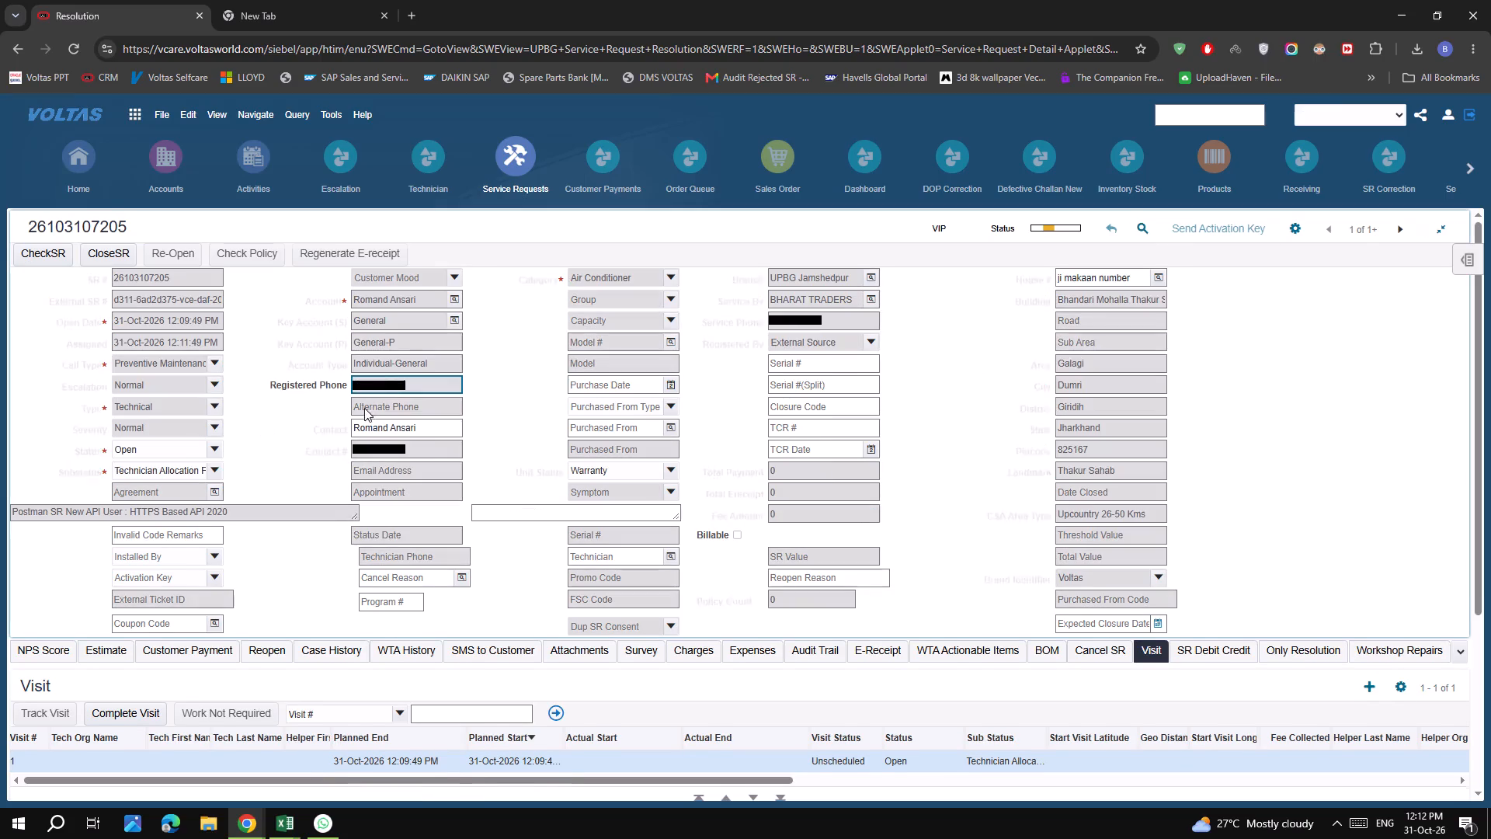
{"action": "left_click", "coordinate": [1411, 225]}
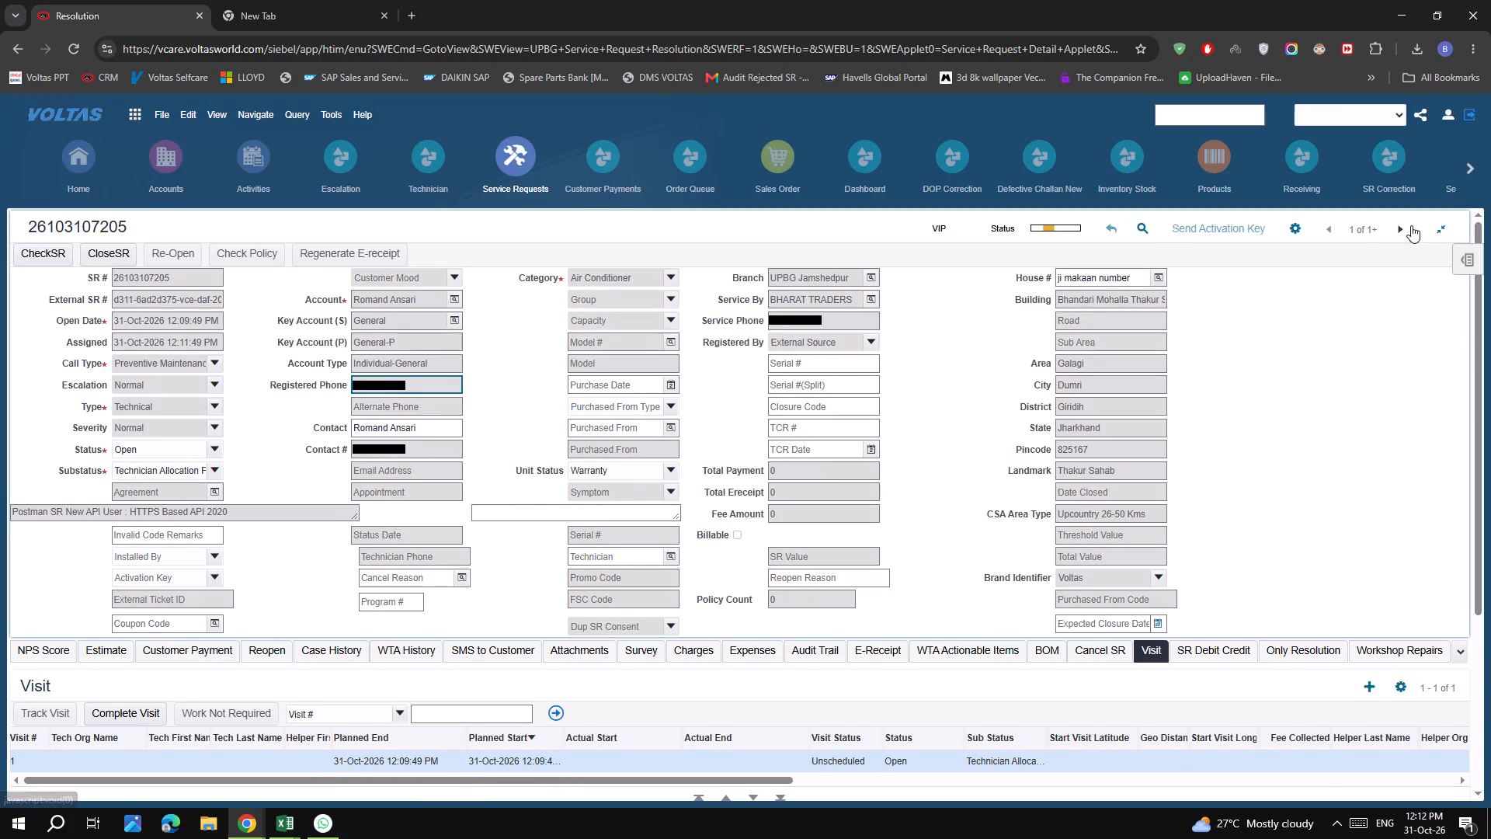
{"action": "left_click", "coordinate": [974, 375]}
{"action": "left_click", "coordinate": [1338, 224]}
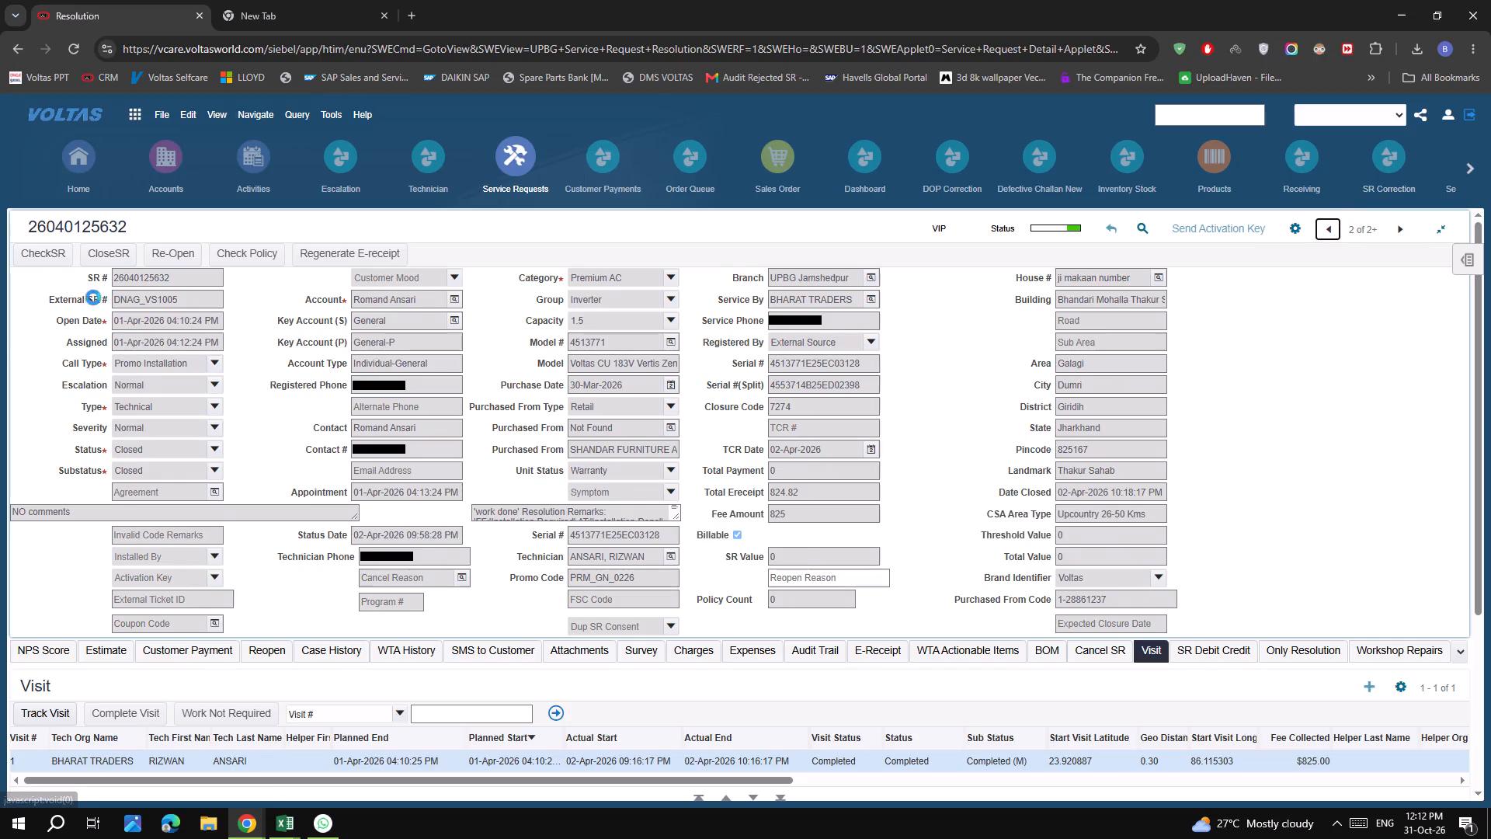
{"action": "double_click", "coordinate": [165, 285]}
{"action": "key", "text": "ctrl+c"}
{"action": "key", "text": "ctrl+c"}
{"action": "left_click_drag", "start_coordinate": [710, 0], "coordinate": [486, 376]}
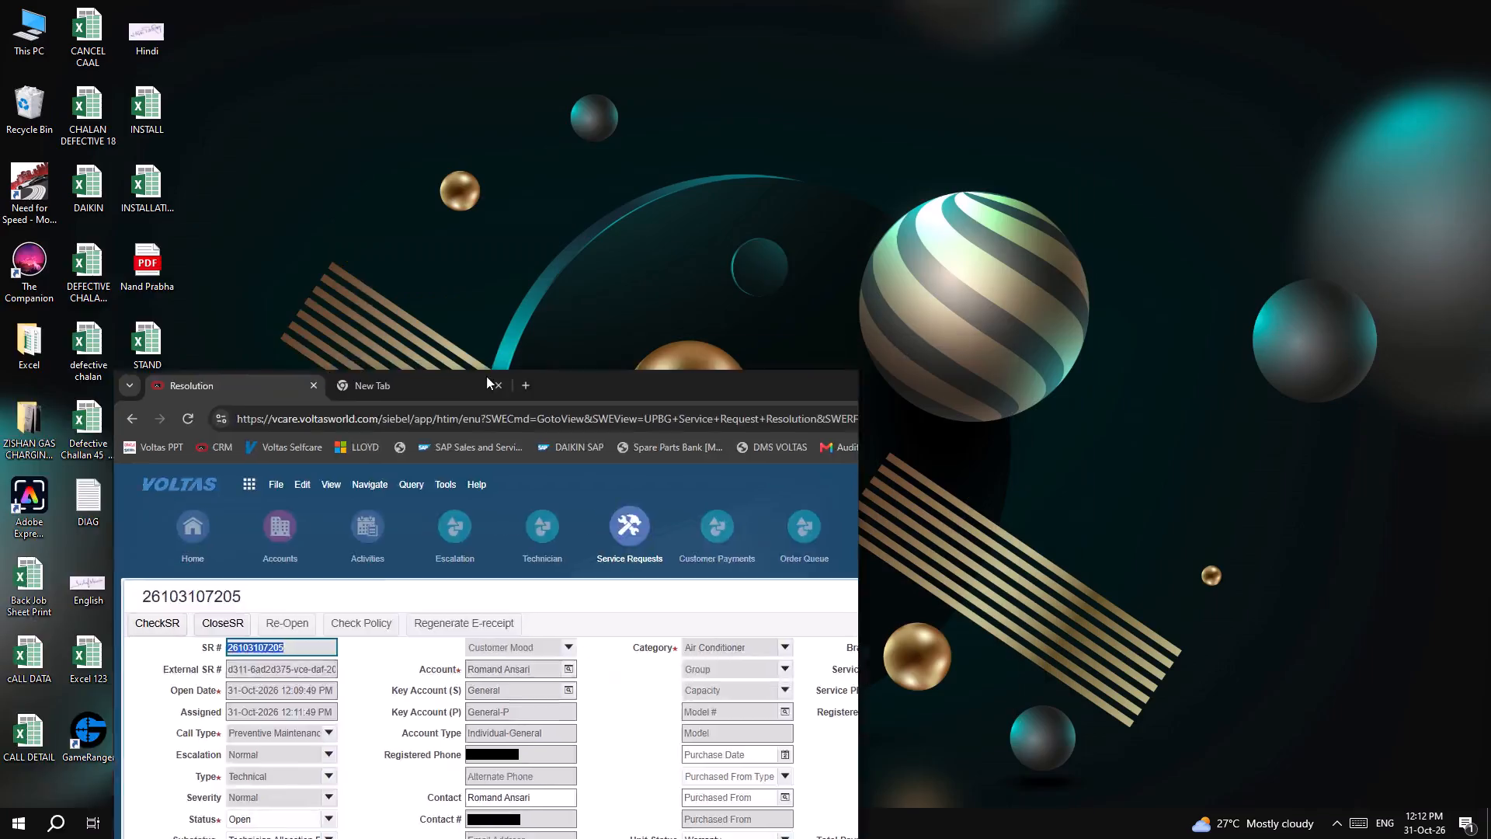
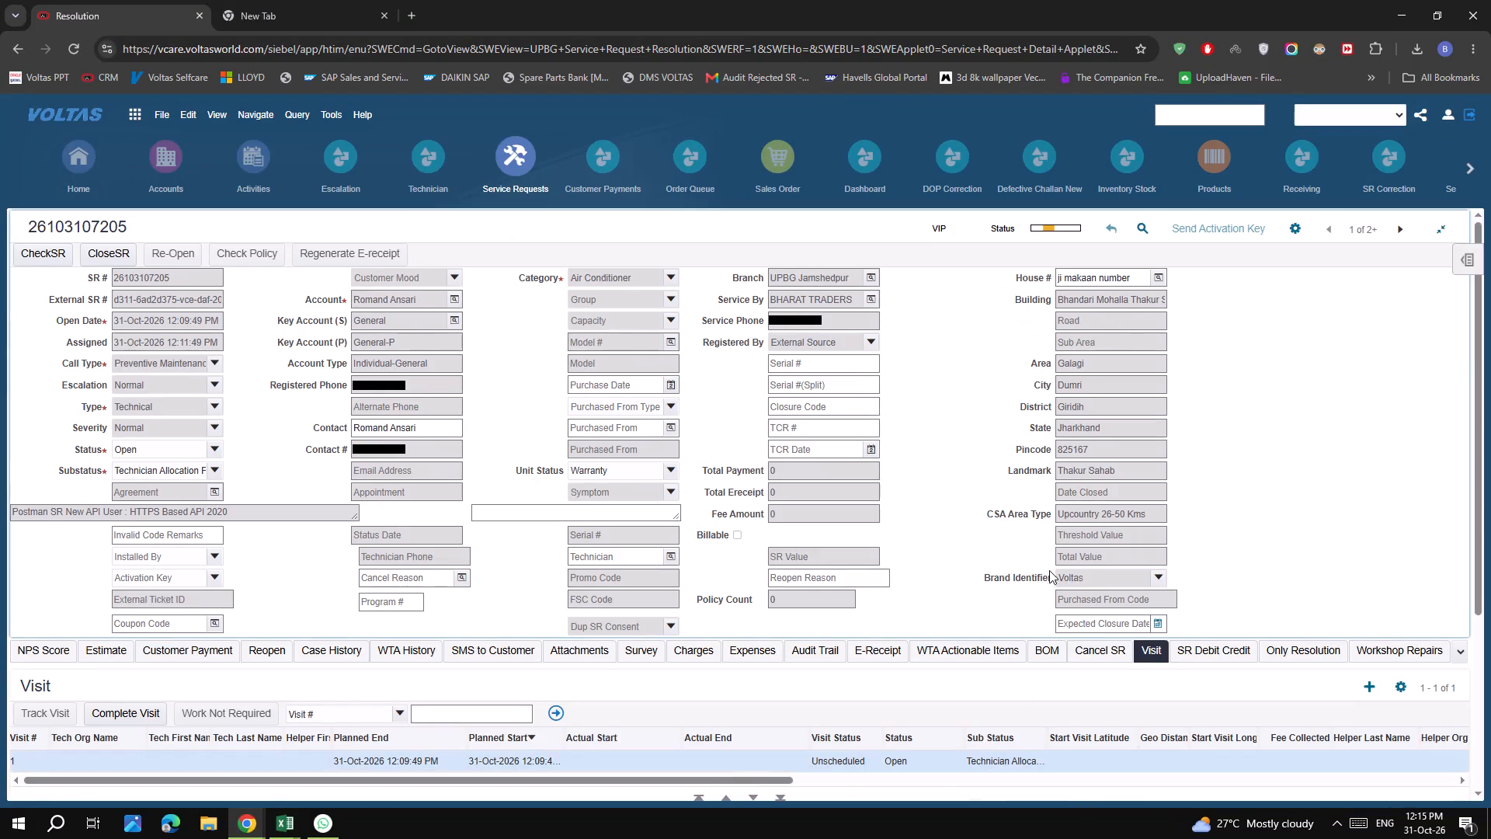
Return to the service request list, apply the Open SRs predefined query and sort by SR # in descending order.
{"action": "left_click", "coordinate": [515, 155]}
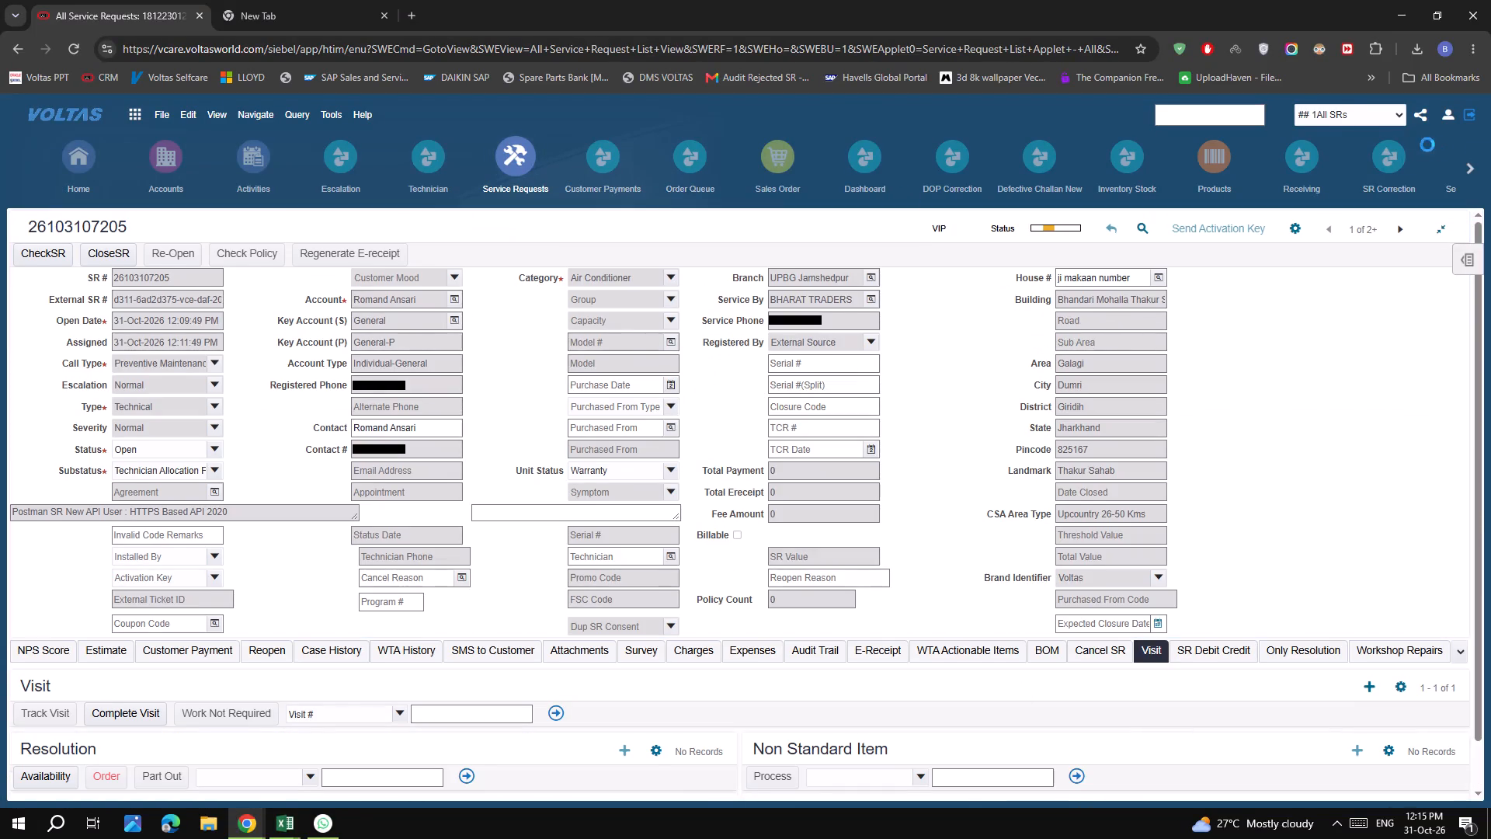
{"action": "left_click", "coordinate": [1350, 120]}
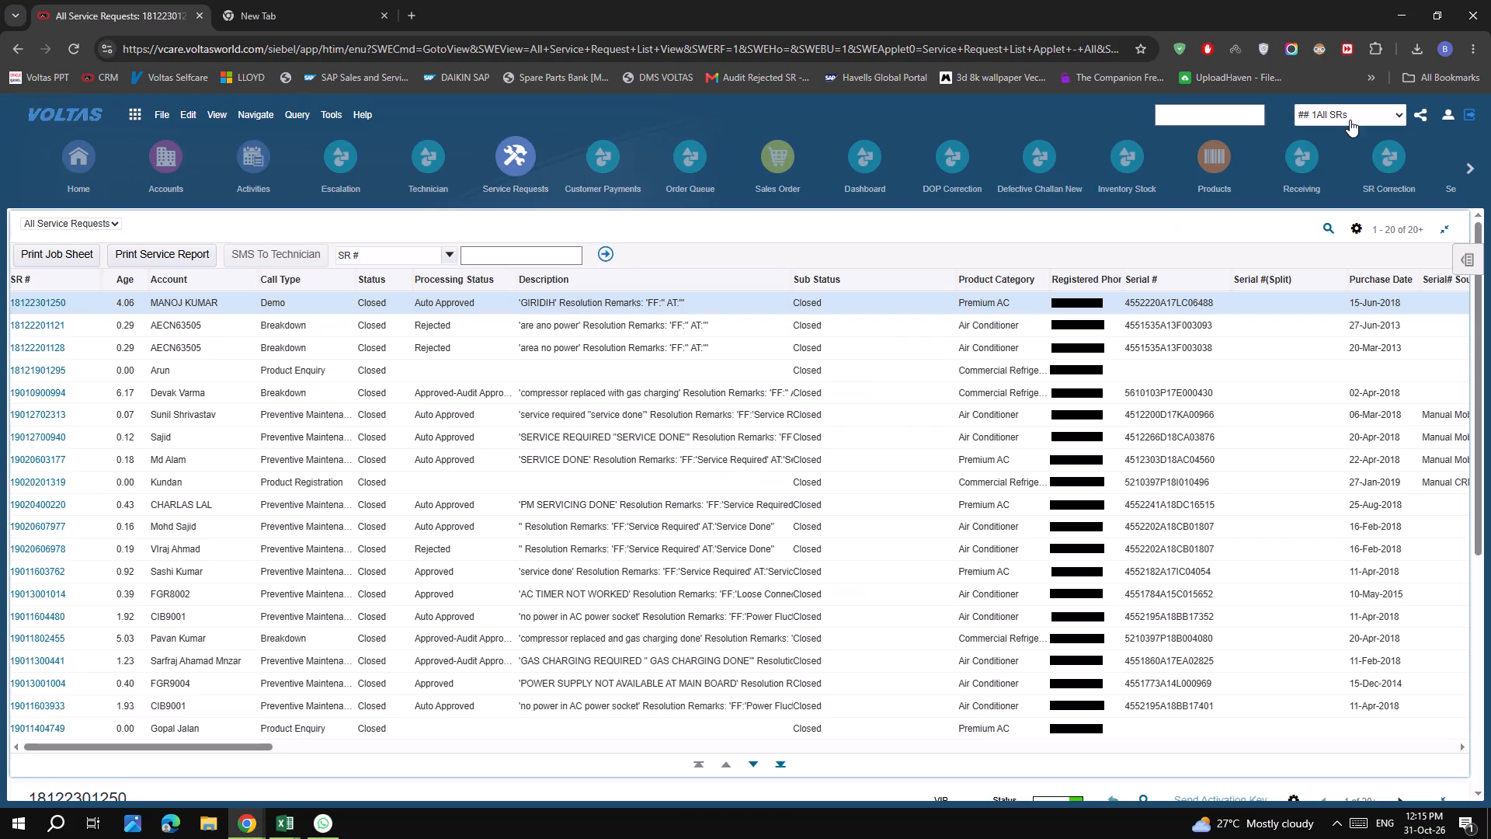
{"action": "double_click", "coordinate": [1350, 118]}
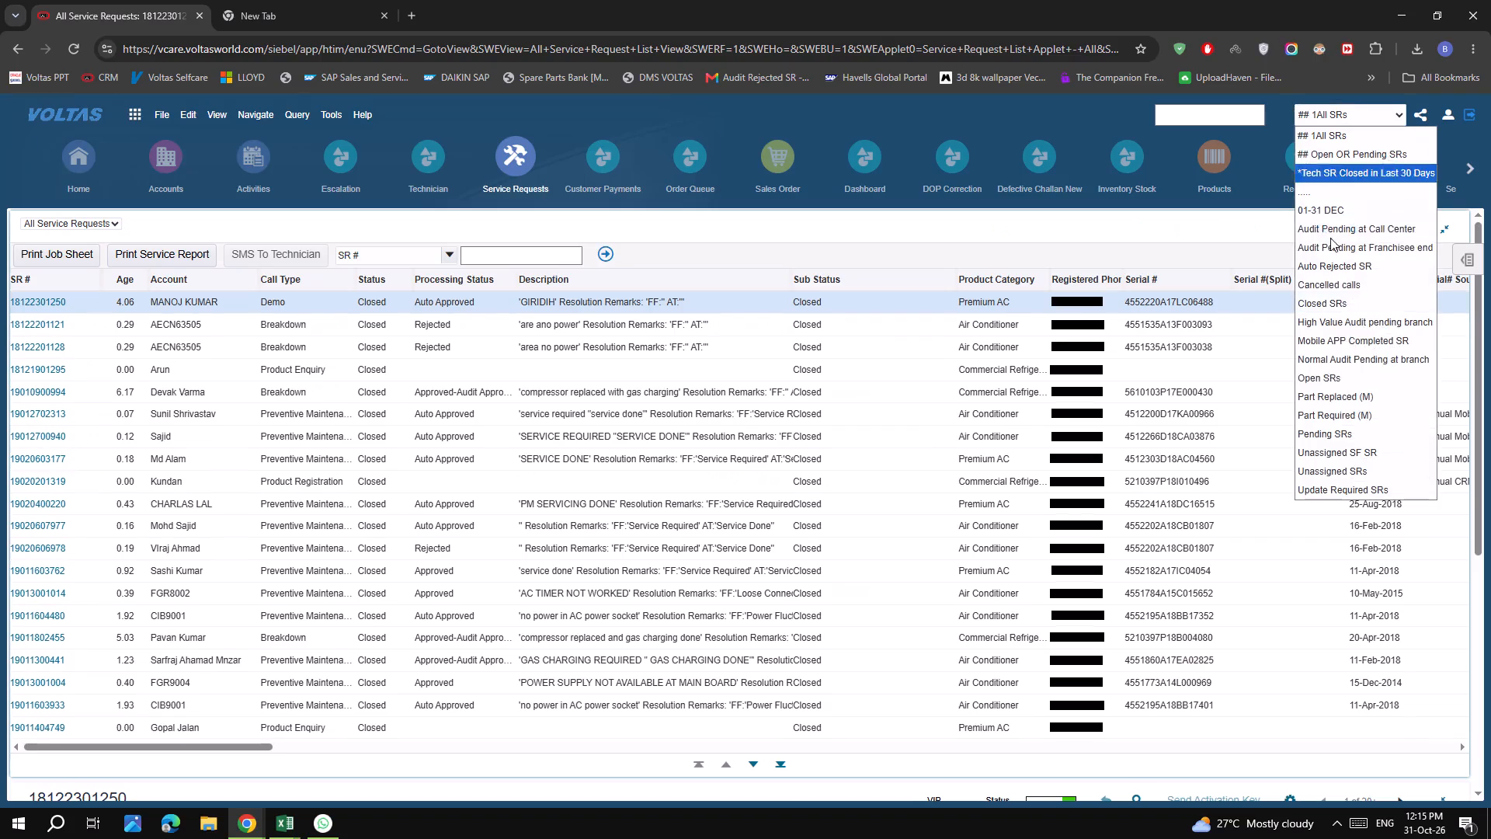
{"action": "left_click", "coordinate": [1343, 383]}
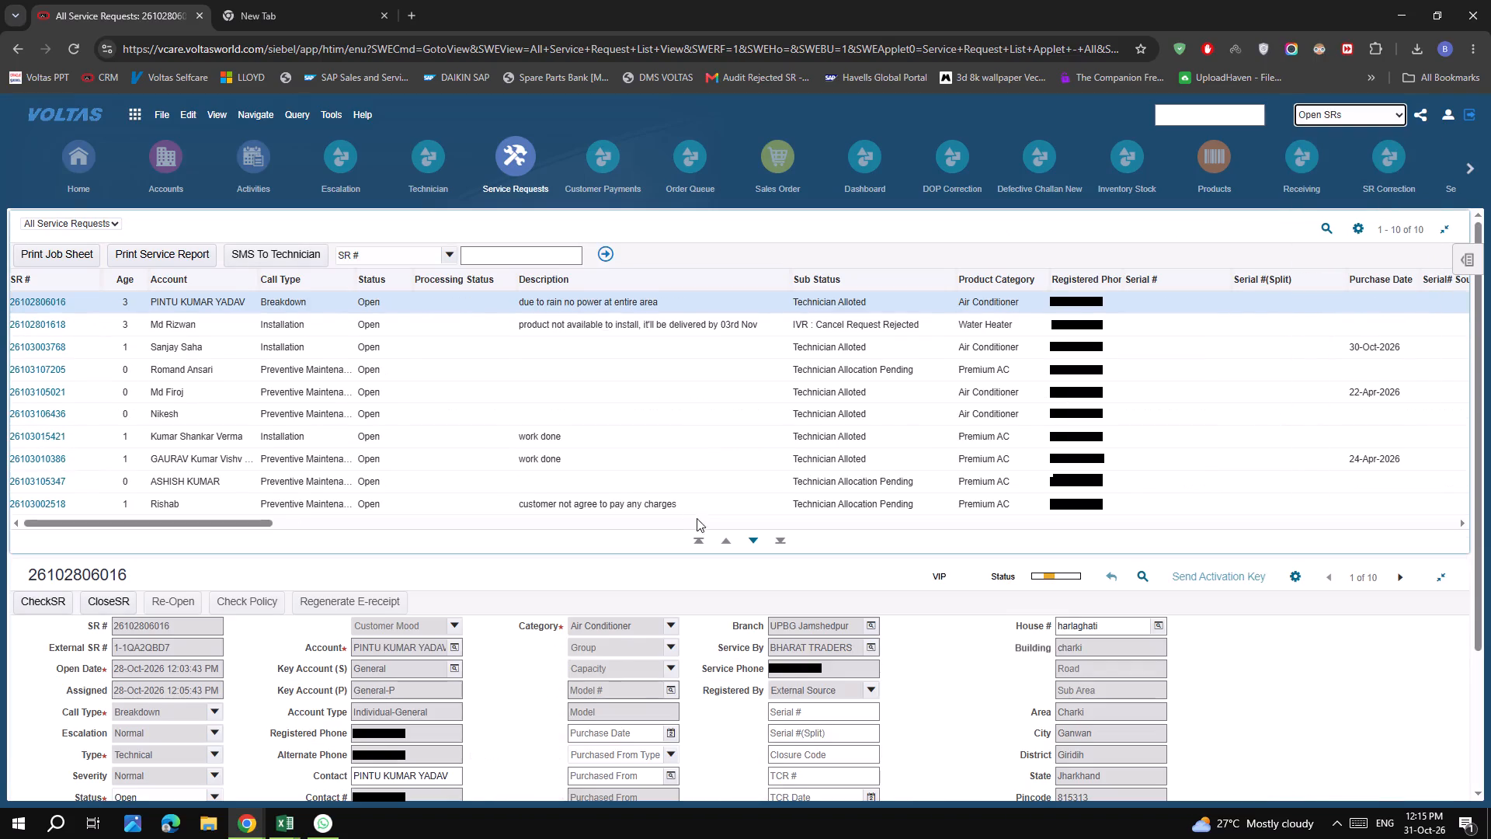
{"action": "left_click", "coordinate": [39, 276]}
{"action": "left_click", "coordinate": [60, 284]}
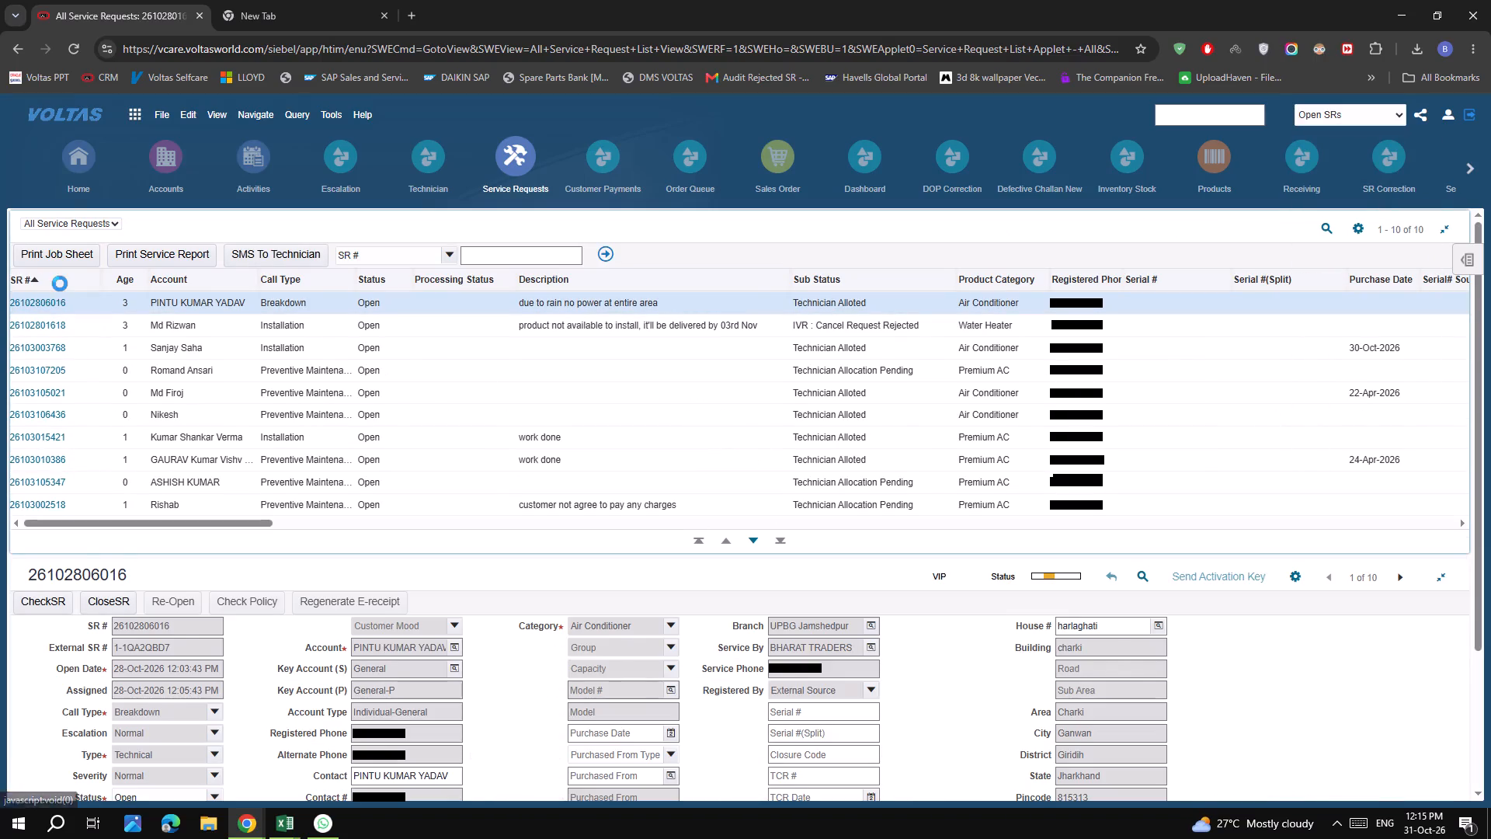
{"action": "left_click", "coordinate": [50, 280]}
{"action": "left_click", "coordinate": [64, 282]}
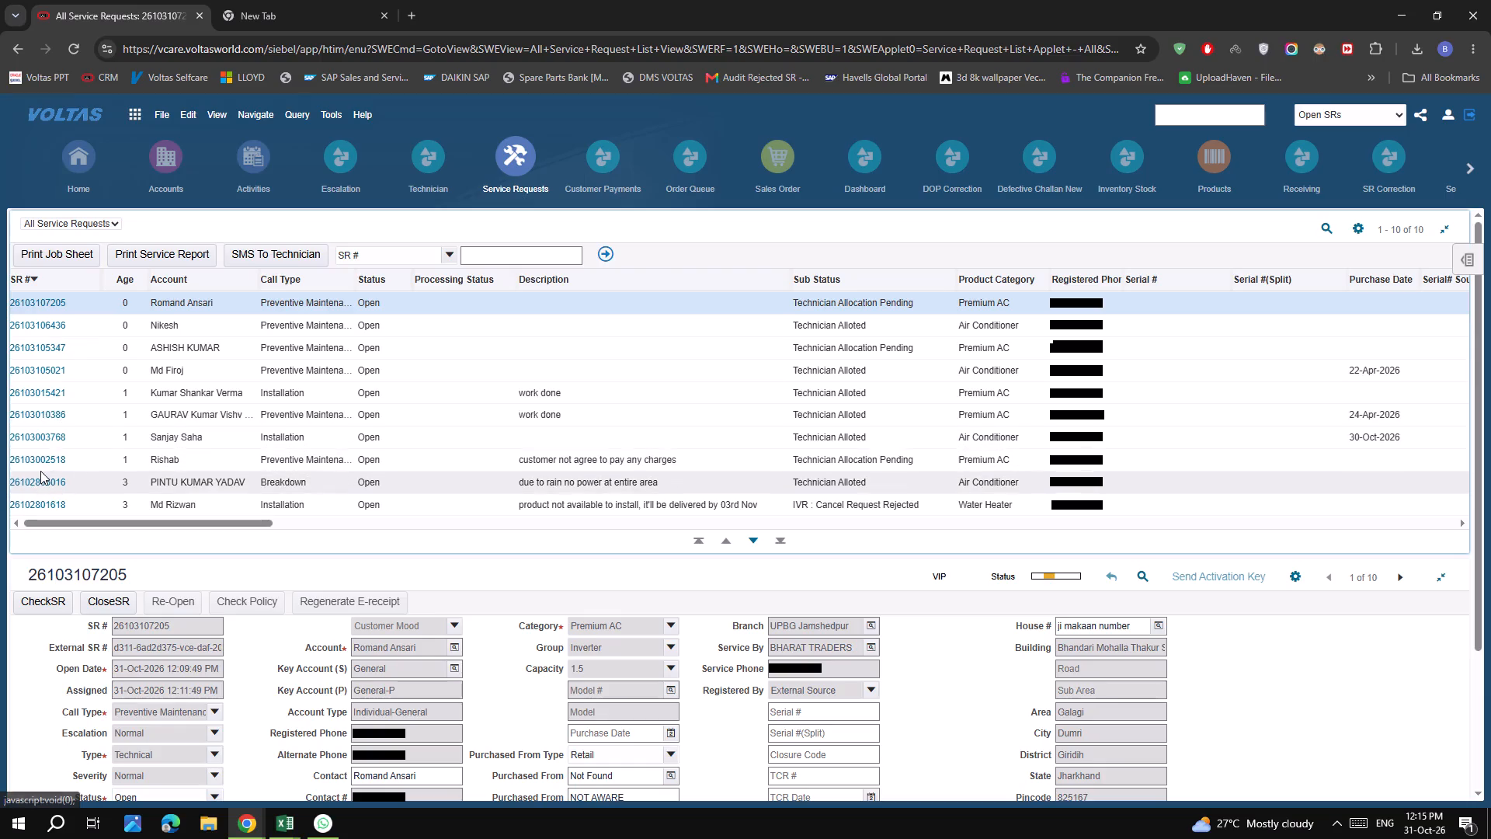
{"action": "left_click", "coordinate": [49, 410]}
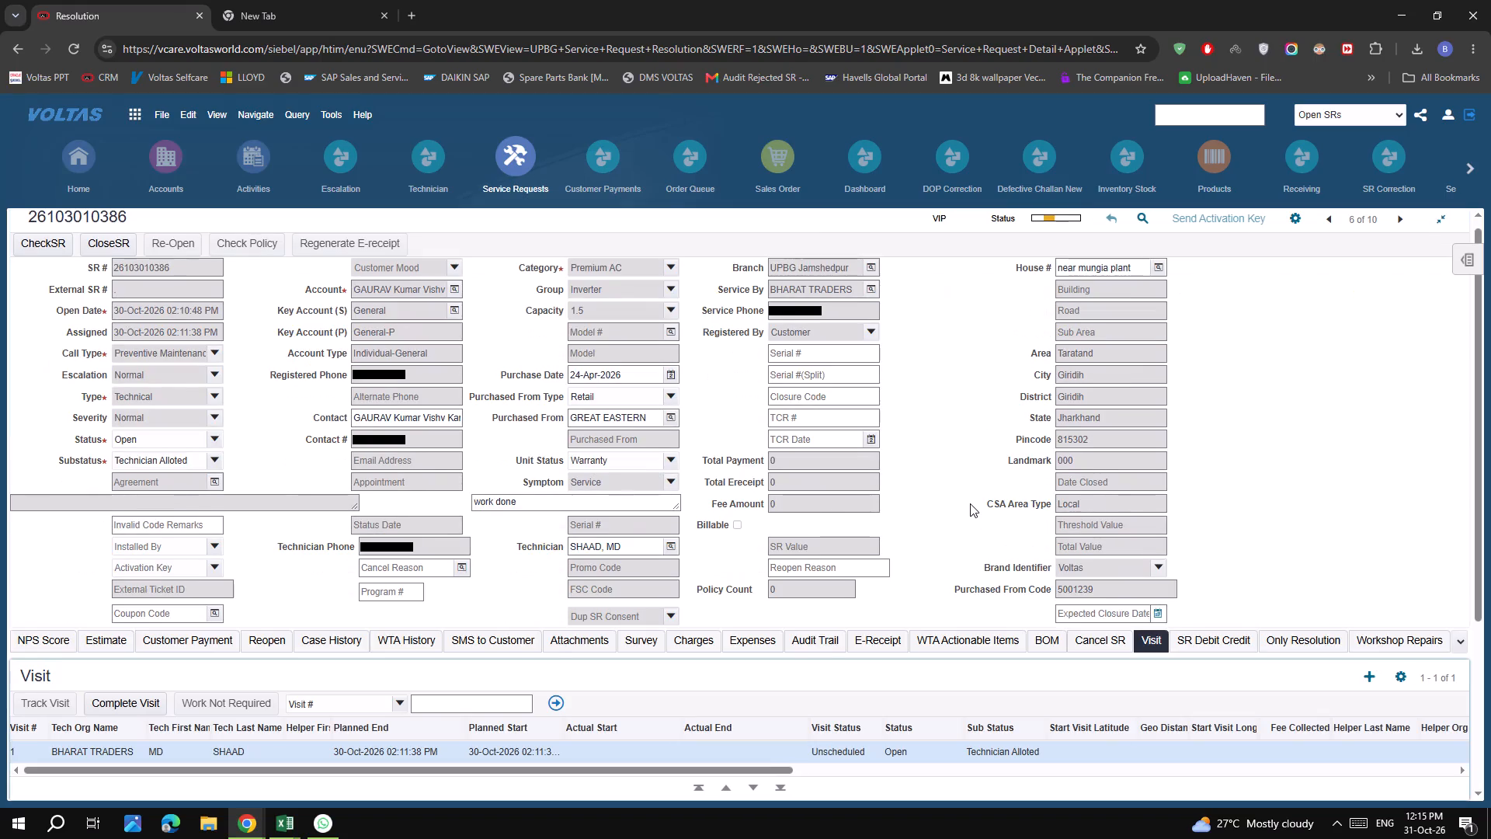
{"action": "scroll", "coordinate": [970, 503], "scroll_direction": "up", "scroll_amount": 6}
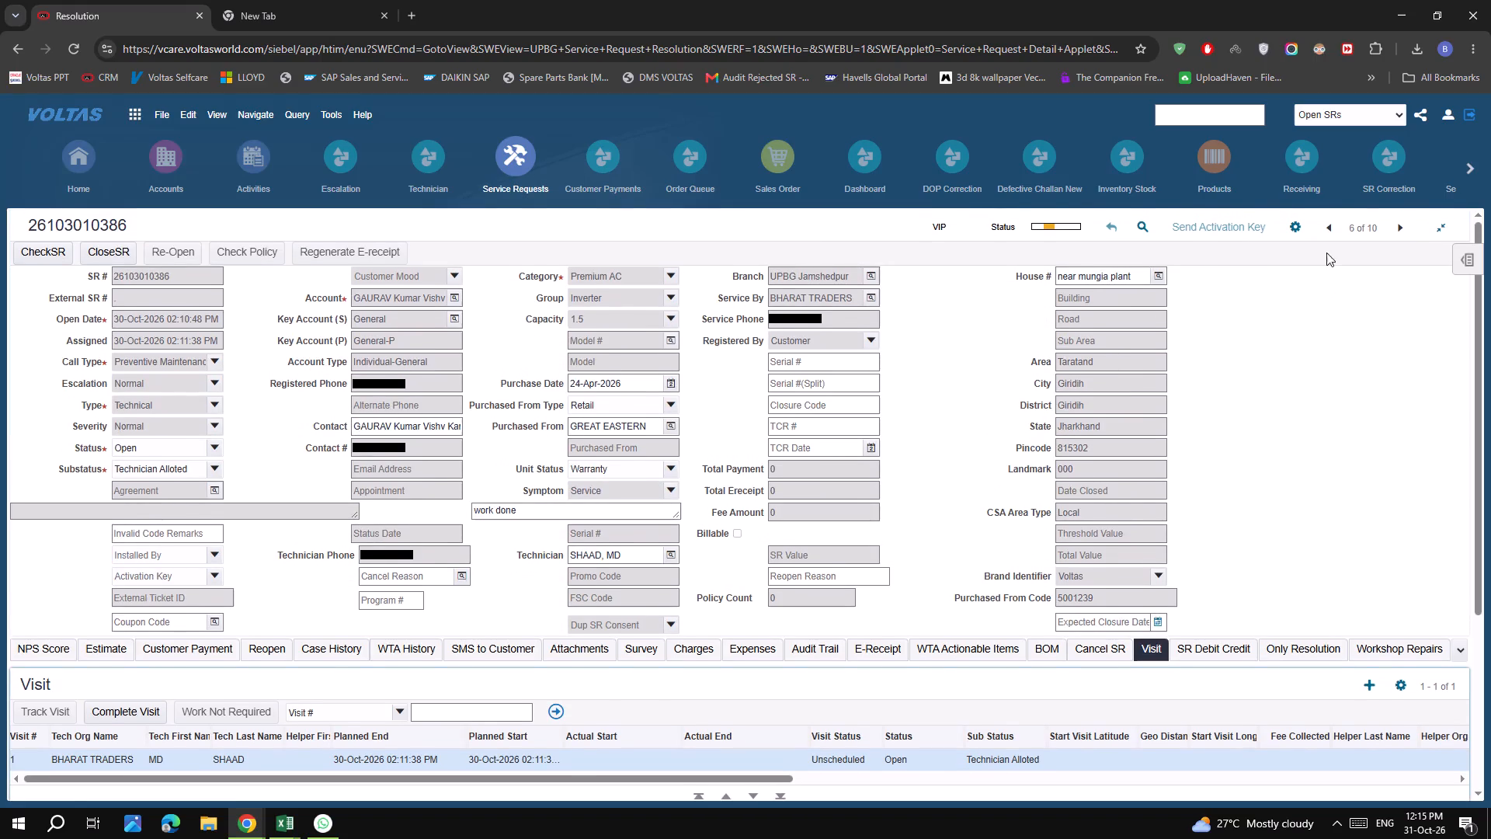
{"action": "left_click", "coordinate": [1328, 225]}
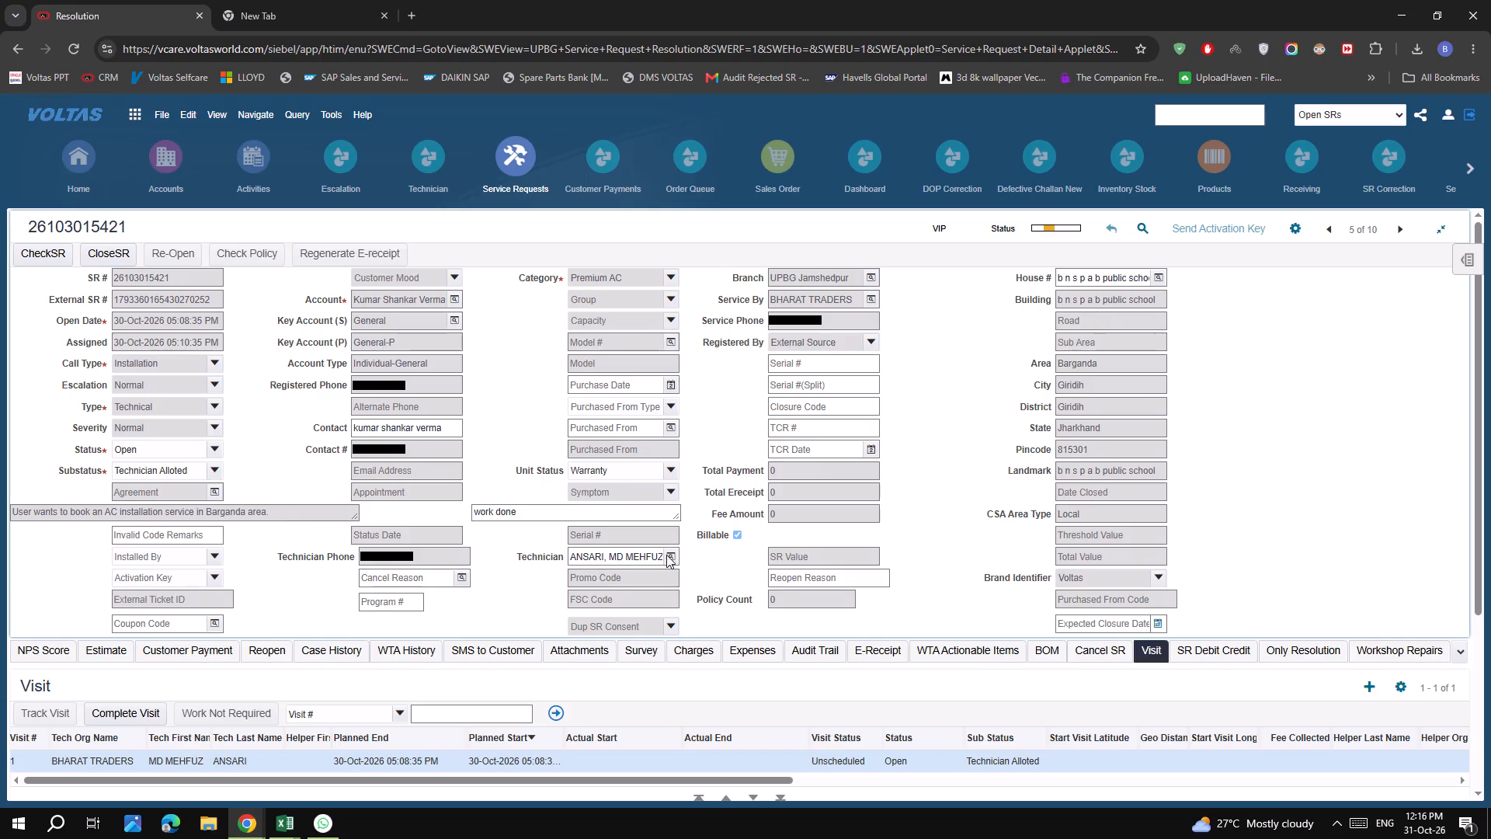
{"action": "left_click", "coordinate": [1323, 233]}
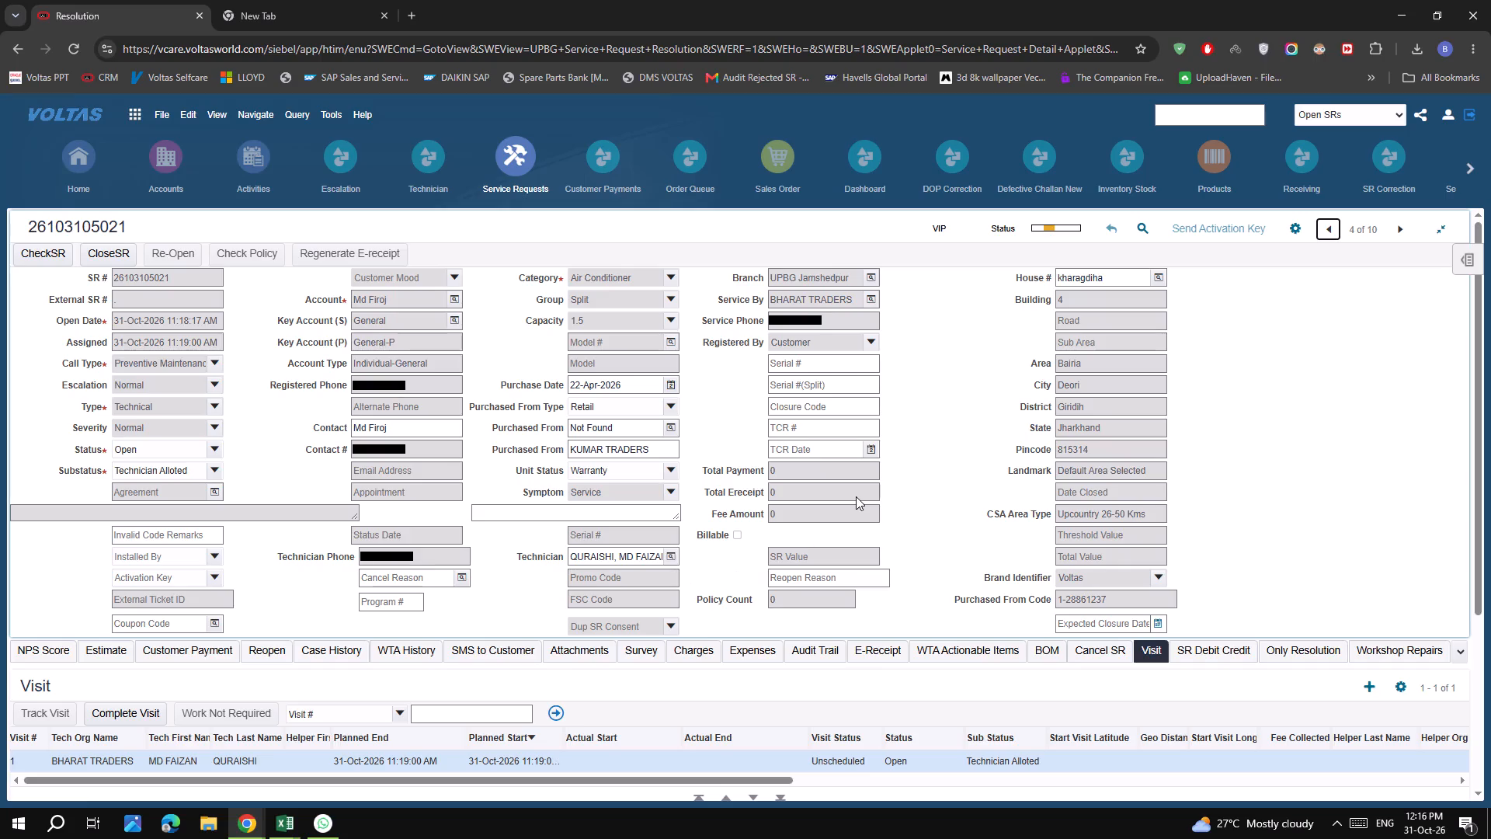
{"action": "left_click", "coordinate": [1329, 228]}
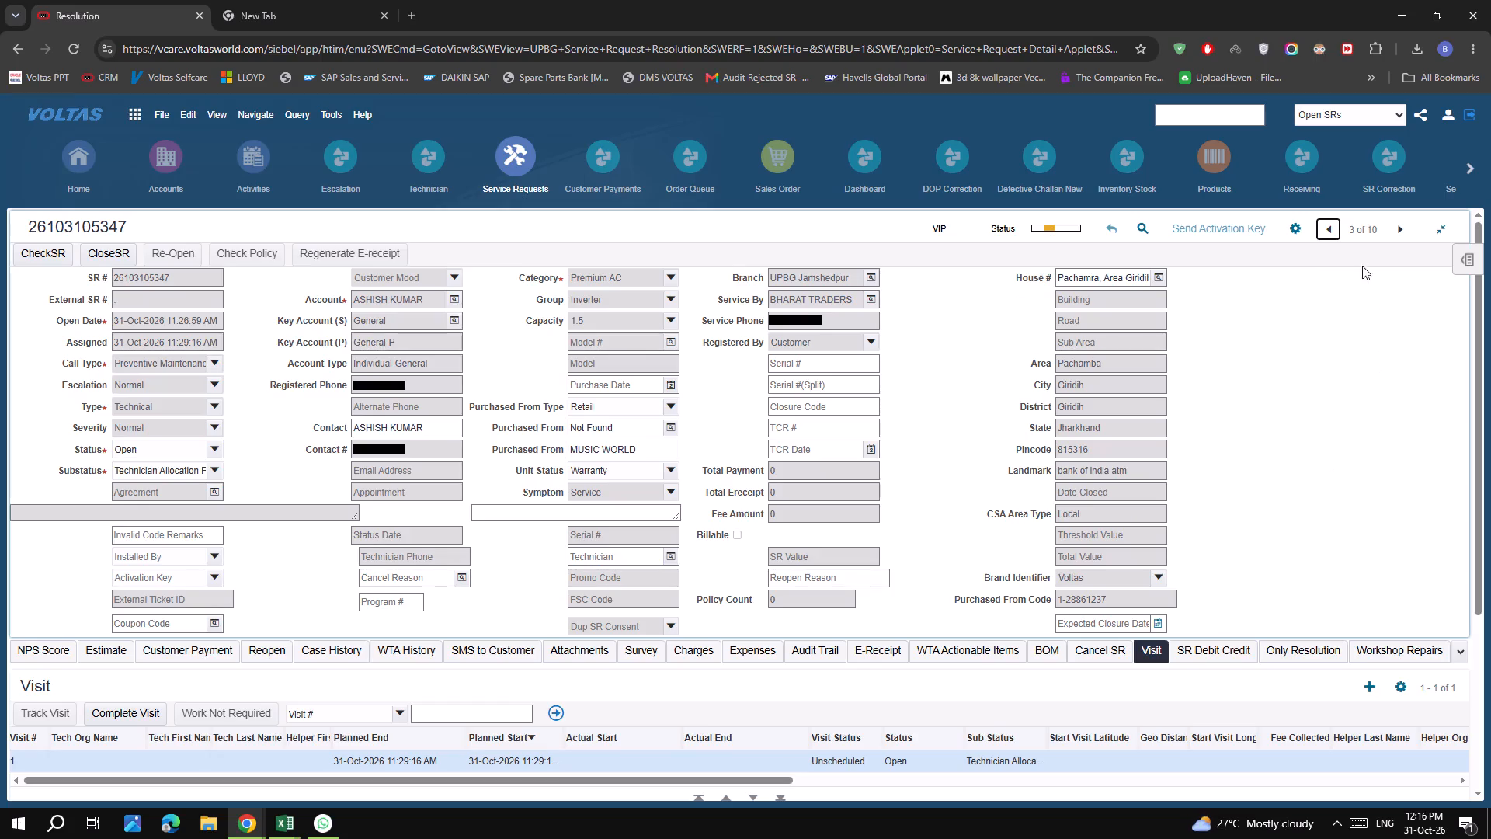
{"action": "left_click", "coordinate": [1331, 226]}
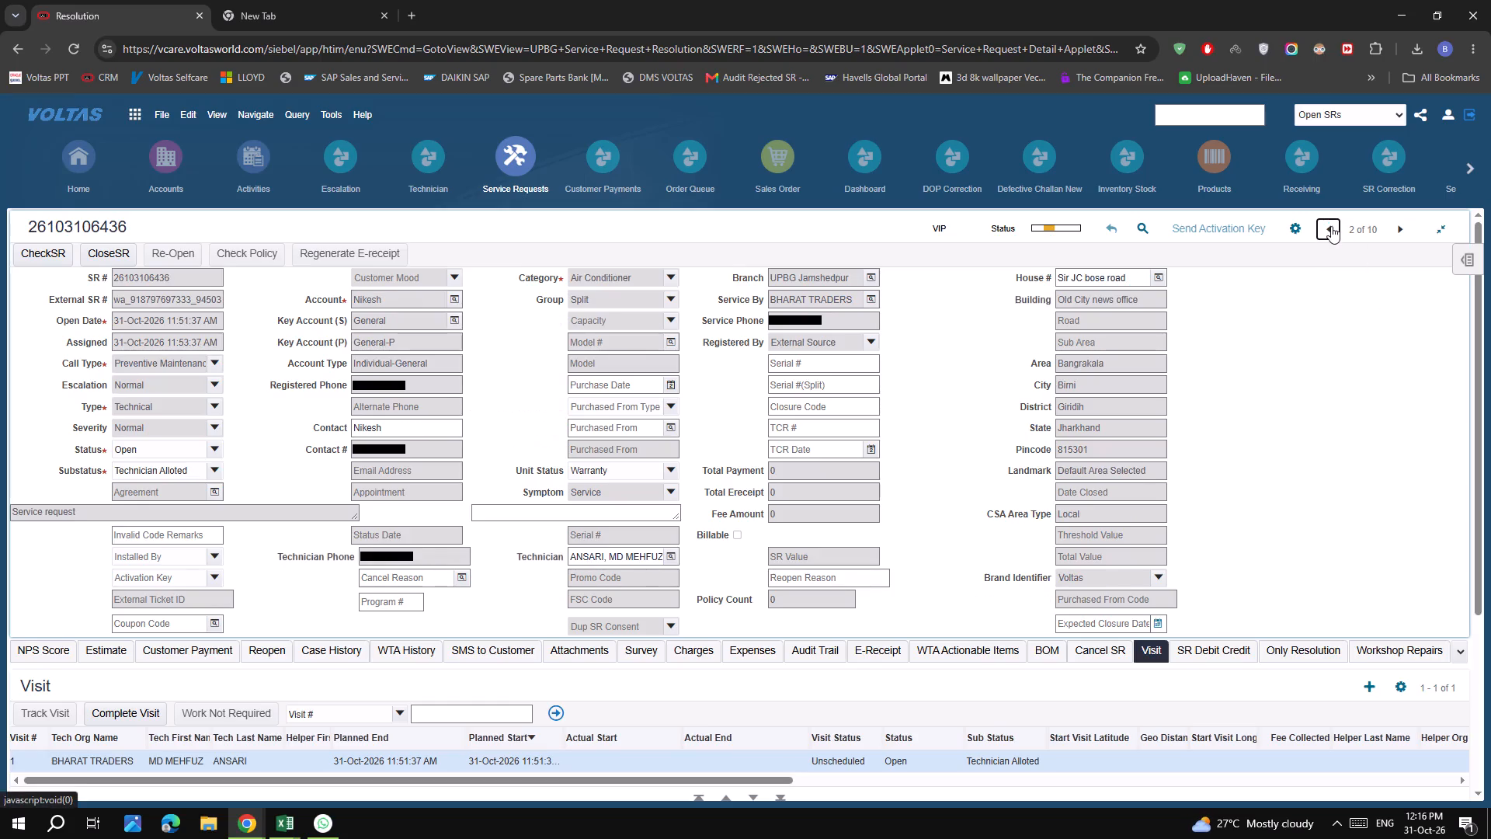
{"action": "left_click", "coordinate": [1400, 226]}
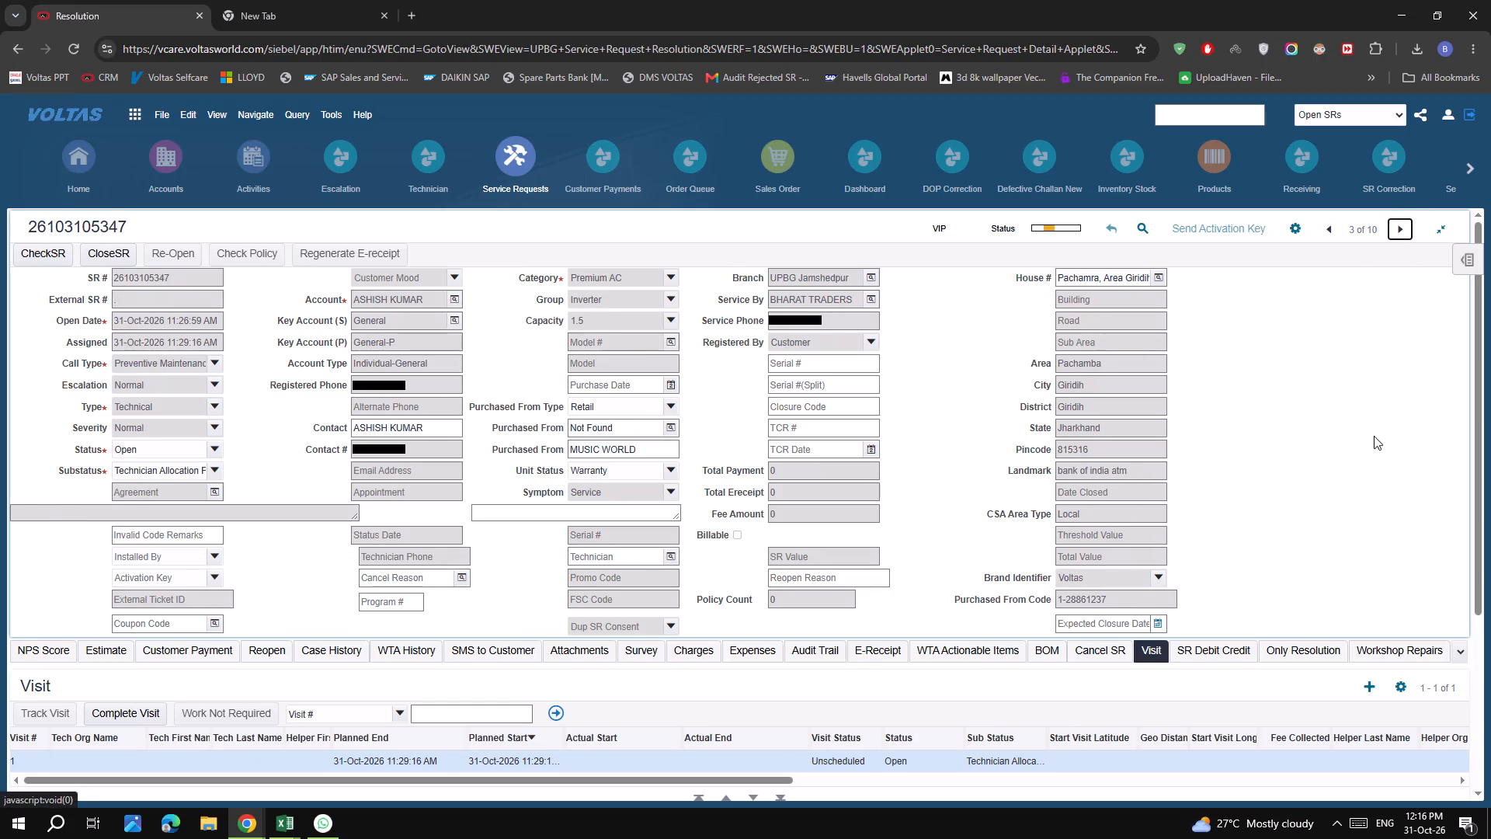
{"action": "left_click", "coordinate": [1294, 463]}
{"action": "left_click", "coordinate": [1326, 228]}
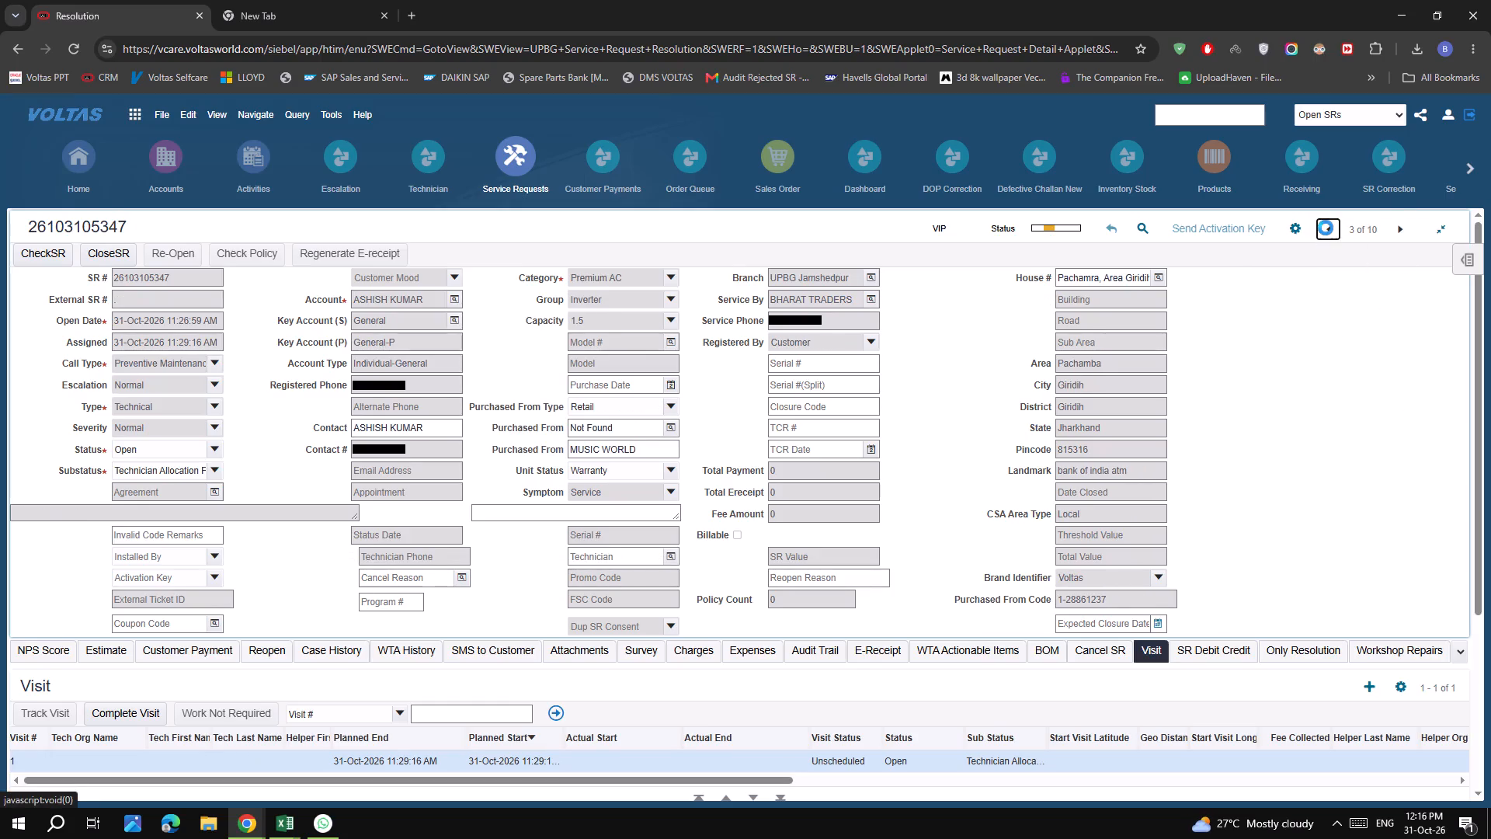
{"action": "left_click", "coordinate": [1326, 228]}
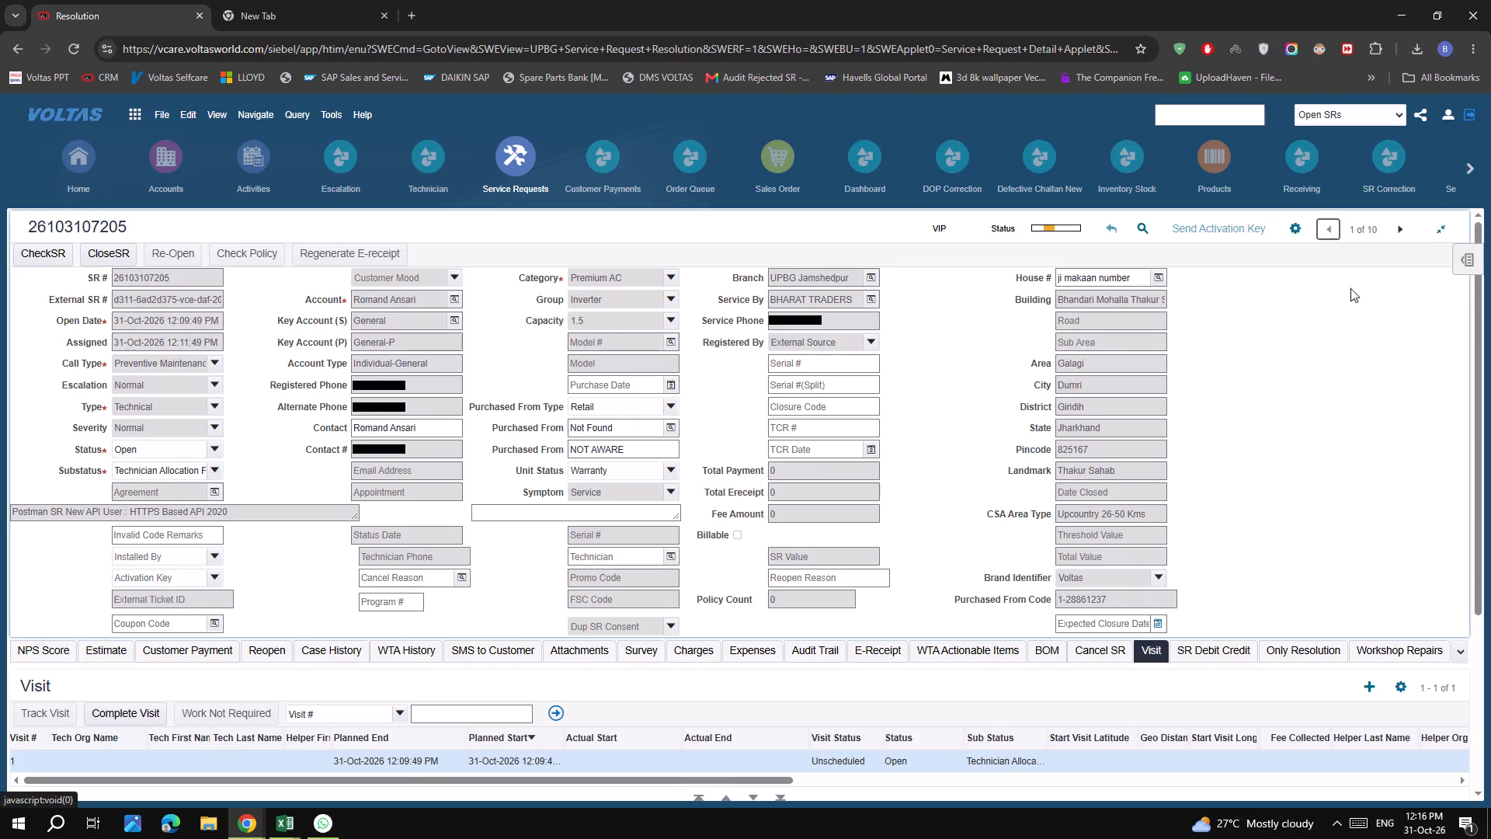
{"action": "left_click", "coordinate": [1367, 399]}
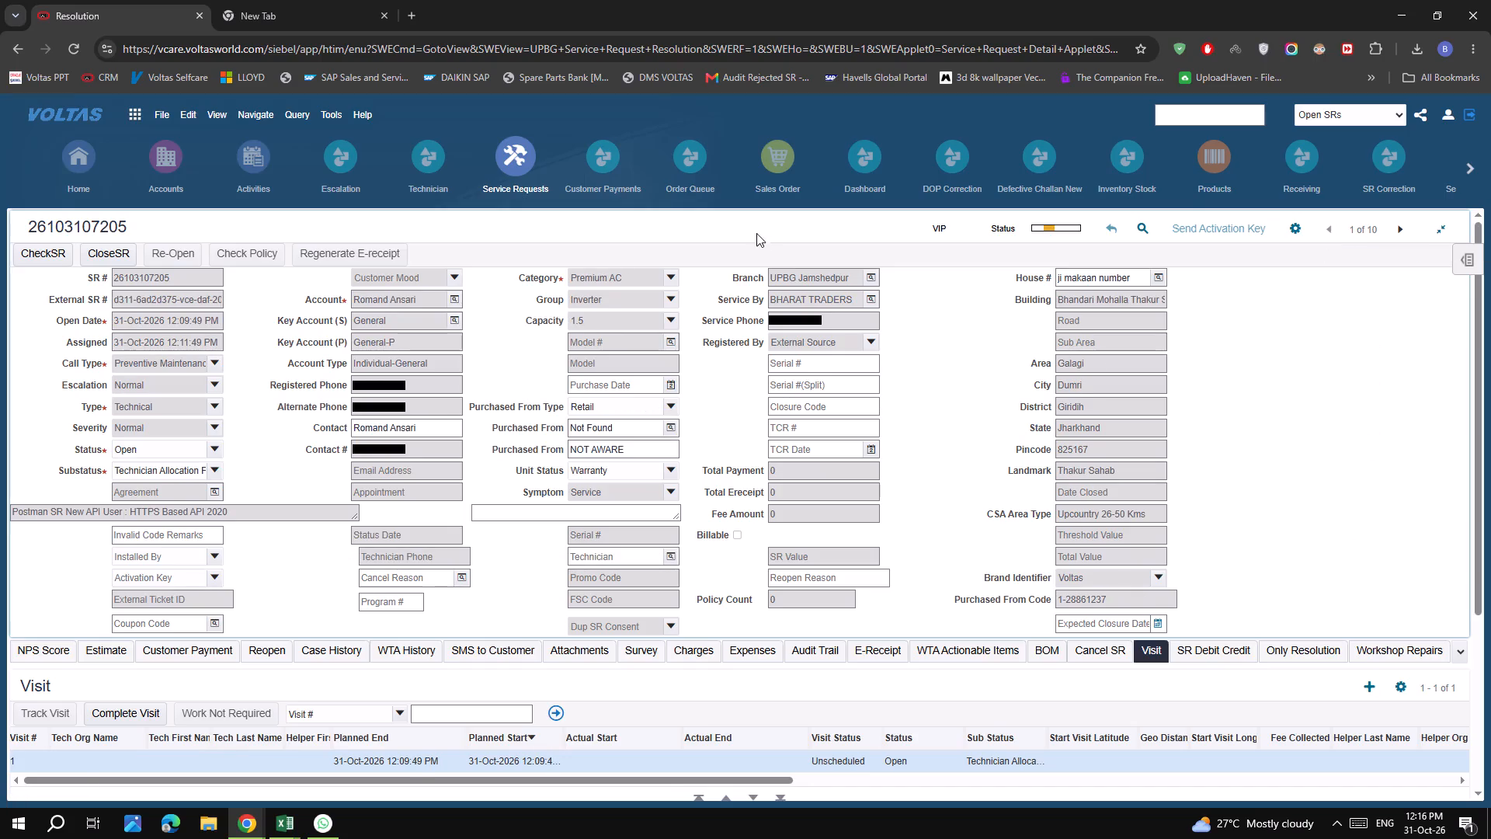
Reload the service request list with the Open SRs predefined query, sorted by SR # in descending order.
{"action": "left_click", "coordinate": [515, 155]}
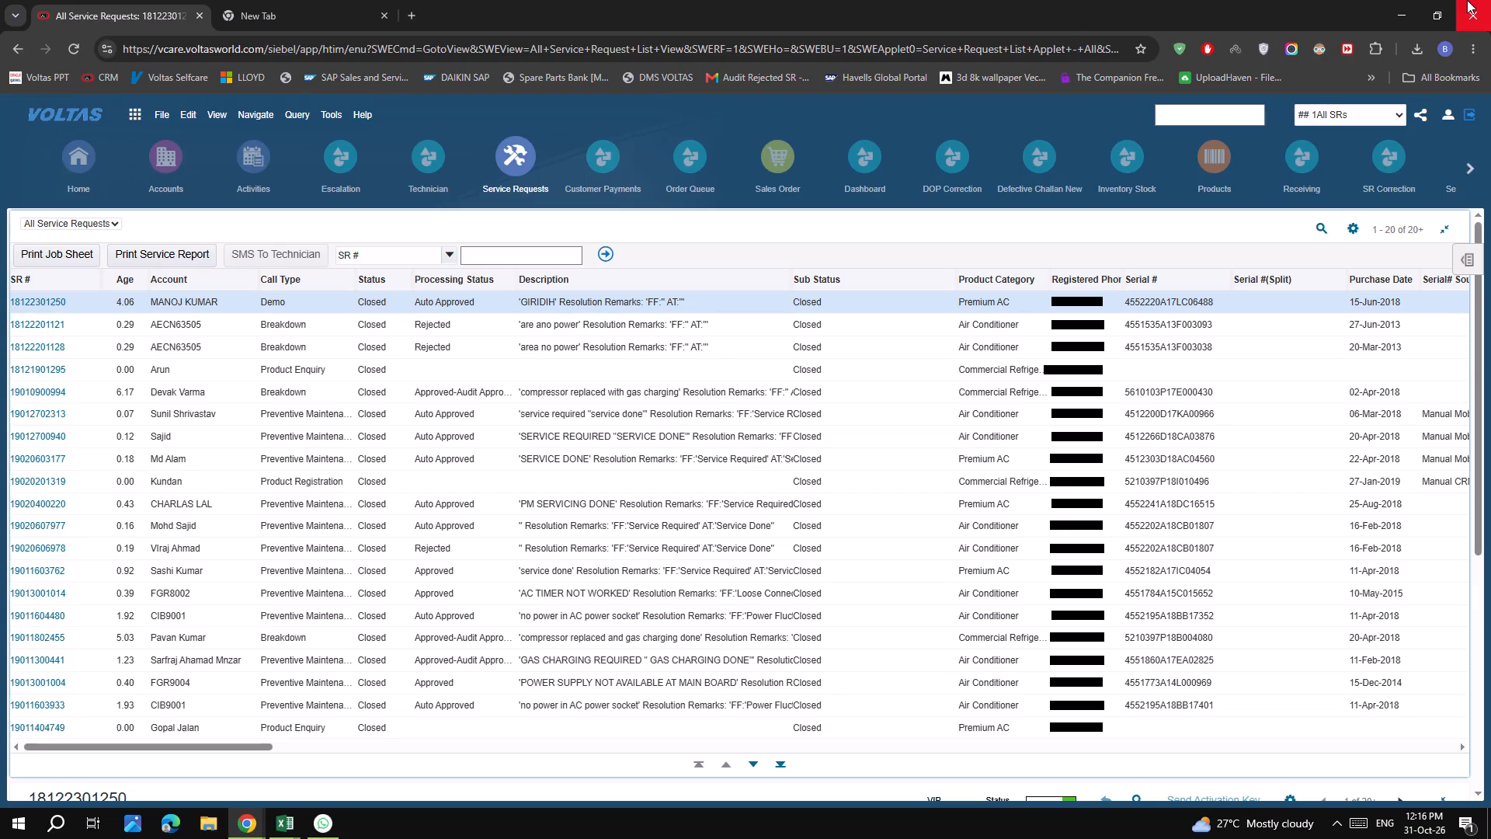
{"action": "left_click", "coordinate": [1321, 108]}
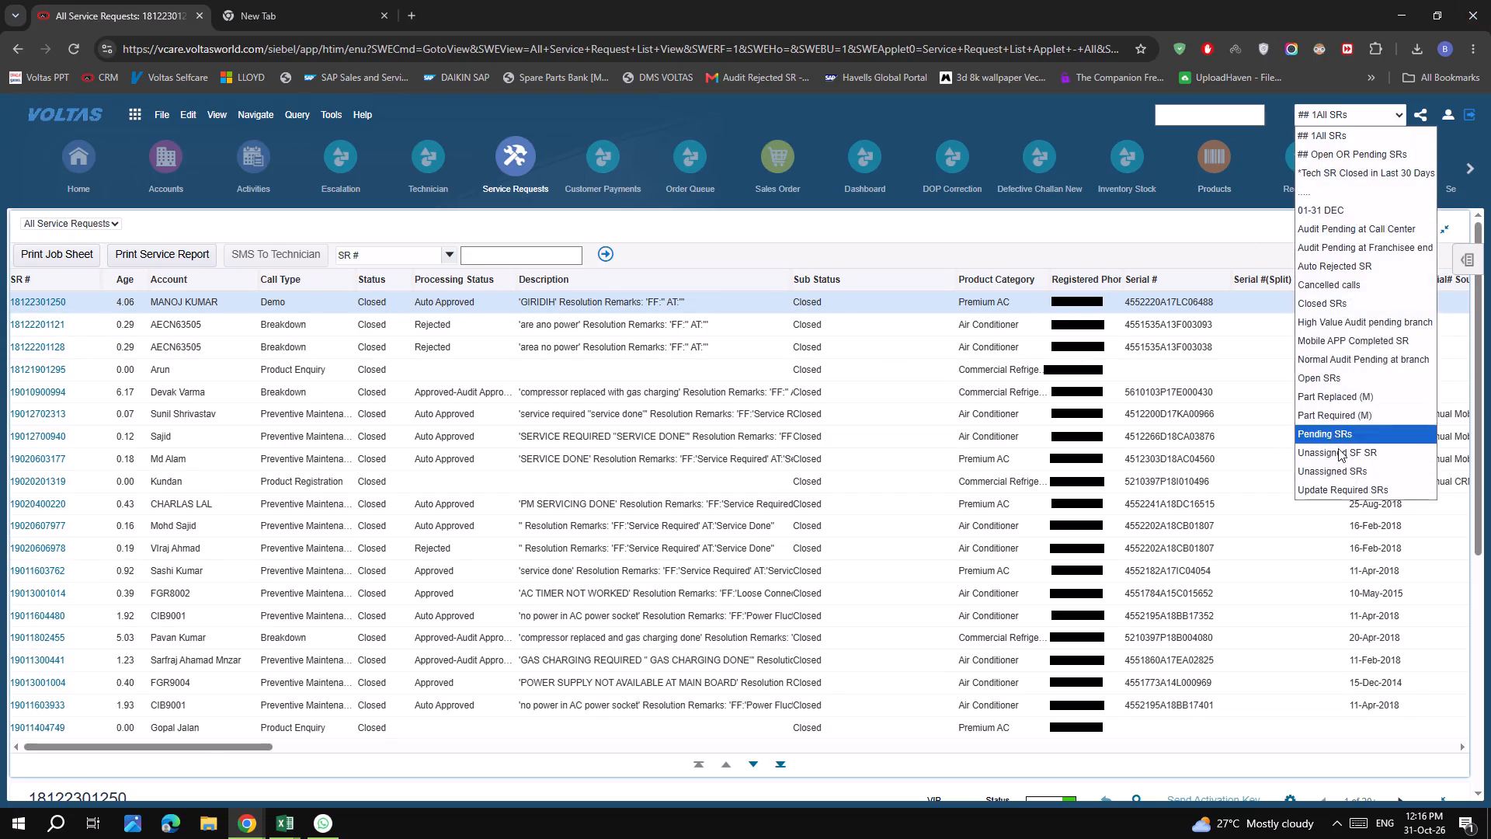
{"action": "left_click", "coordinate": [1350, 382]}
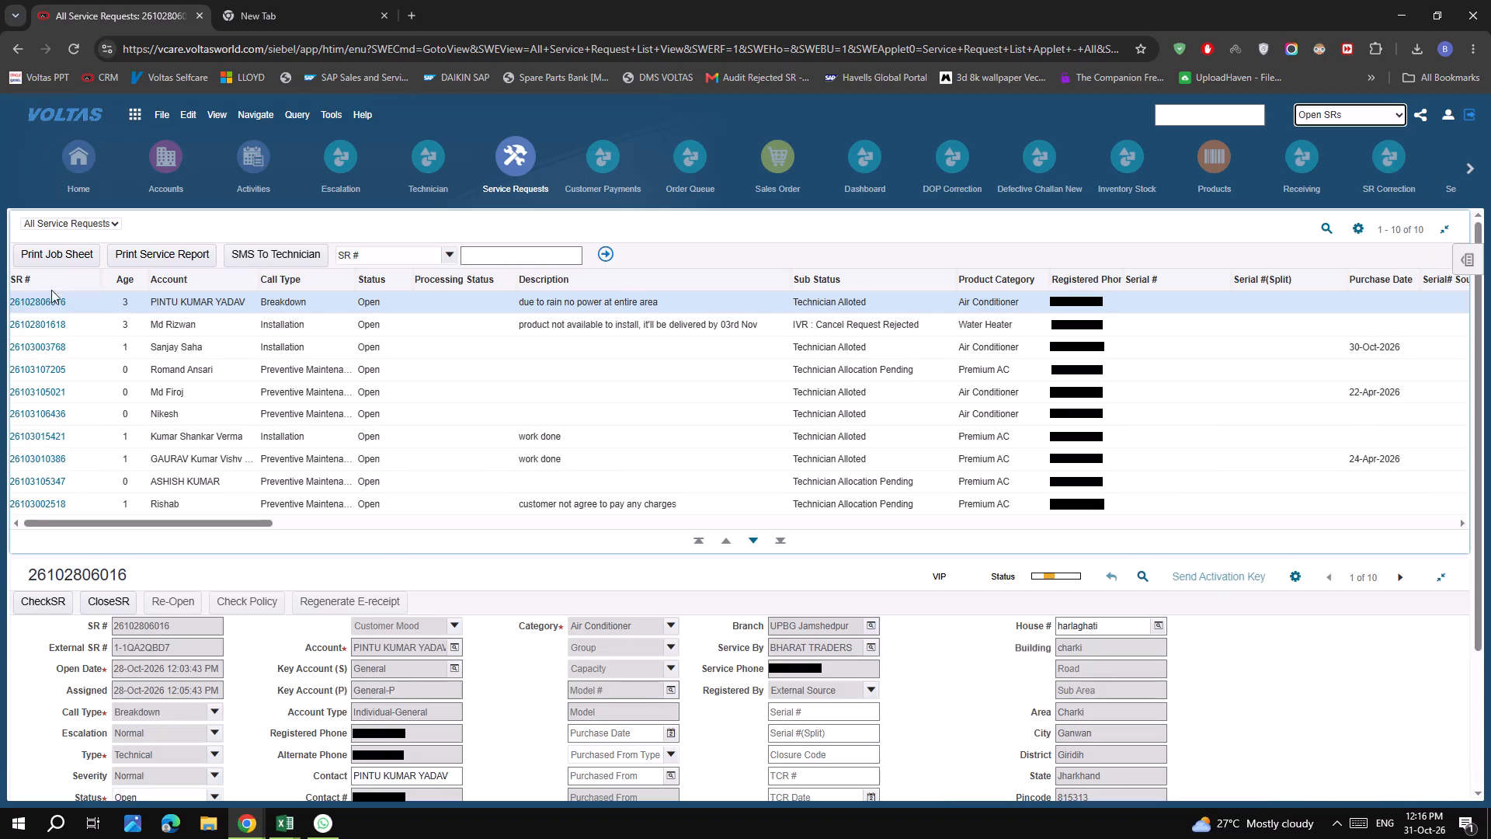
{"action": "left_click", "coordinate": [47, 277]}
{"action": "left_click", "coordinate": [75, 281]}
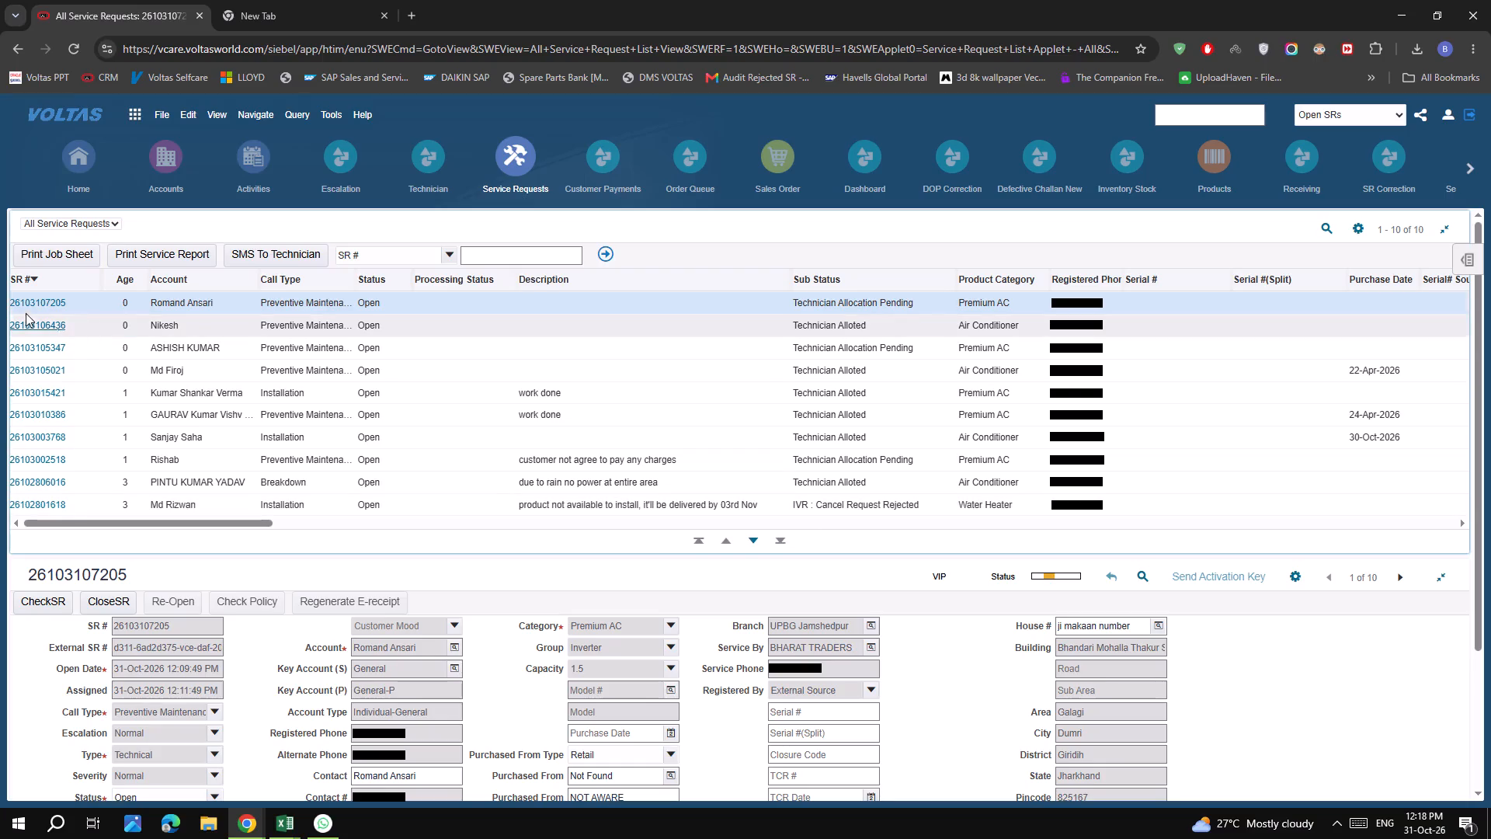
{"action": "left_click", "coordinate": [51, 304]}
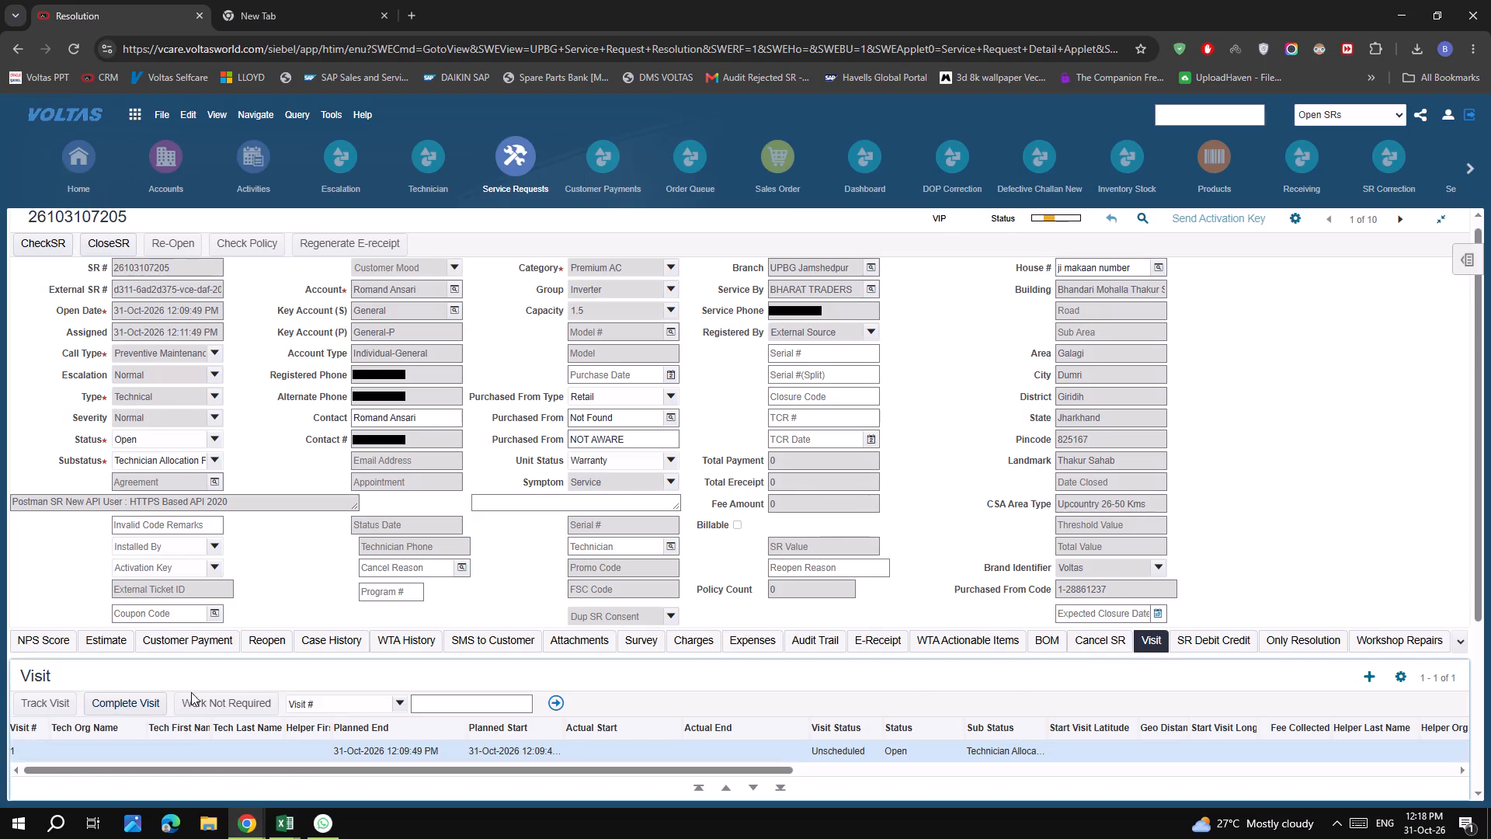
{"action": "left_click", "coordinate": [148, 702]}
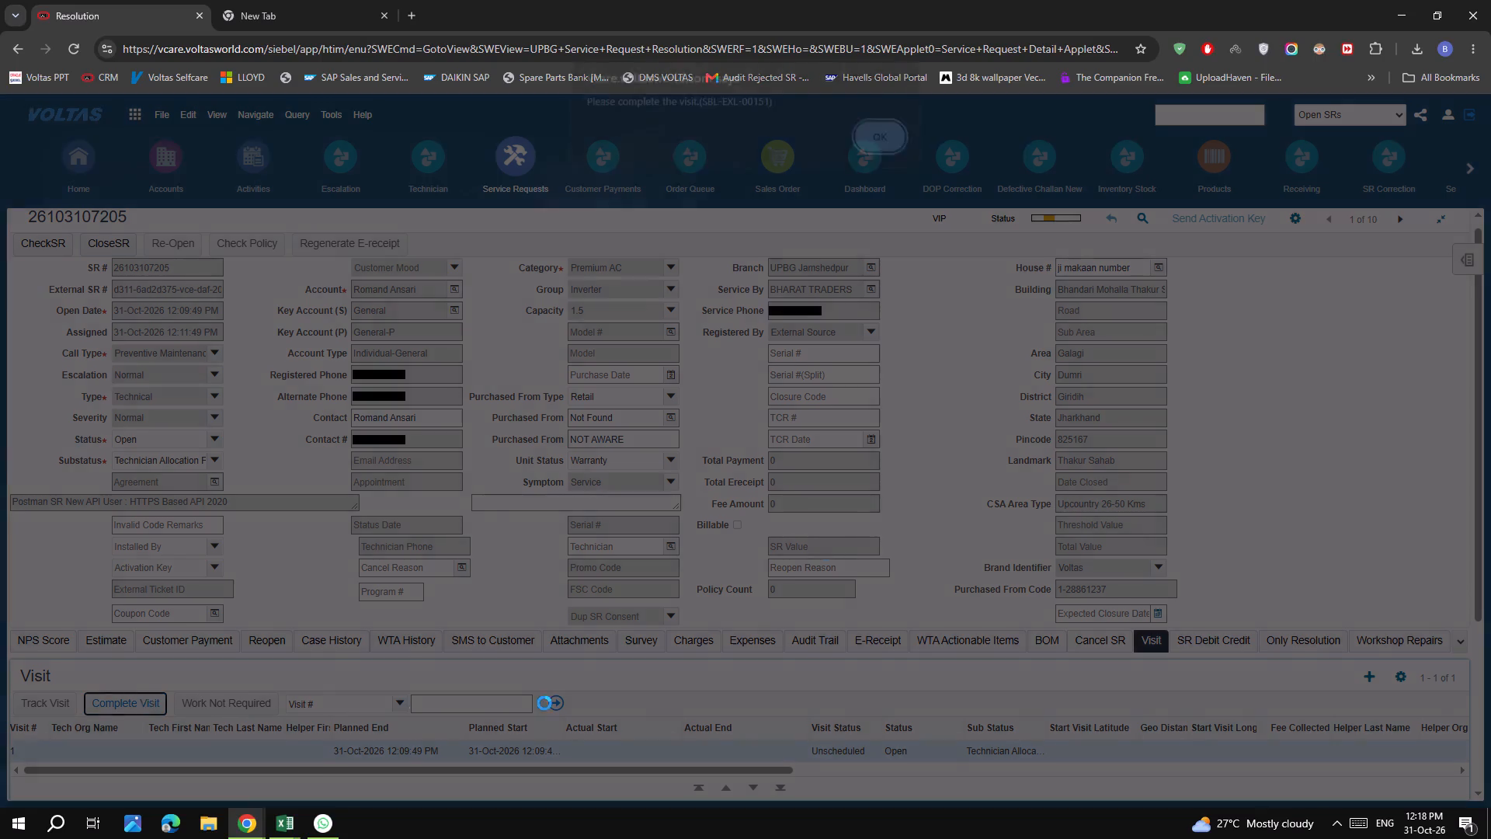
{"action": "left_click", "coordinate": [874, 145]}
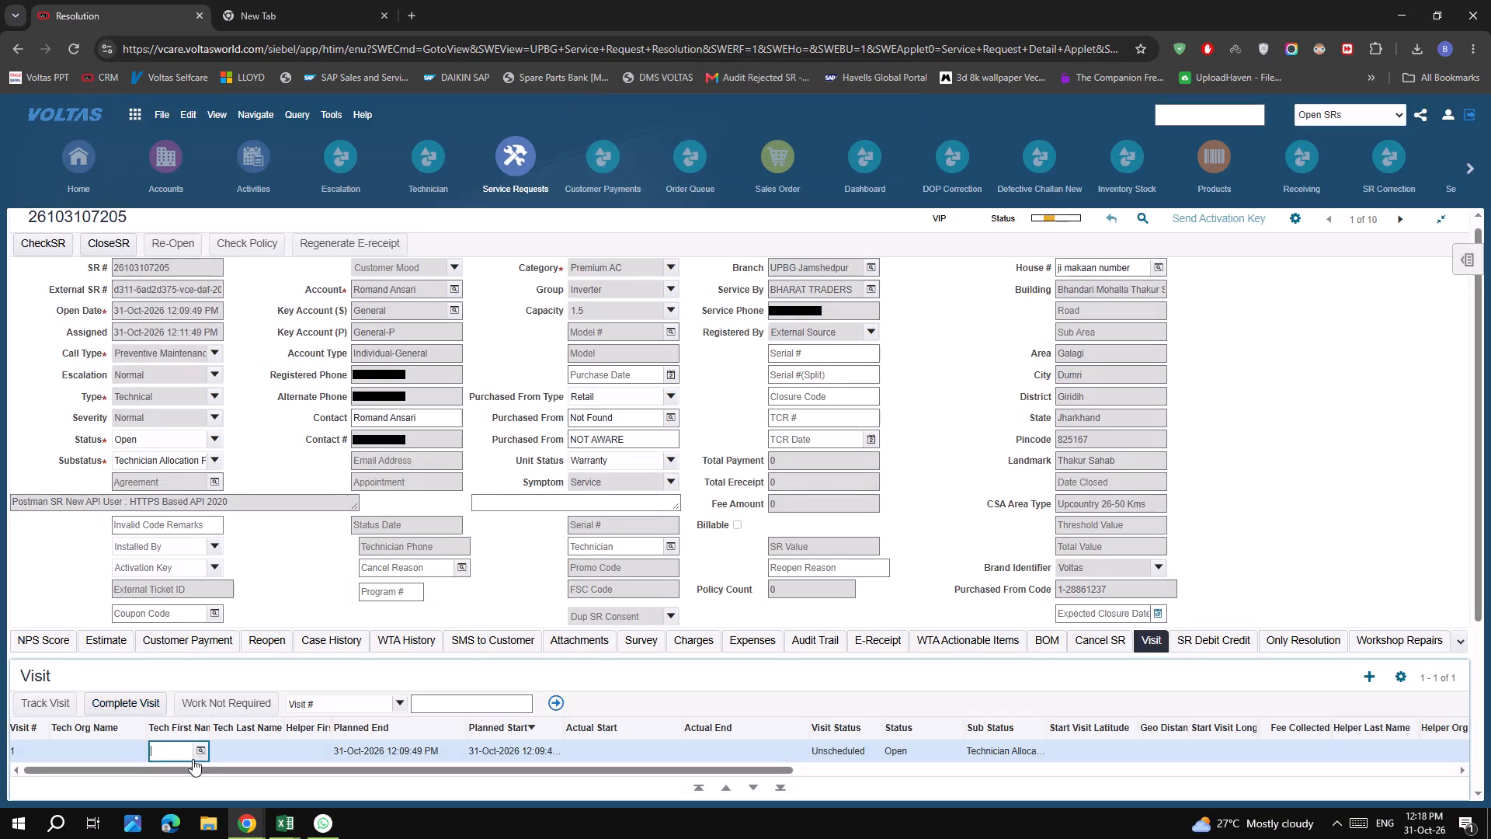
{"action": "left_click", "coordinate": [200, 750]}
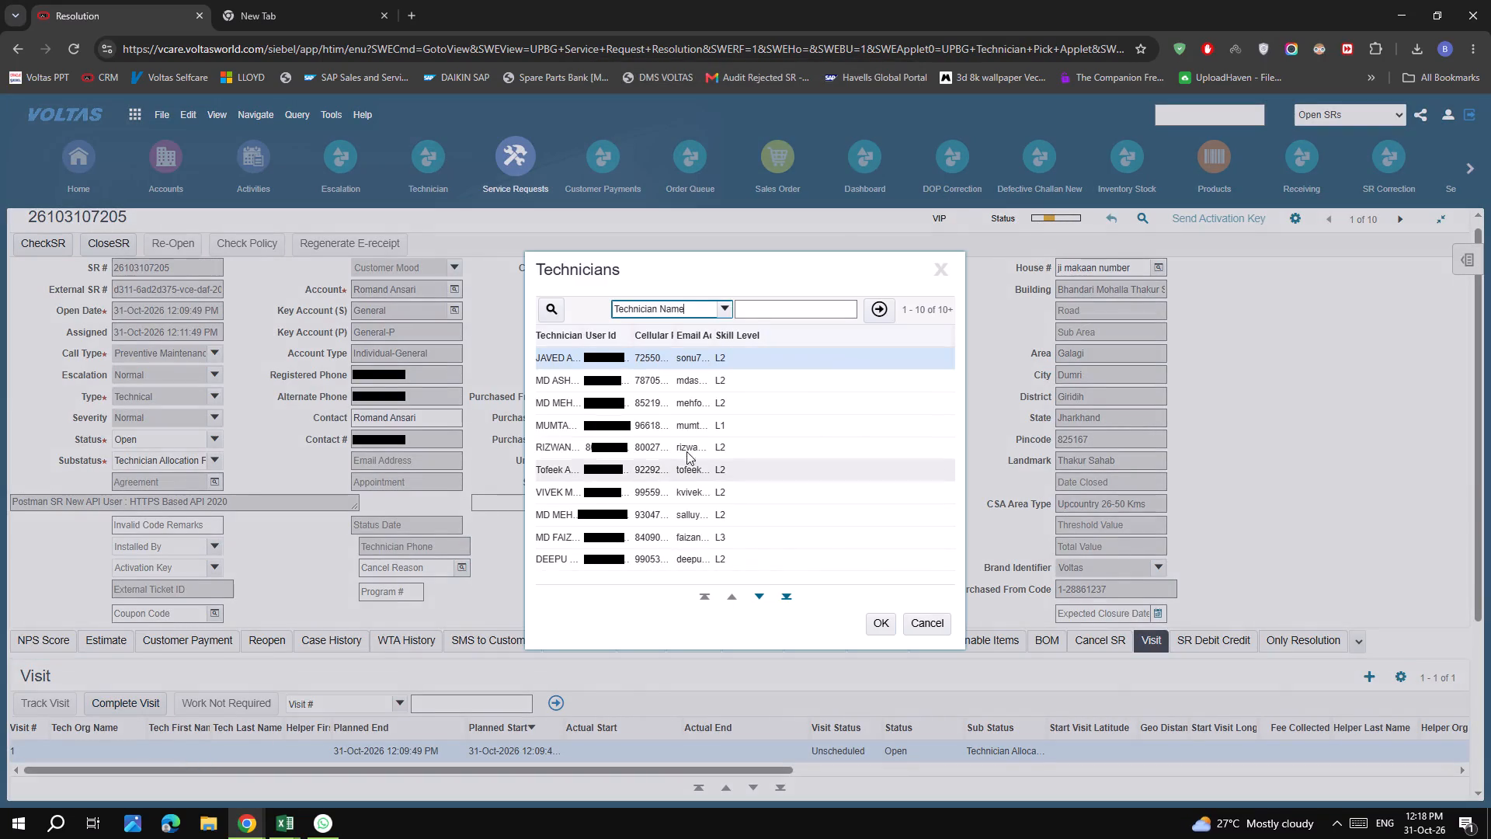
{"action": "left_click", "coordinate": [627, 445]}
{"action": "left_click", "coordinate": [895, 622]}
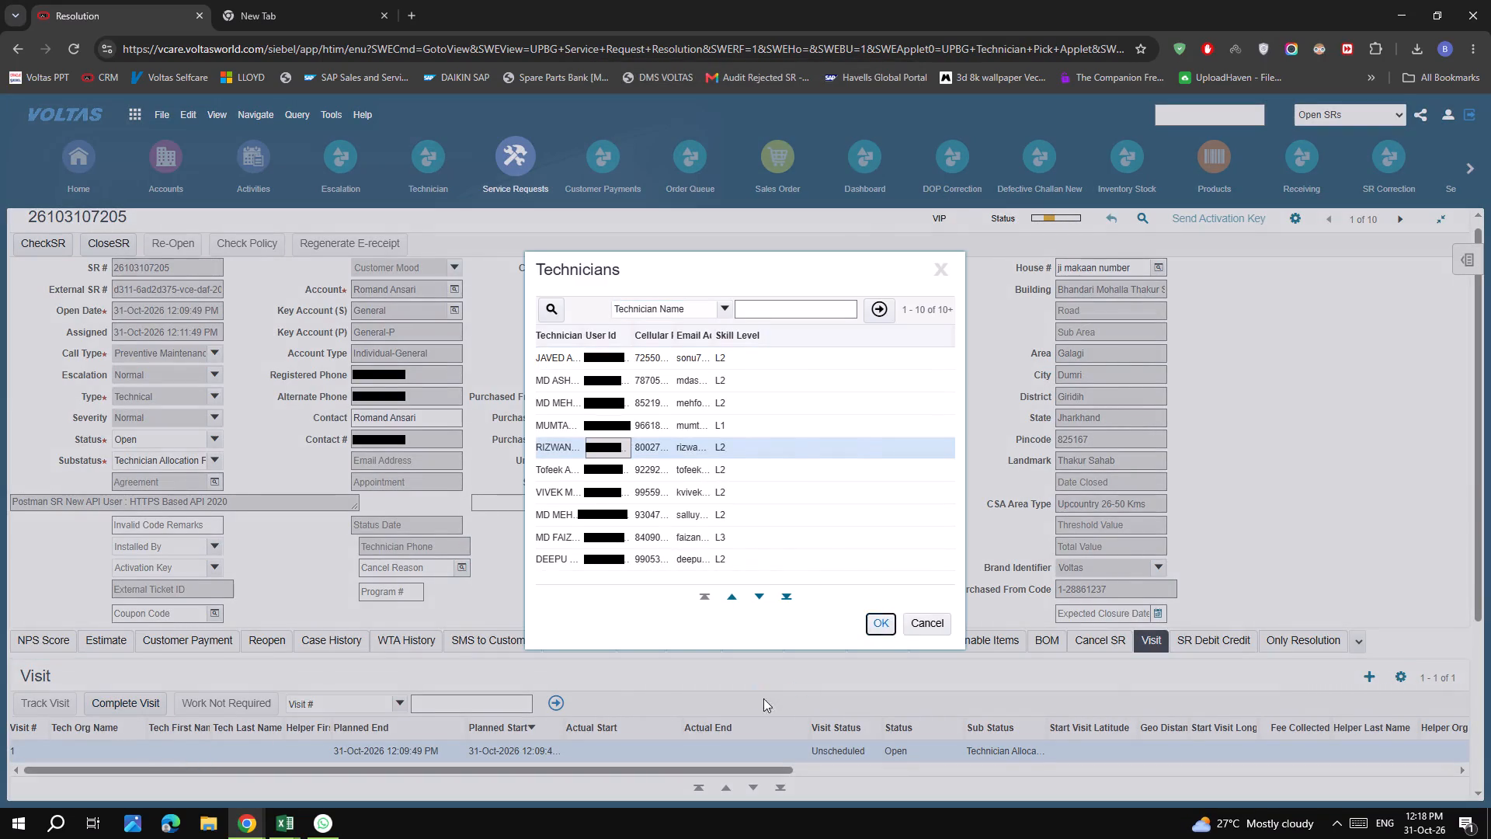
{"action": "left_click", "coordinate": [565, 705]}
{"action": "left_click", "coordinate": [964, 509]}
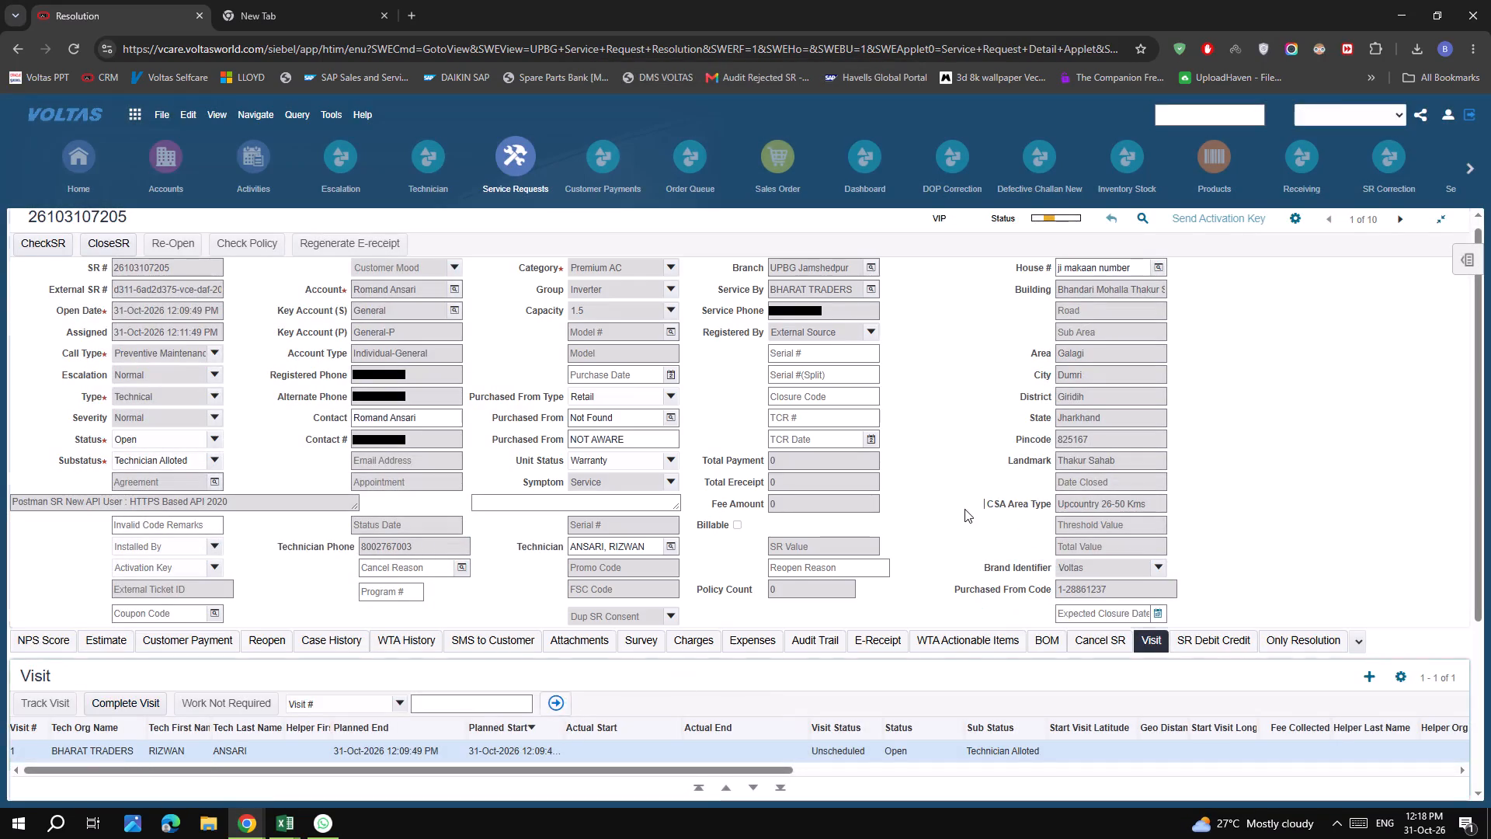
{"action": "scroll", "coordinate": [964, 509], "scroll_direction": "up", "scroll_amount": 6}
{"action": "left_click", "coordinate": [1401, 225]}
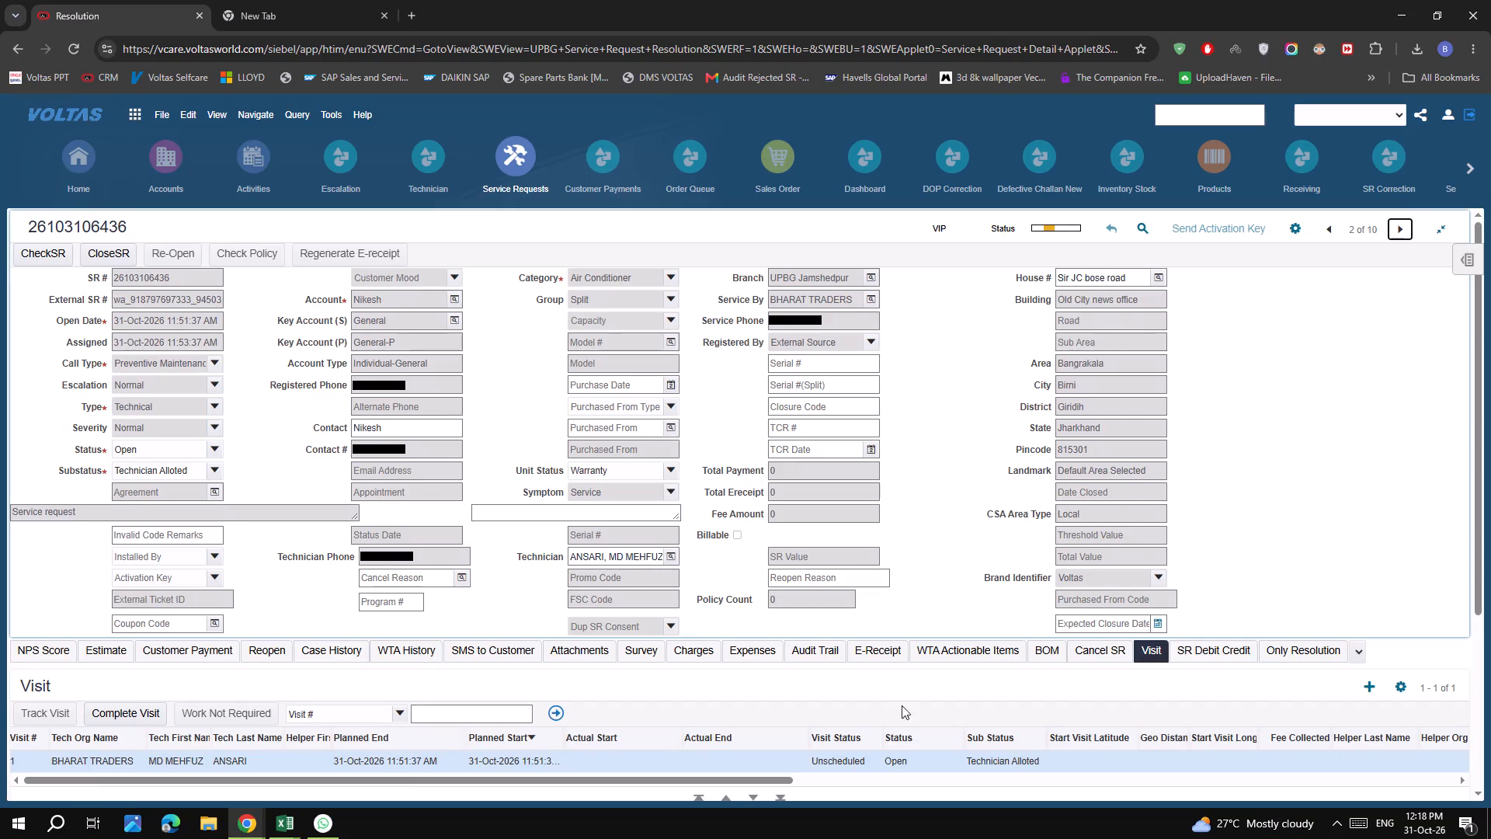
{"action": "scroll", "coordinate": [1023, 583], "scroll_direction": "up", "scroll_amount": 4}
{"action": "left_click", "coordinate": [1400, 228]}
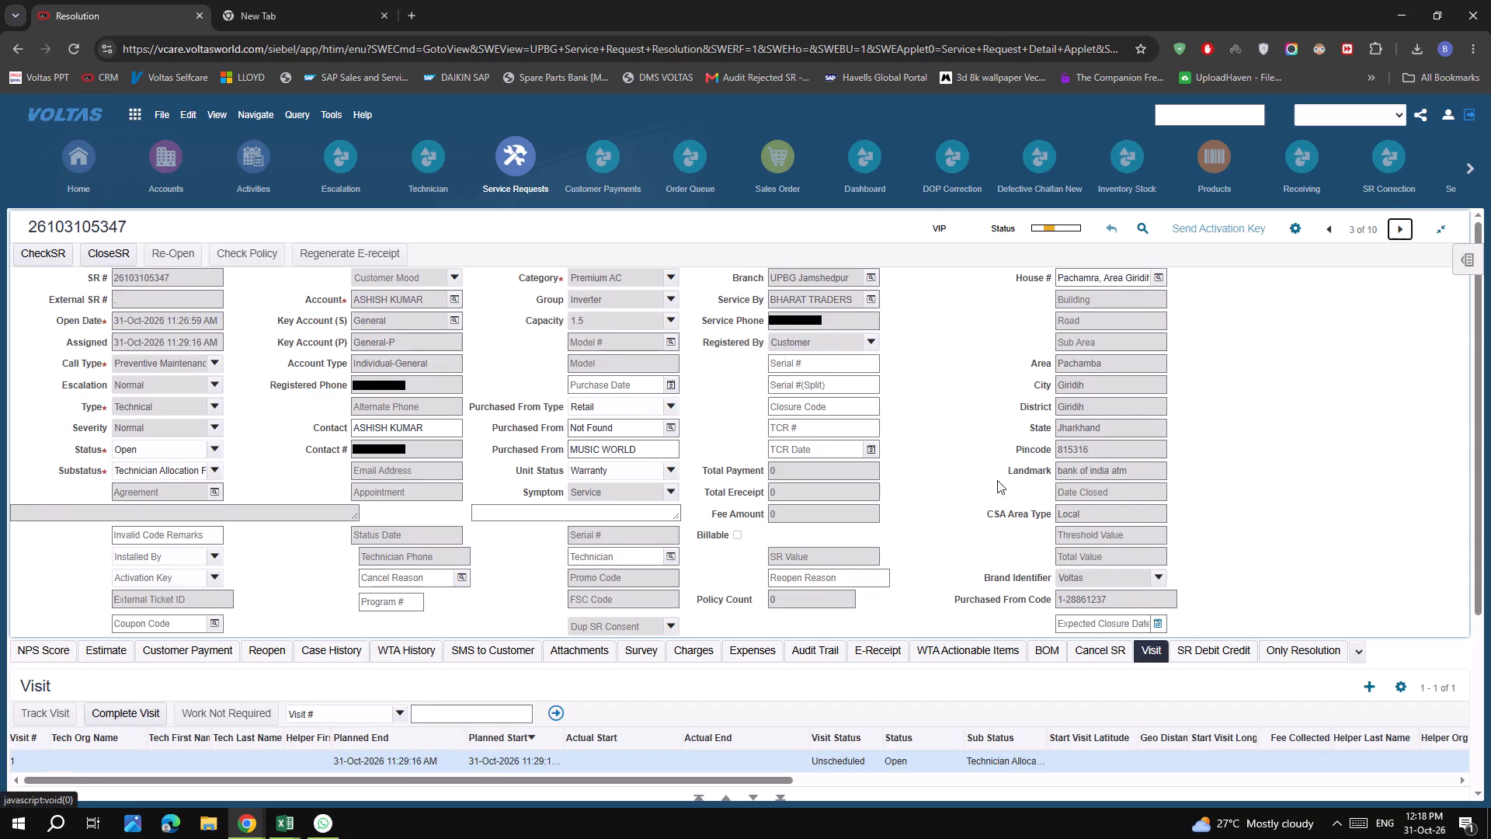
{"action": "left_click", "coordinate": [944, 436]}
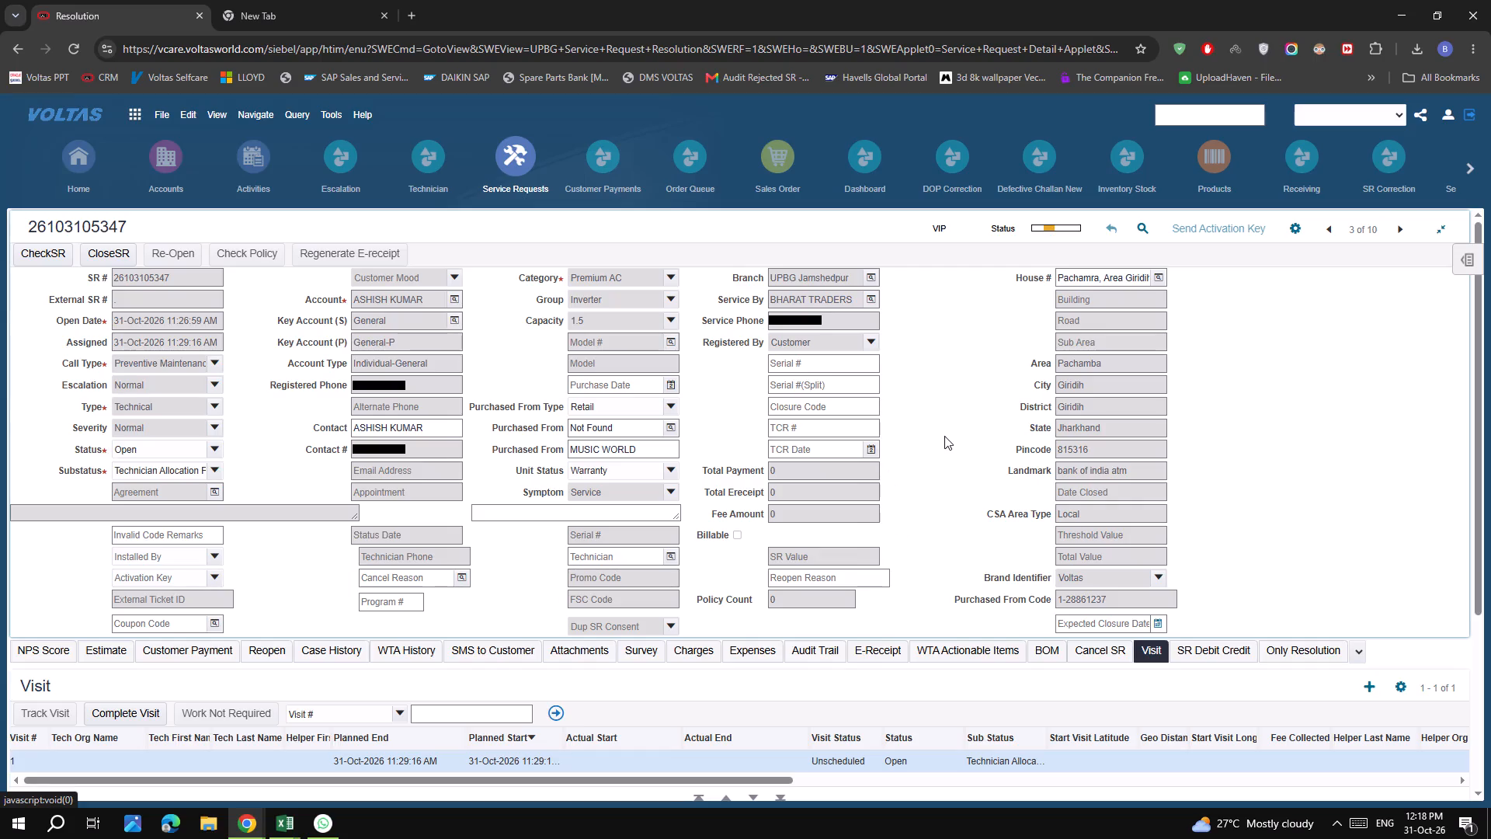
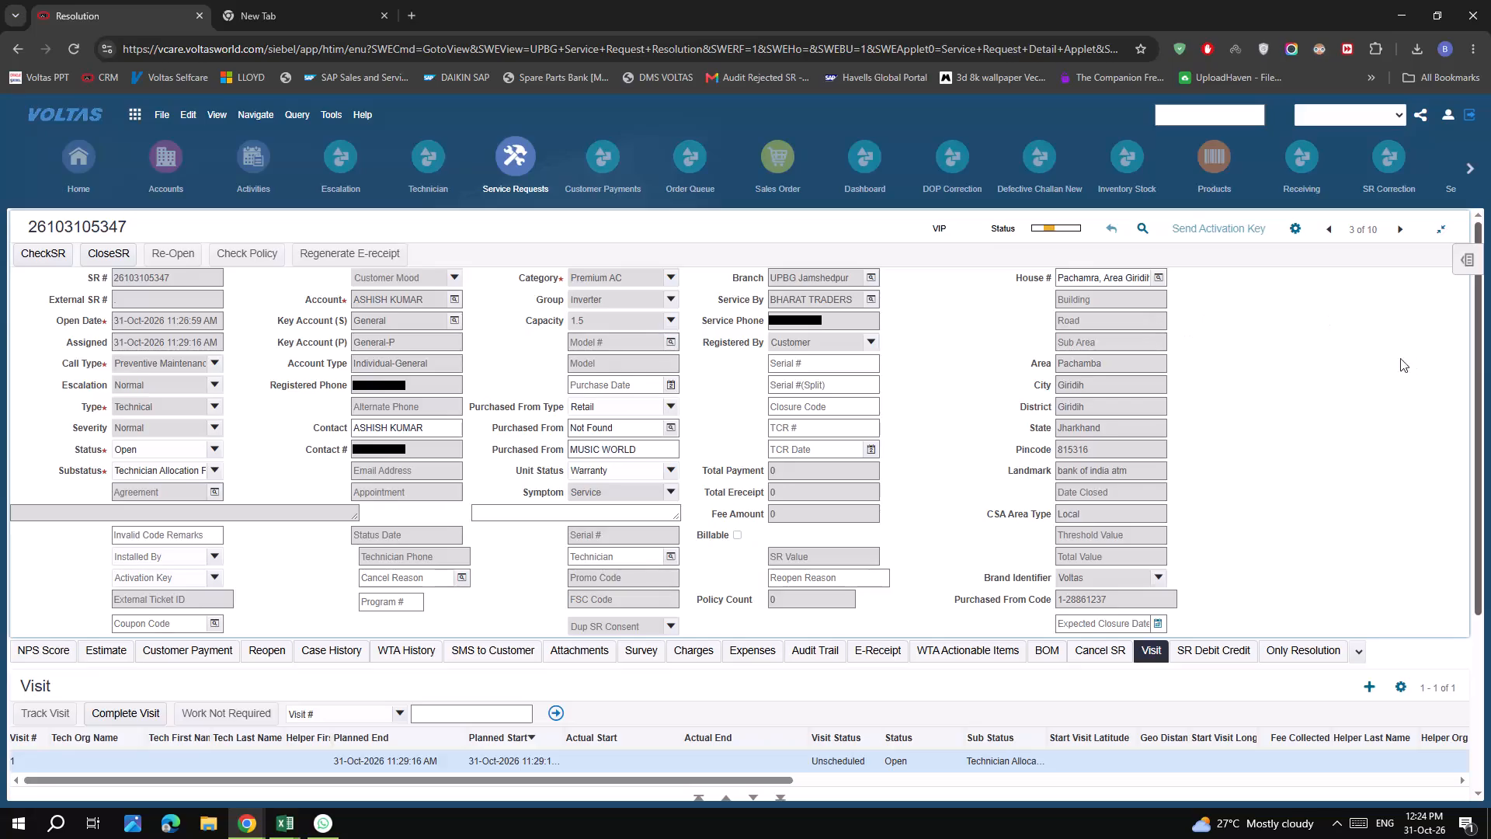
{"action": "left_click", "coordinate": [1302, 397]}
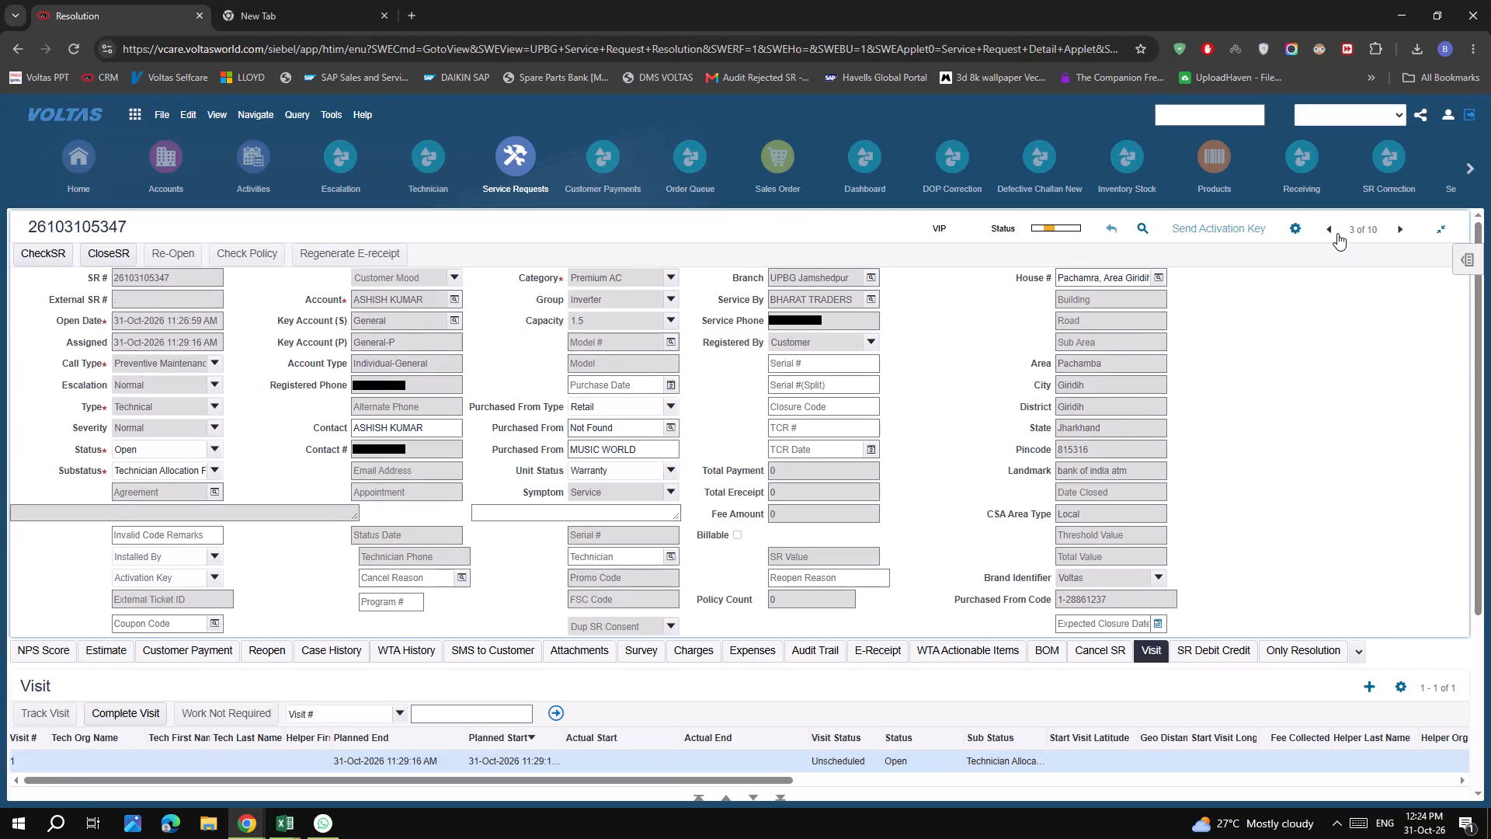
{"action": "left_click", "coordinate": [1335, 229]}
{"action": "left_click", "coordinate": [1335, 229]}
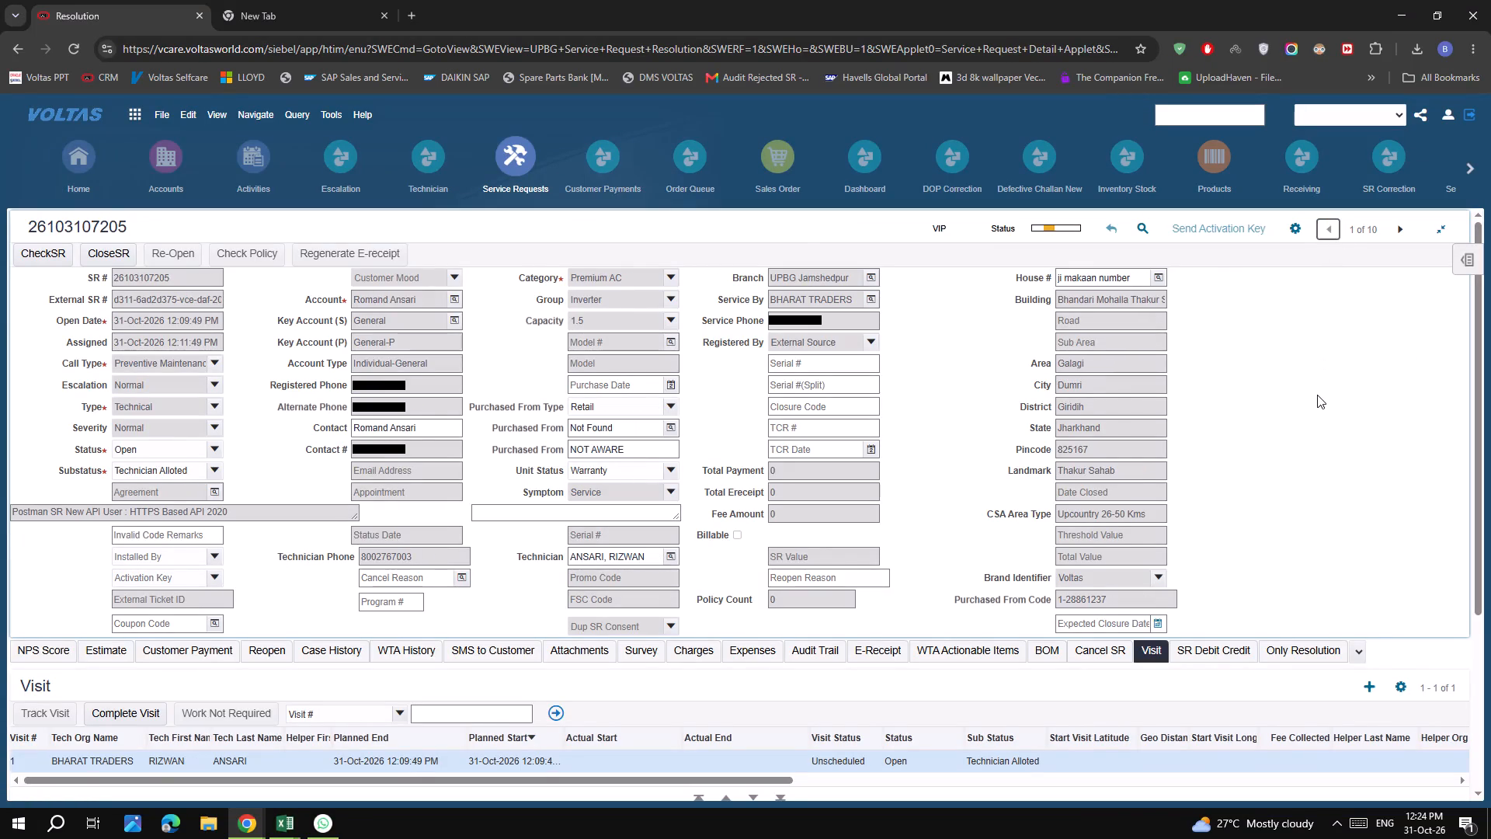
{"action": "left_click", "coordinate": [1317, 395]}
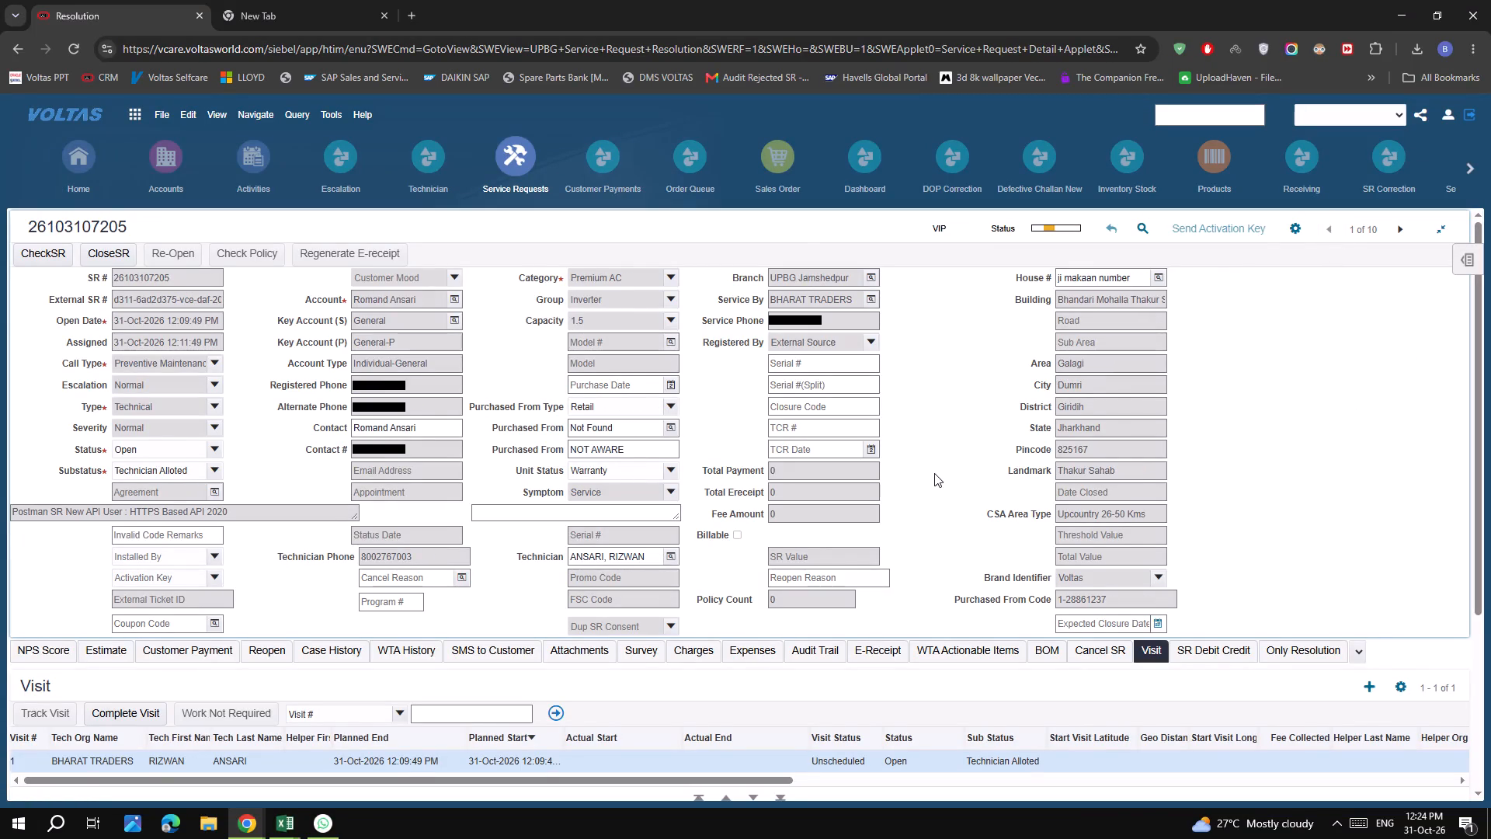
{"action": "left_click", "coordinate": [1408, 228]}
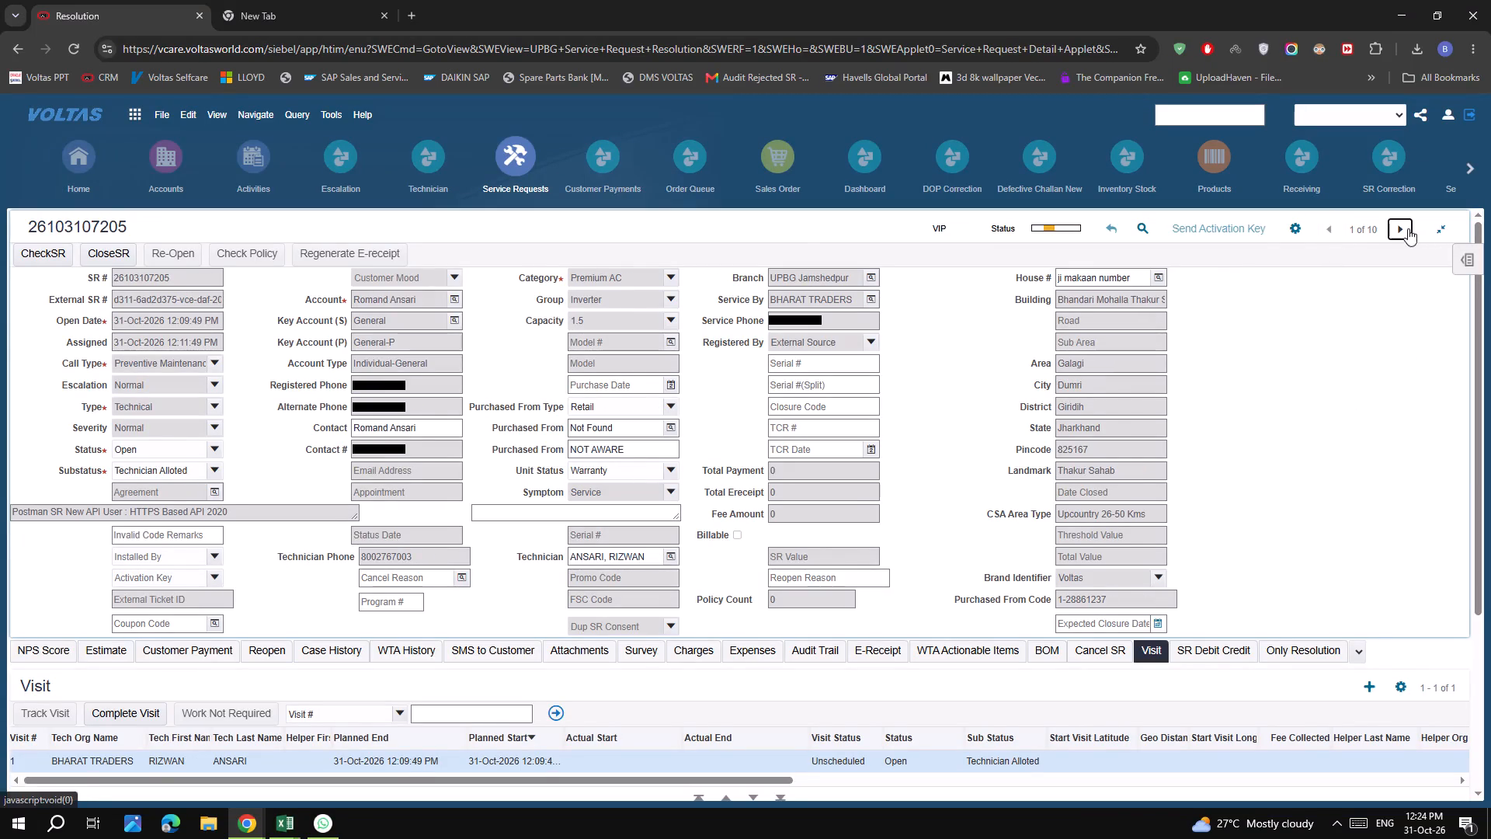
{"action": "left_click", "coordinate": [1408, 228]}
{"action": "left_click", "coordinate": [1408, 228]}
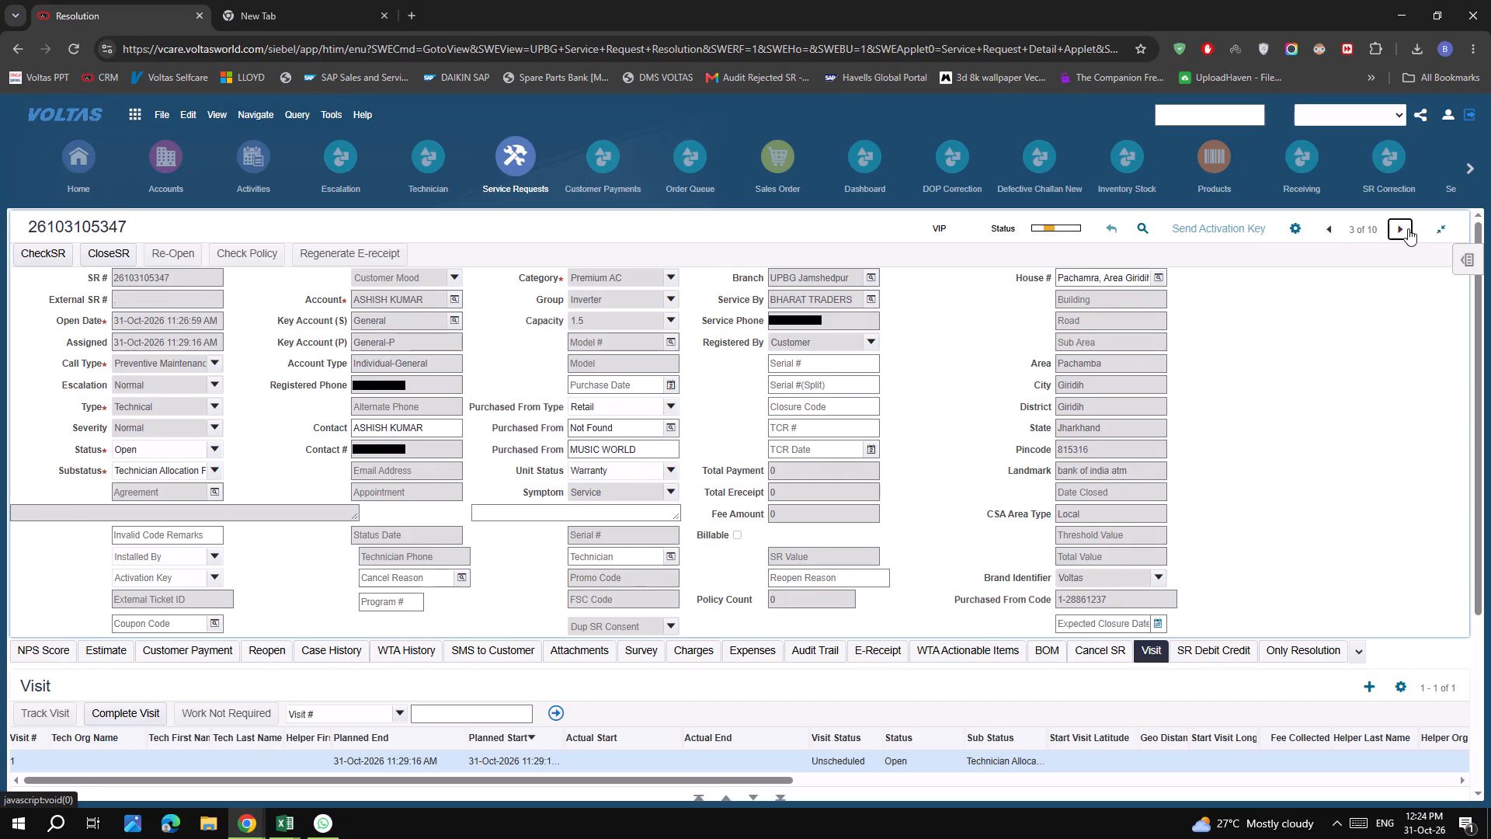
{"action": "left_click", "coordinate": [1408, 228]}
{"action": "left_click", "coordinate": [1408, 228]}
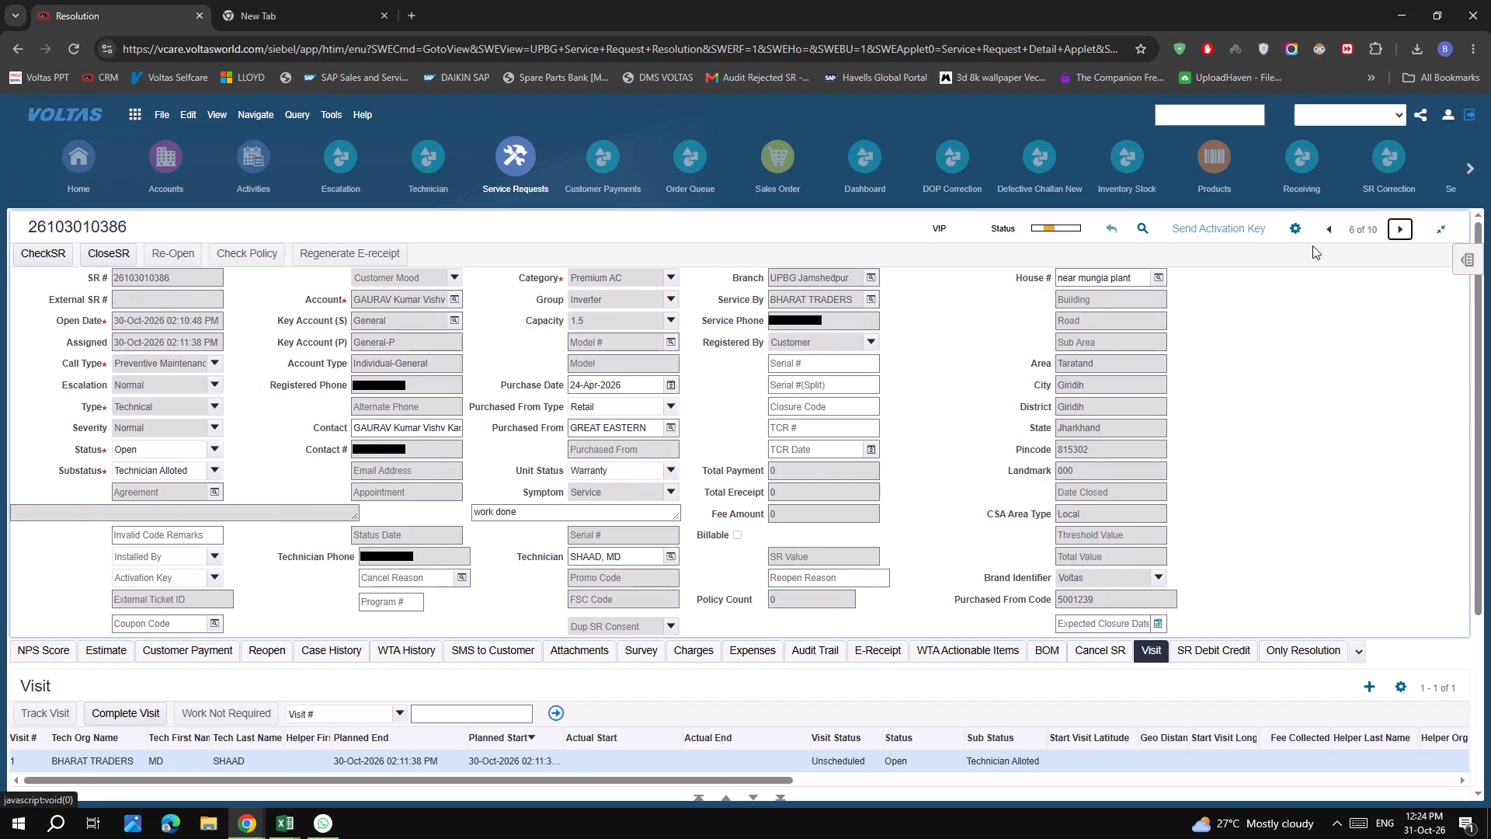
{"action": "left_click", "coordinate": [1322, 226]}
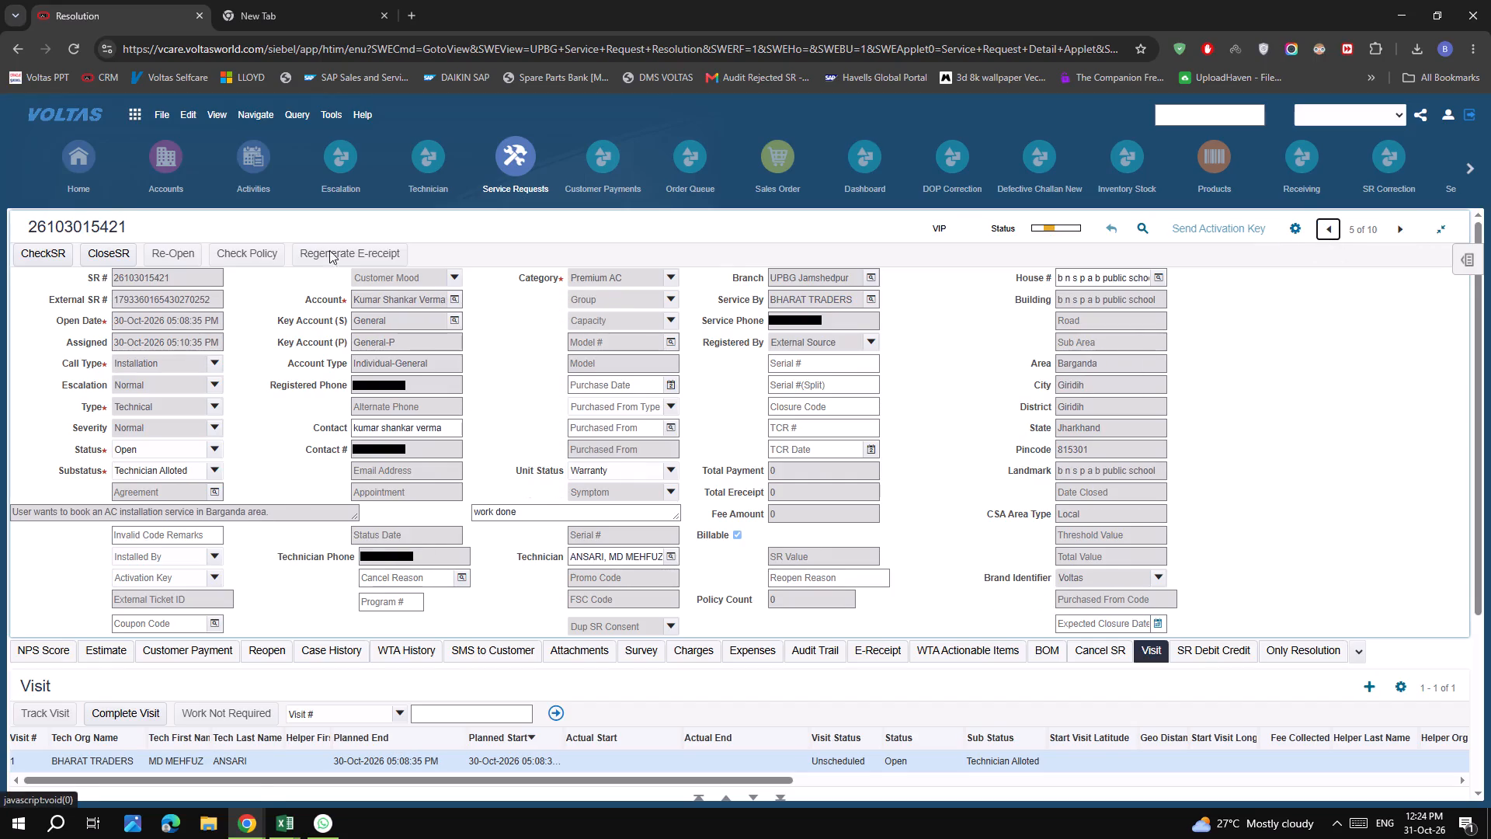
{"action": "left_click", "coordinate": [78, 46]}
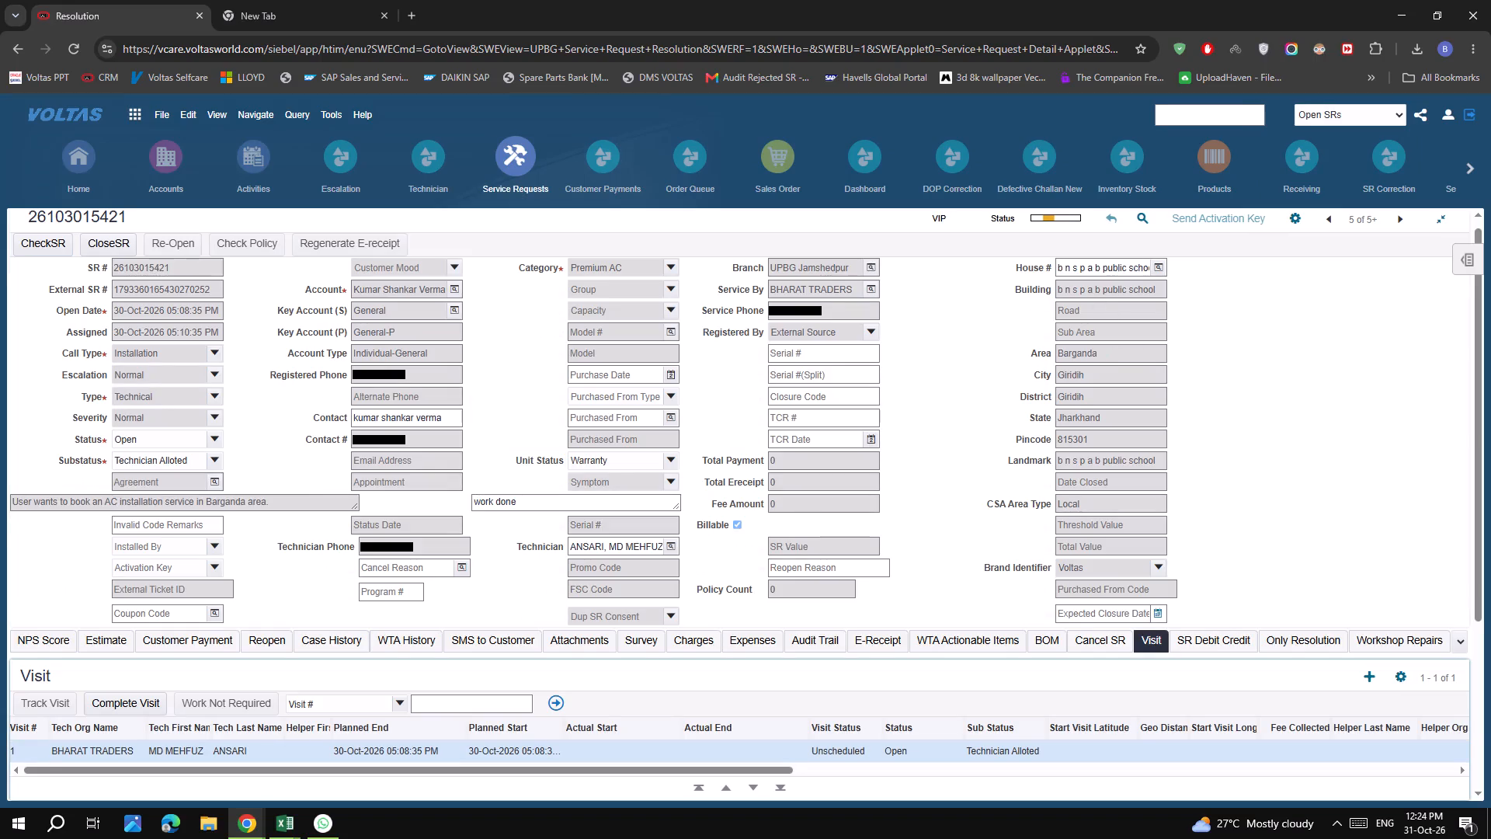
{"action": "left_click_drag", "start_coordinate": [1075, 274], "coordinate": [1230, 277]}
{"action": "left_click", "coordinate": [1242, 307]}
{"action": "left_click_drag", "start_coordinate": [1142, 295], "coordinate": [1007, 316]}
{"action": "left_click", "coordinate": [963, 396]}
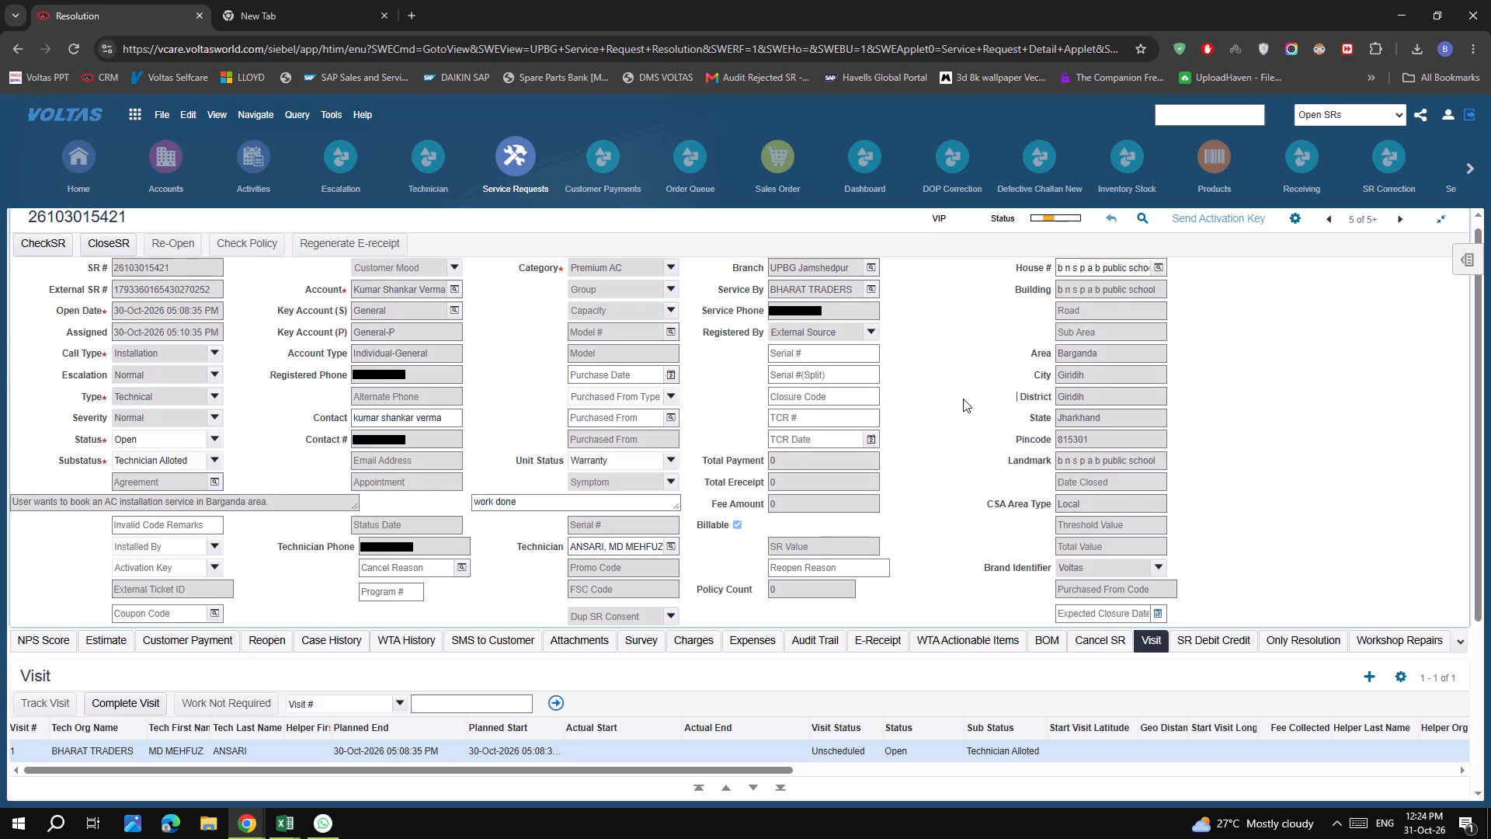
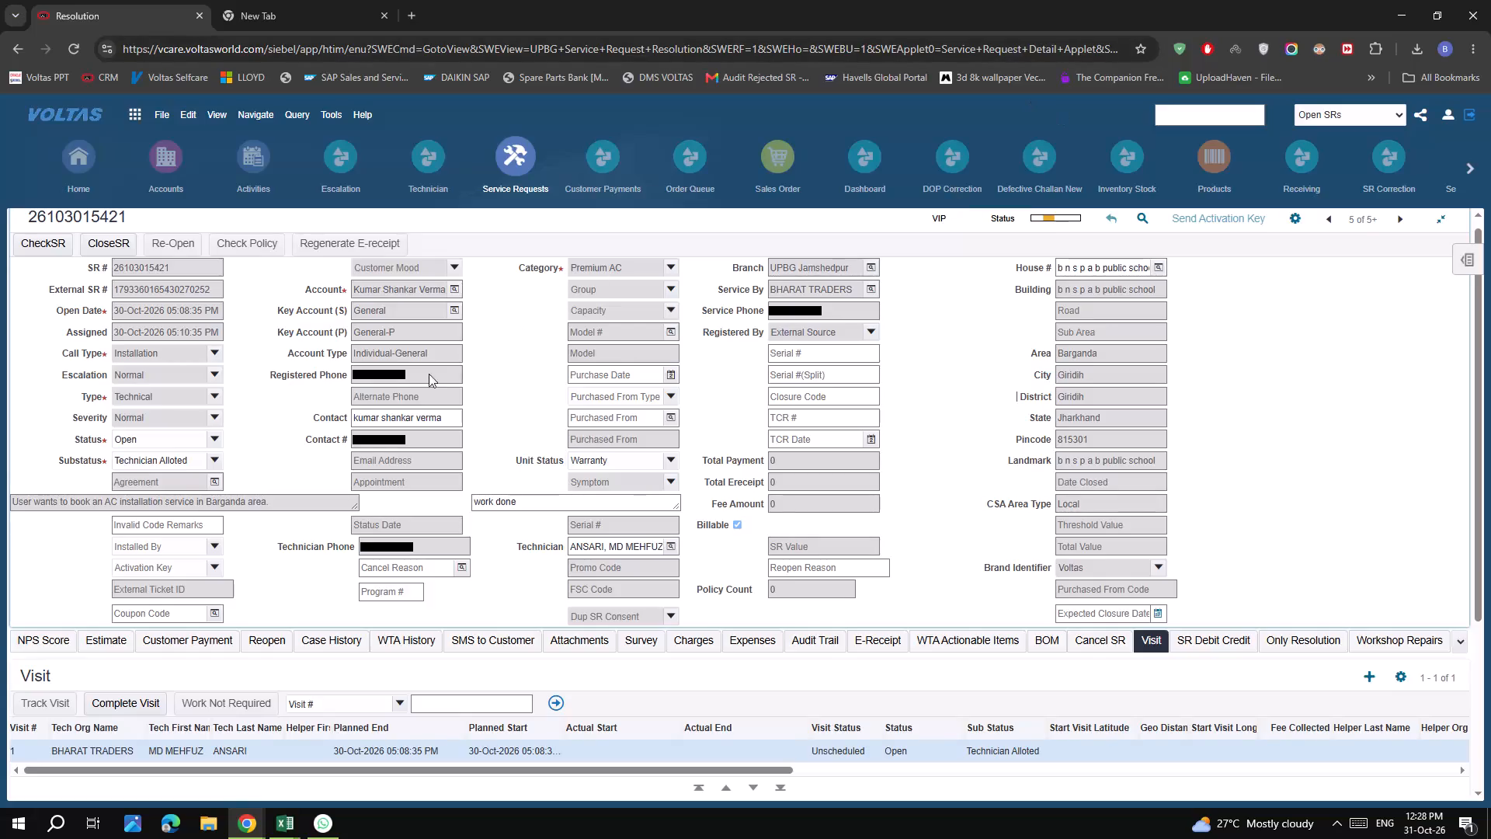
{"action": "left_click", "coordinate": [1328, 222]}
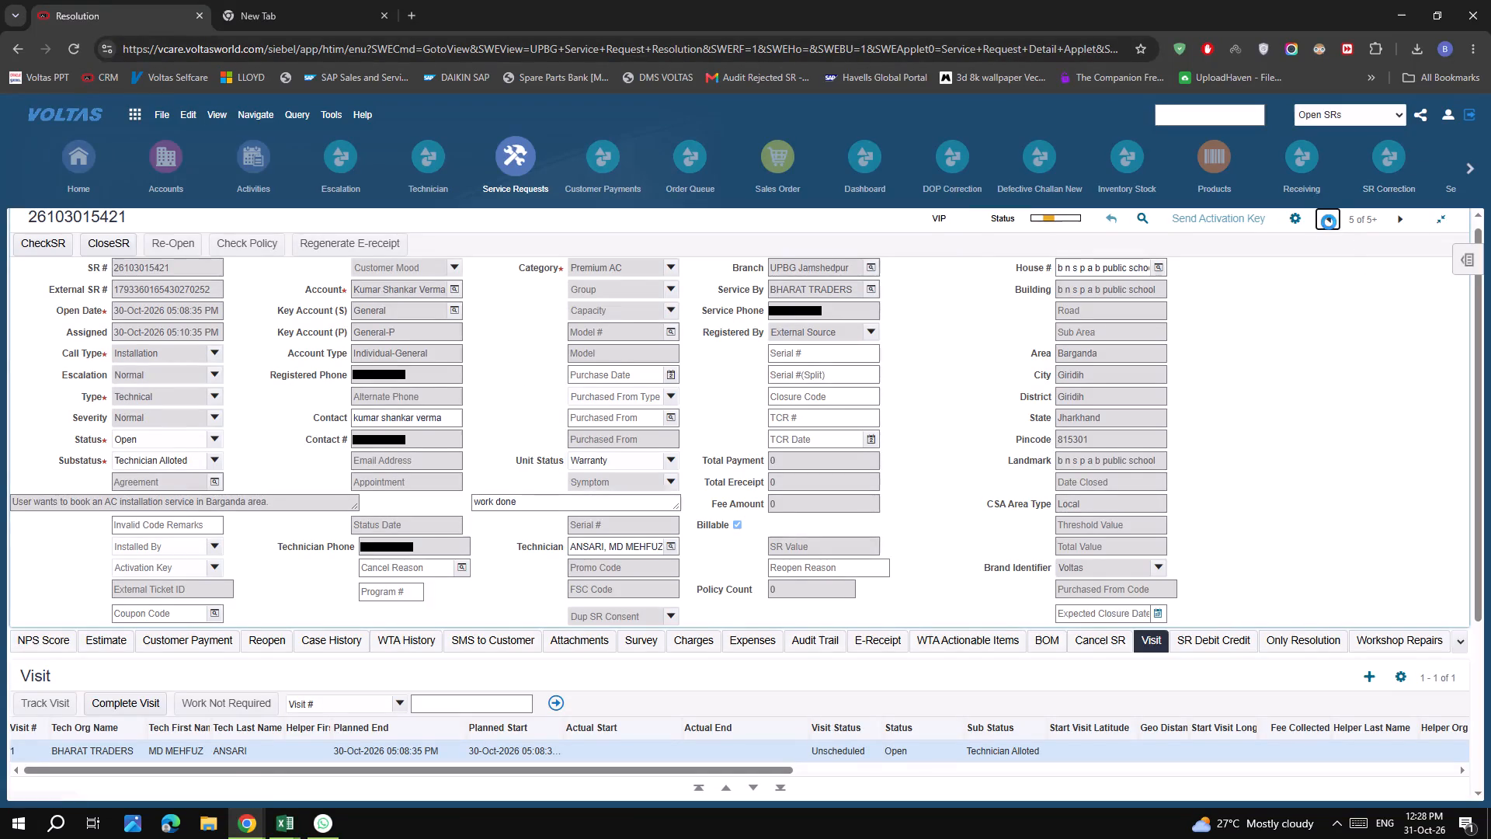
{"action": "left_click", "coordinate": [1329, 222]}
{"action": "left_click", "coordinate": [1329, 222]}
{"action": "left_click", "coordinate": [1329, 222]}
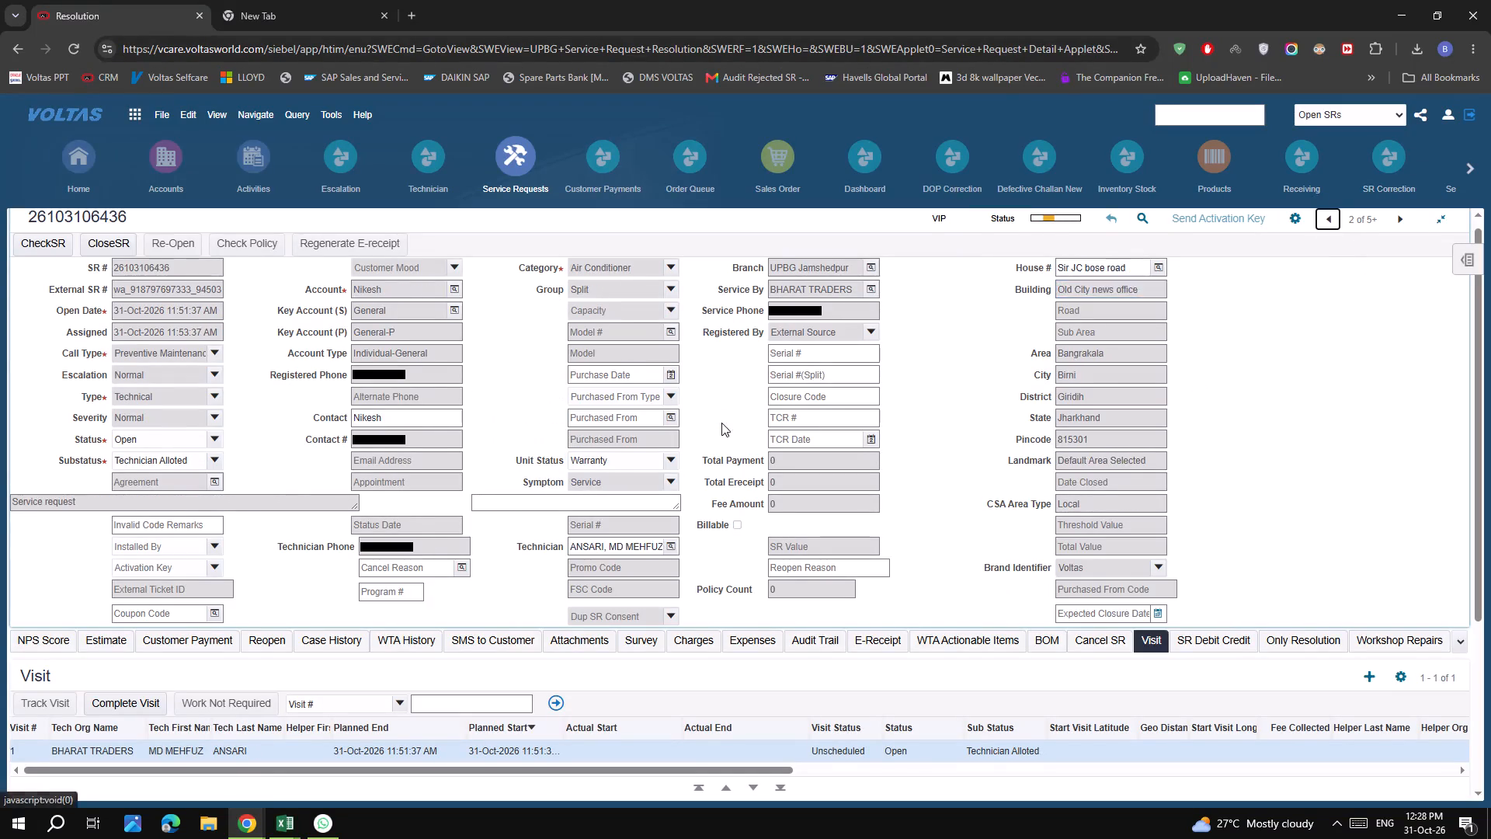
{"action": "left_click", "coordinate": [499, 370]}
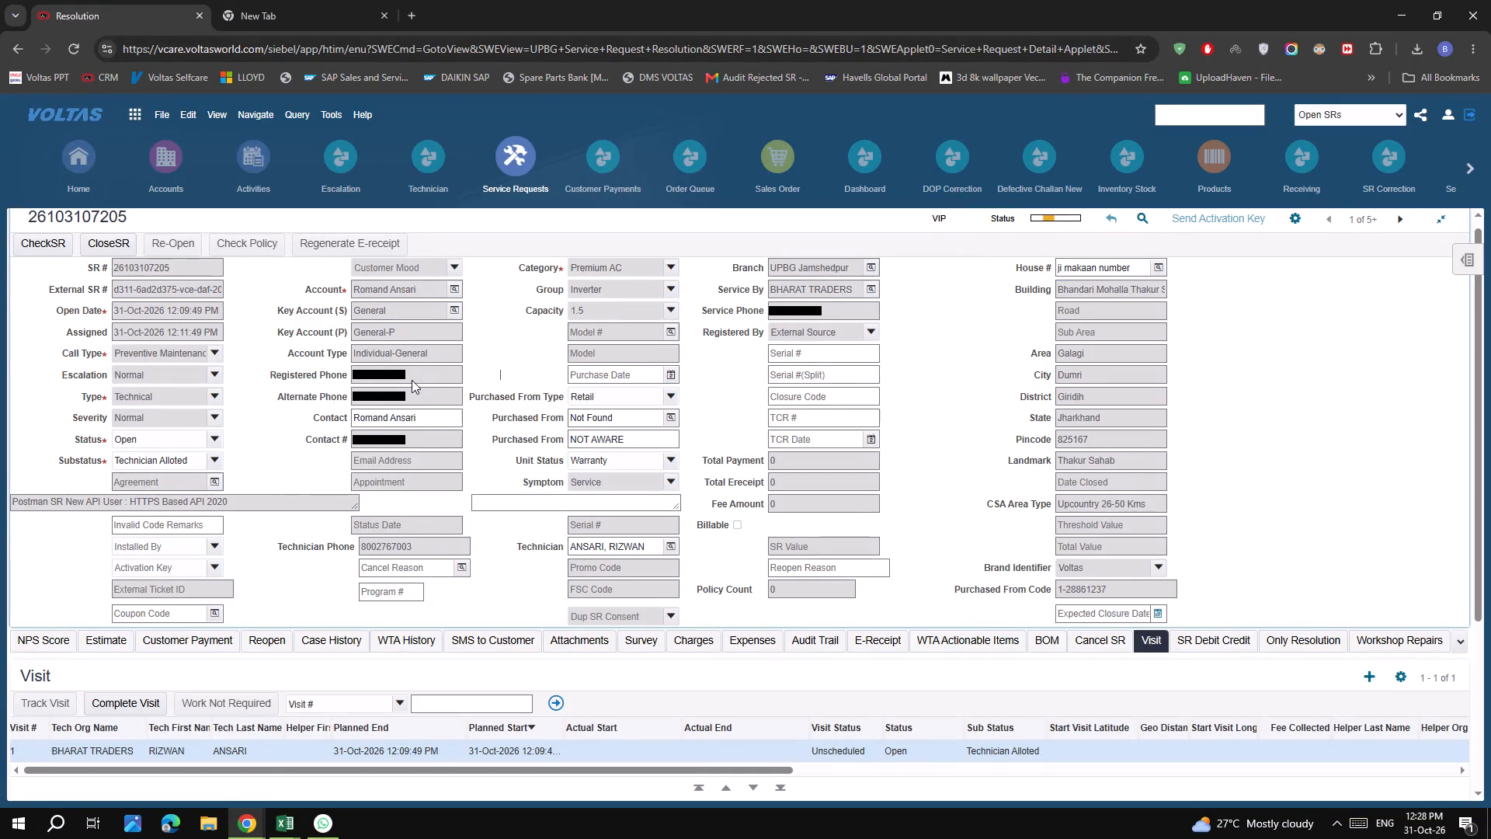
{"action": "double_click", "coordinate": [412, 380]}
{"action": "key", "text": "ctrl+c"}
{"action": "key", "text": "ctrl+c"}
{"action": "key", "text": "ctrl+c"}
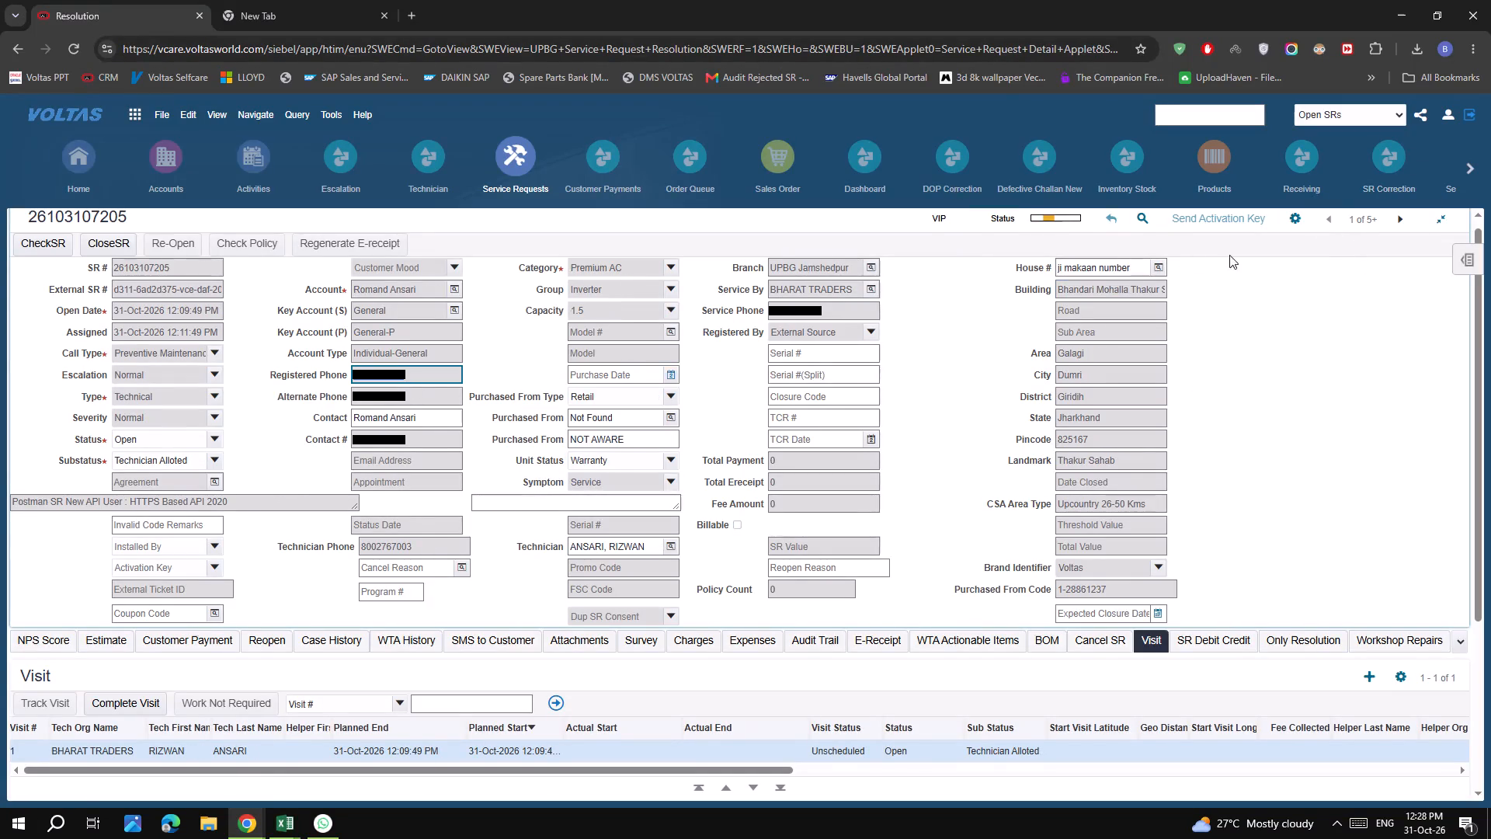
{"action": "left_click", "coordinate": [1141, 216]}
{"action": "left_click", "coordinate": [436, 381]}
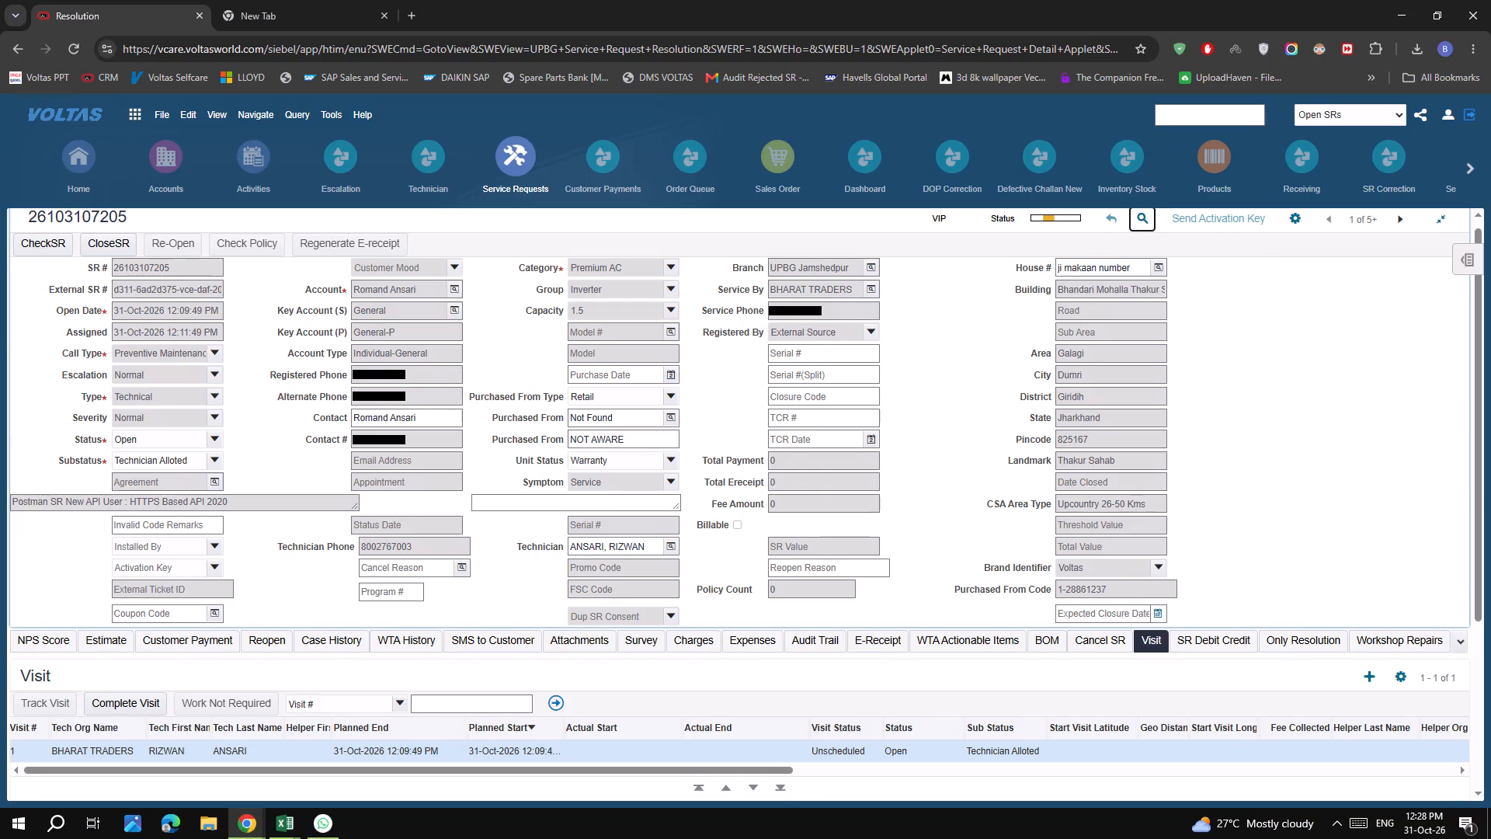
{"action": "left_click", "coordinate": [436, 379]}
{"action": "key", "text": "ctrl+v"}
{"action": "key", "text": "Return"}
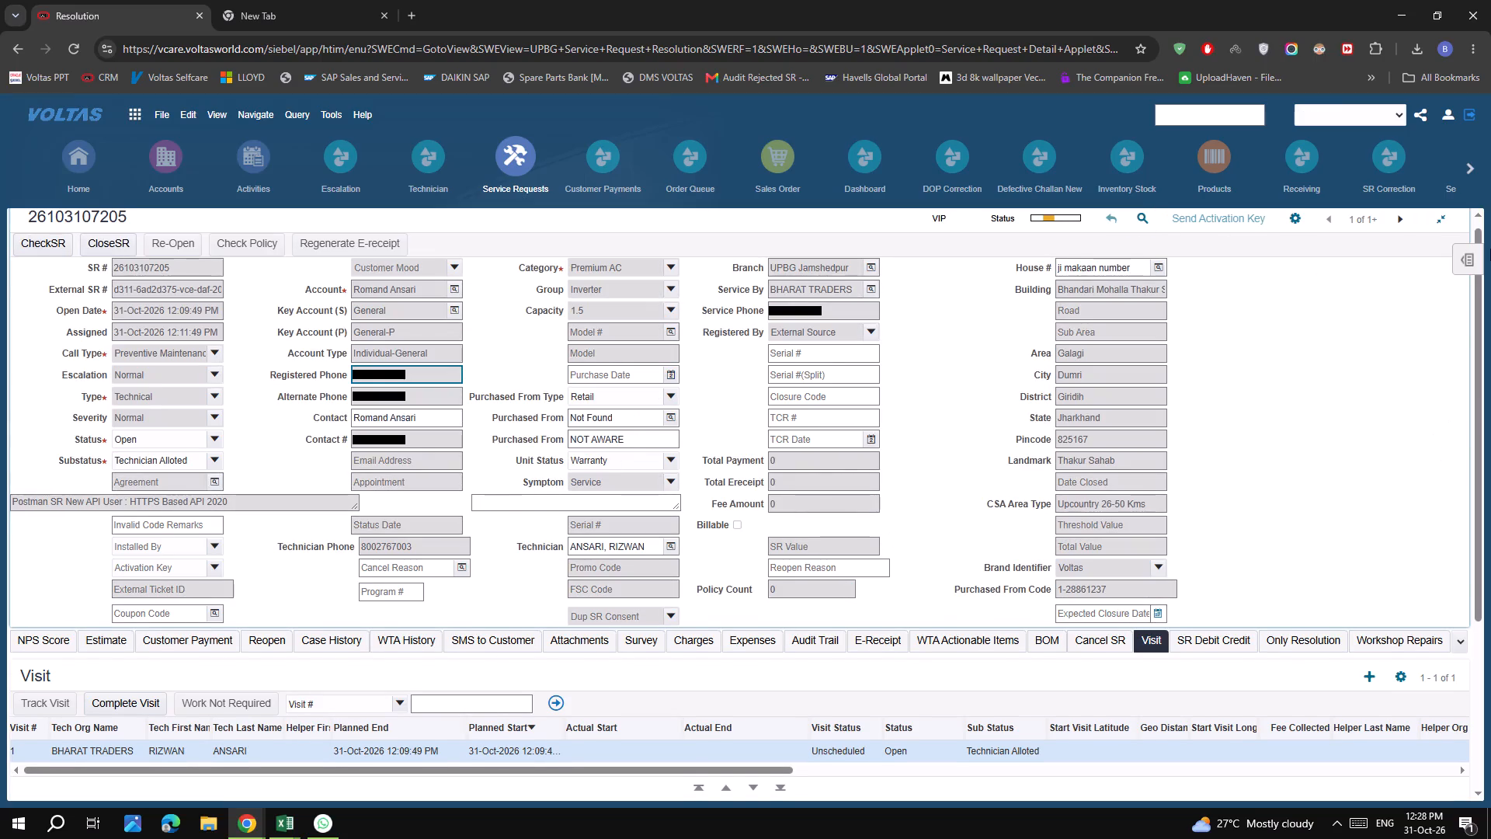
{"action": "left_click", "coordinate": [1395, 222]}
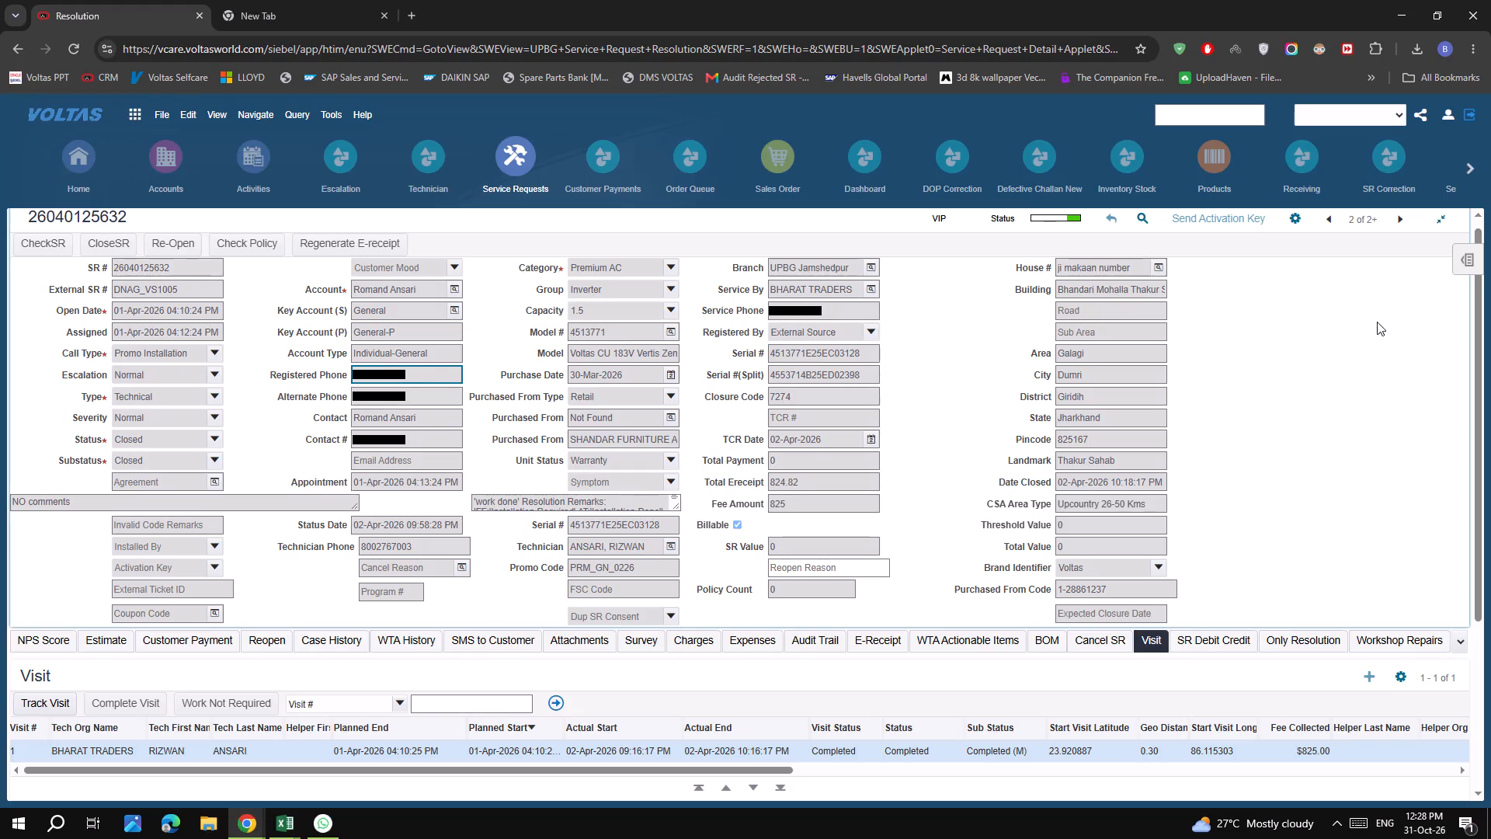
{"action": "scroll", "coordinate": [1484, 318], "scroll_direction": "up", "scroll_amount": 6}
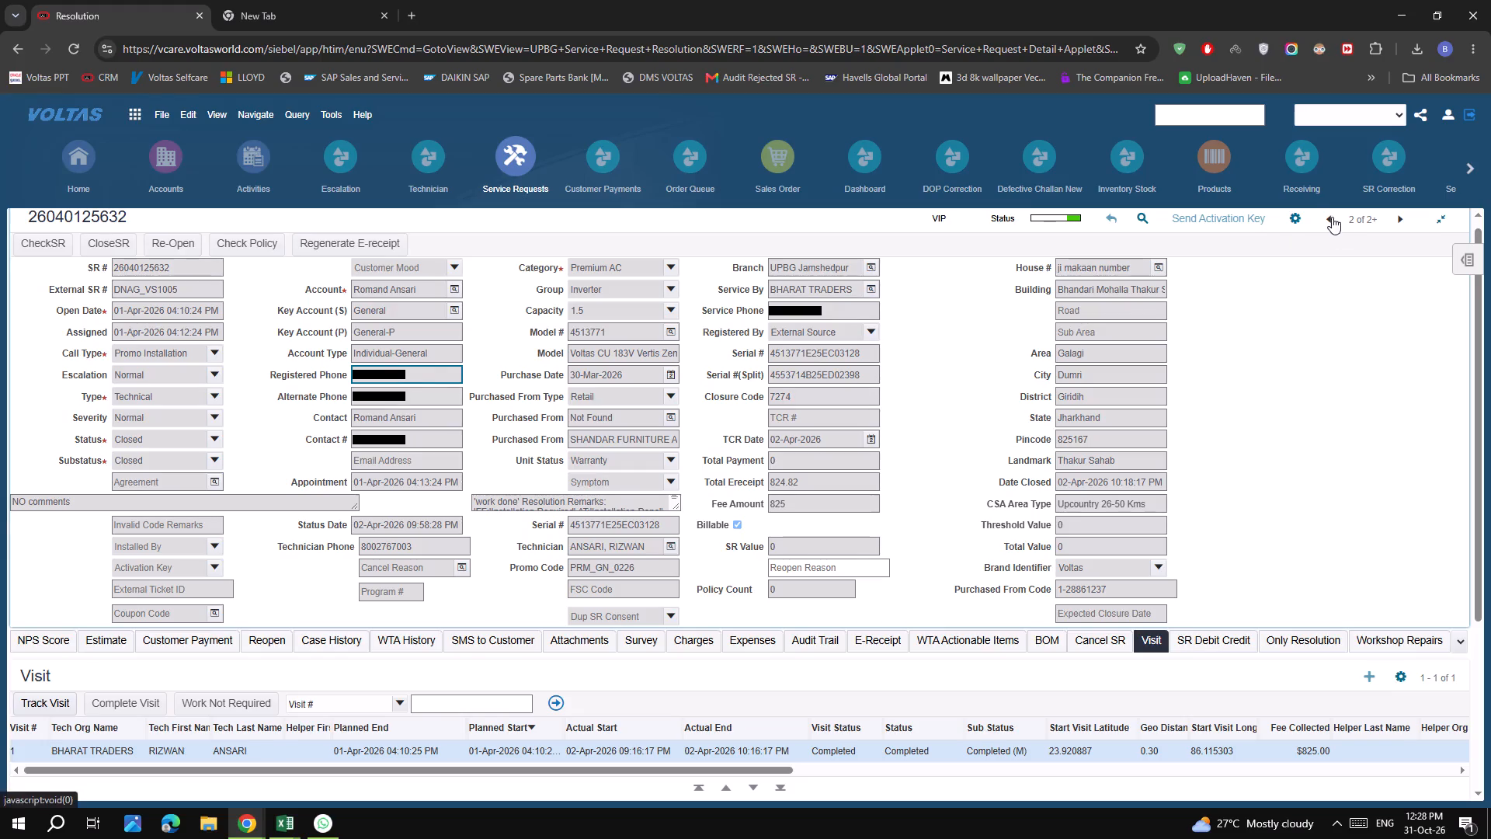
{"action": "left_click", "coordinate": [1332, 217]}
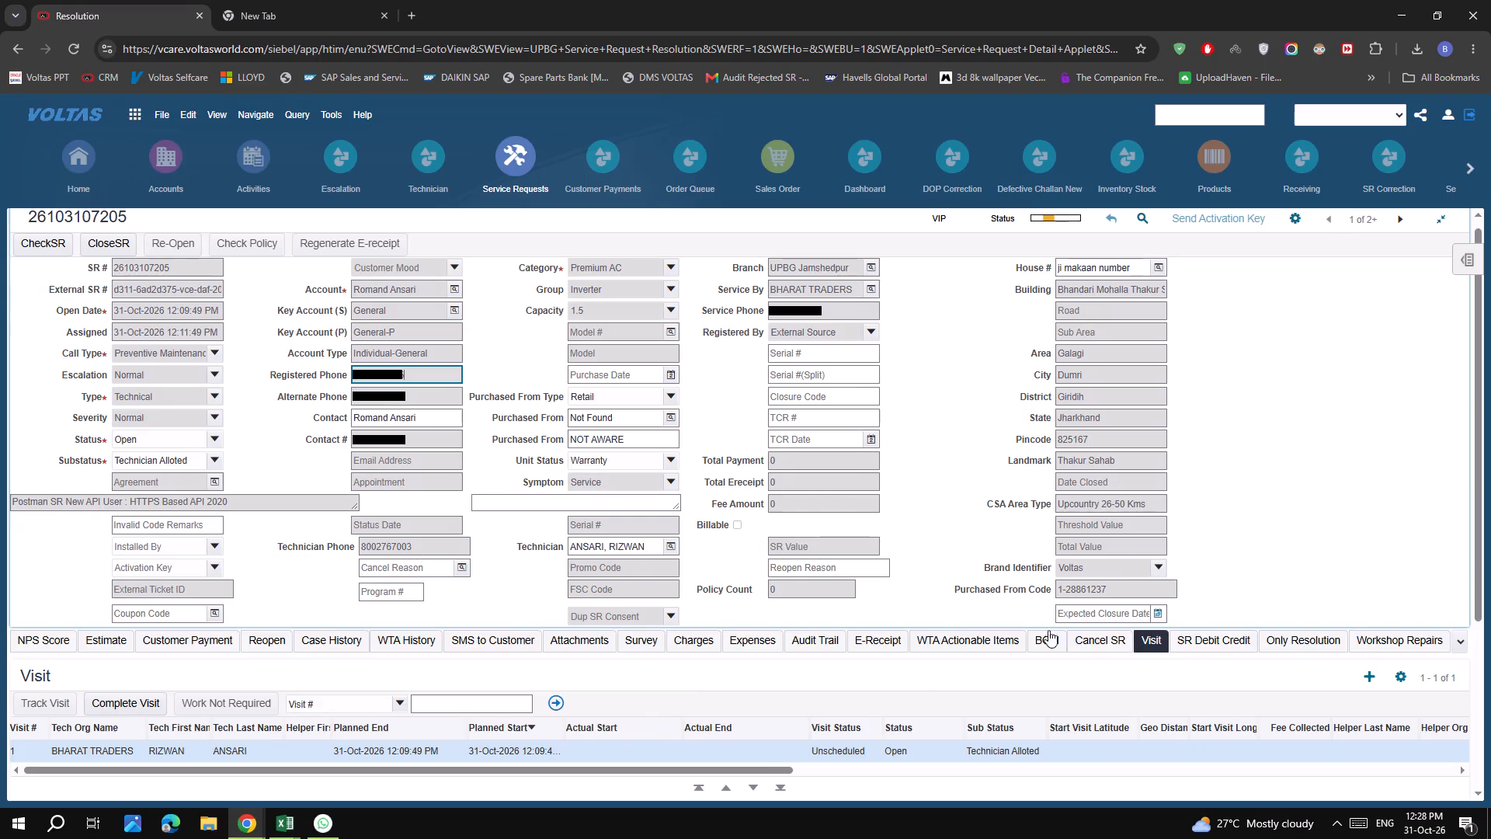
{"action": "left_click", "coordinate": [721, 407]}
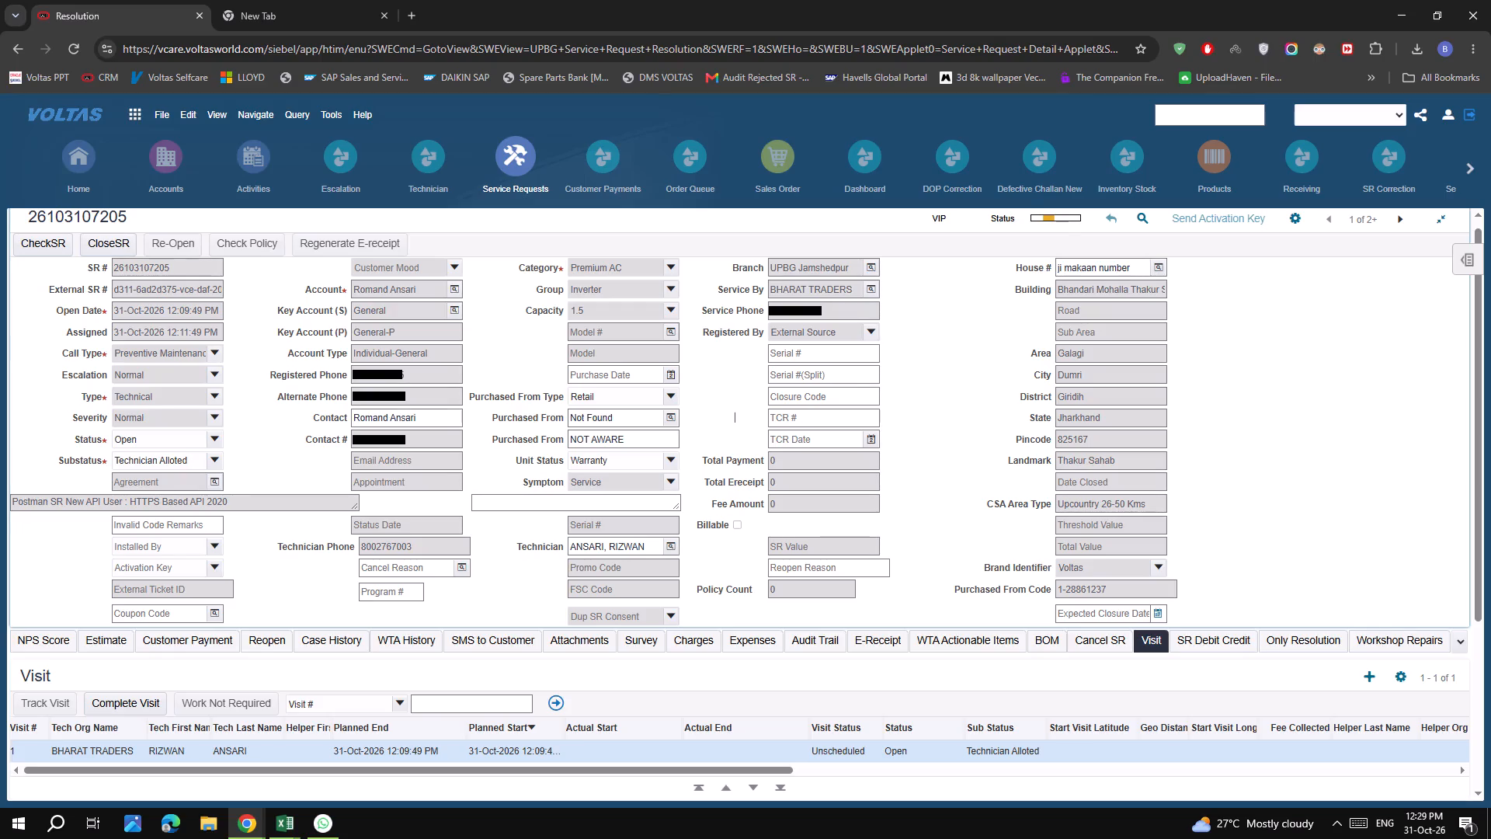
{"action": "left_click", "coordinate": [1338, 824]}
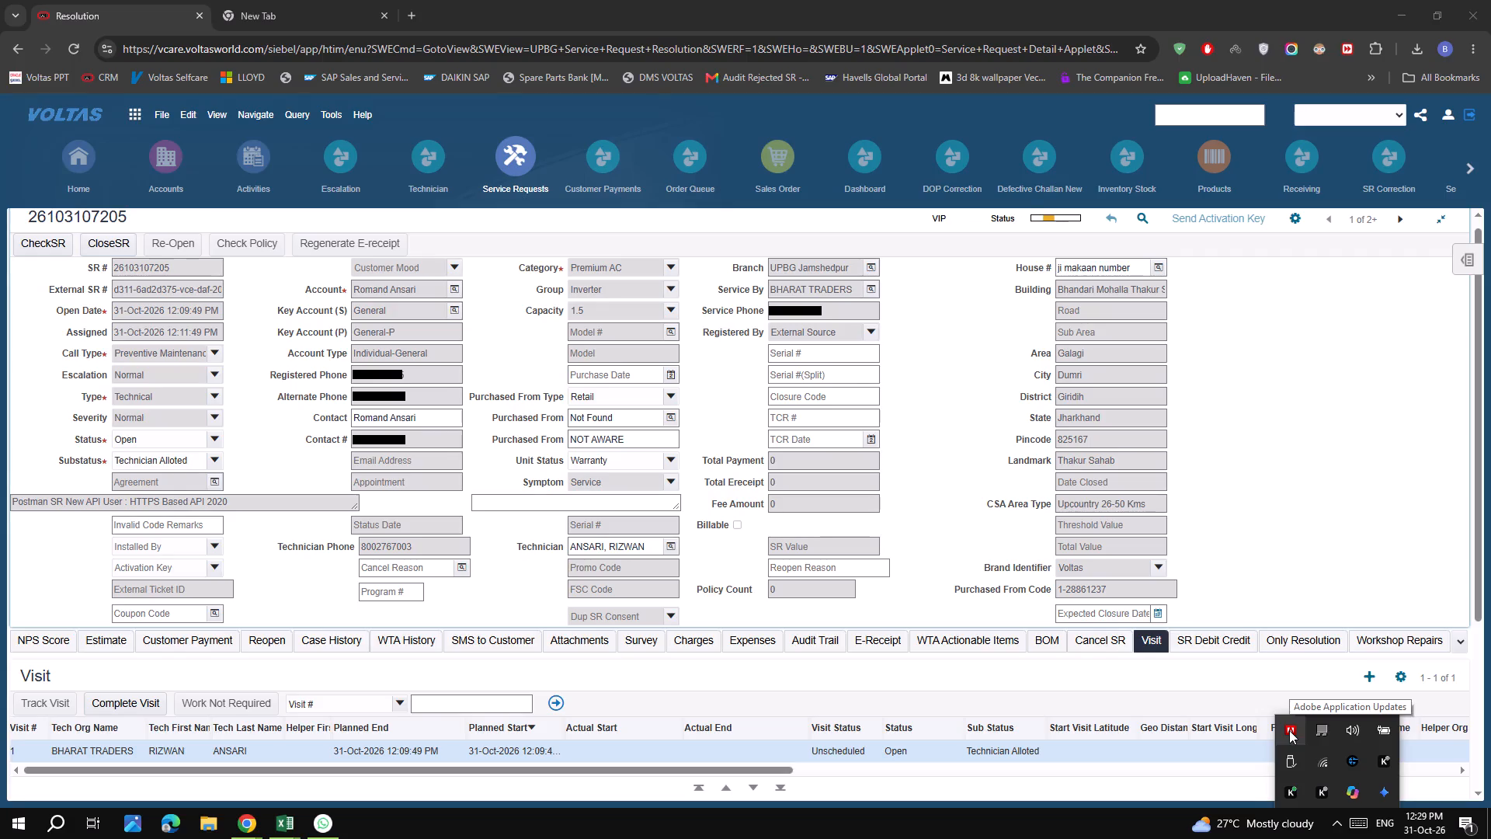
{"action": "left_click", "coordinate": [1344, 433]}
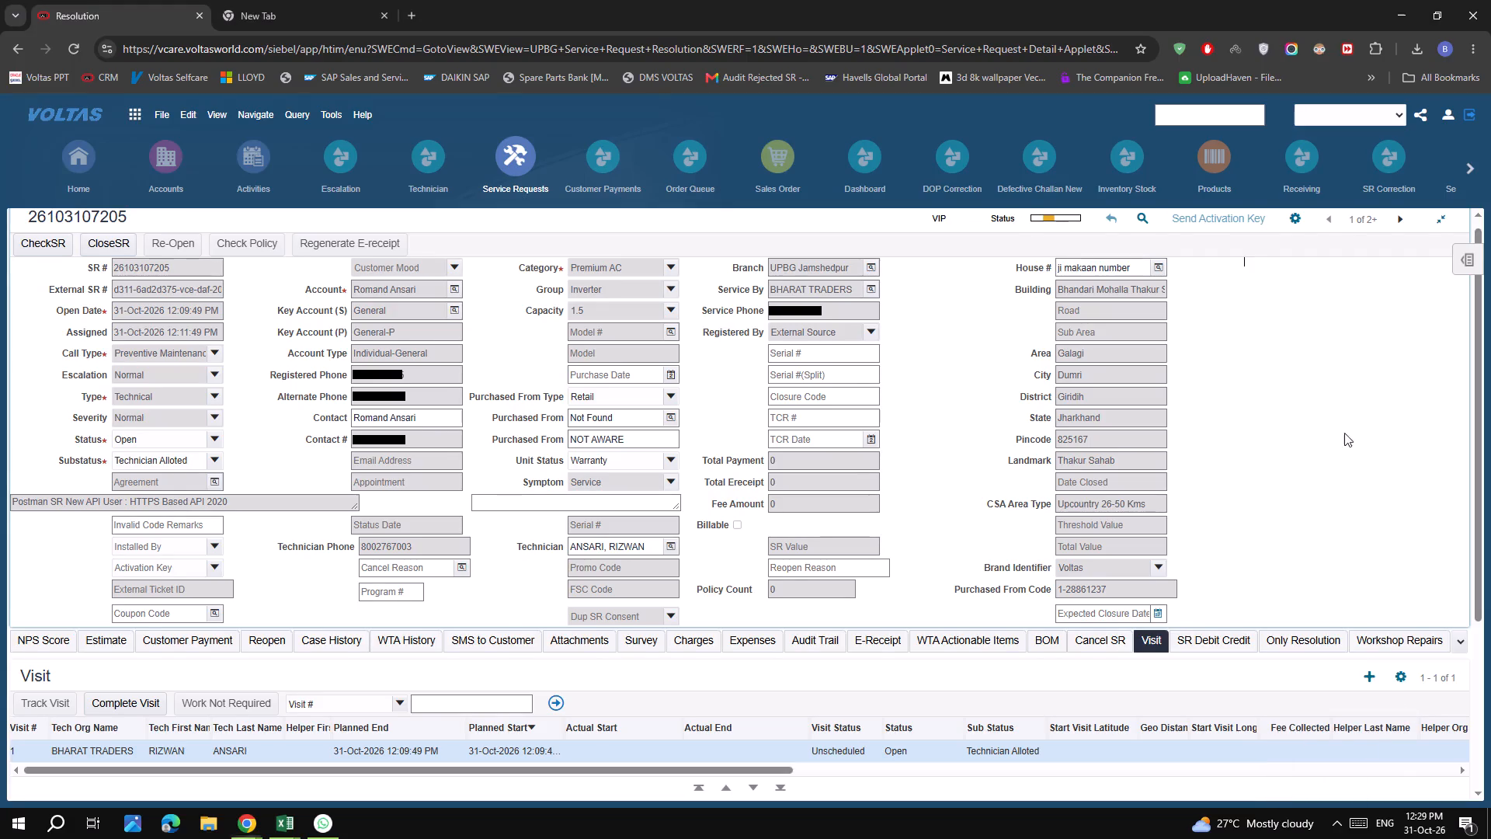
{"action": "scroll", "coordinate": [1409, 301], "scroll_direction": "up", "scroll_amount": 5}
{"action": "left_click", "coordinate": [1399, 229]}
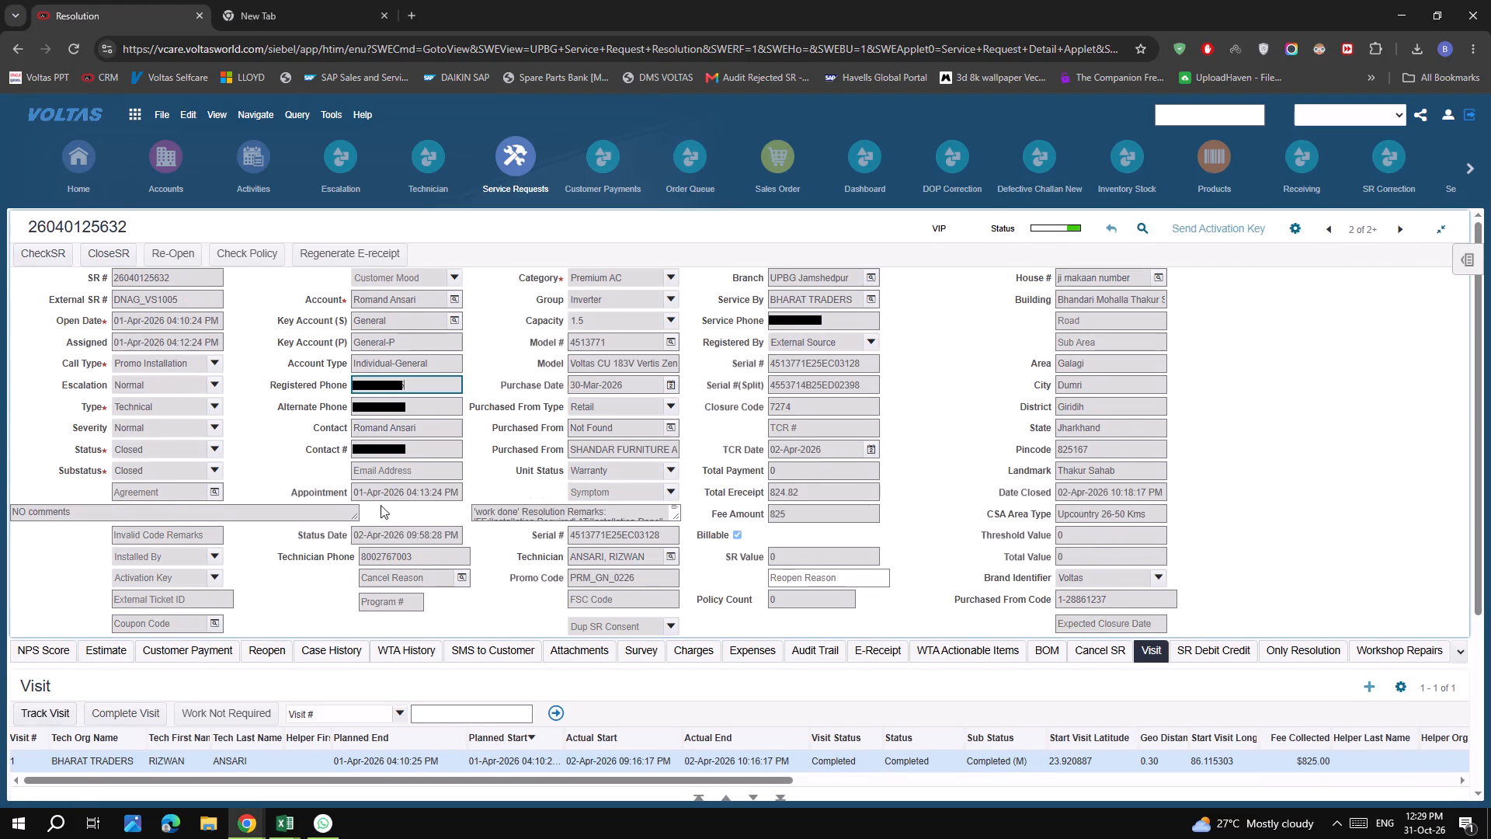
{"action": "scroll", "coordinate": [495, 512], "scroll_direction": "down", "scroll_amount": 6}
{"action": "left_click", "coordinate": [597, 663]}
{"action": "left_click", "coordinate": [602, 653]}
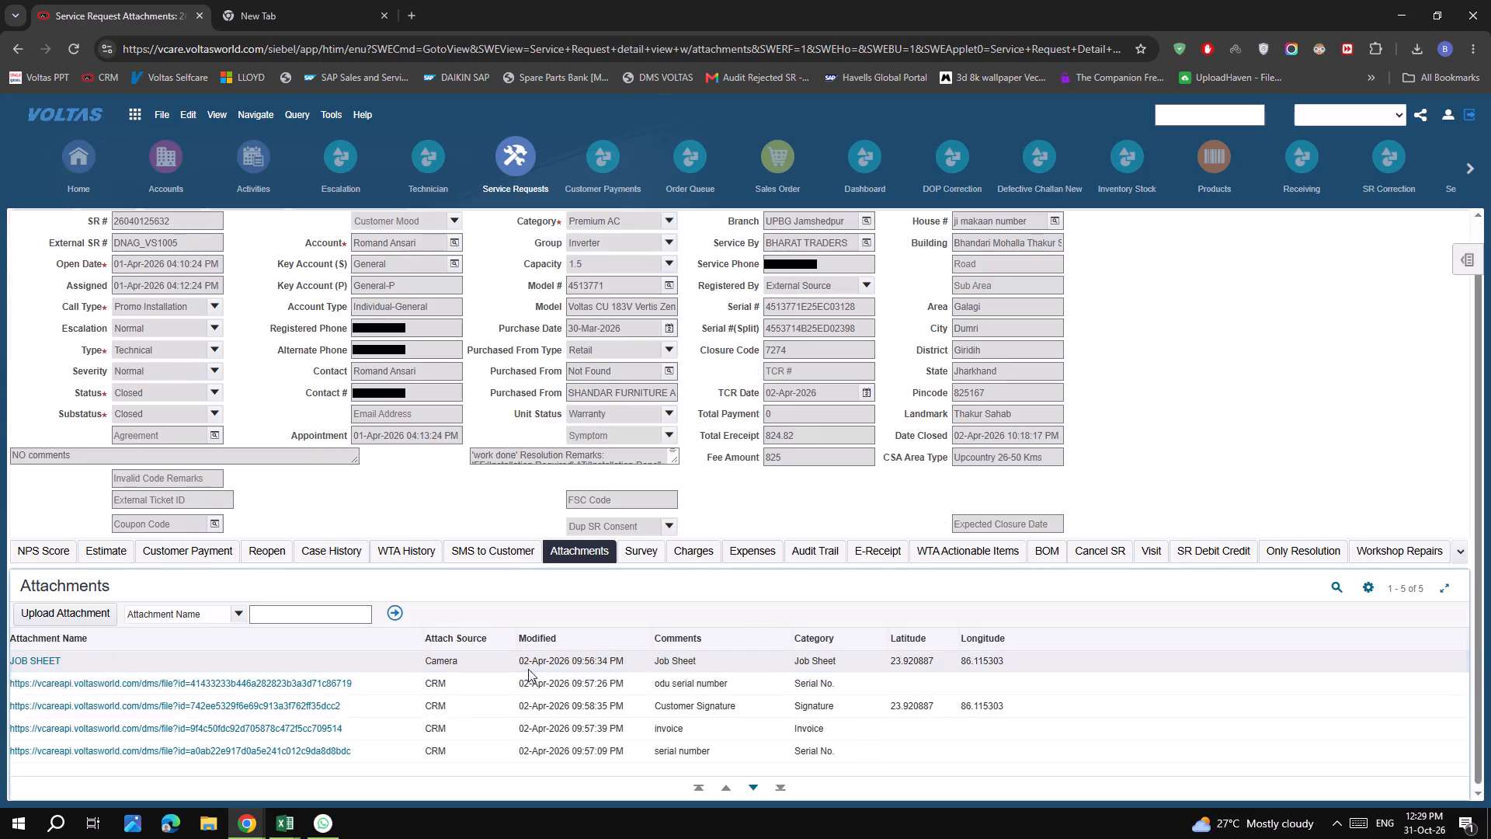
Open the invoice attachment at full size, examine its dealer, date and product details, and close it.
{"action": "left_click", "coordinate": [322, 726]}
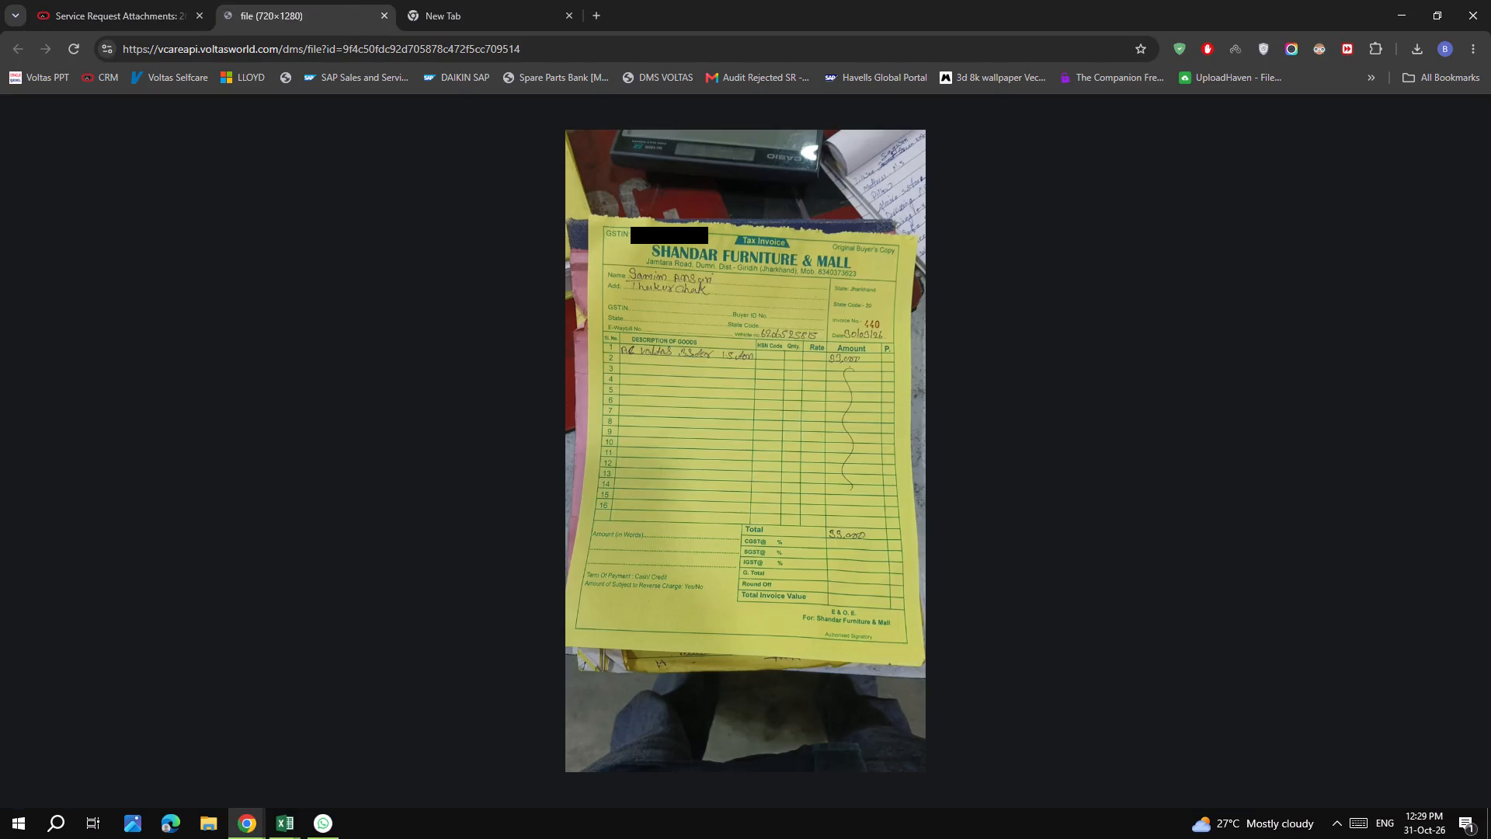
{"action": "left_click", "coordinate": [756, 340]}
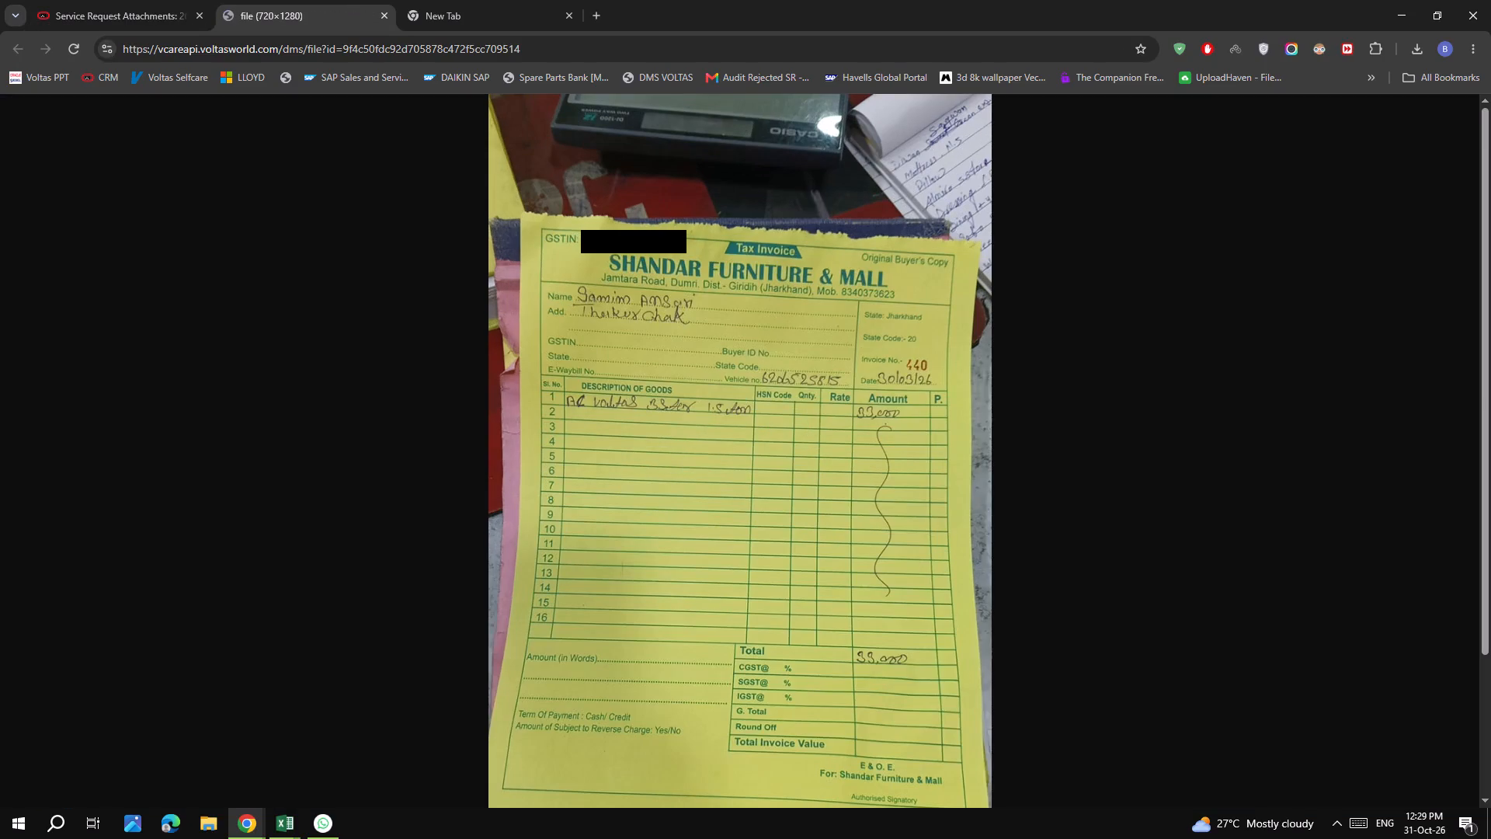
{"action": "scroll", "coordinate": [764, 356], "scroll_direction": "down", "scroll_amount": 1}
{"action": "scroll", "coordinate": [764, 356], "scroll_direction": "up", "scroll_amount": 1}
{"action": "scroll", "coordinate": [776, 377], "scroll_direction": "down", "scroll_amount": 1}
{"action": "scroll", "coordinate": [776, 377], "scroll_direction": "up", "scroll_amount": 1}
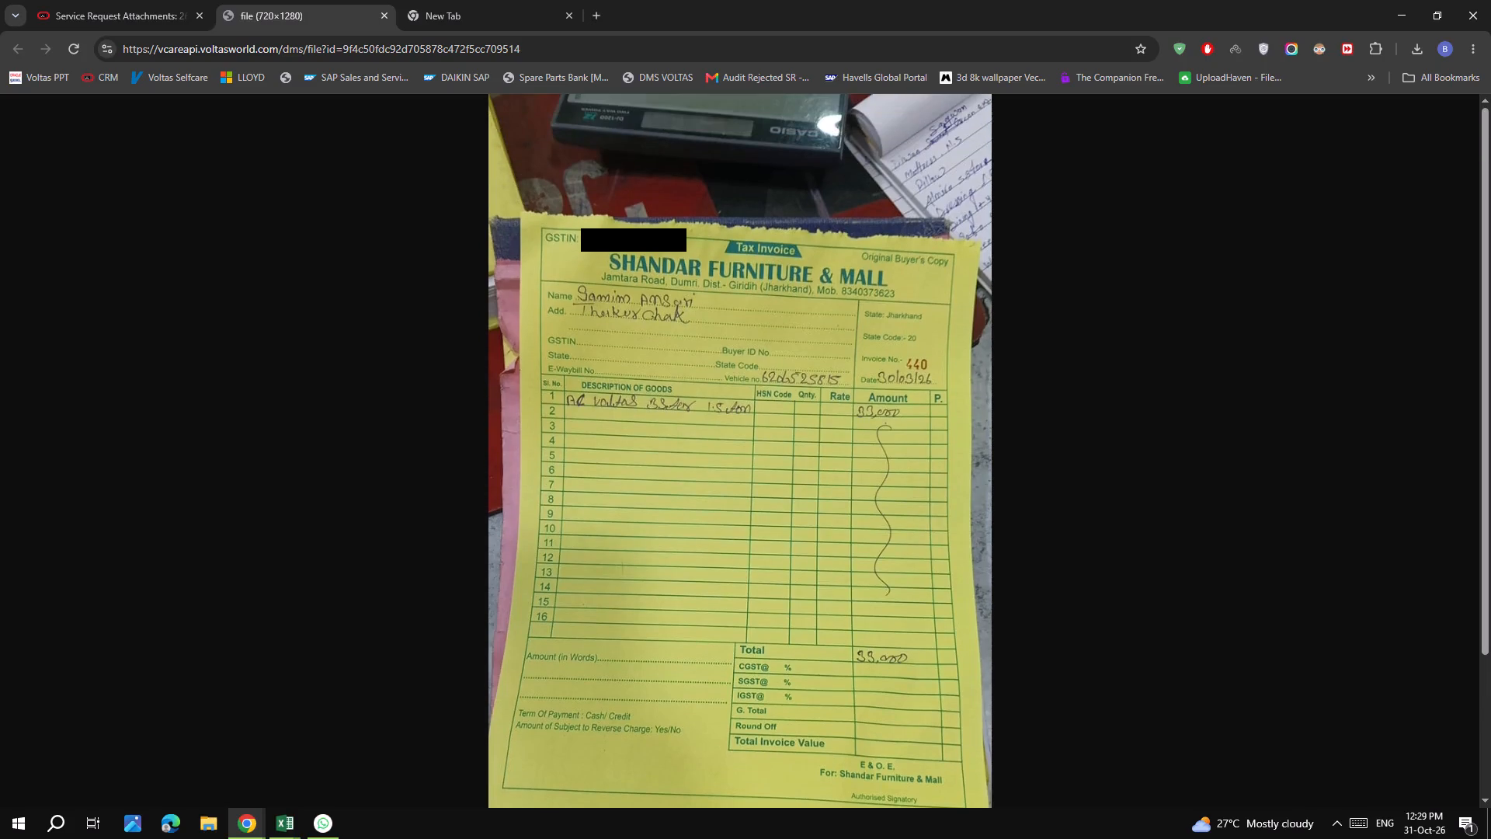
{"action": "scroll", "coordinate": [776, 379], "scroll_direction": "down", "scroll_amount": 1}
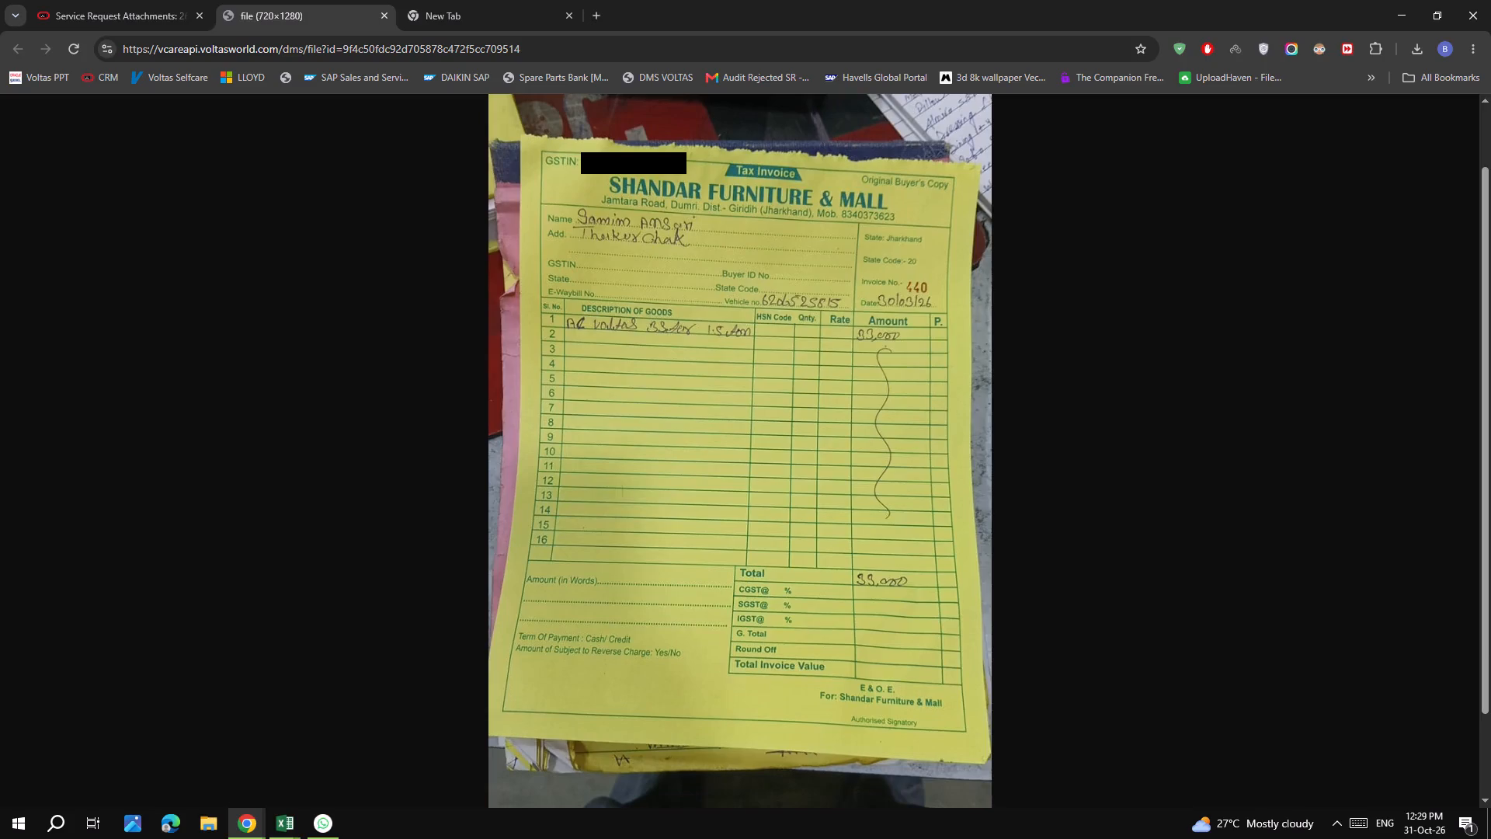
{"action": "scroll", "coordinate": [739, 566], "scroll_direction": "up", "scroll_amount": 1}
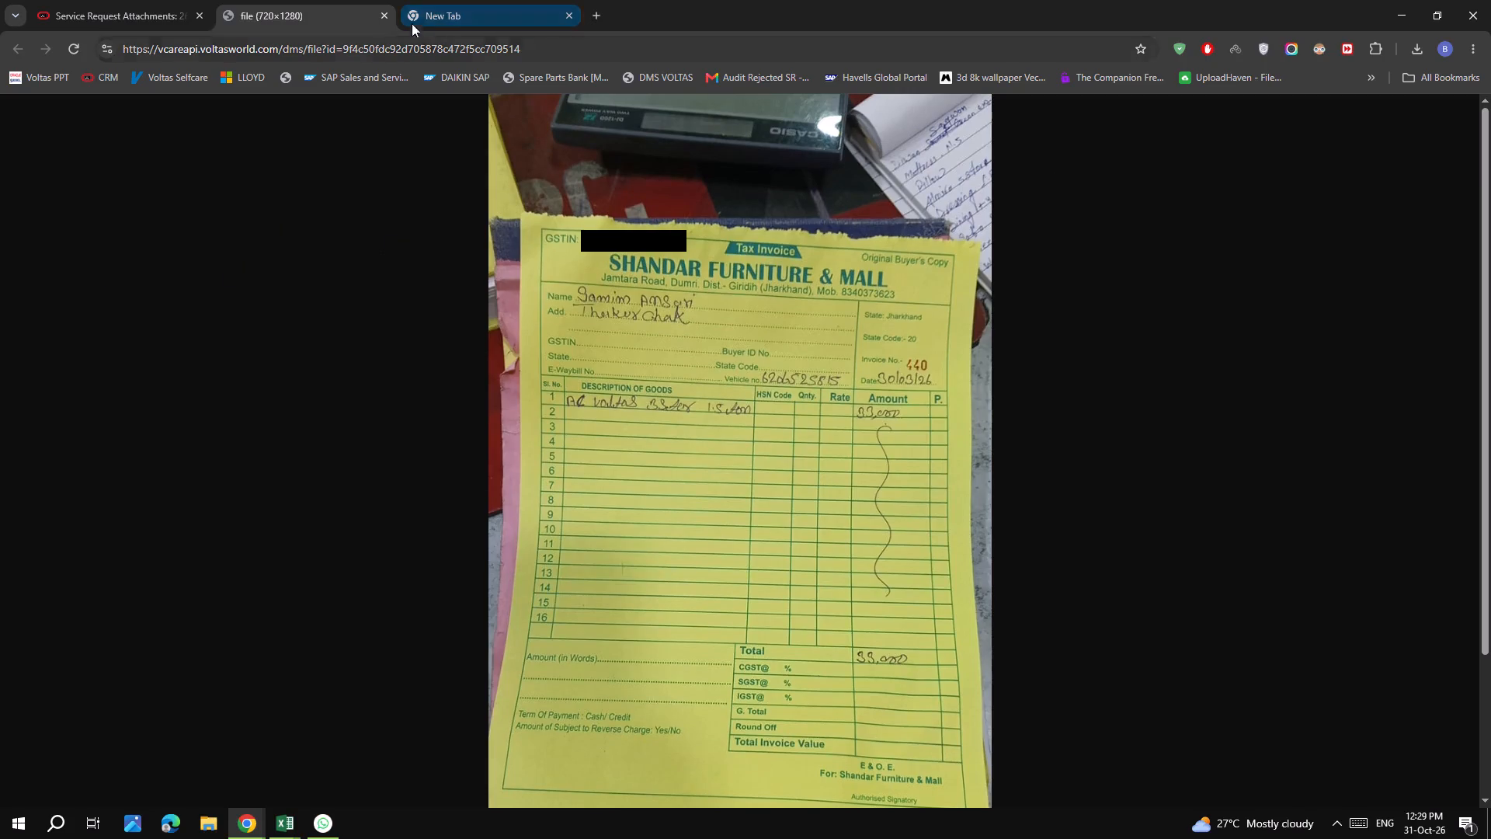
{"action": "left_click", "coordinate": [384, 16]}
{"action": "scroll", "coordinate": [1058, 435], "scroll_direction": "up", "scroll_amount": 5}
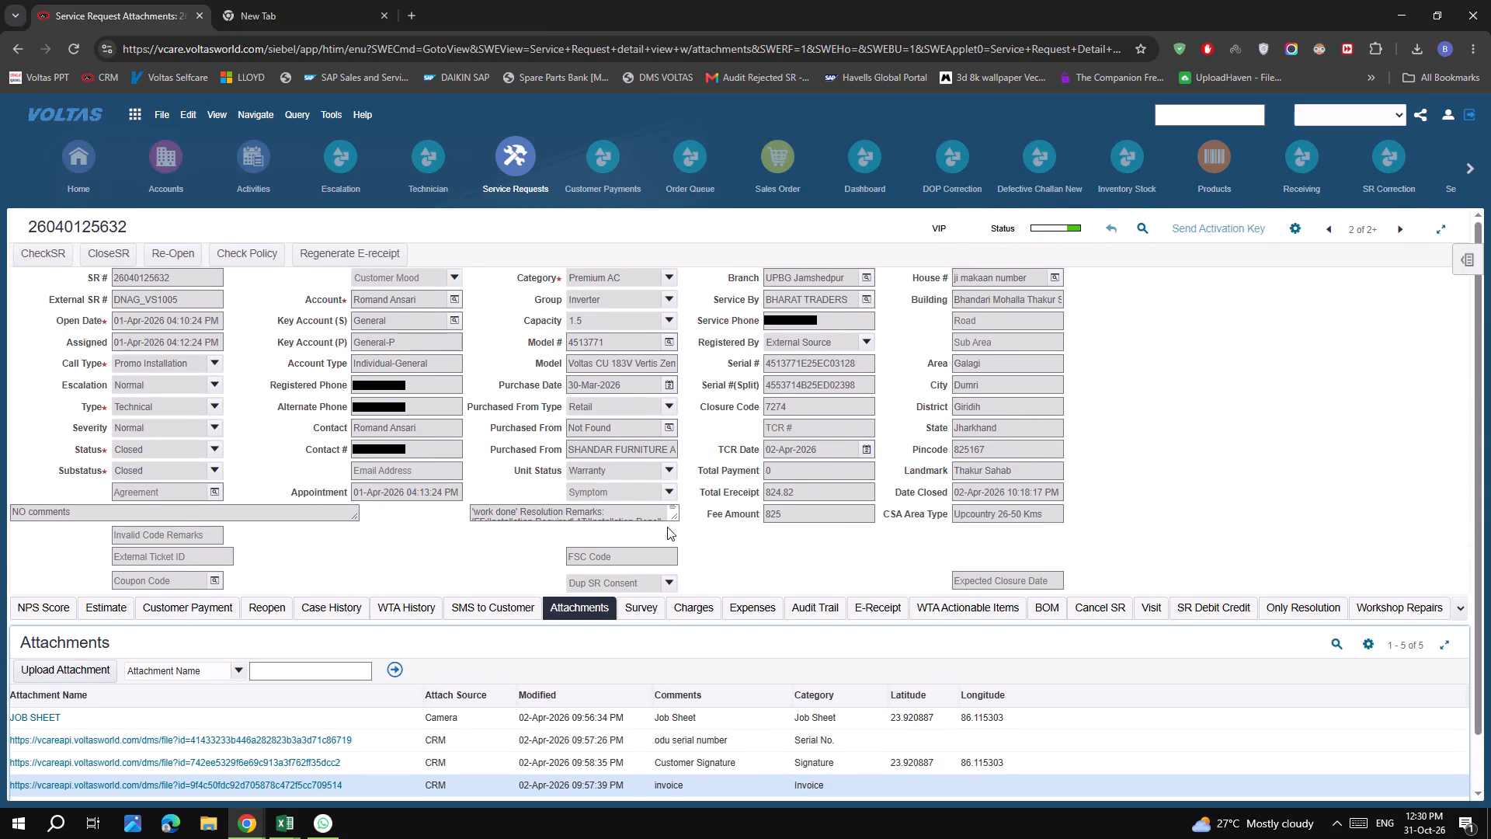
{"action": "left_click_drag", "start_coordinate": [676, 519], "coordinate": [699, 531]}
{"action": "left_click", "coordinate": [738, 561]}
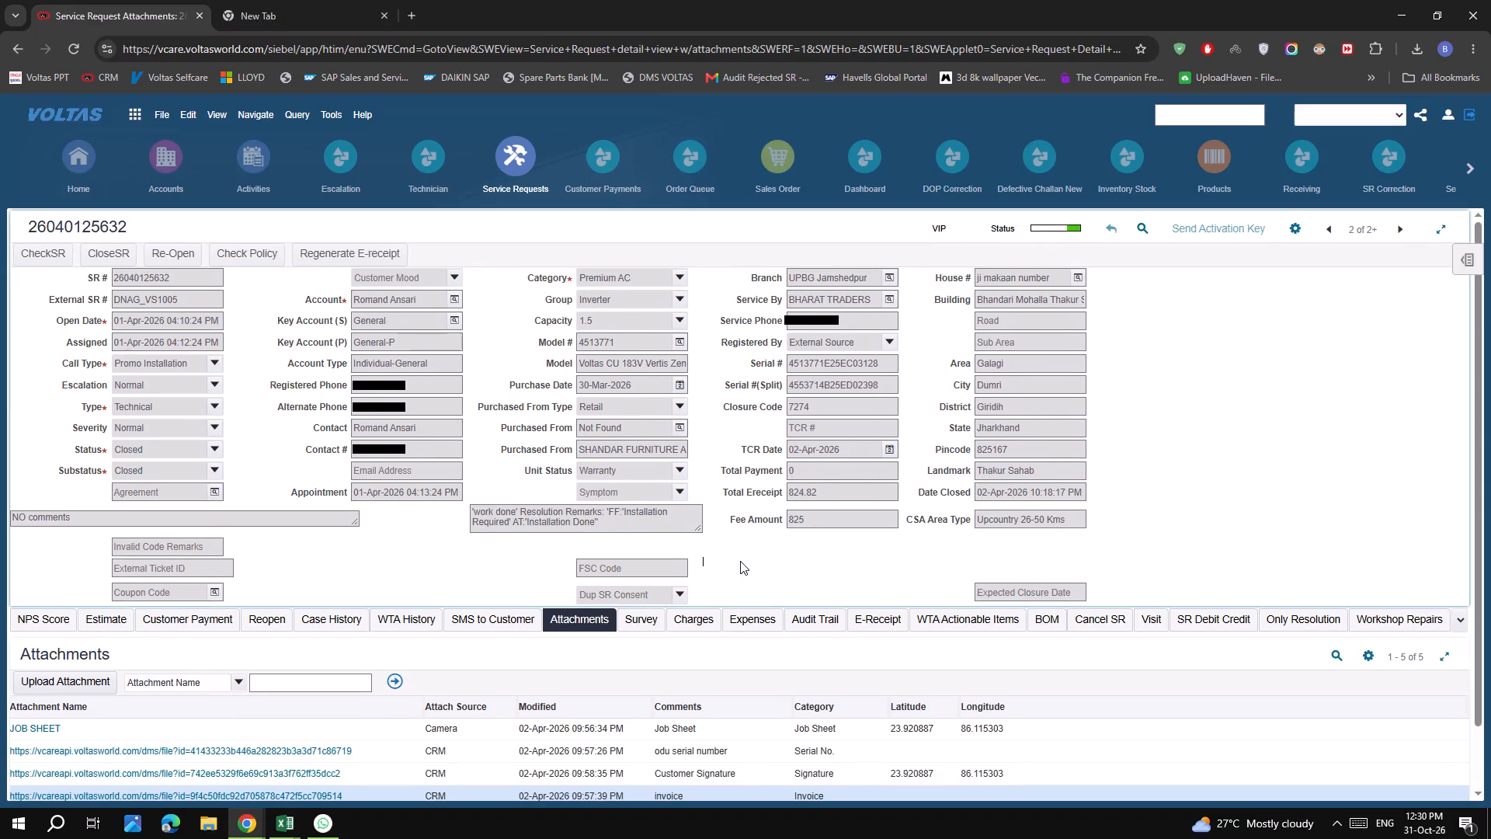
Open the outdoor unit (ODU) serial number photo from the attachments, check the model and serial label, and close it.
{"action": "scroll", "coordinate": [497, 712], "scroll_direction": "down", "scroll_amount": 6}
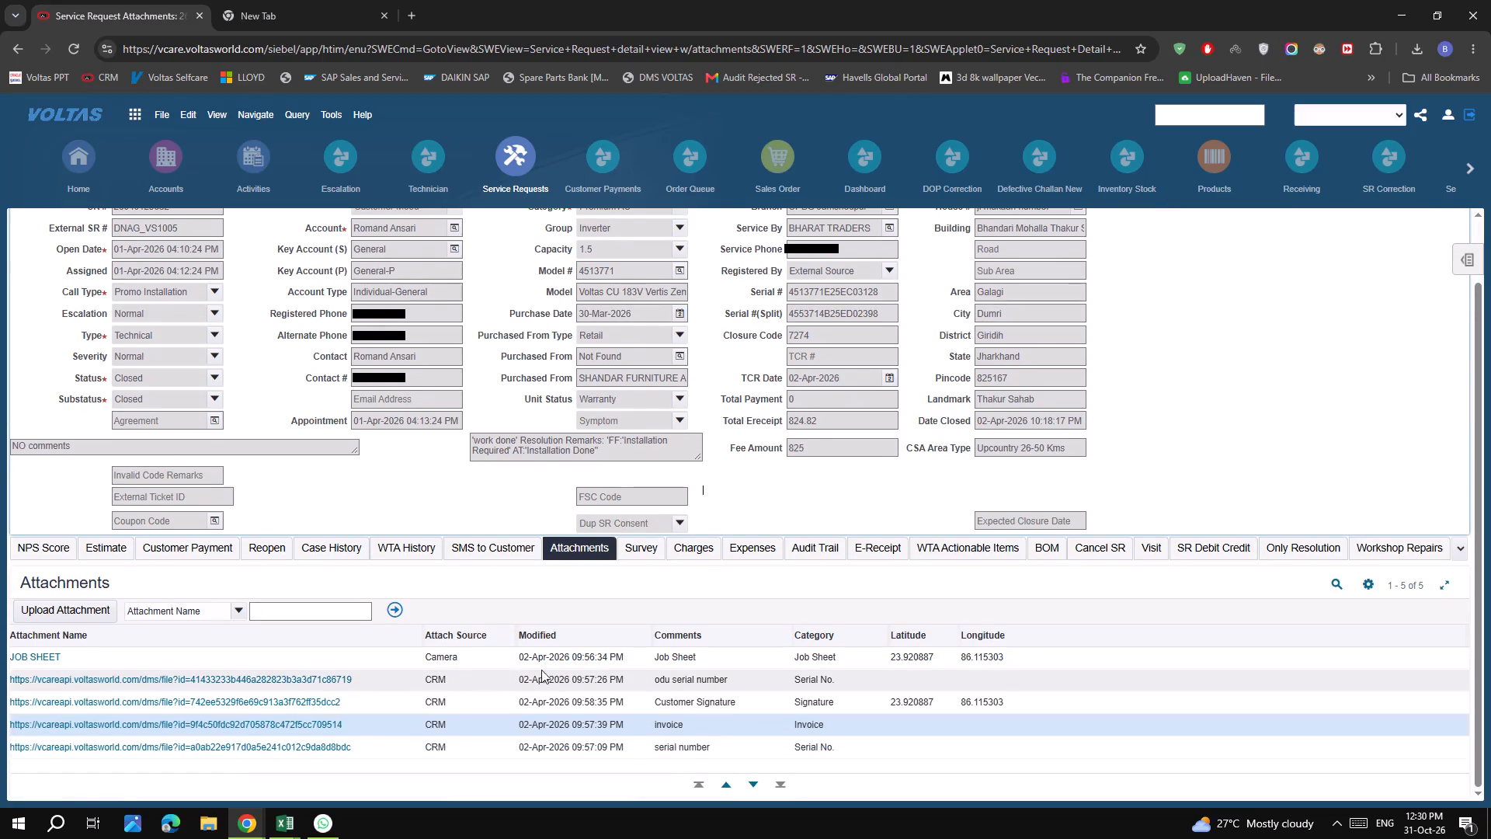
{"action": "left_click", "coordinate": [328, 681]}
{"action": "left_click", "coordinate": [743, 481]}
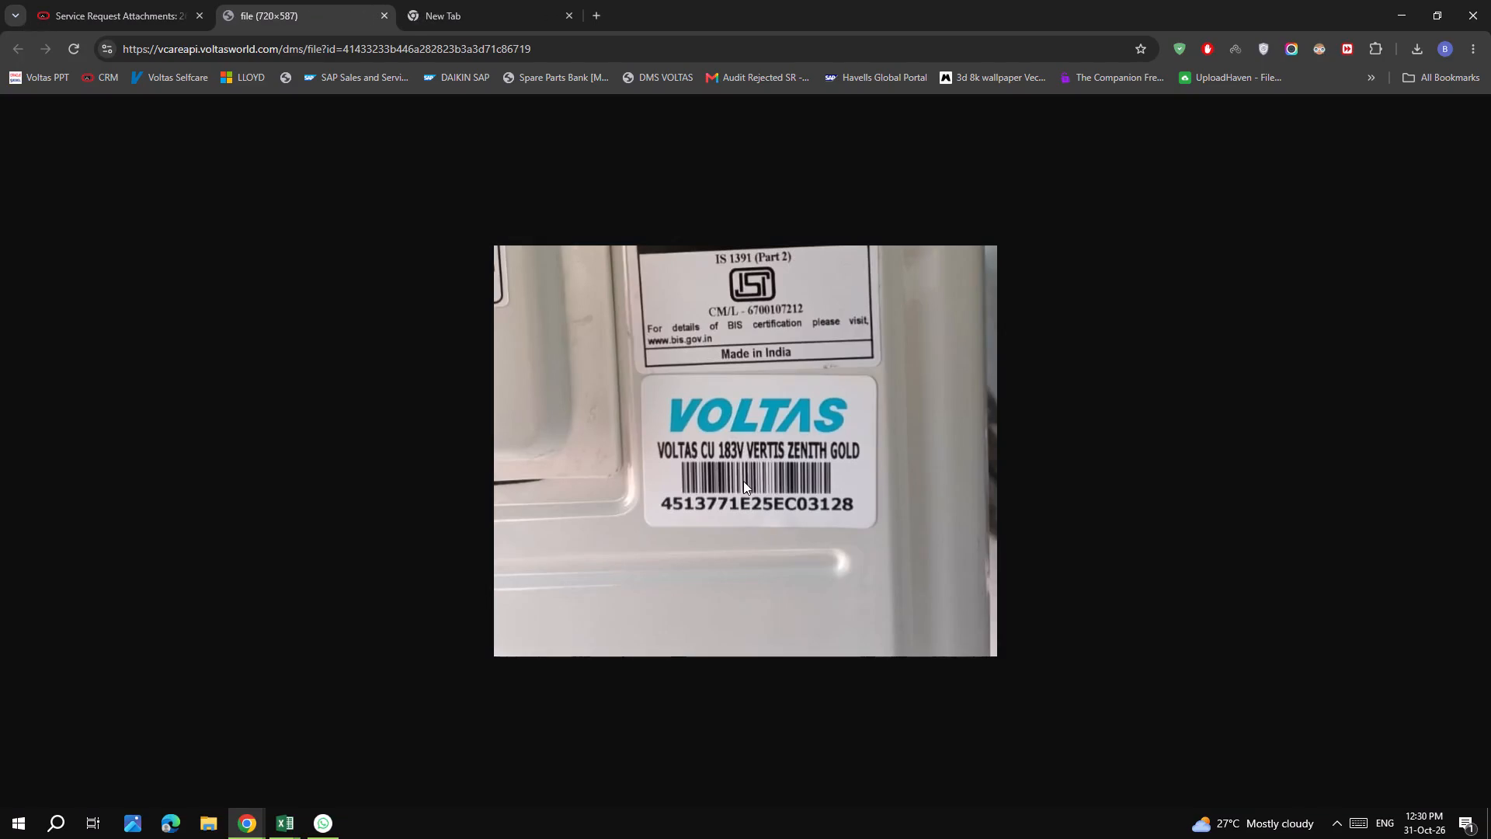
{"action": "left_click", "coordinate": [381, 17]}
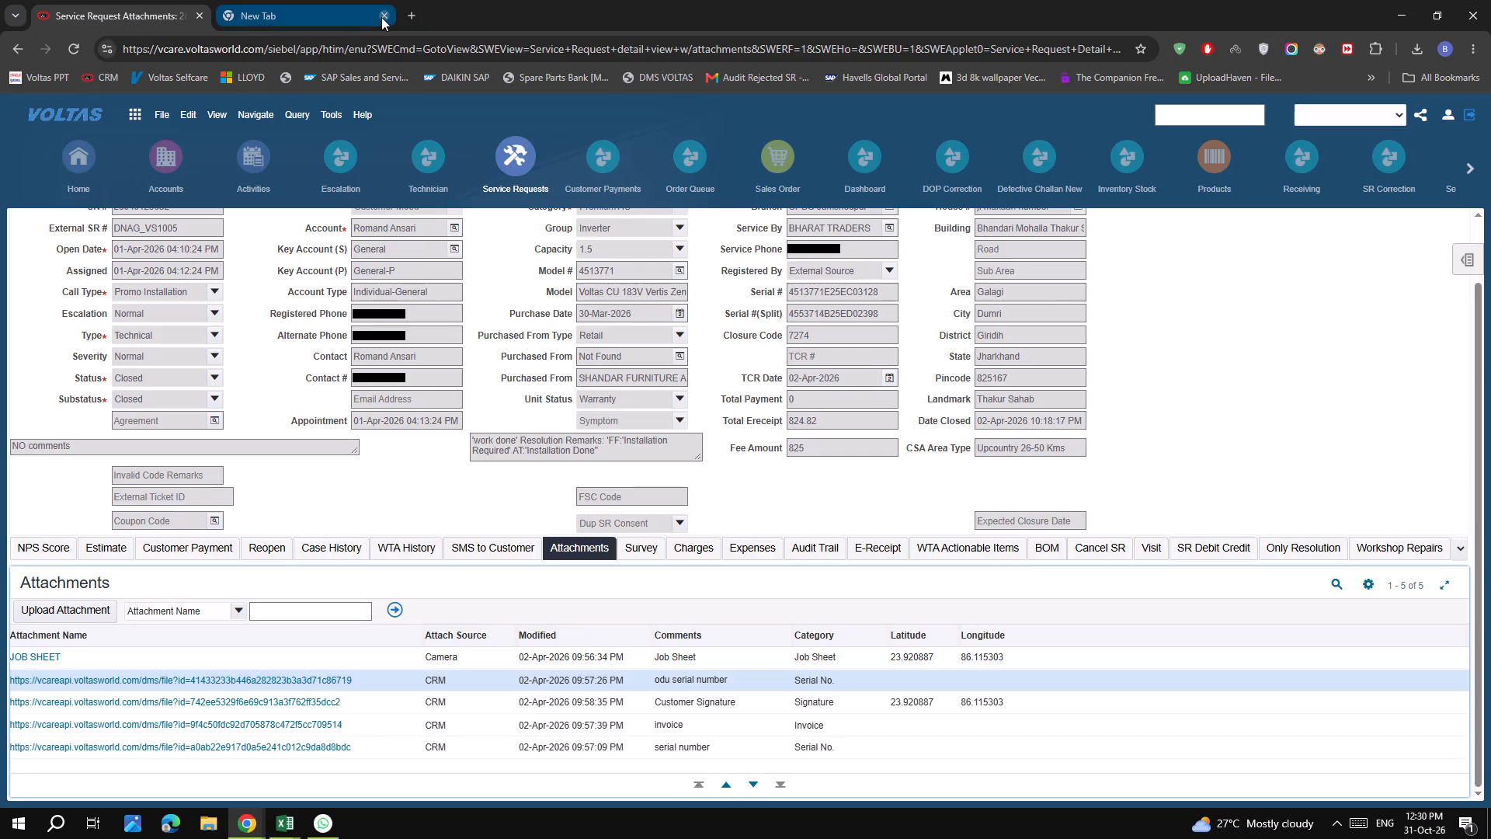
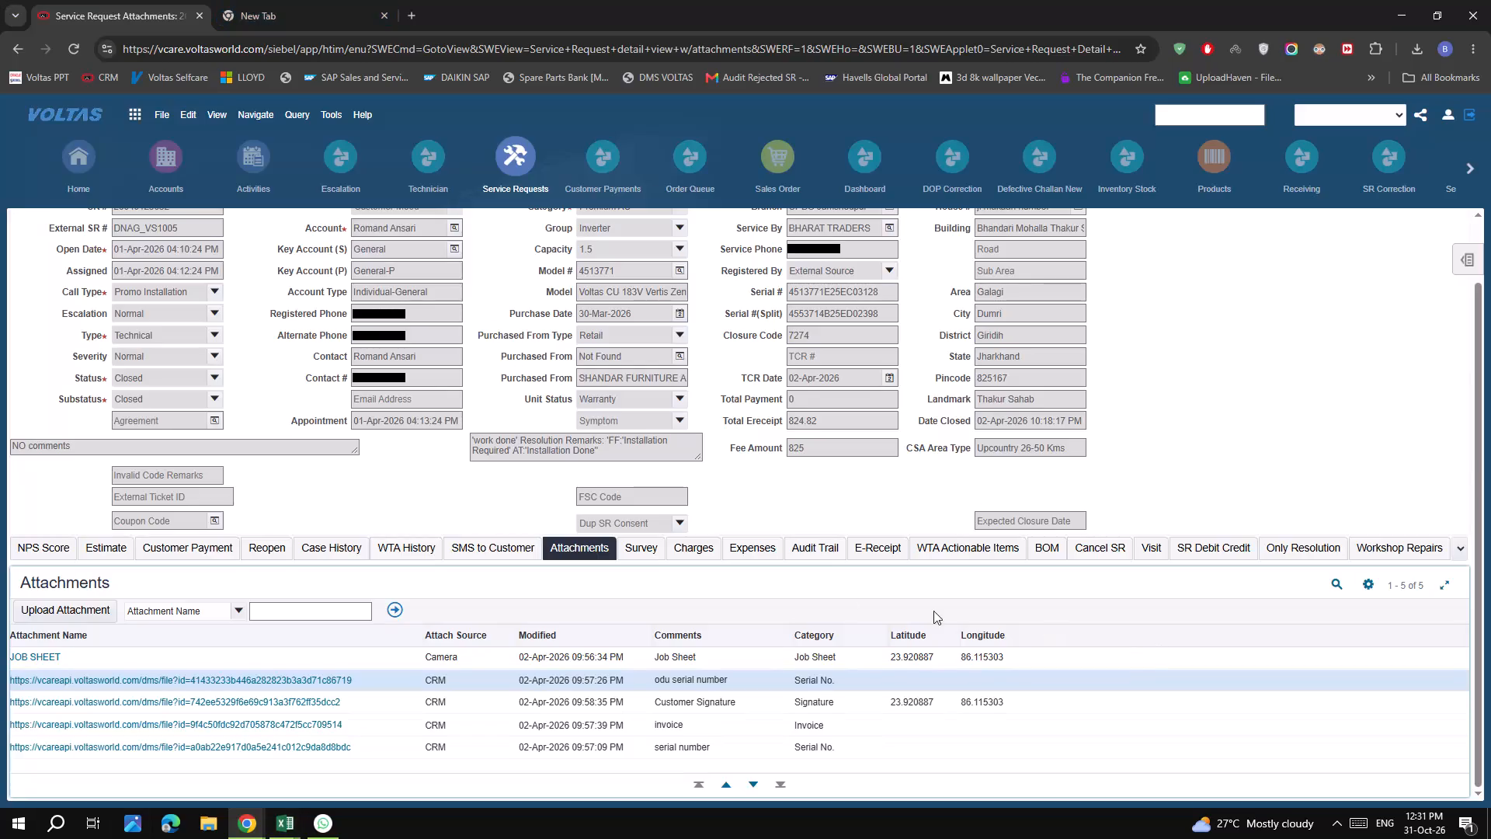
Query the service requests by purchase date 25-Mar-2026.
{"action": "scroll", "coordinate": [820, 576], "scroll_direction": "up", "scroll_amount": 7}
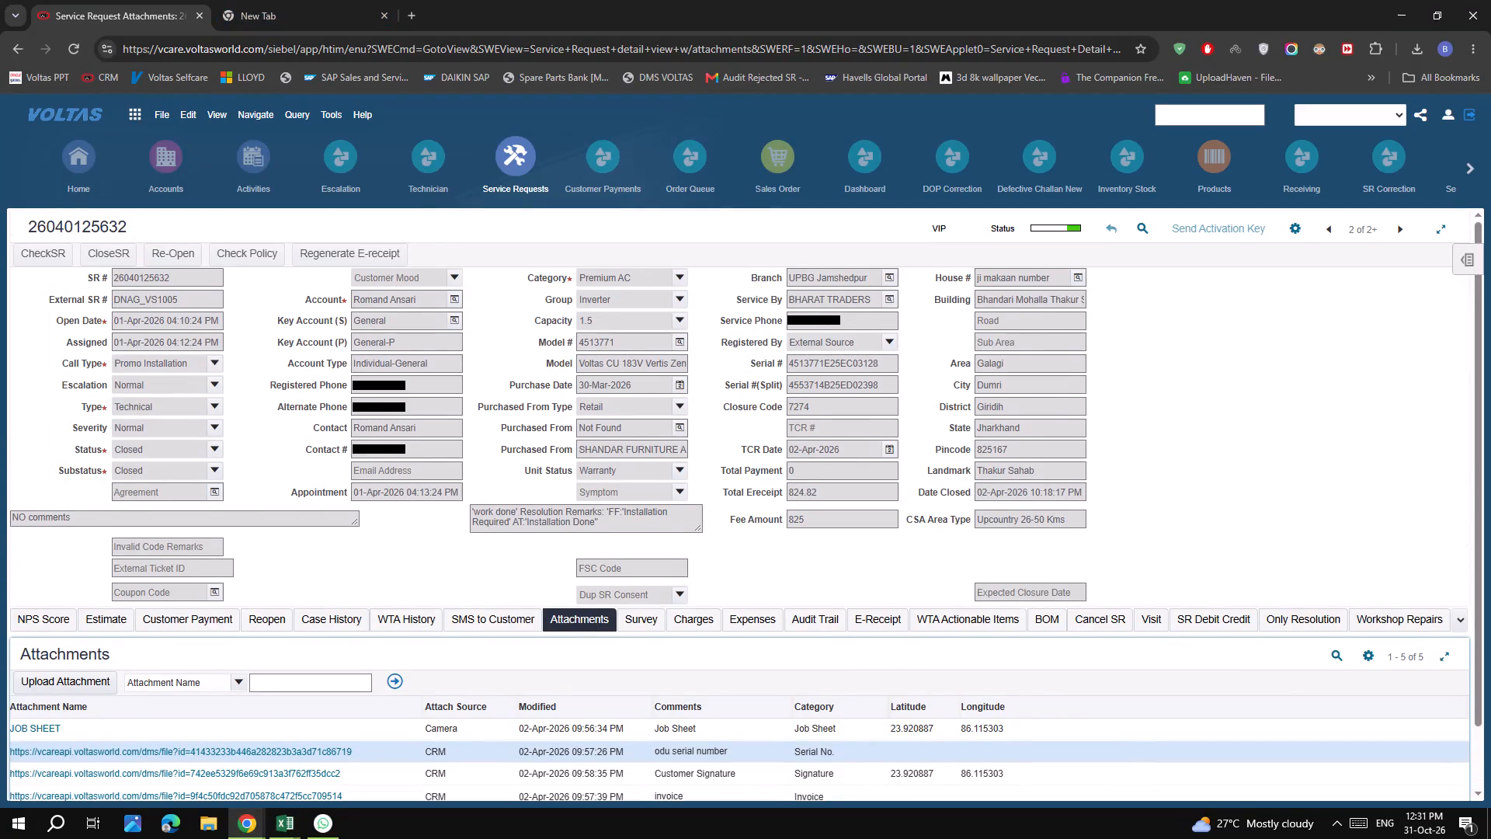
{"action": "left_click", "coordinate": [1140, 226]}
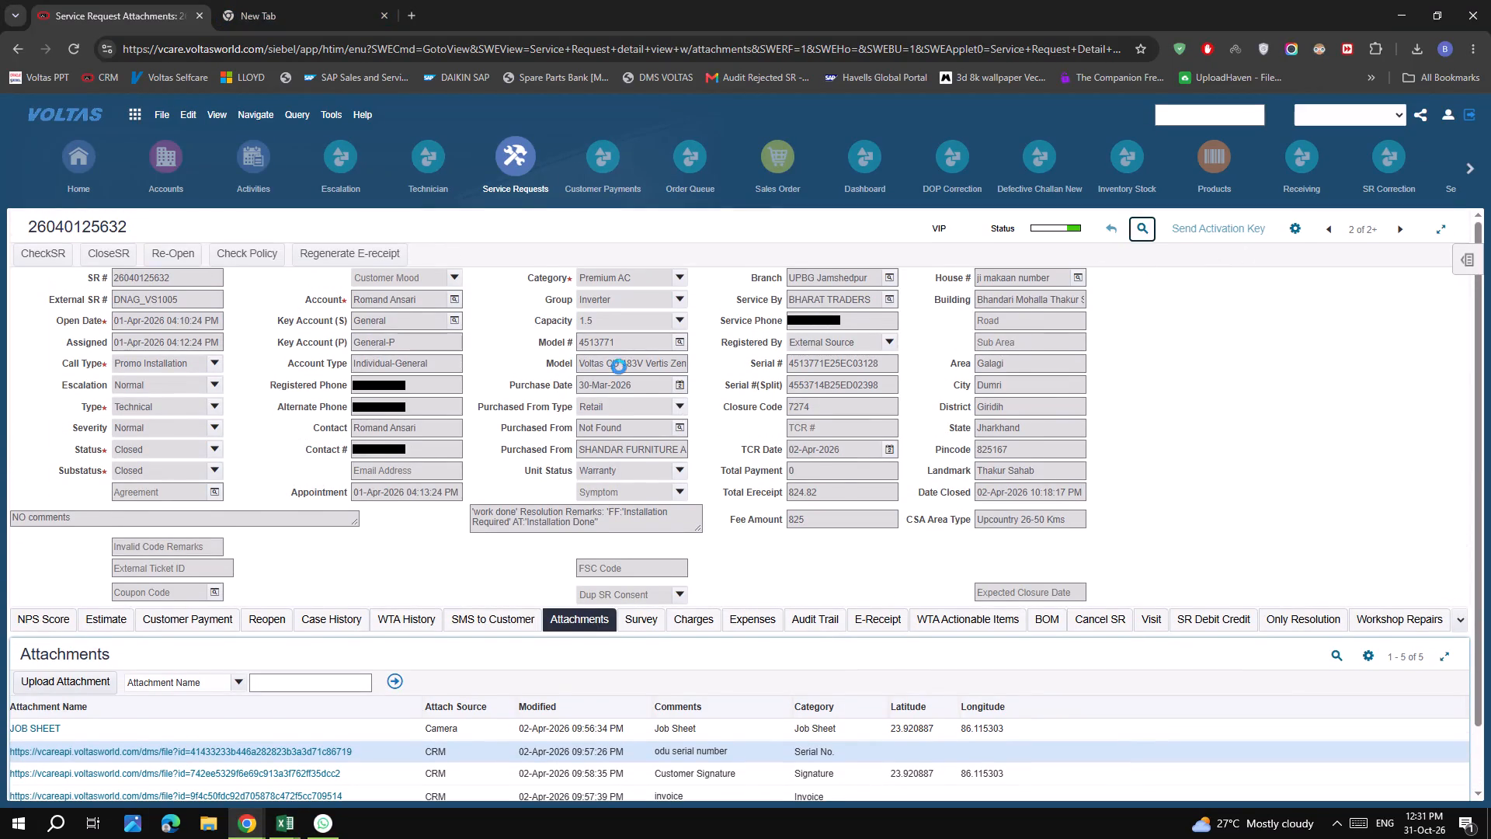
{"action": "left_click", "coordinate": [620, 385]}
{"action": "type", "text": "25-"}
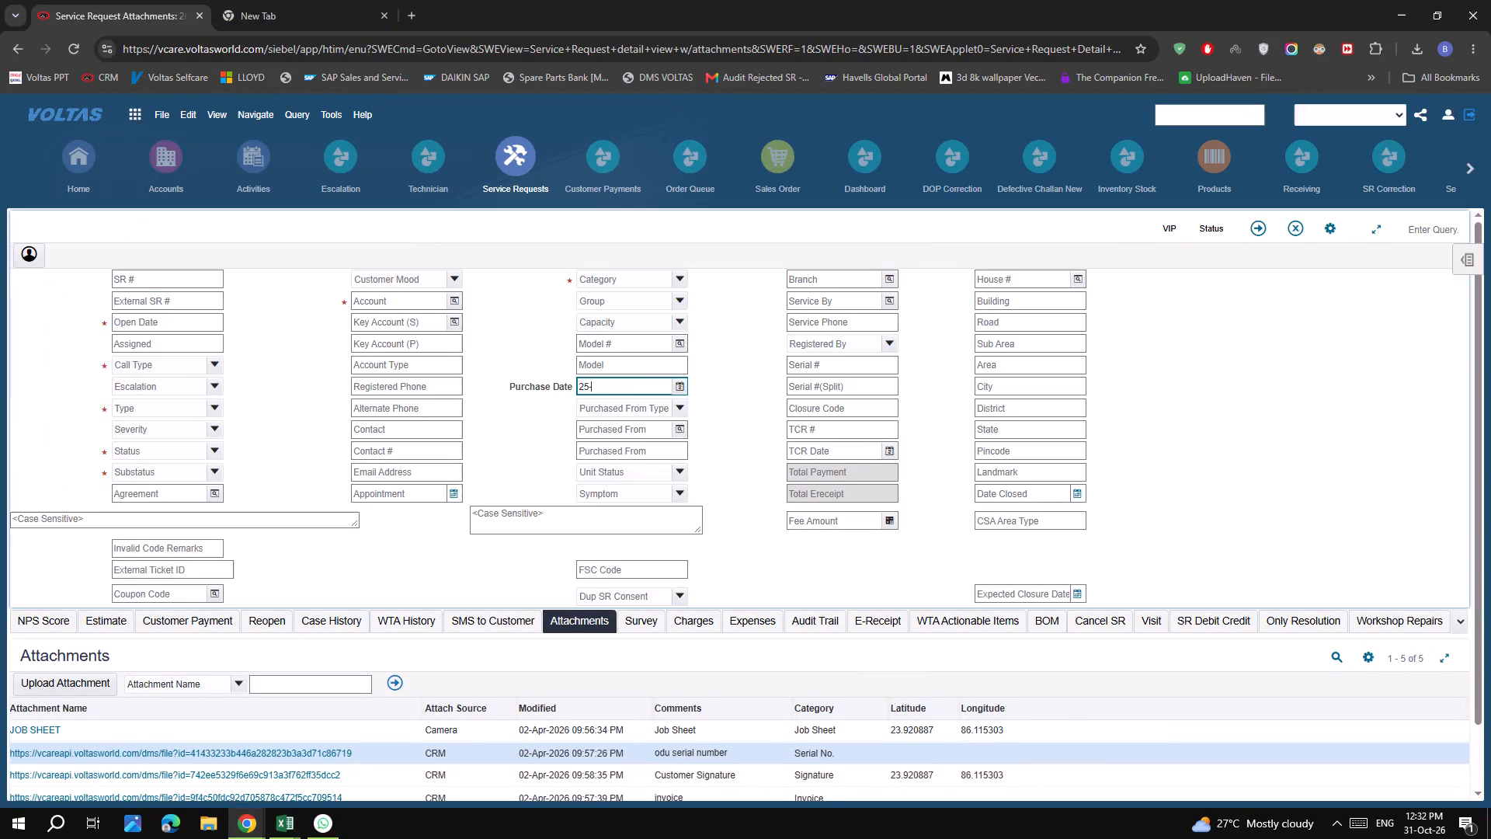
{"action": "type", "text": "ms"}
{"action": "key", "text": "BackSpace"}
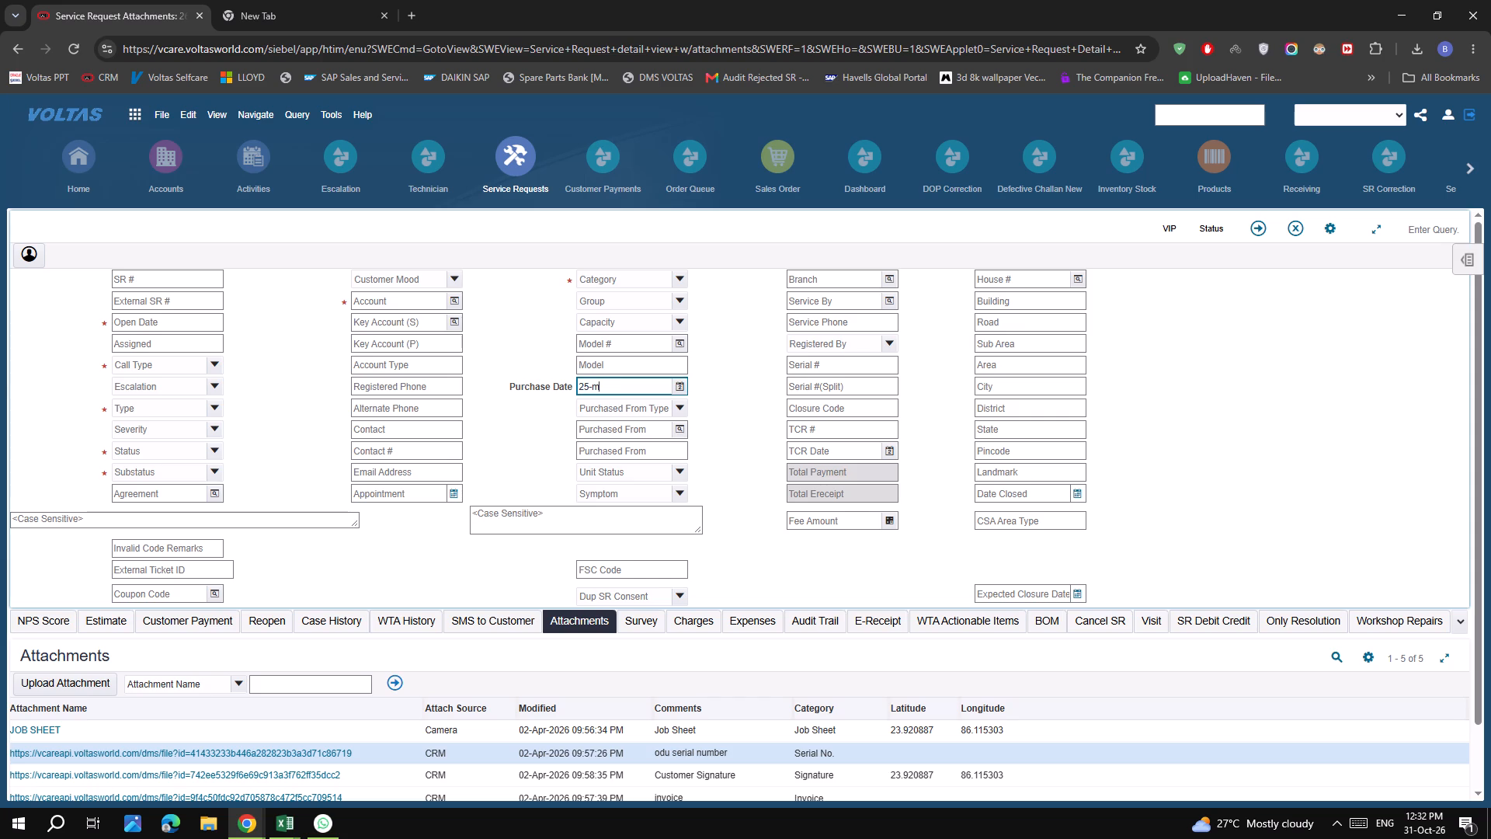
{"action": "type", "text": "ar"}
{"action": "type", "text": "-2026"}
{"action": "key", "text": "Return"}
{"action": "left_click", "coordinate": [1234, 430]}
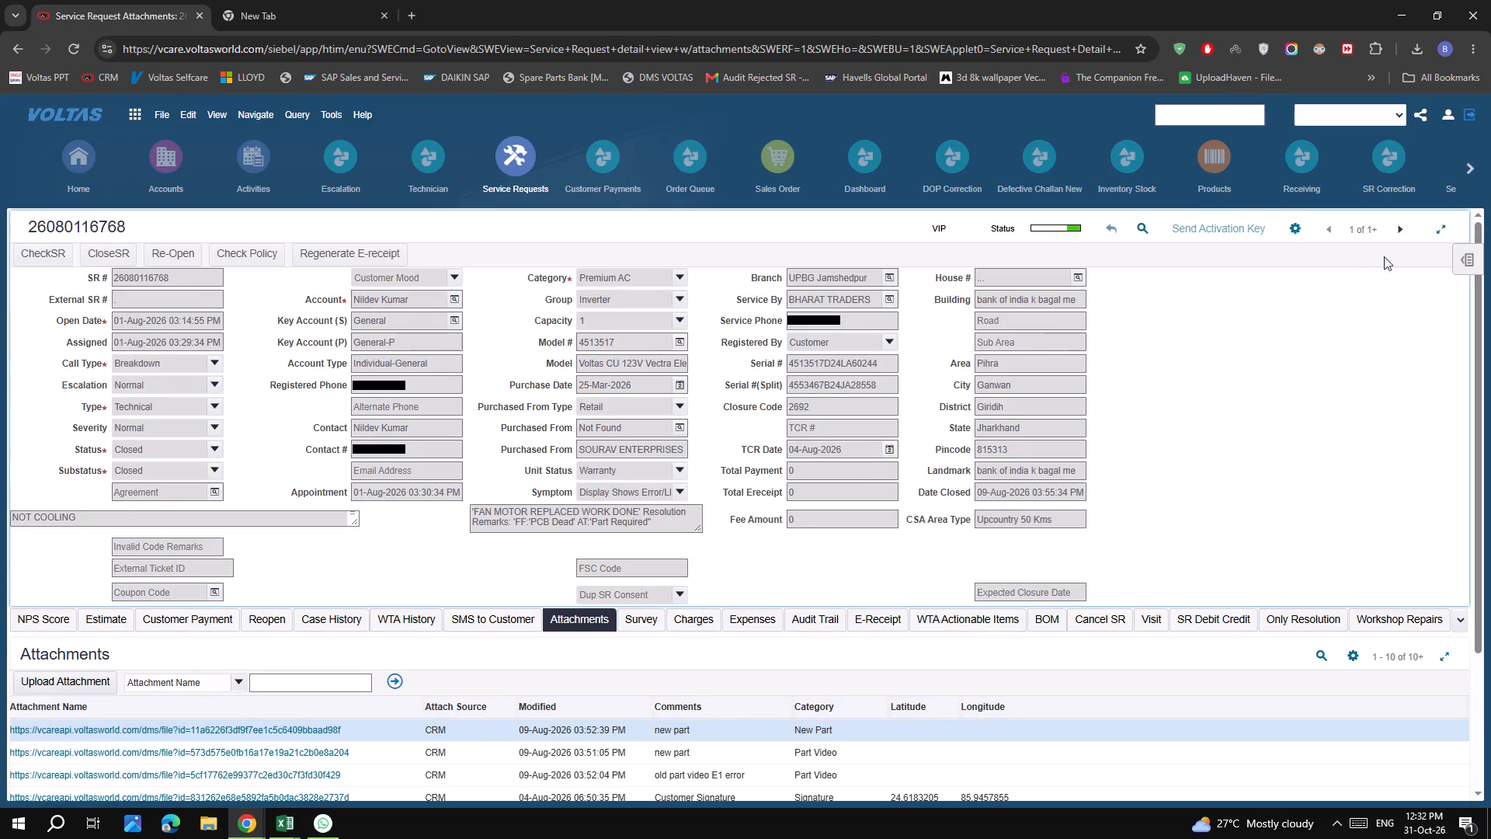
Go through the matching service requests one by one to the last record, checking customer, model, dealer and location details.
{"action": "left_click", "coordinate": [1402, 232]}
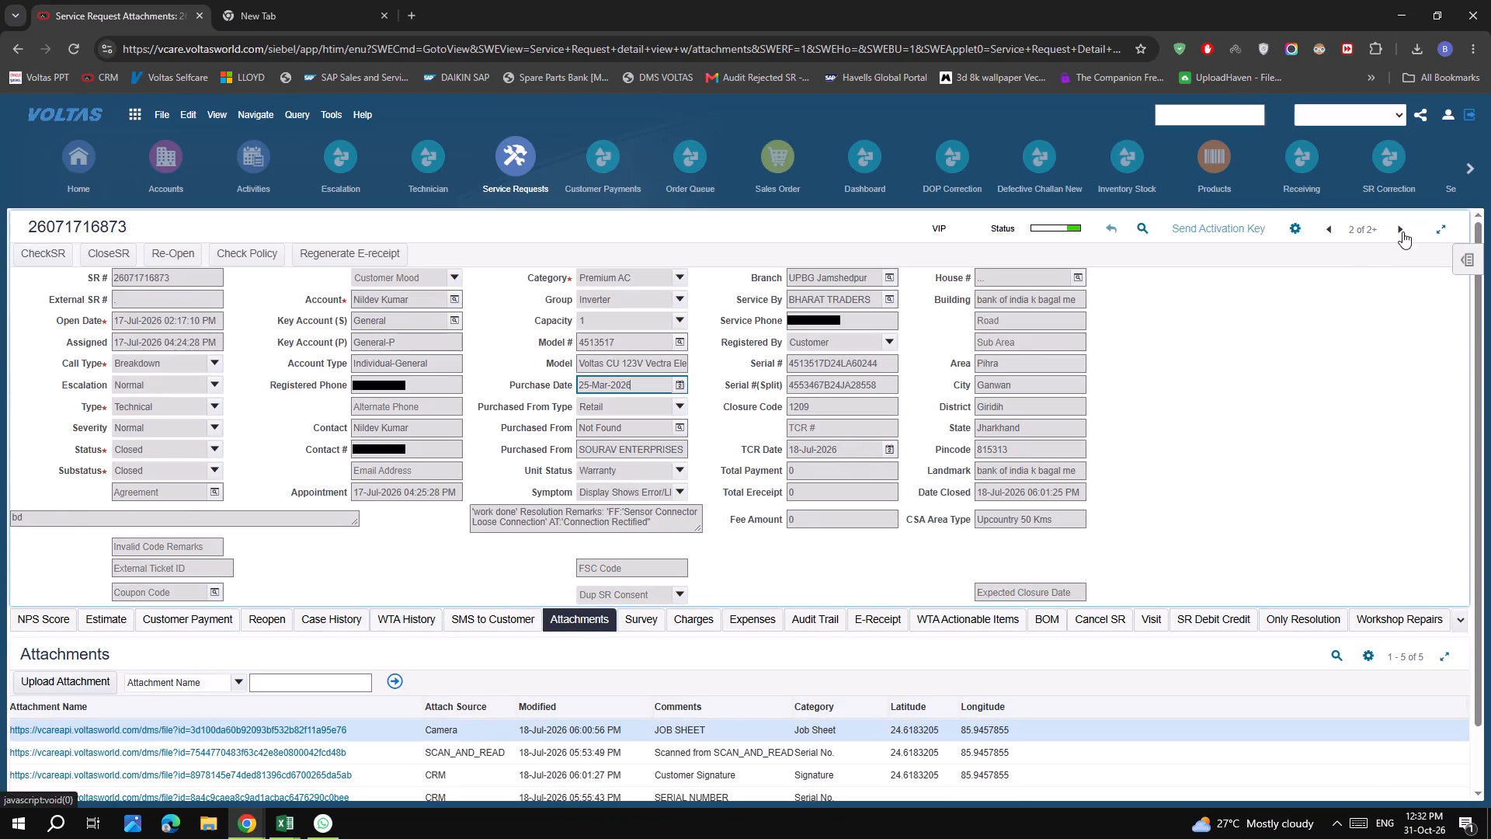
{"action": "left_click", "coordinate": [1402, 232]}
{"action": "left_click", "coordinate": [1402, 232]}
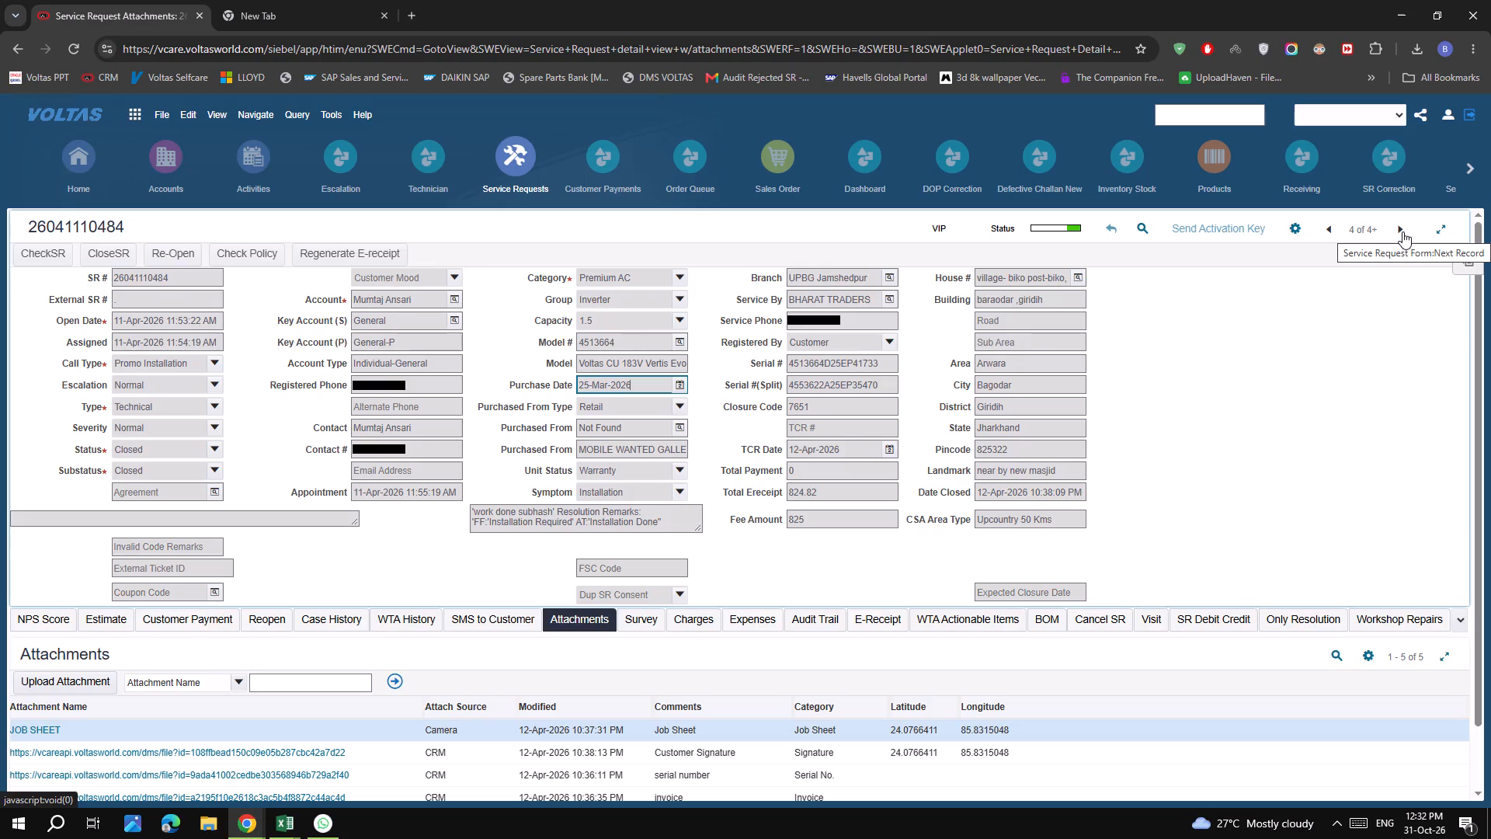
{"action": "left_click", "coordinate": [1402, 232]}
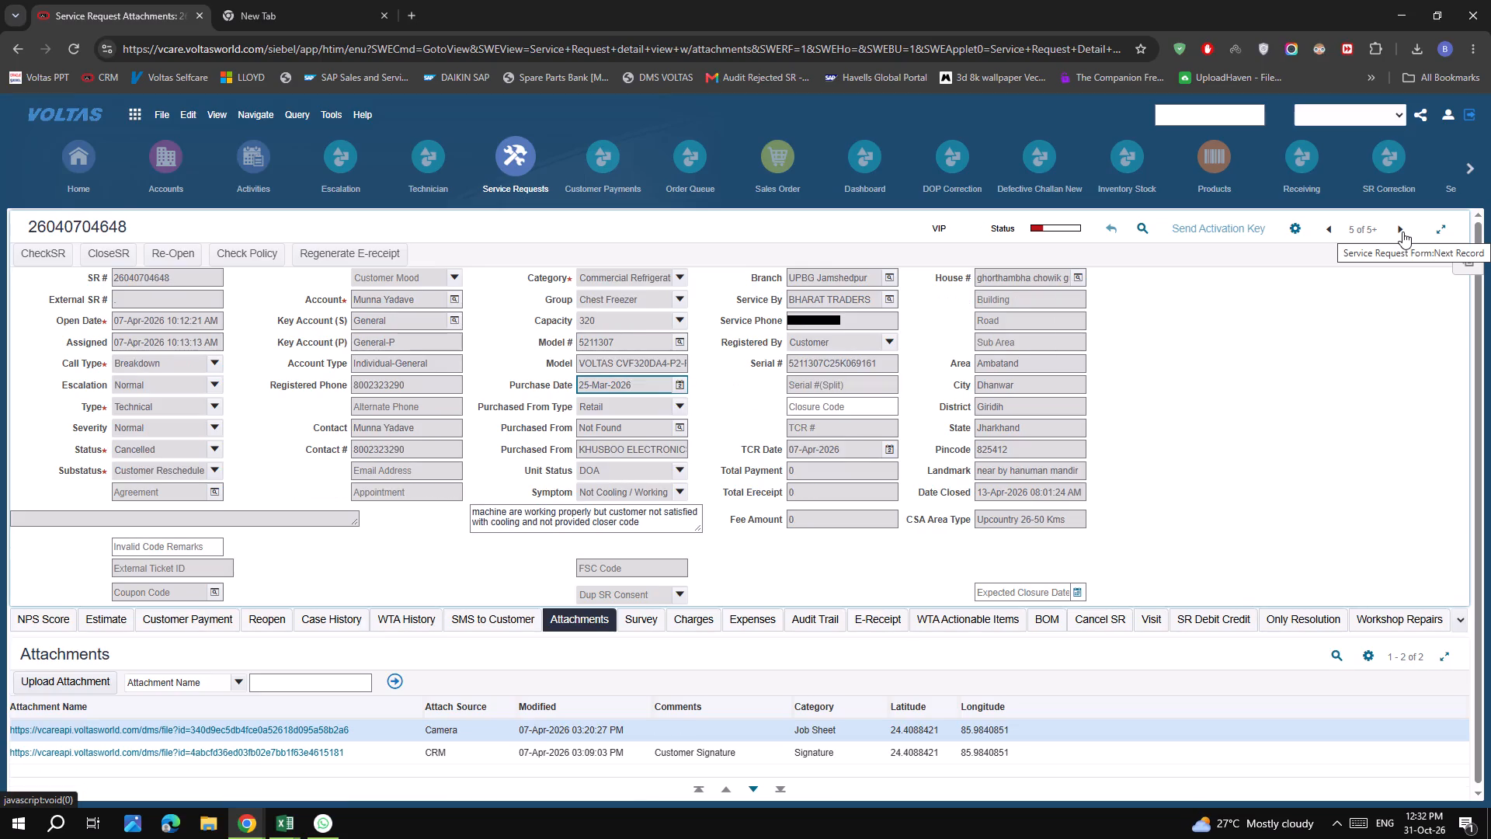
{"action": "left_click", "coordinate": [1402, 232]}
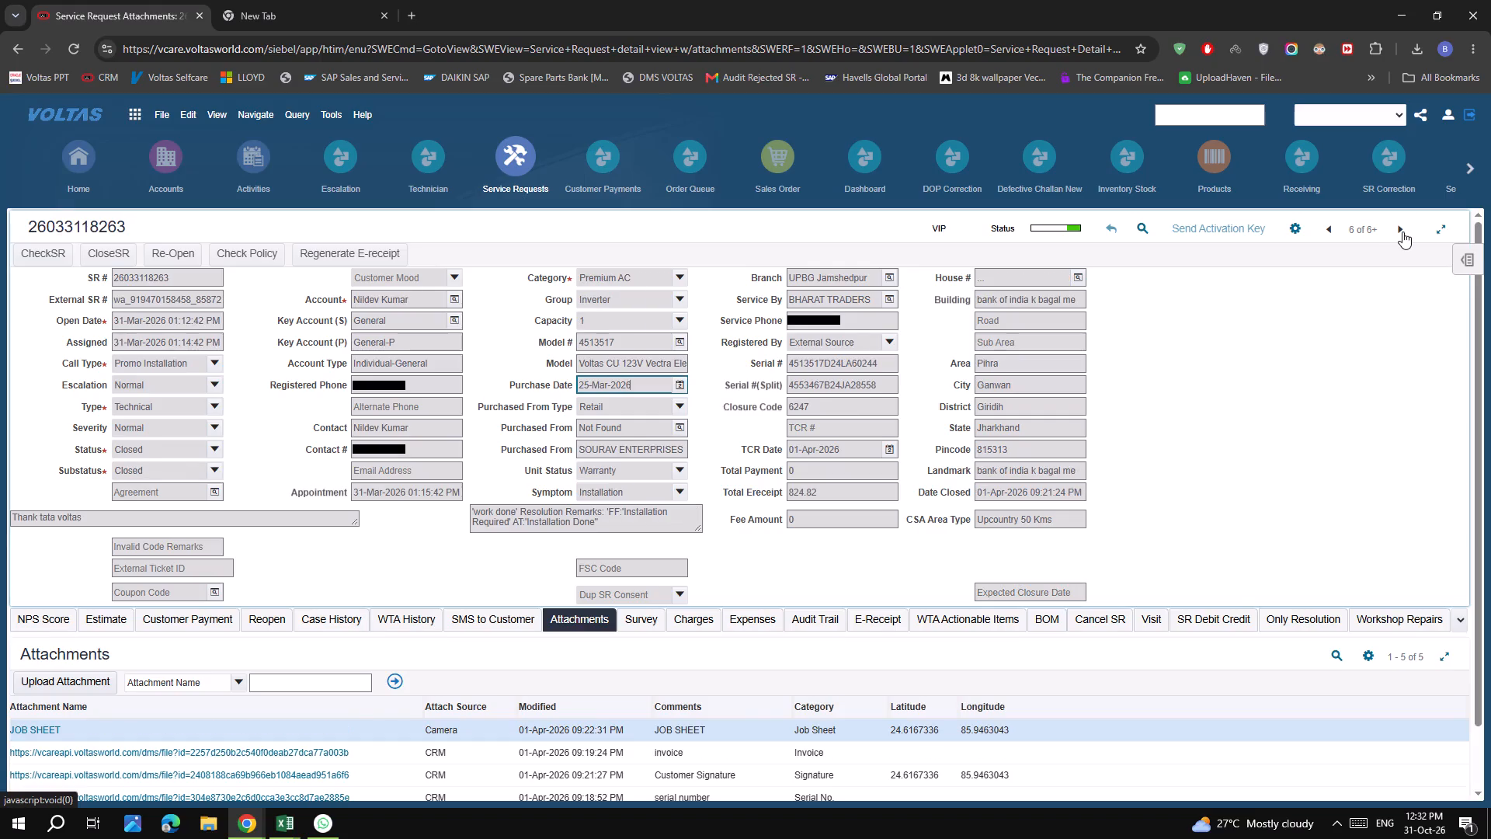
{"action": "left_click", "coordinate": [1402, 232]}
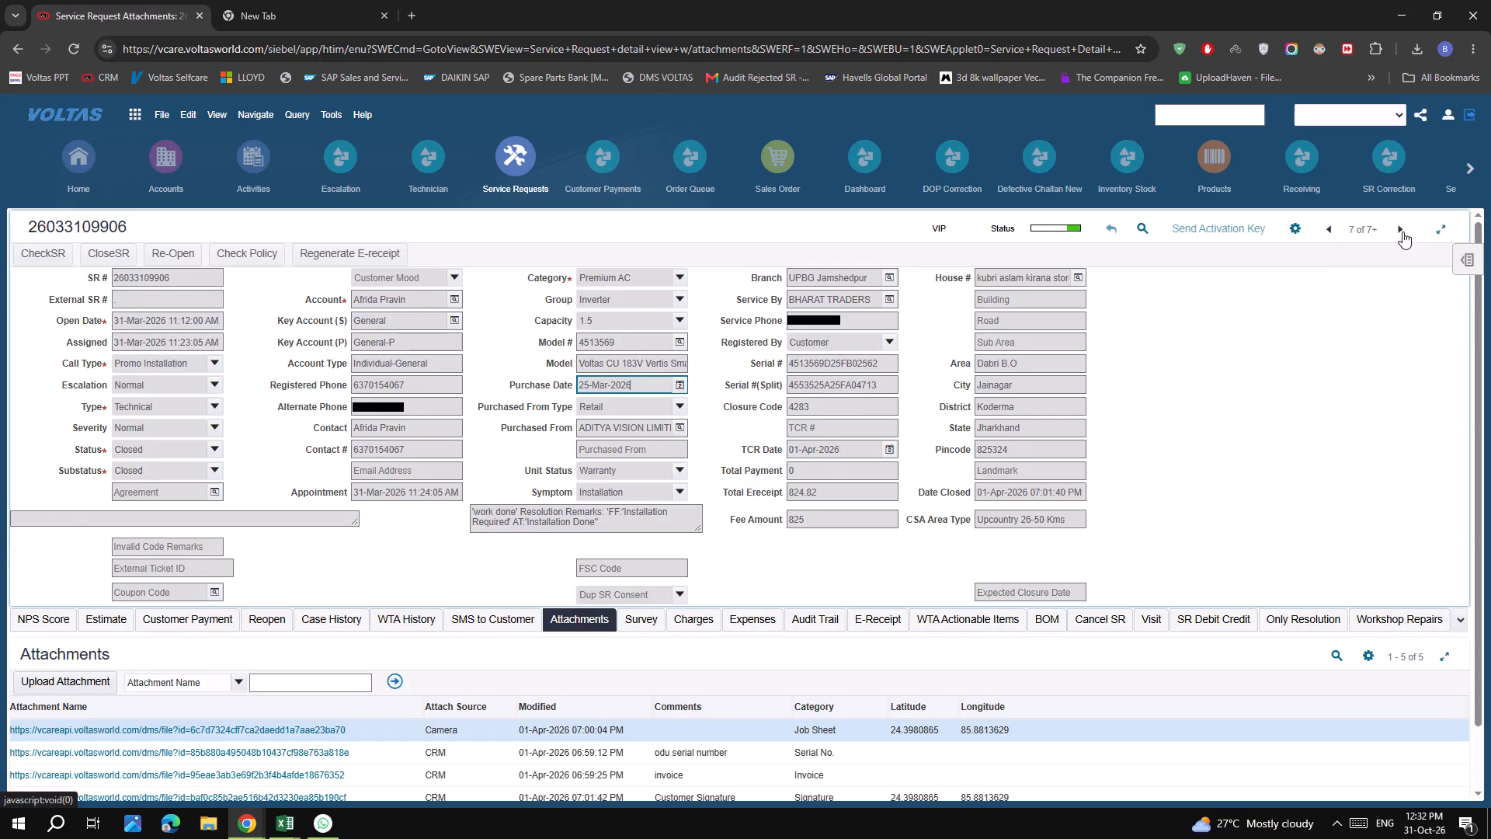
{"action": "left_click", "coordinate": [1402, 232]}
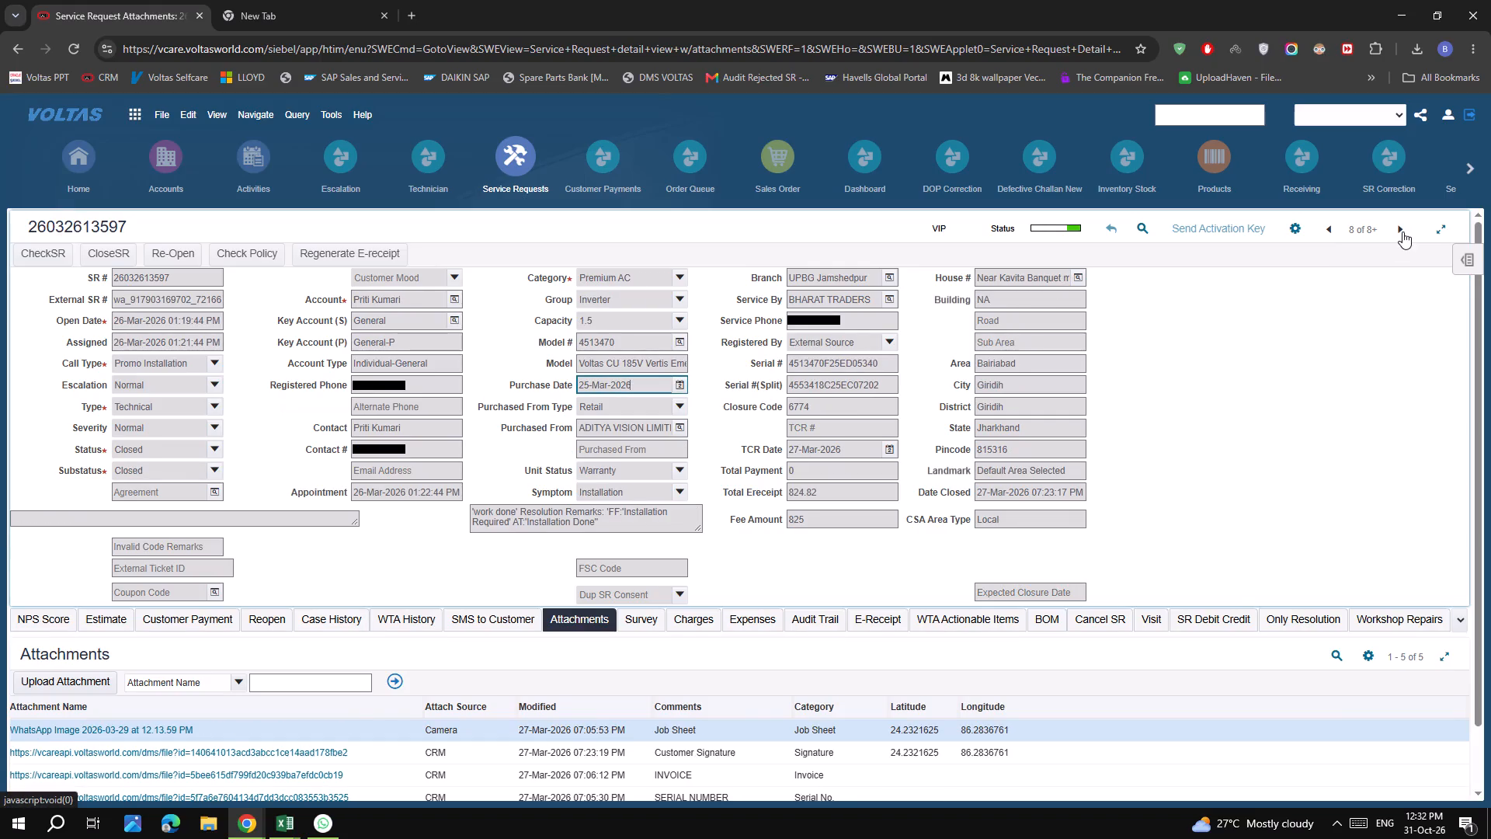
{"action": "left_click", "coordinate": [1402, 232]}
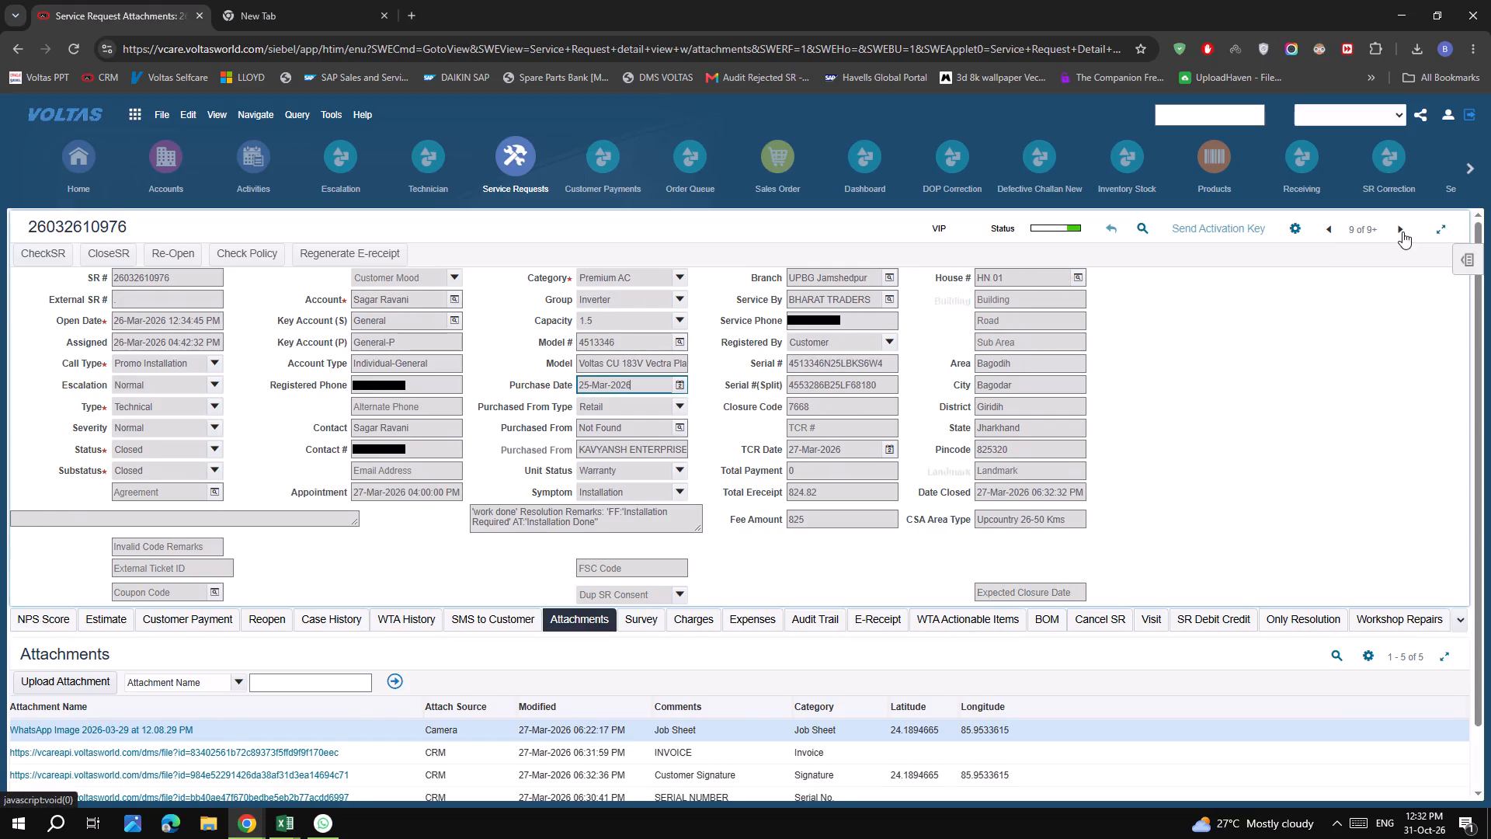
{"action": "left_click", "coordinate": [1402, 232]}
{"action": "left_click", "coordinate": [1402, 232]}
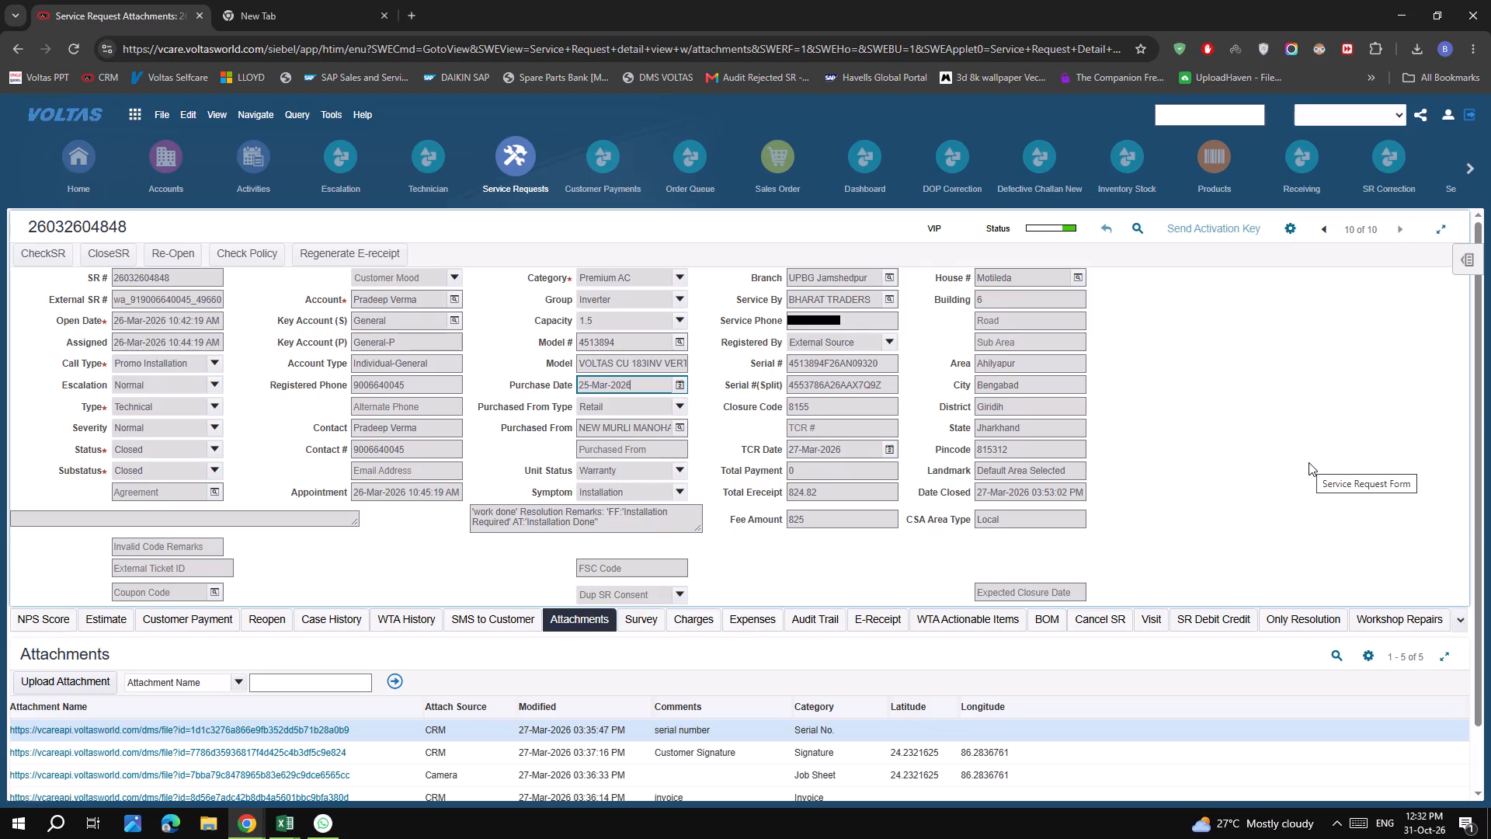
{"action": "left_click", "coordinate": [1309, 462]}
{"action": "left_click", "coordinate": [1406, 224]}
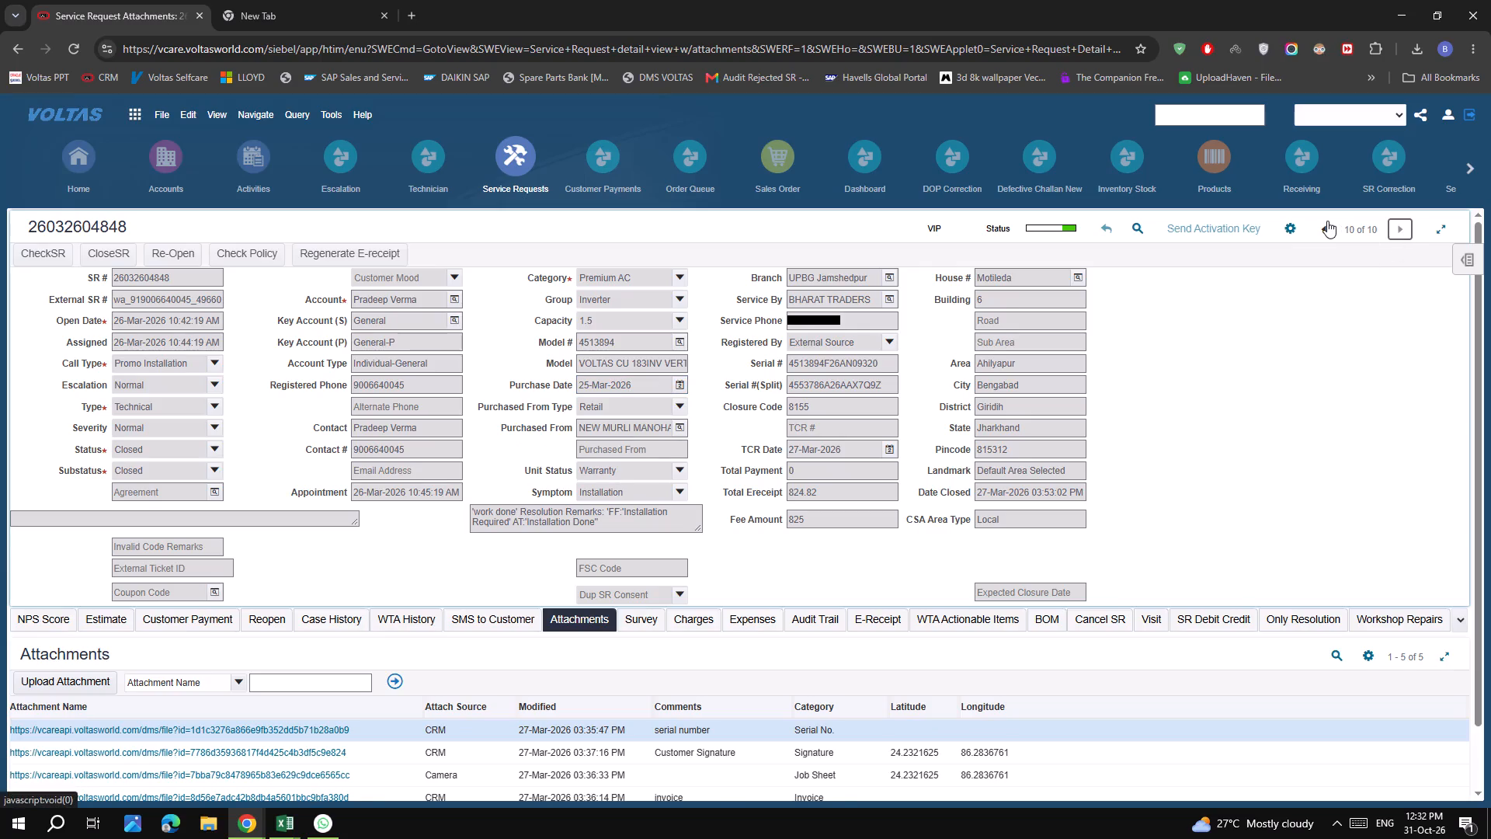
{"action": "left_click", "coordinate": [1327, 221]}
{"action": "left_click", "coordinate": [1327, 221]}
{"action": "left_click", "coordinate": [1327, 221]}
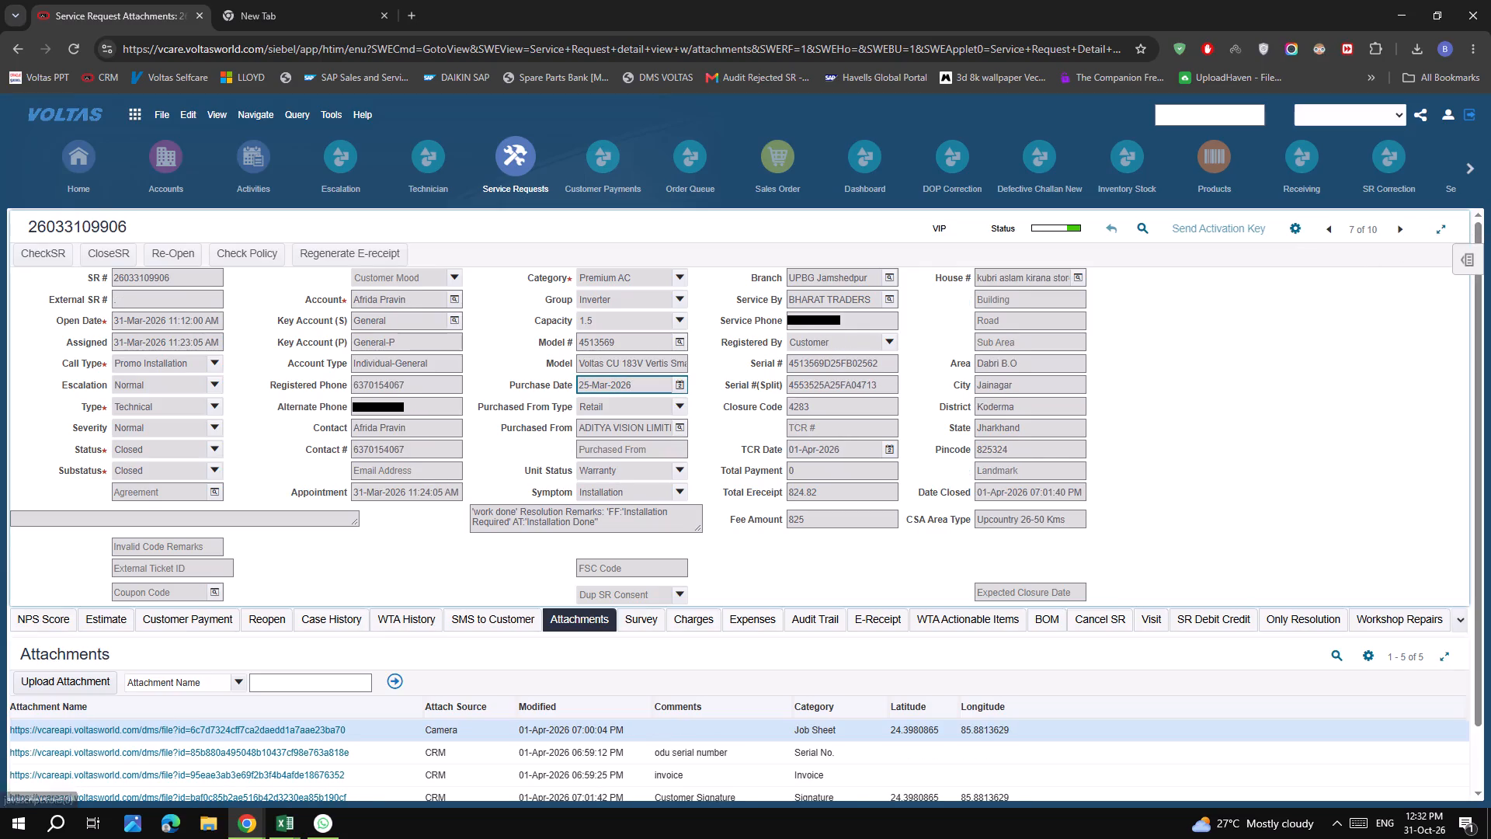
{"action": "scroll", "coordinate": [717, 533], "scroll_direction": "down", "scroll_amount": 6}
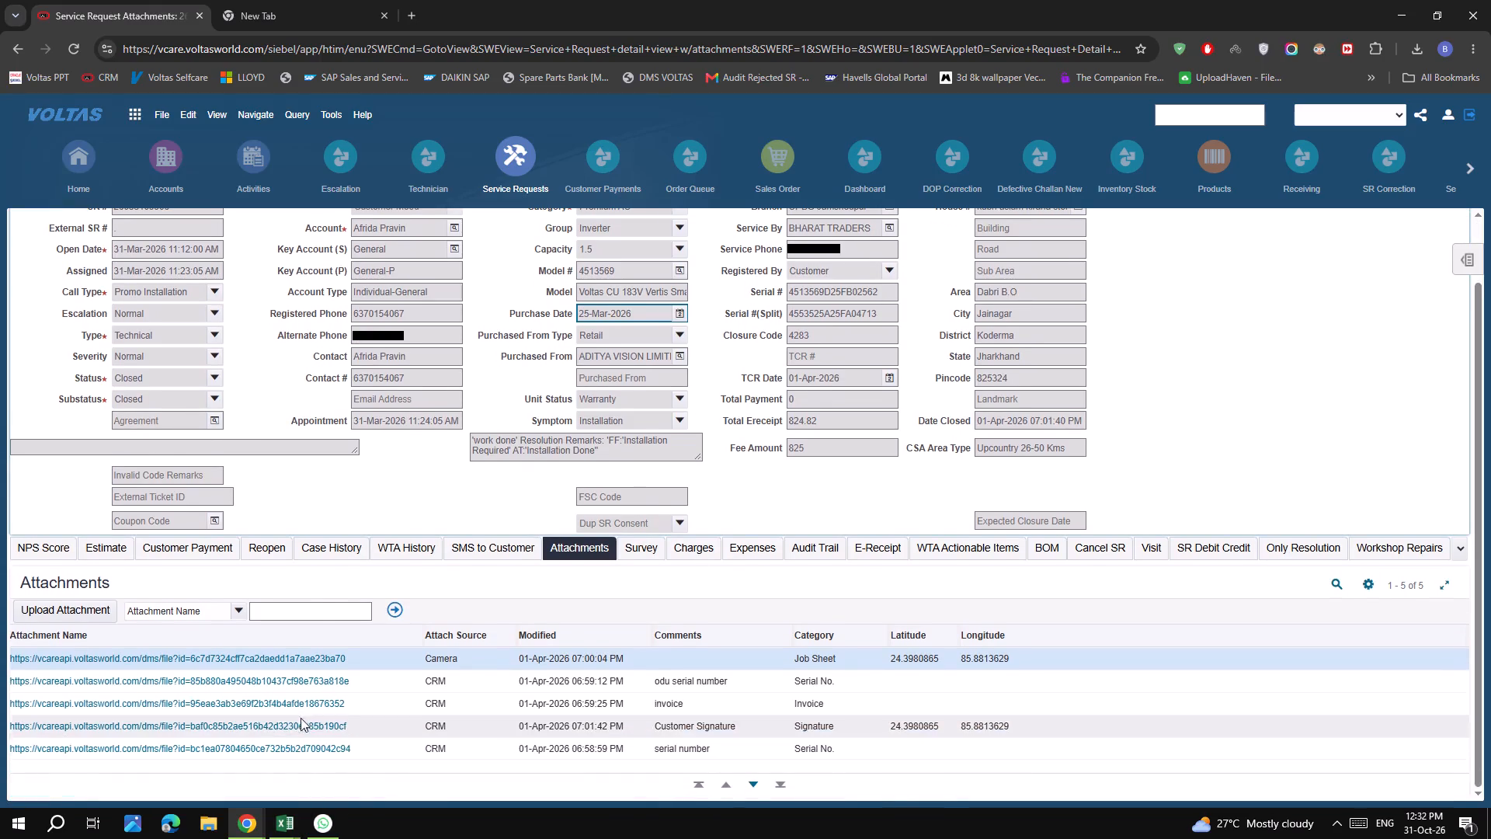
{"action": "left_click", "coordinate": [281, 705]}
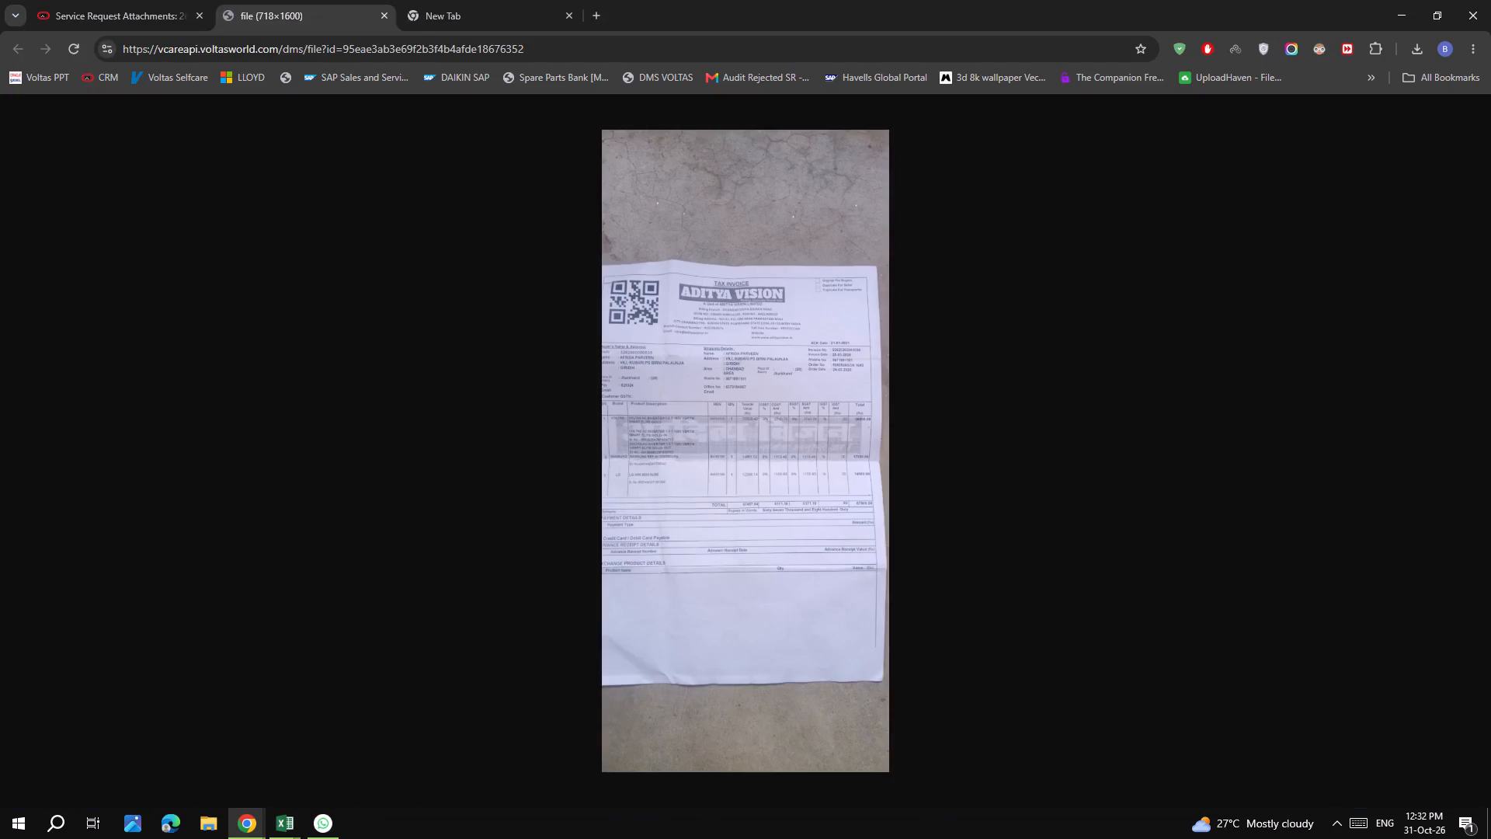
{"action": "left_click", "coordinate": [808, 392]}
{"action": "scroll", "coordinate": [810, 396], "scroll_direction": "down", "scroll_amount": 1}
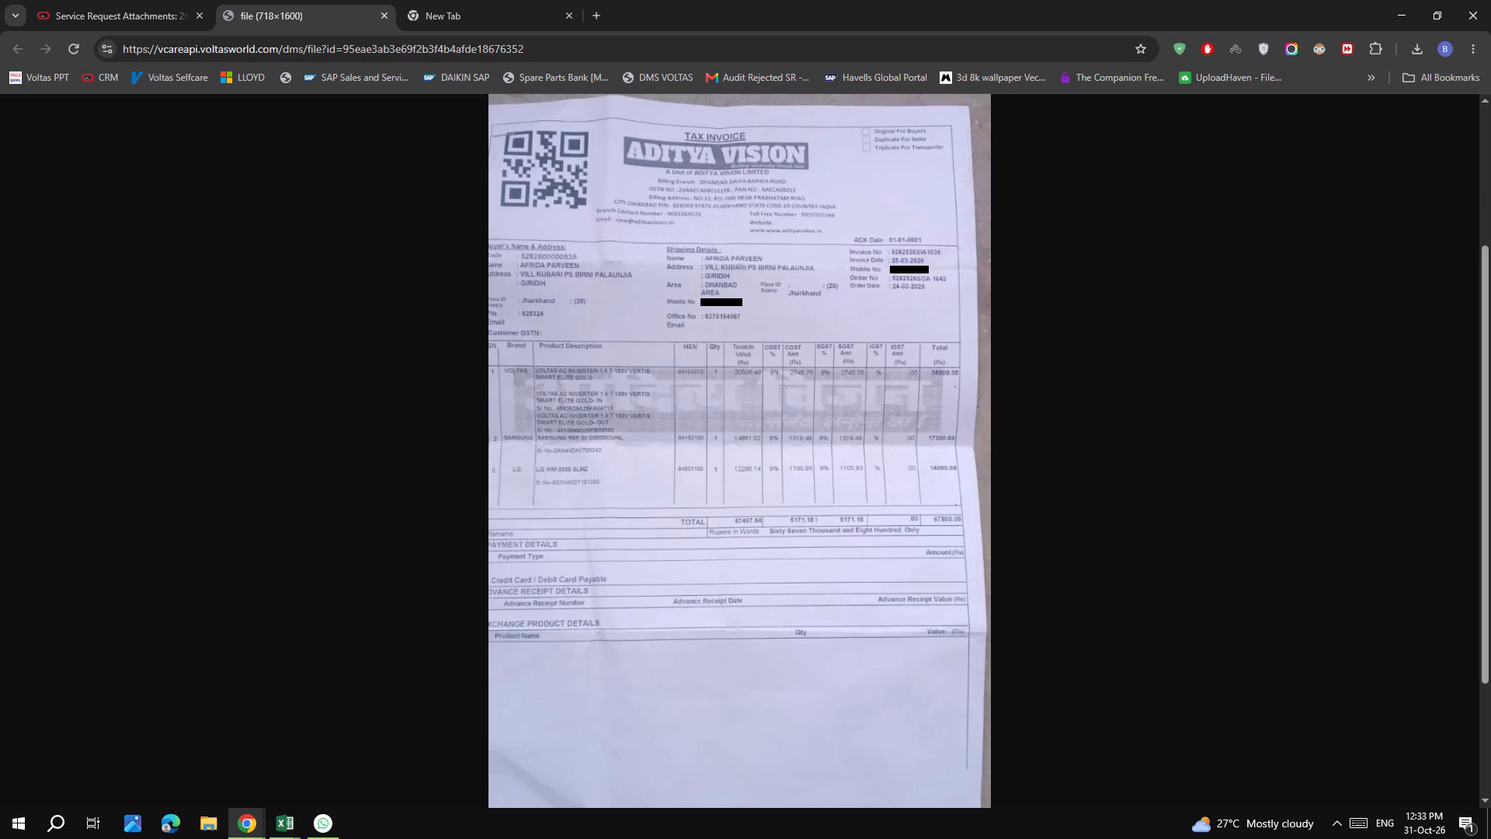
{"action": "left_click", "coordinate": [387, 16]}
Return to the list of all service requests.
{"action": "scroll", "coordinate": [520, 362], "scroll_direction": "up", "scroll_amount": 6}
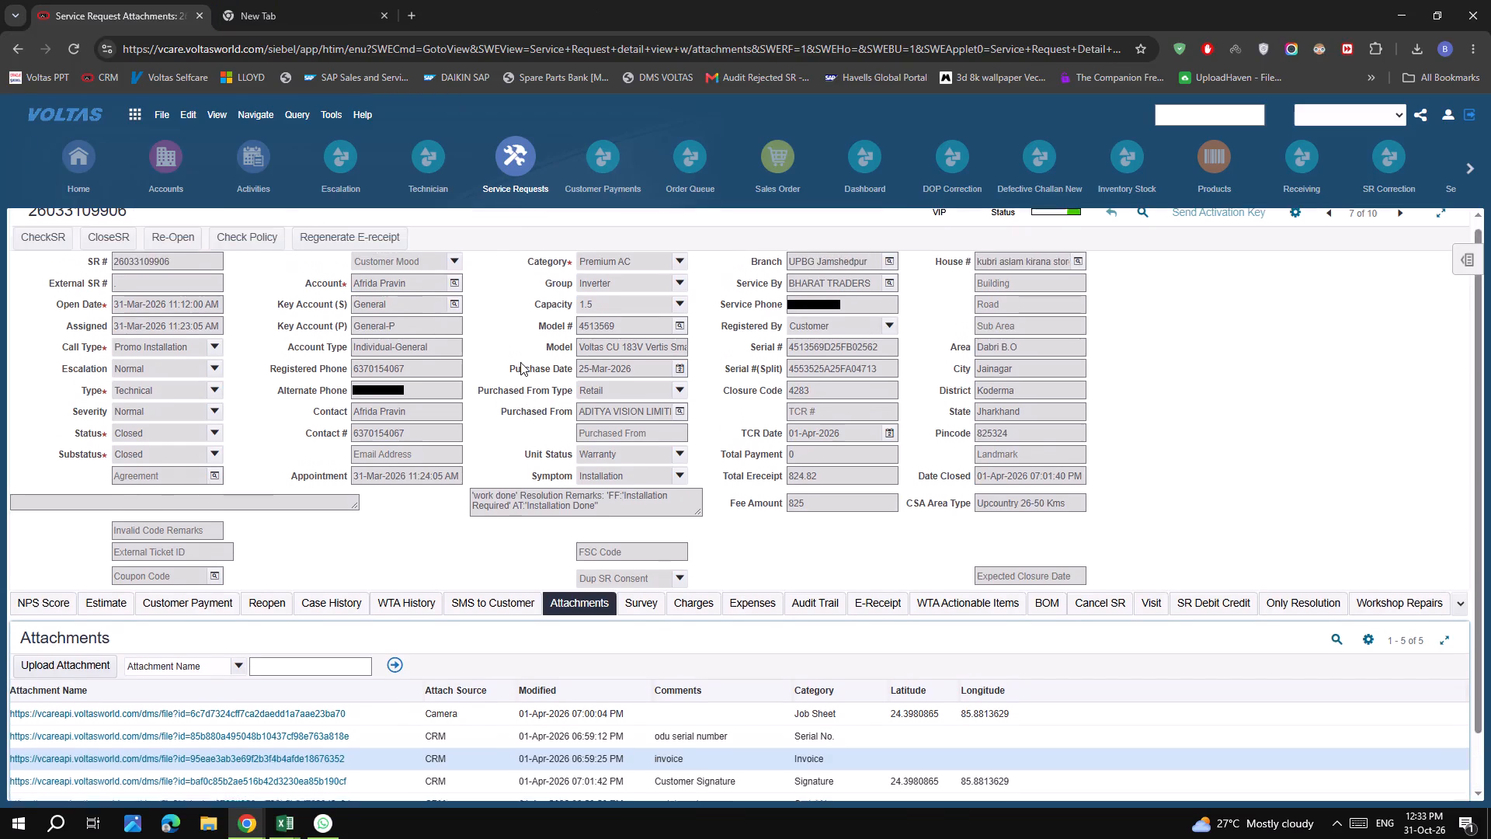
{"action": "left_click", "coordinate": [496, 153]}
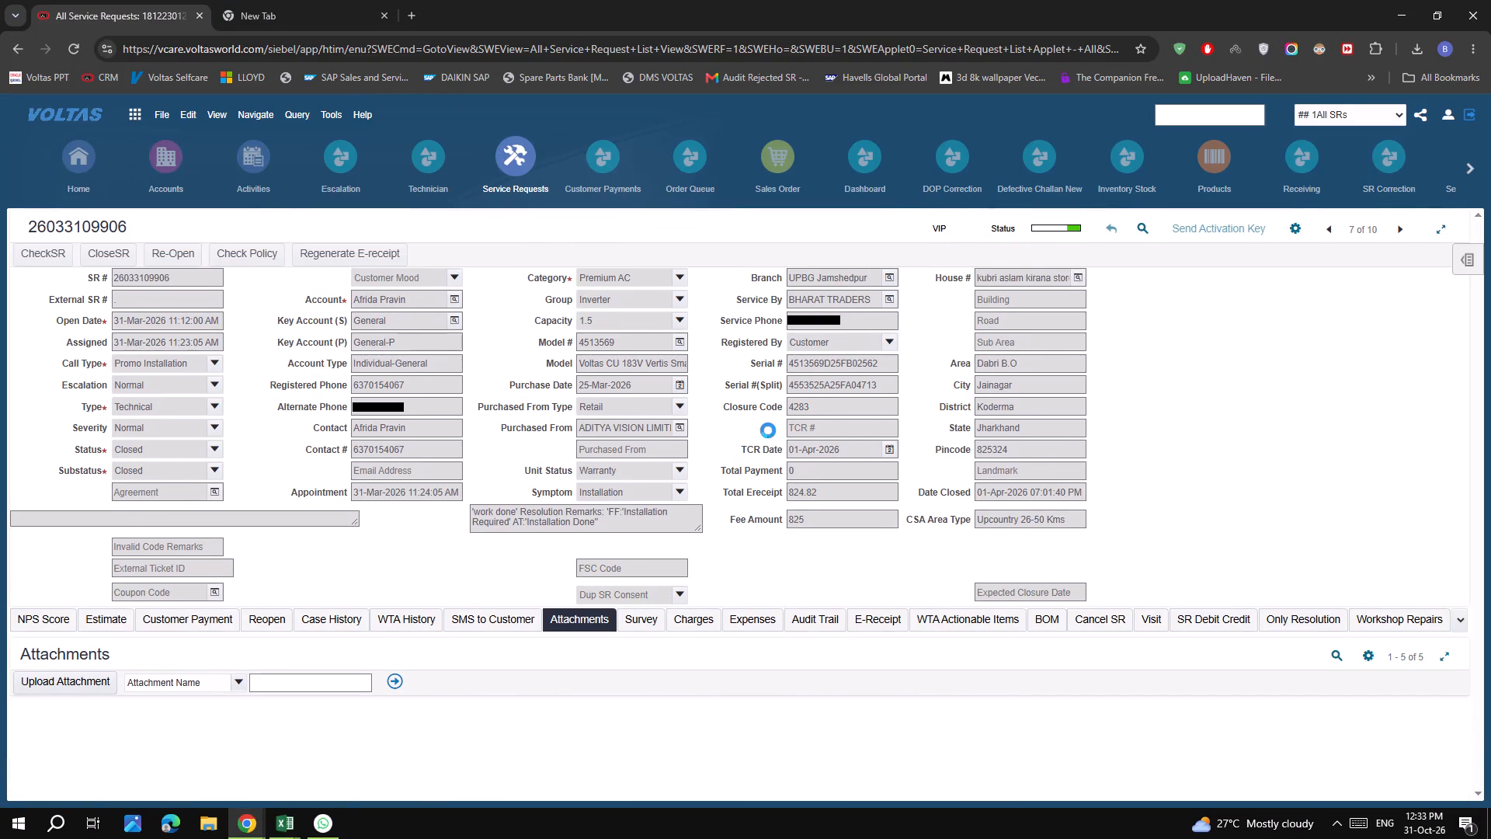
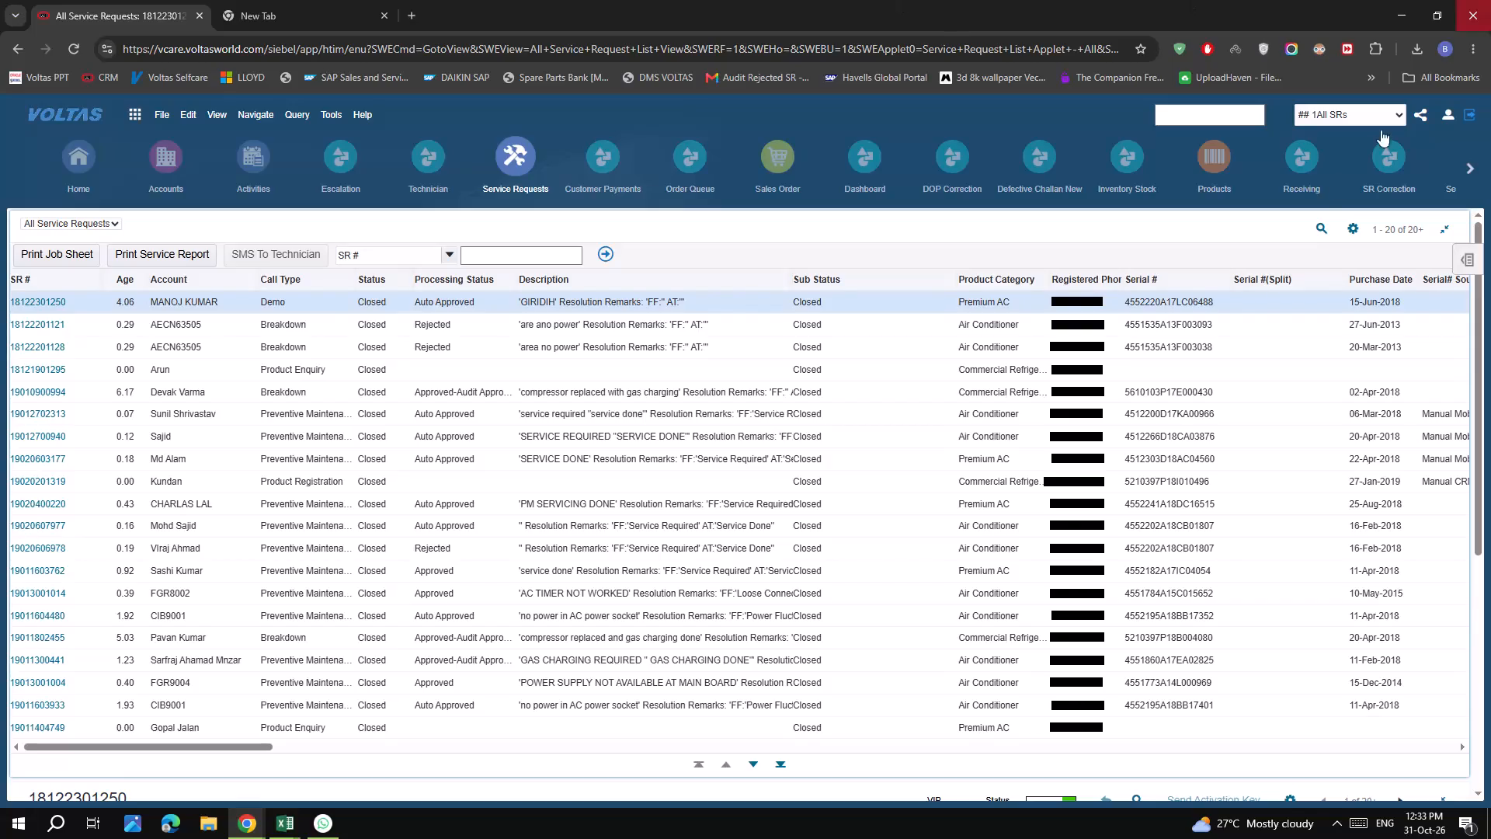
Show only the open service requests and sort them by SR number in descending order.
{"action": "left_click", "coordinate": [1333, 107]}
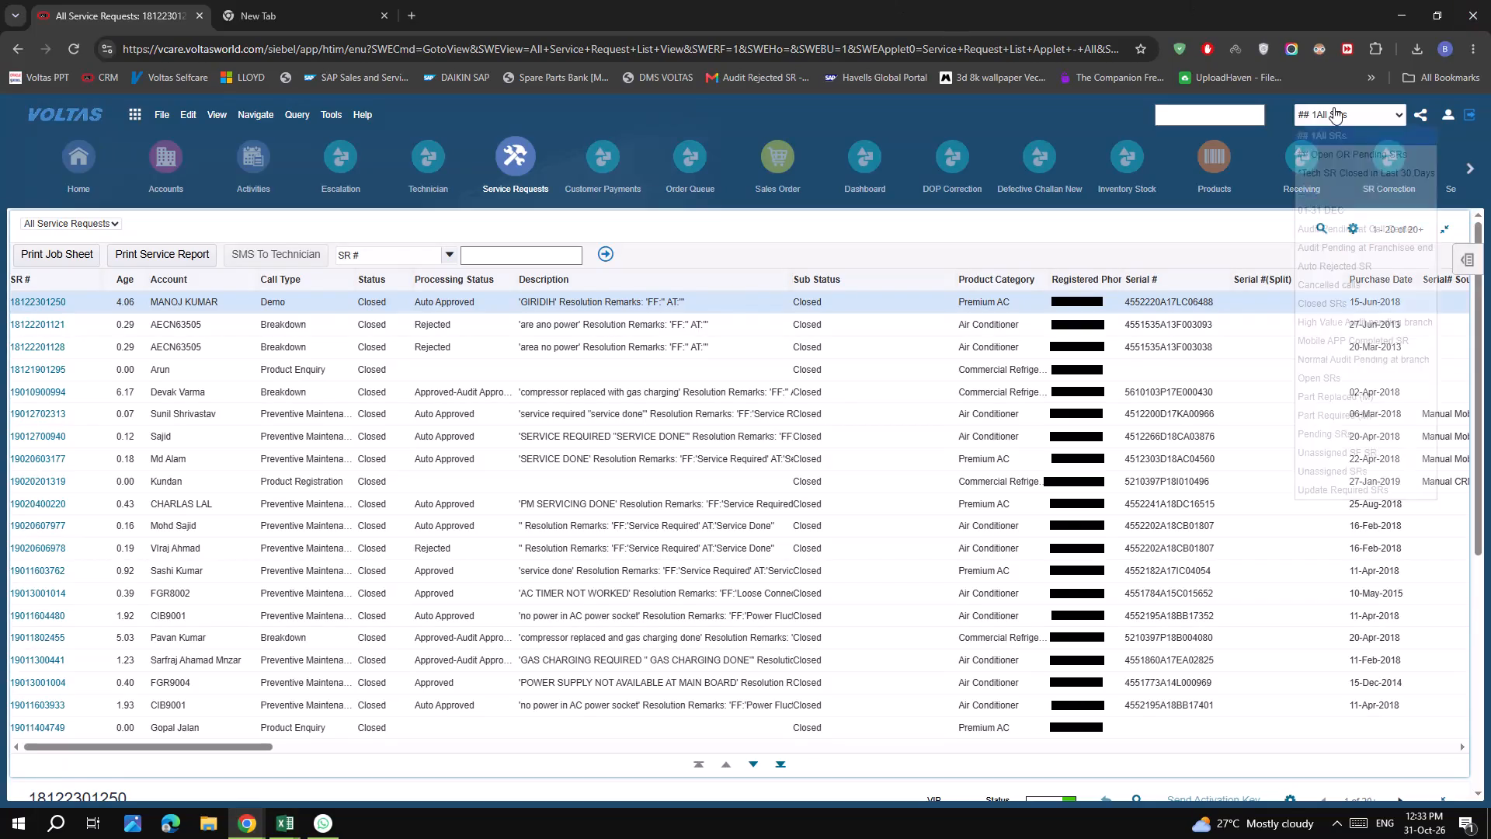
{"action": "left_click", "coordinate": [1360, 375]}
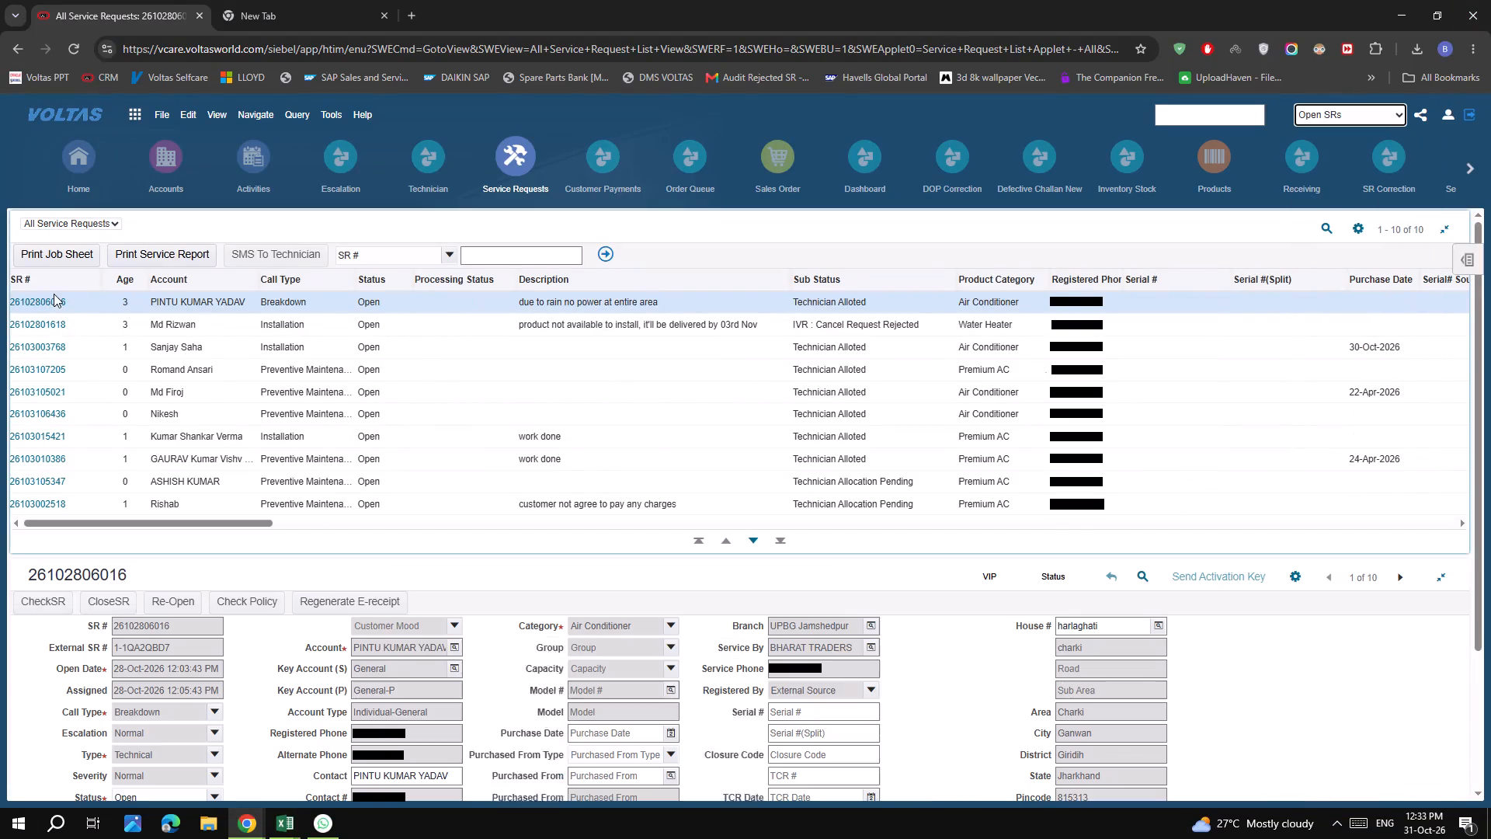
{"action": "left_click", "coordinate": [43, 273]}
{"action": "left_click", "coordinate": [71, 279]}
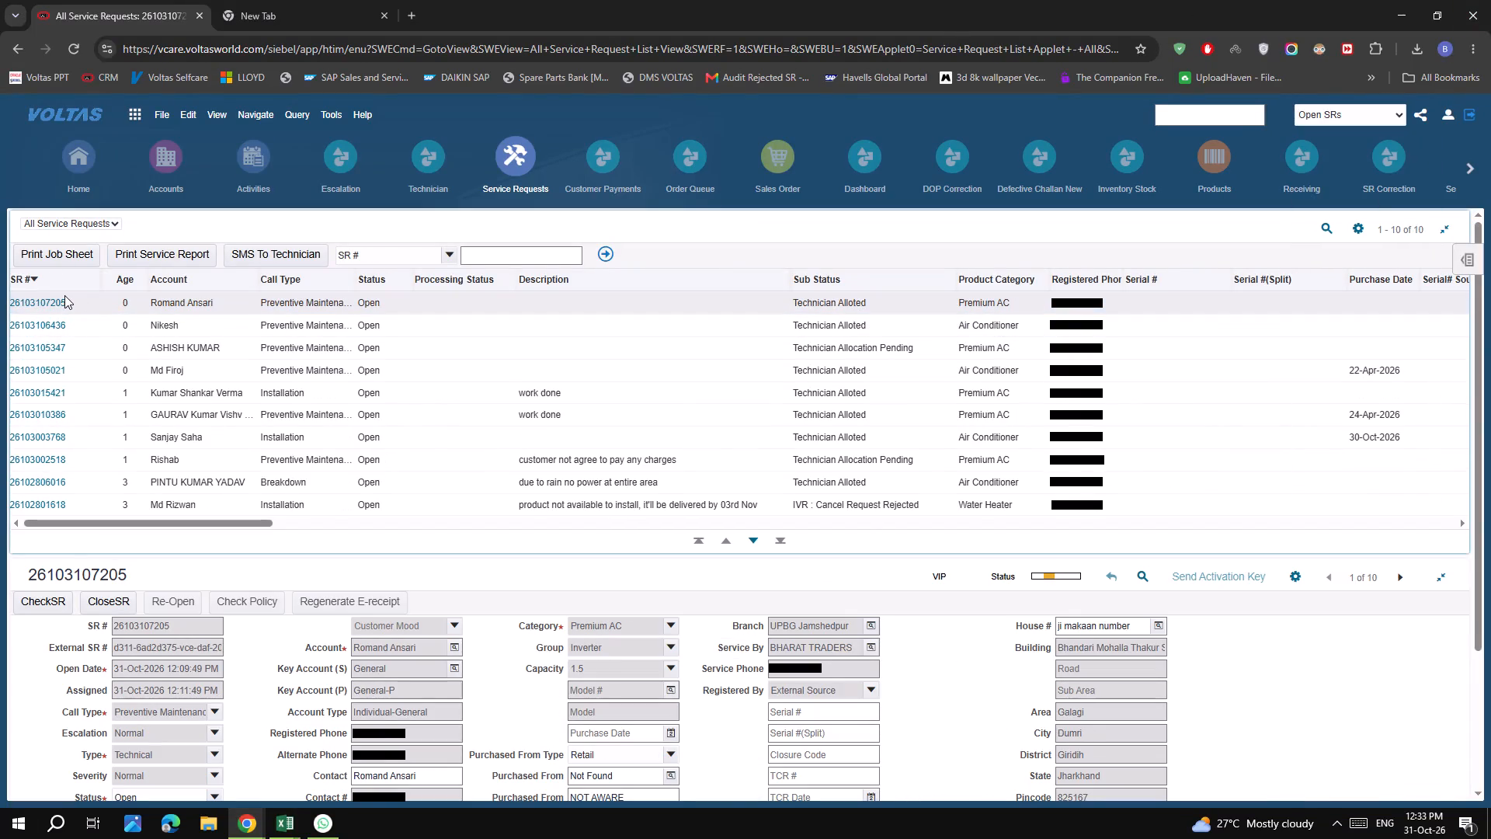
{"action": "left_click", "coordinate": [40, 301]}
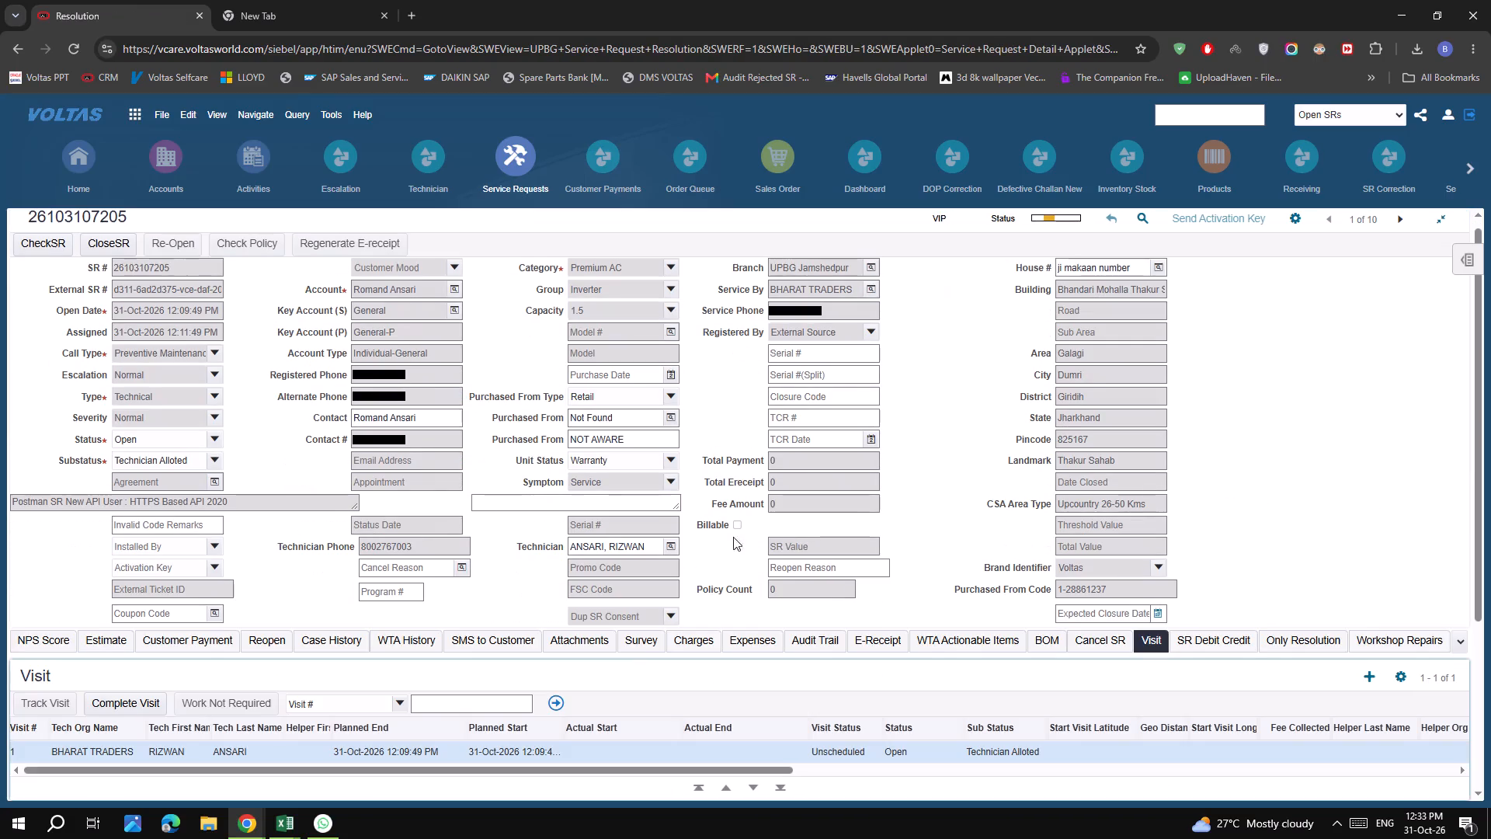
{"action": "double_click", "coordinate": [412, 372]}
{"action": "right_click", "coordinate": [412, 372]}
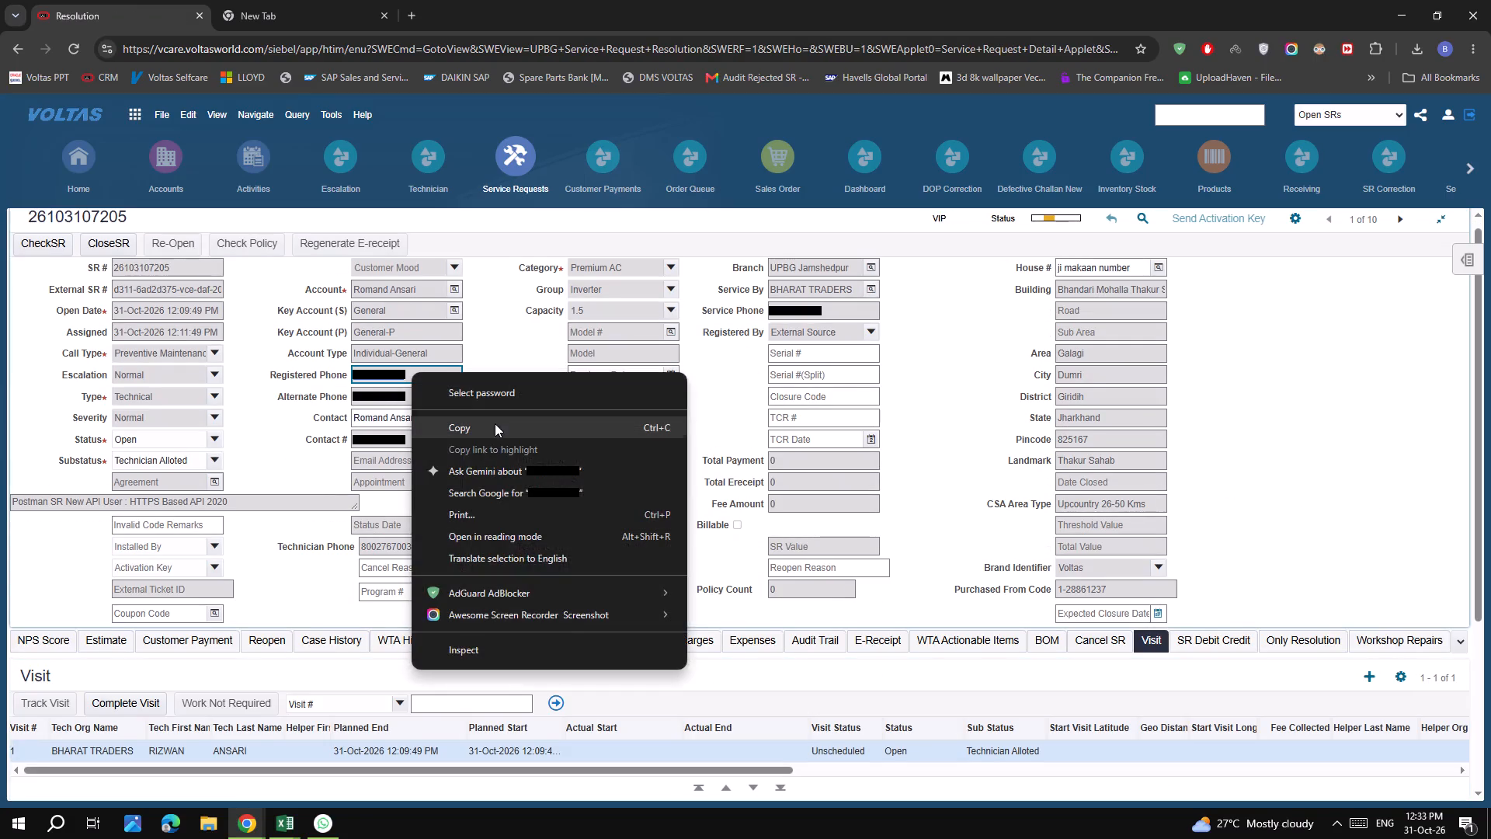
{"action": "left_click", "coordinate": [495, 420]}
{"action": "left_click", "coordinate": [1142, 217]}
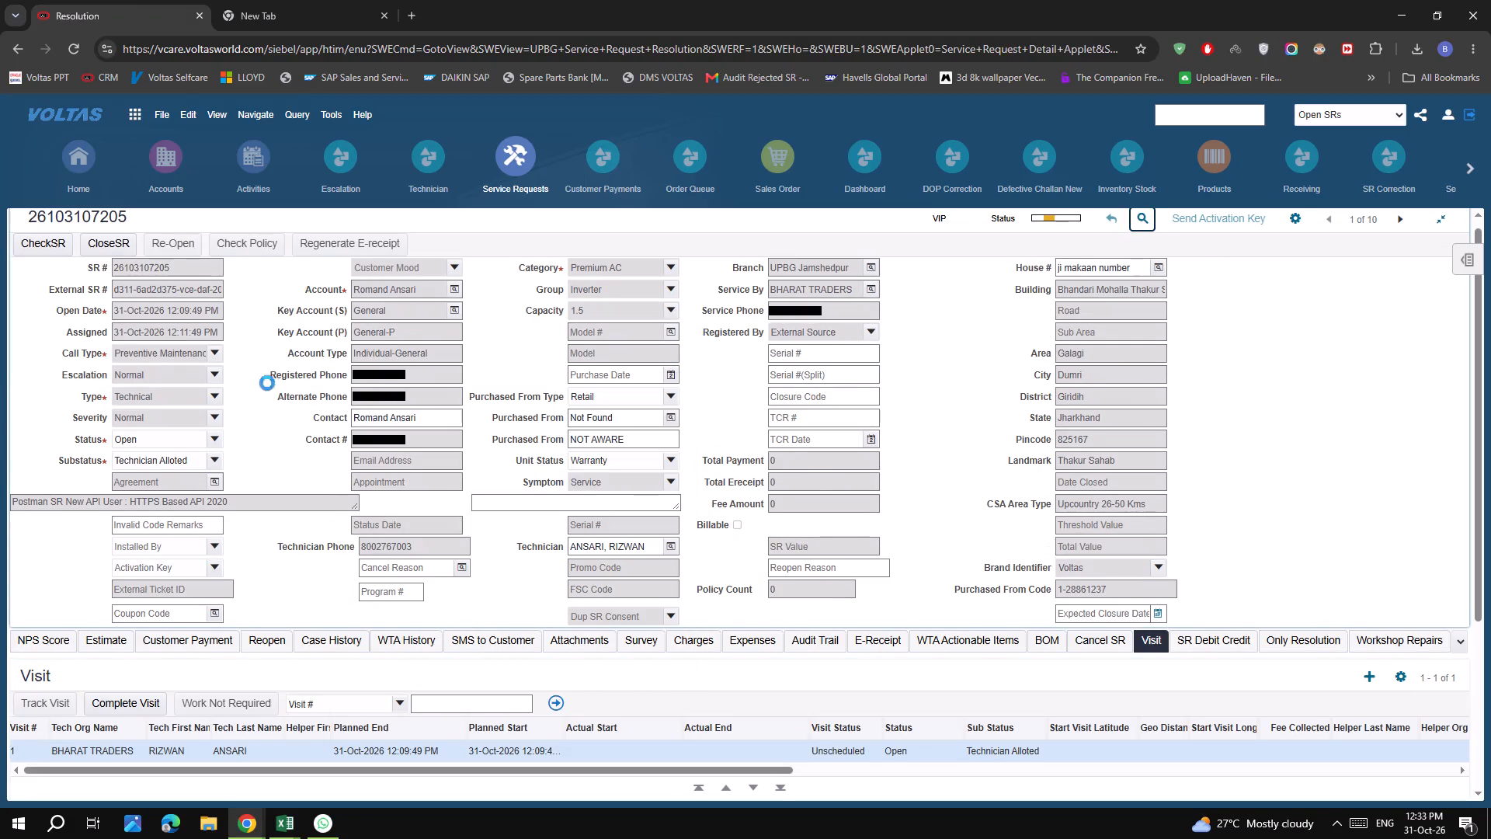
{"action": "right_click", "coordinate": [378, 368]}
{"action": "left_click", "coordinate": [443, 543]}
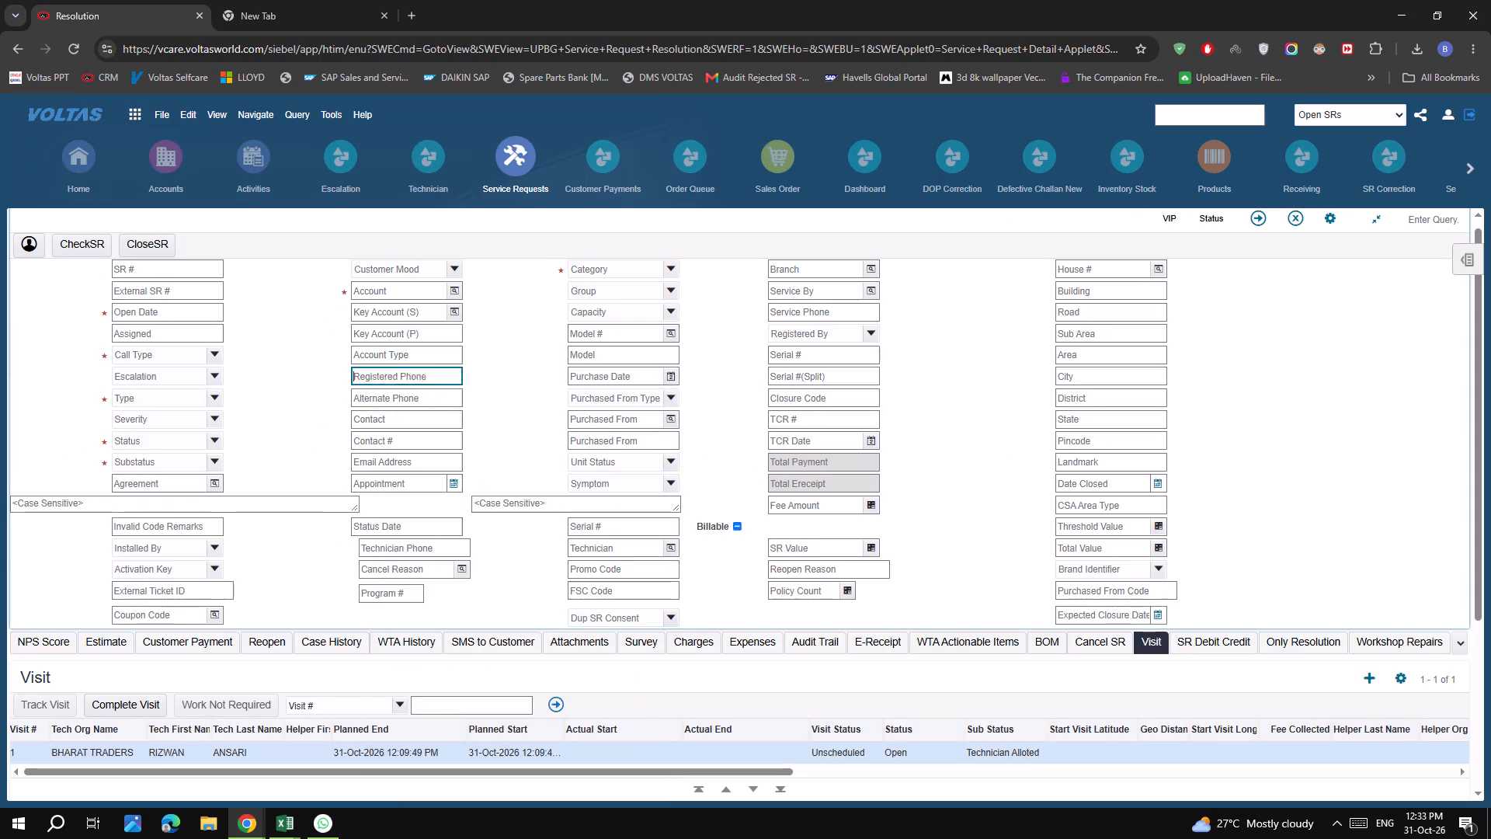
{"action": "key", "text": "Return"}
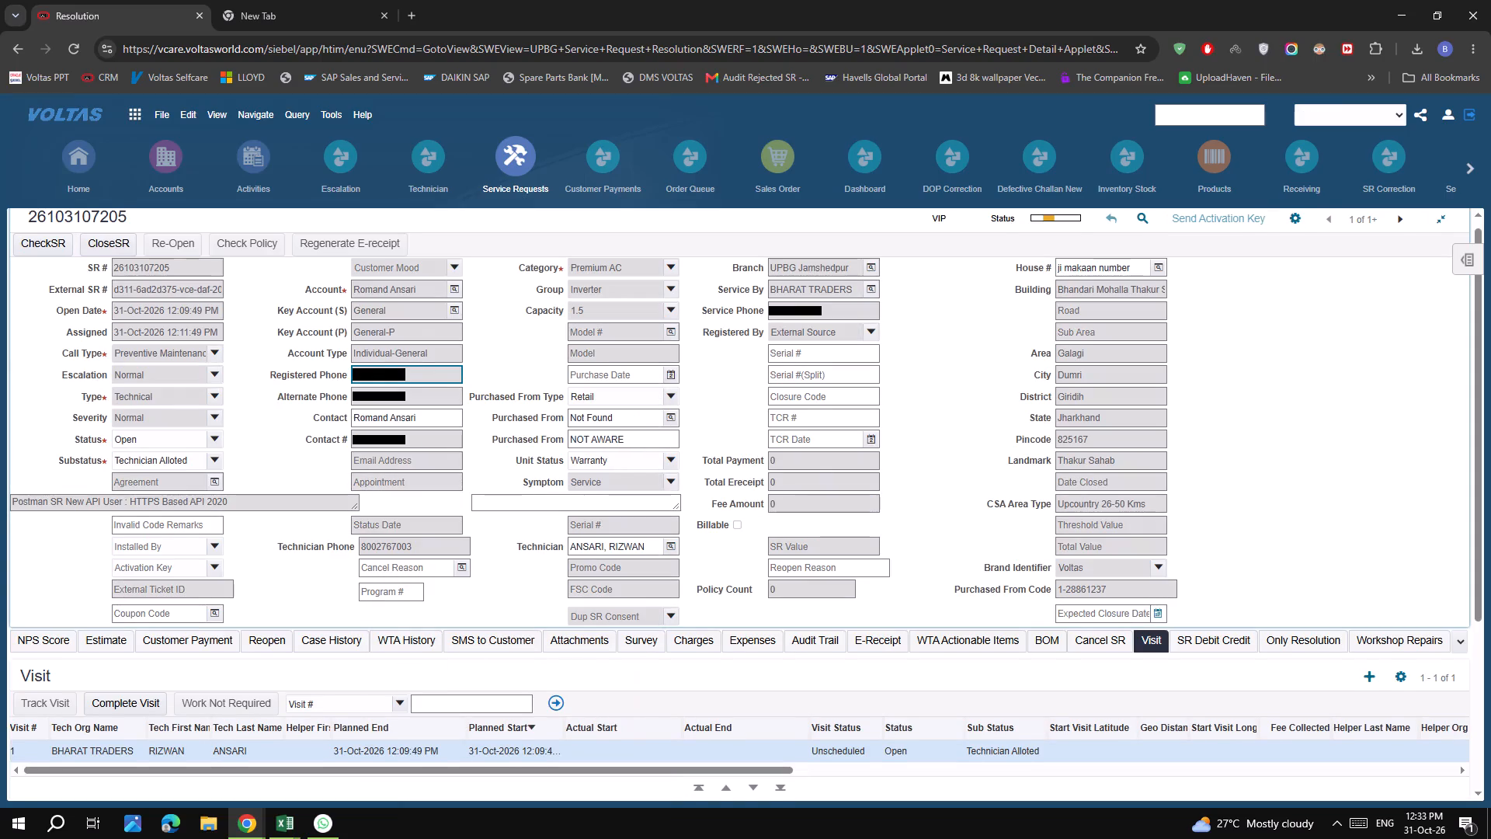
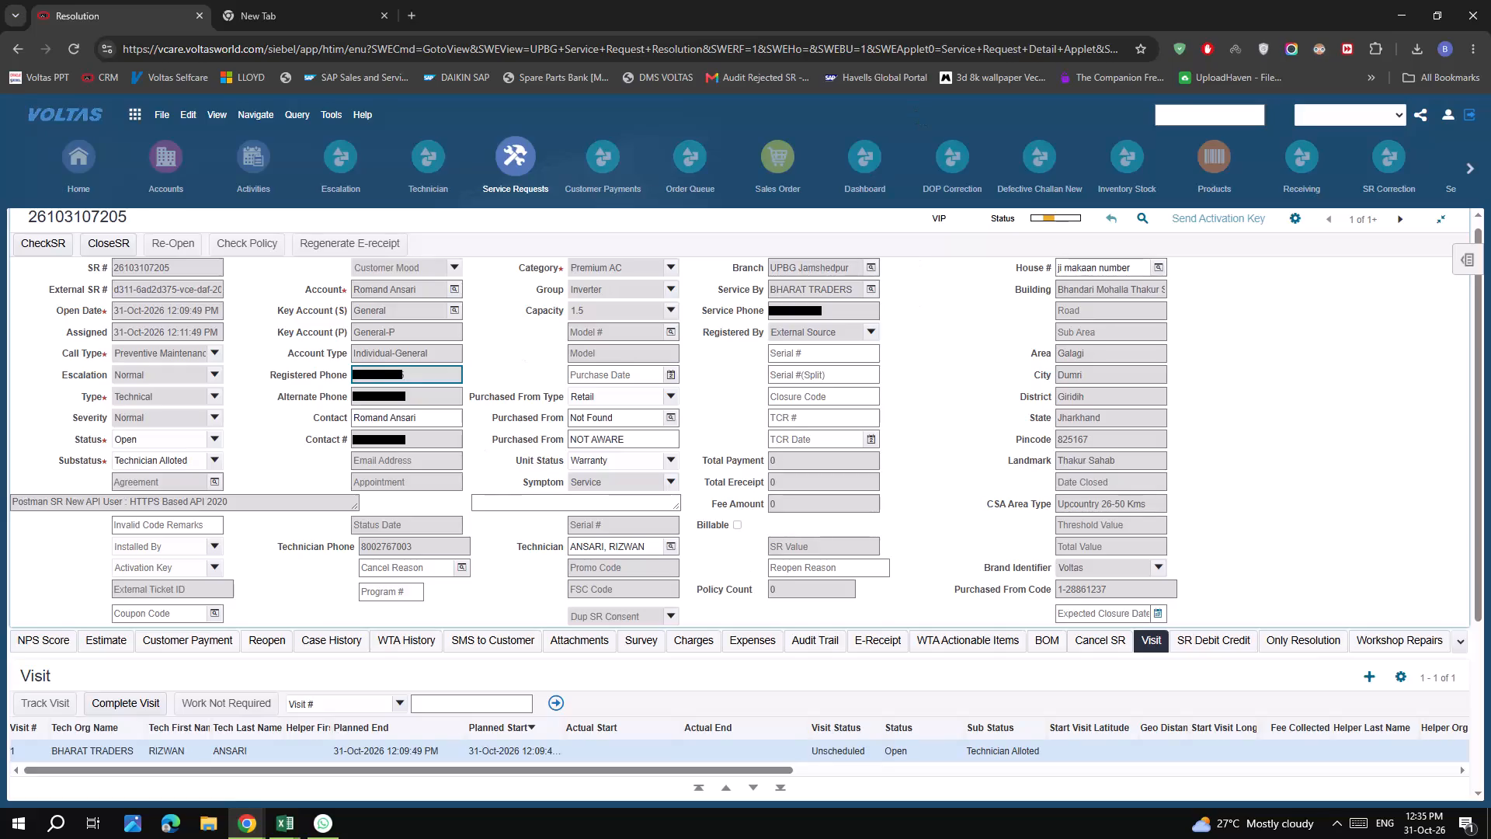
{"action": "left_click", "coordinate": [1397, 218]}
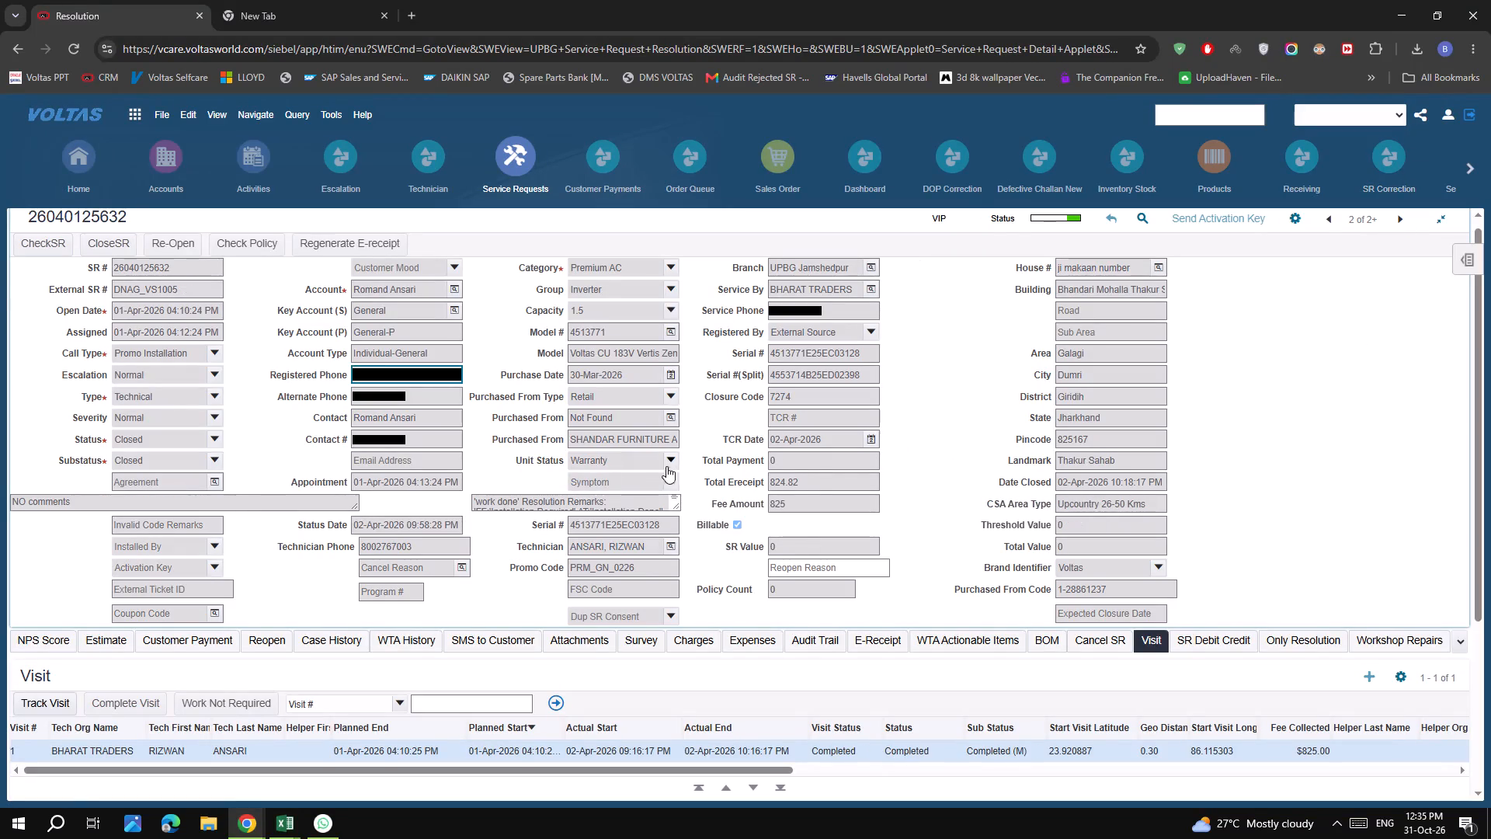
{"action": "left_click", "coordinate": [580, 639]}
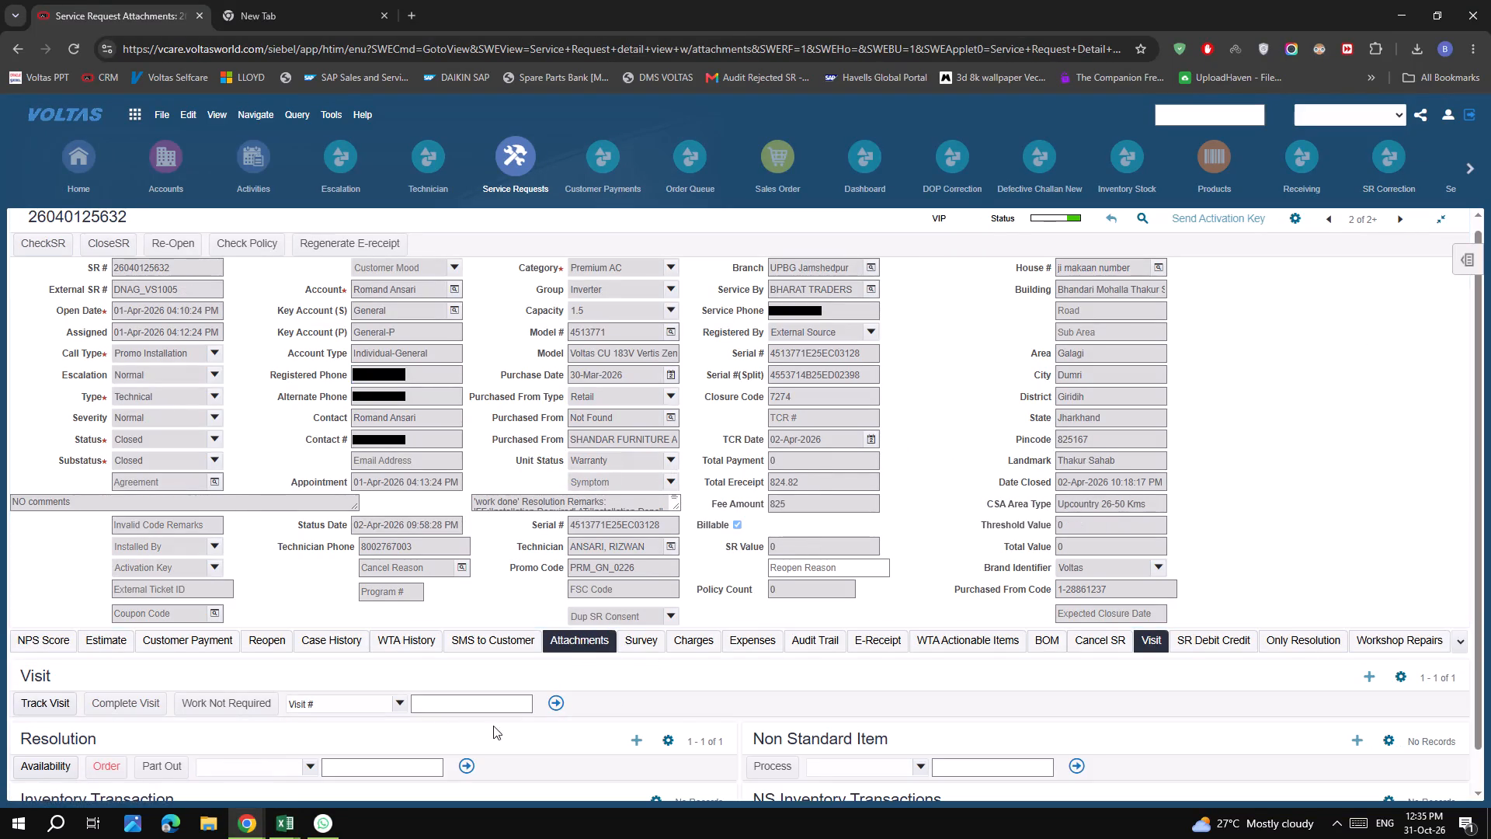
{"action": "scroll", "coordinate": [668, 722], "scroll_direction": "down", "scroll_amount": 2}
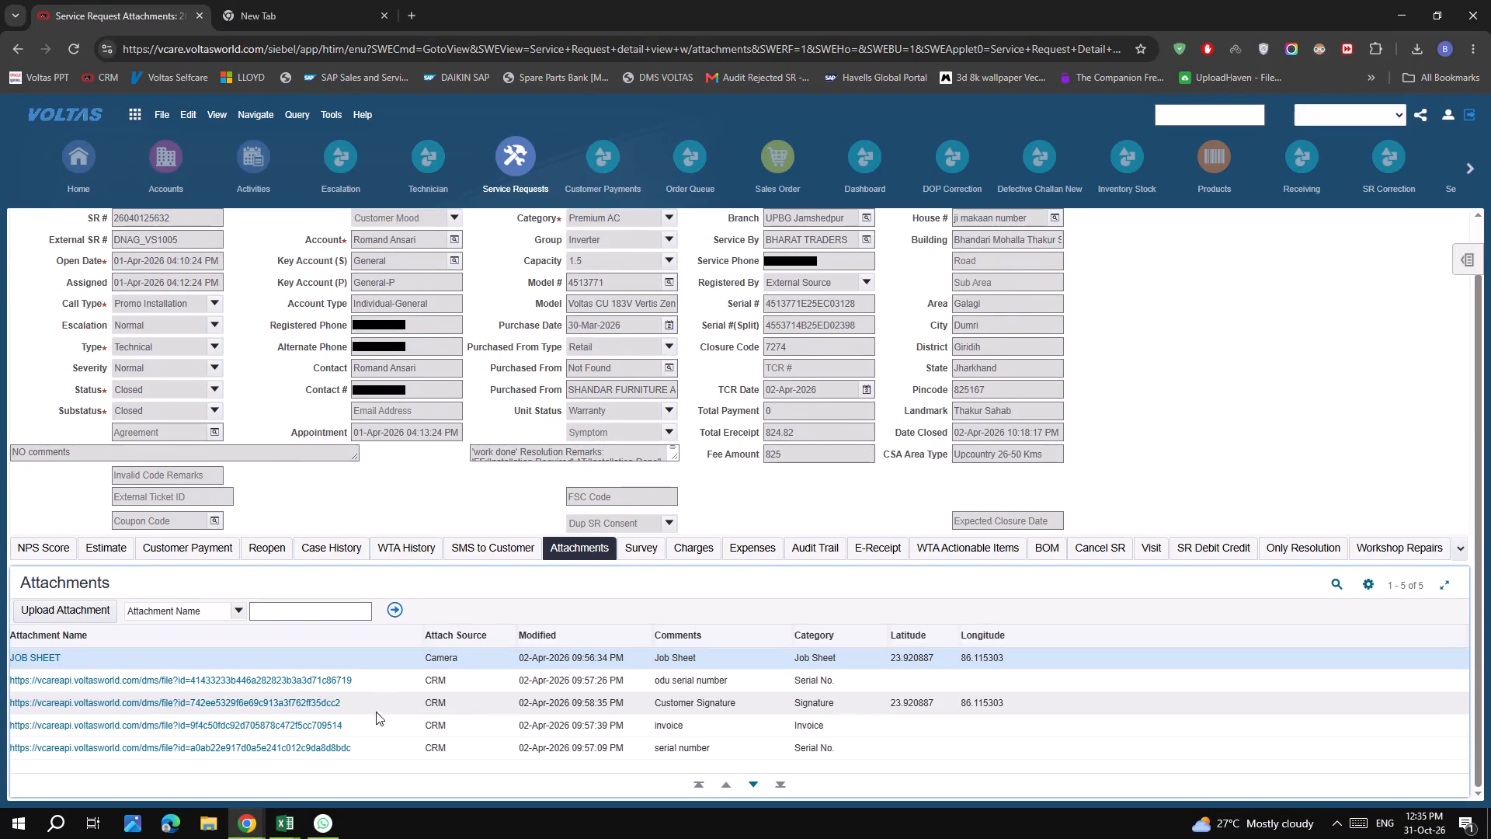
{"action": "left_click", "coordinate": [325, 729]}
Save the Shandar Furniture & Mall invoice image as a JPEG in the Downloads folder.
{"action": "right_click", "coordinate": [722, 335]}
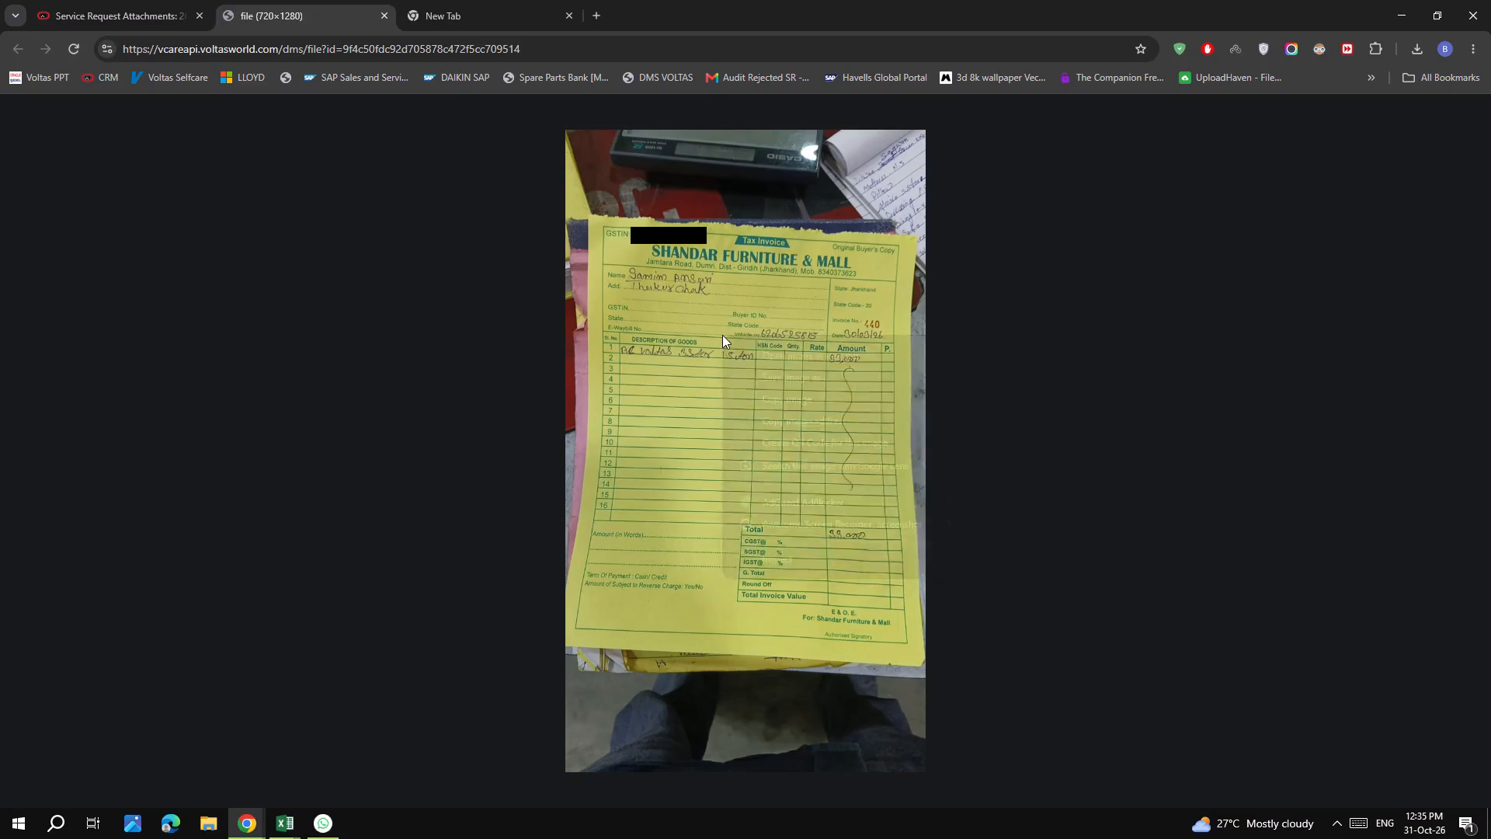
{"action": "left_click", "coordinate": [784, 378]}
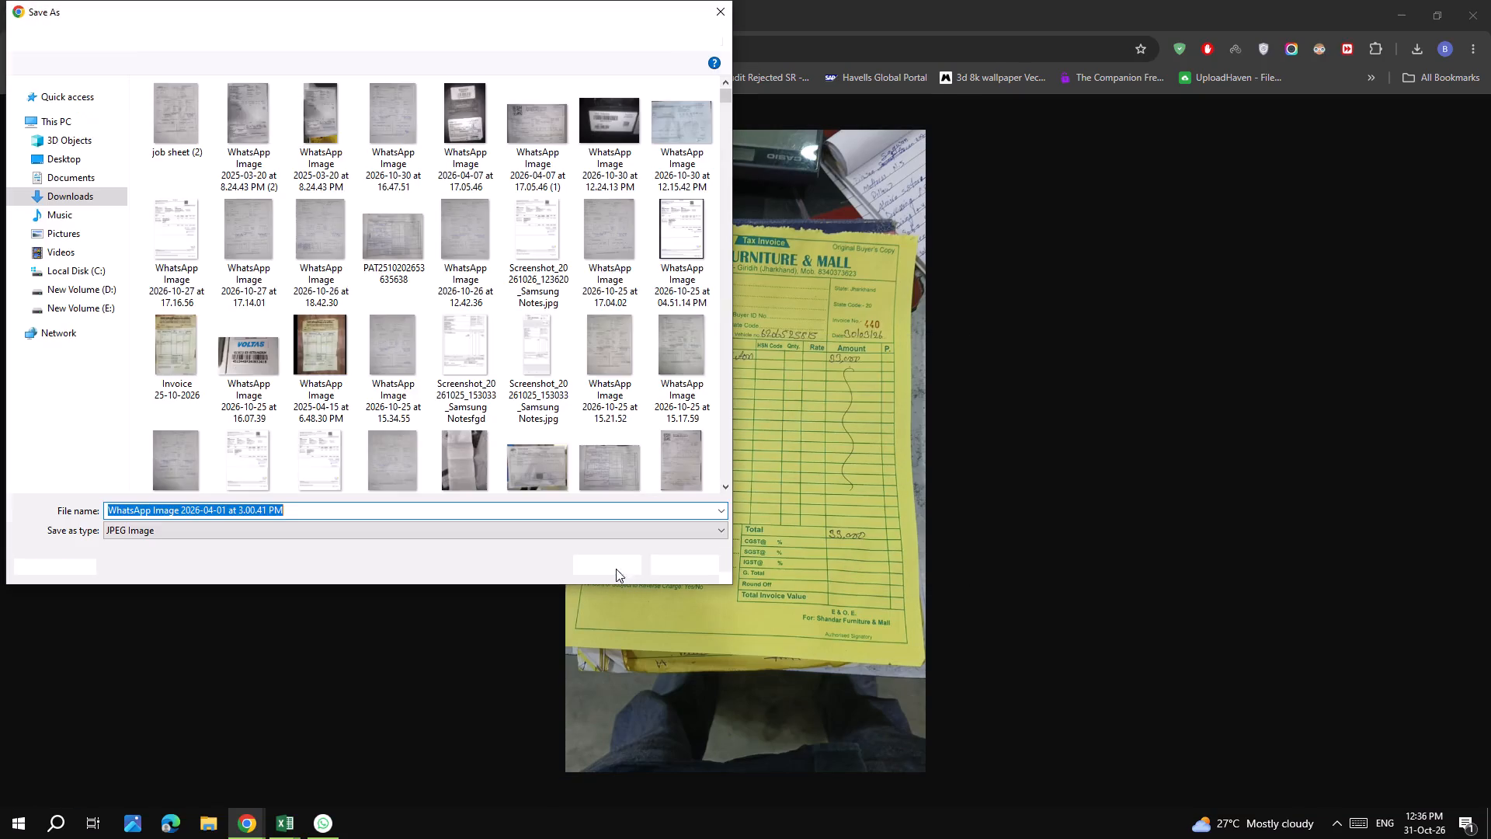
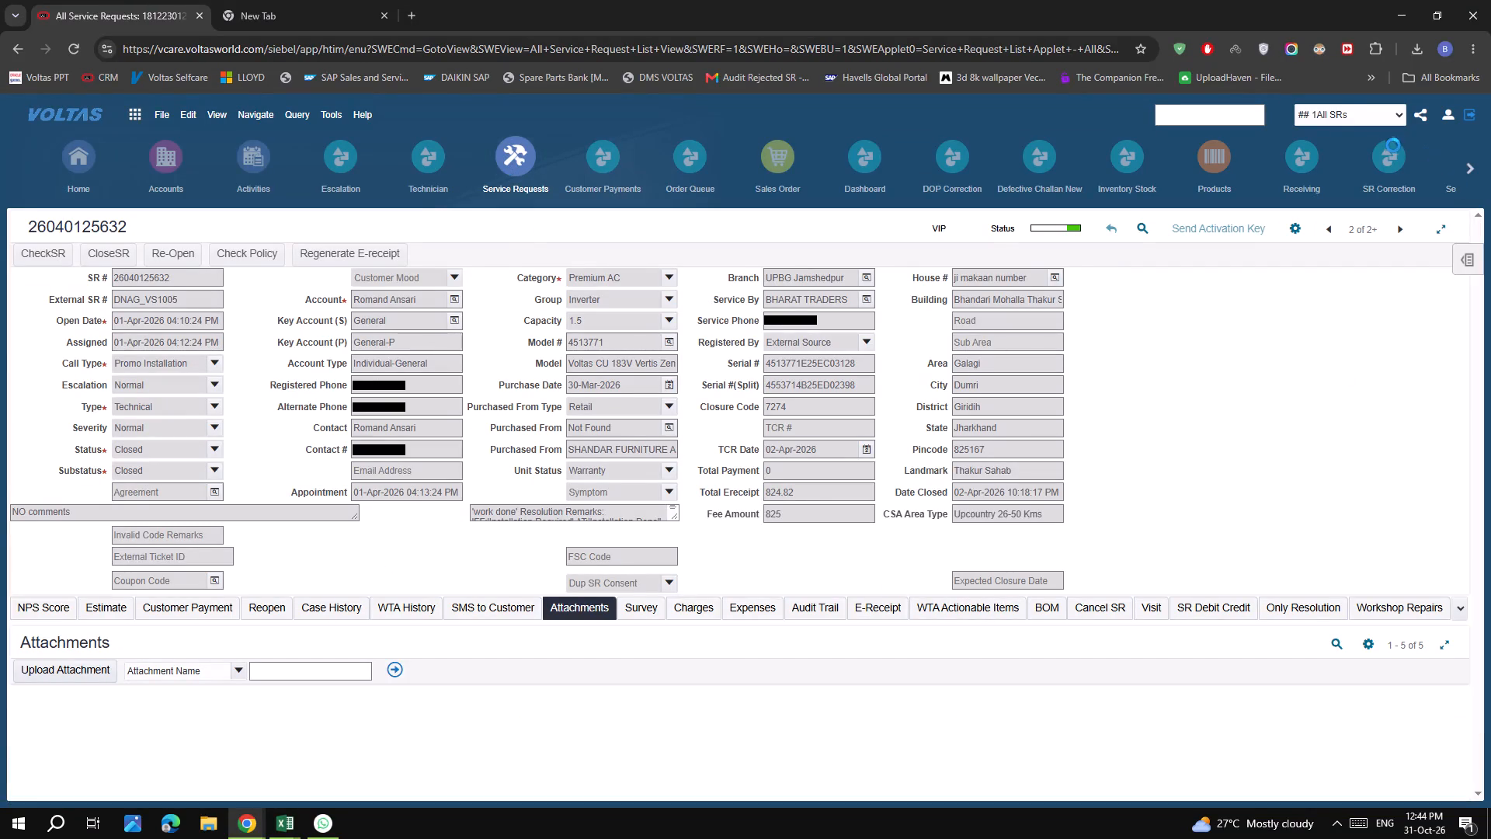
Display the Pending SRs list and sort it by SR number with the newest requests first.
{"action": "left_click", "coordinate": [1347, 117]}
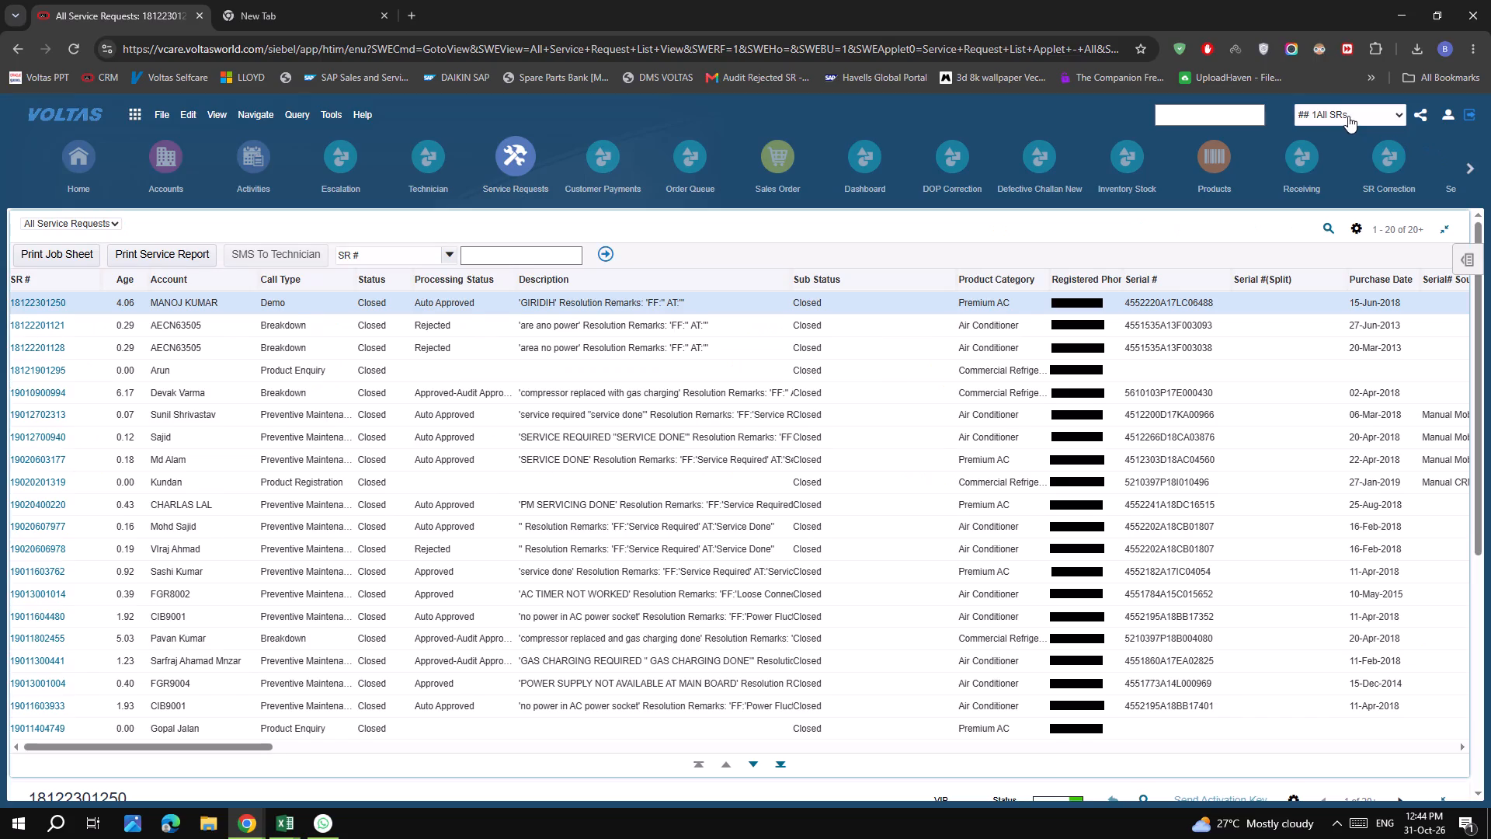
{"action": "left_click", "coordinate": [1348, 116]}
{"action": "left_click", "coordinate": [1348, 112]}
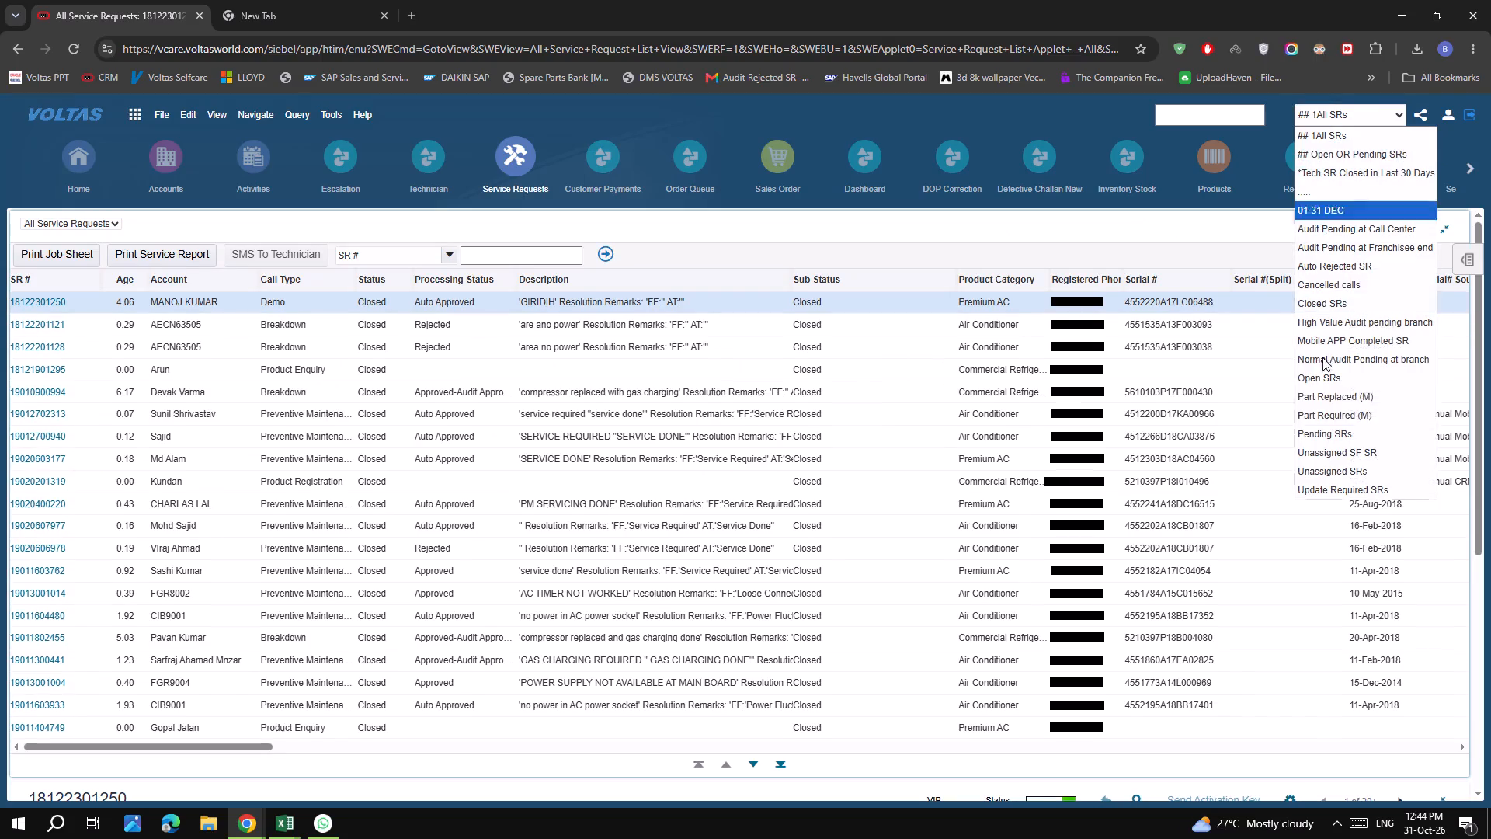
{"action": "left_click", "coordinate": [1333, 426]}
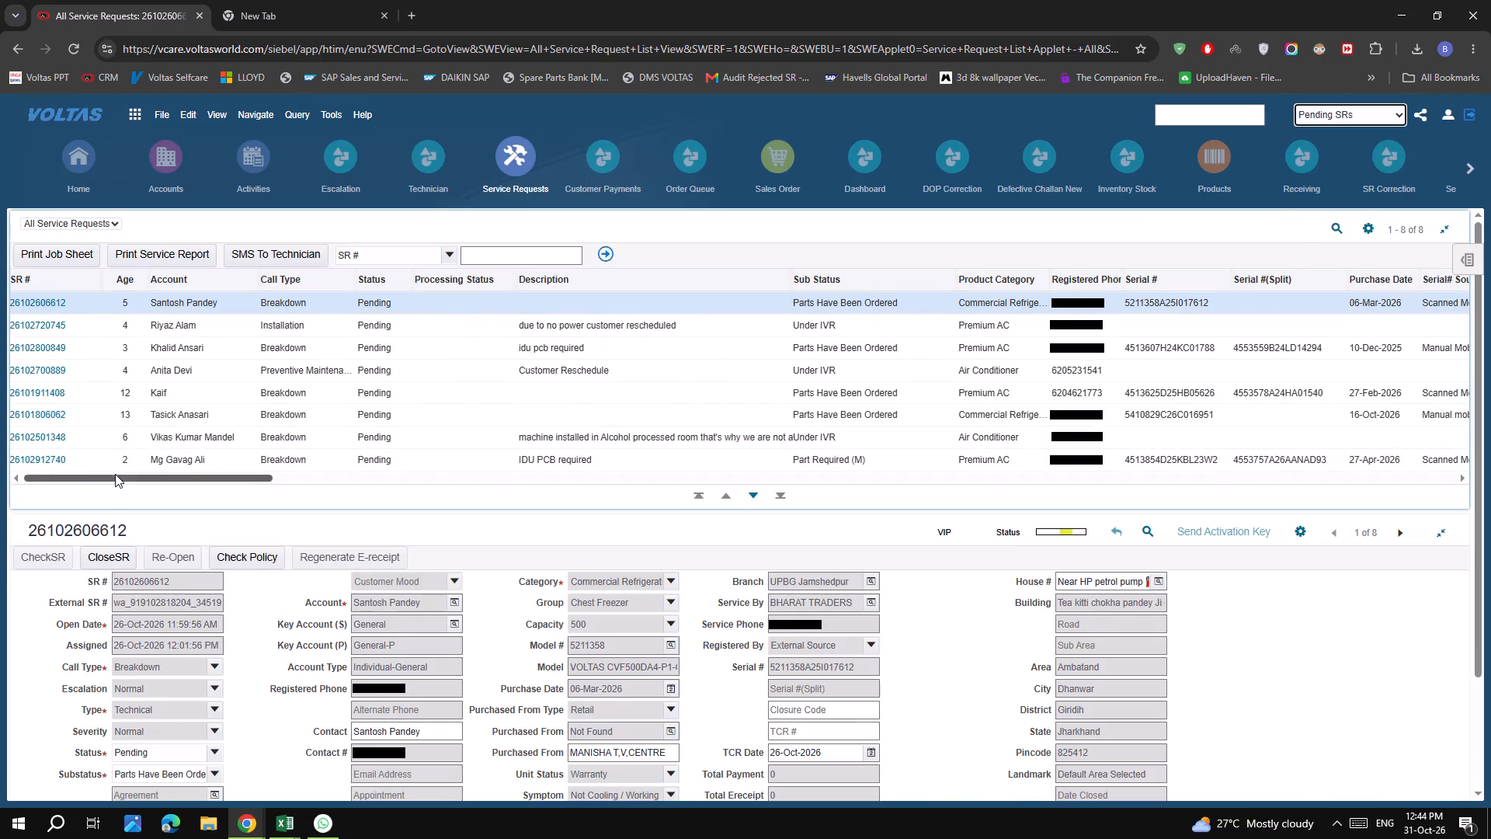
{"action": "left_click", "coordinate": [44, 276]}
{"action": "left_click", "coordinate": [75, 285]}
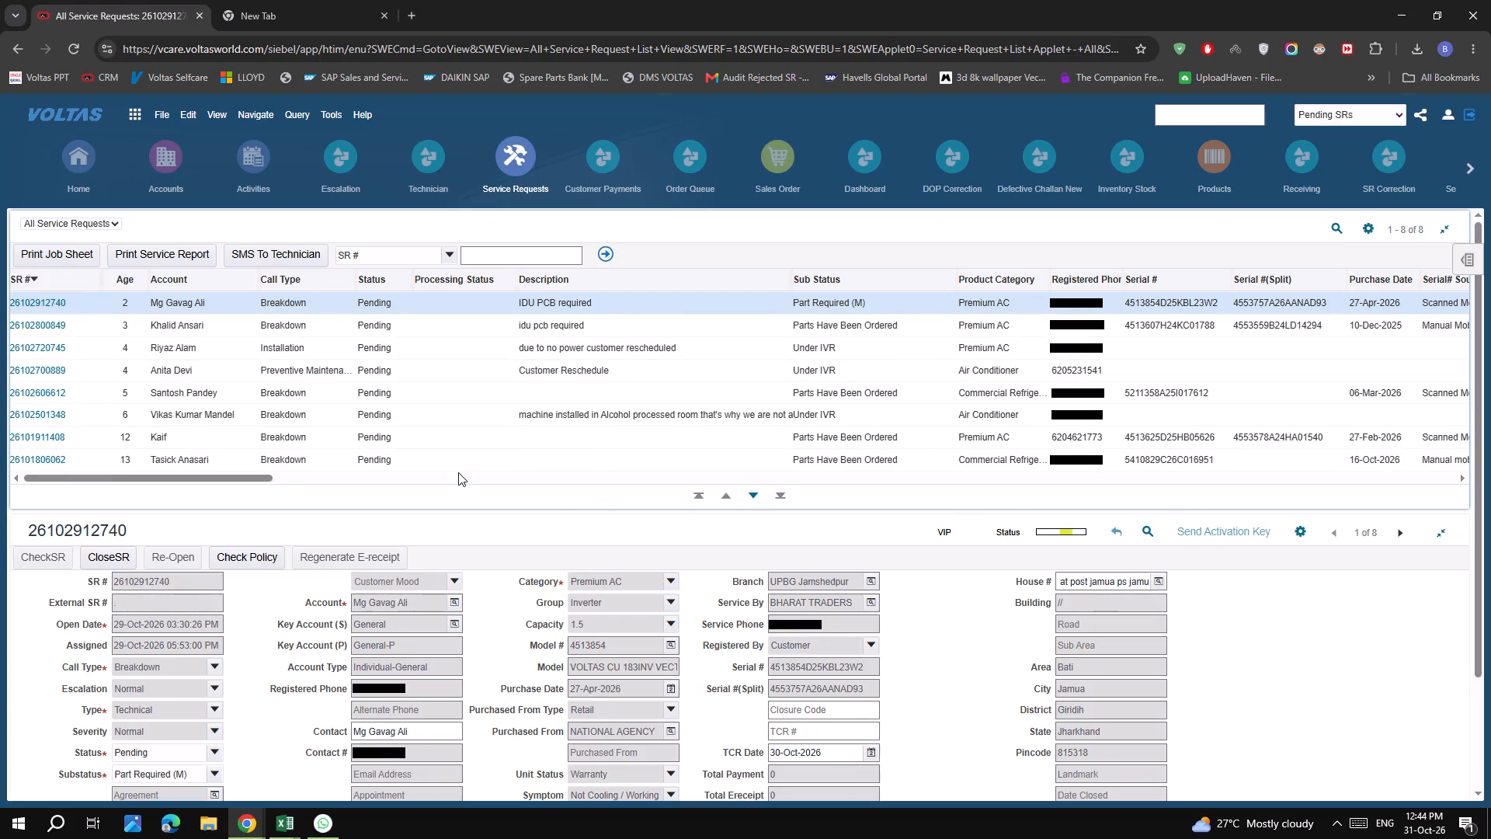
{"action": "left_click", "coordinate": [508, 158]}
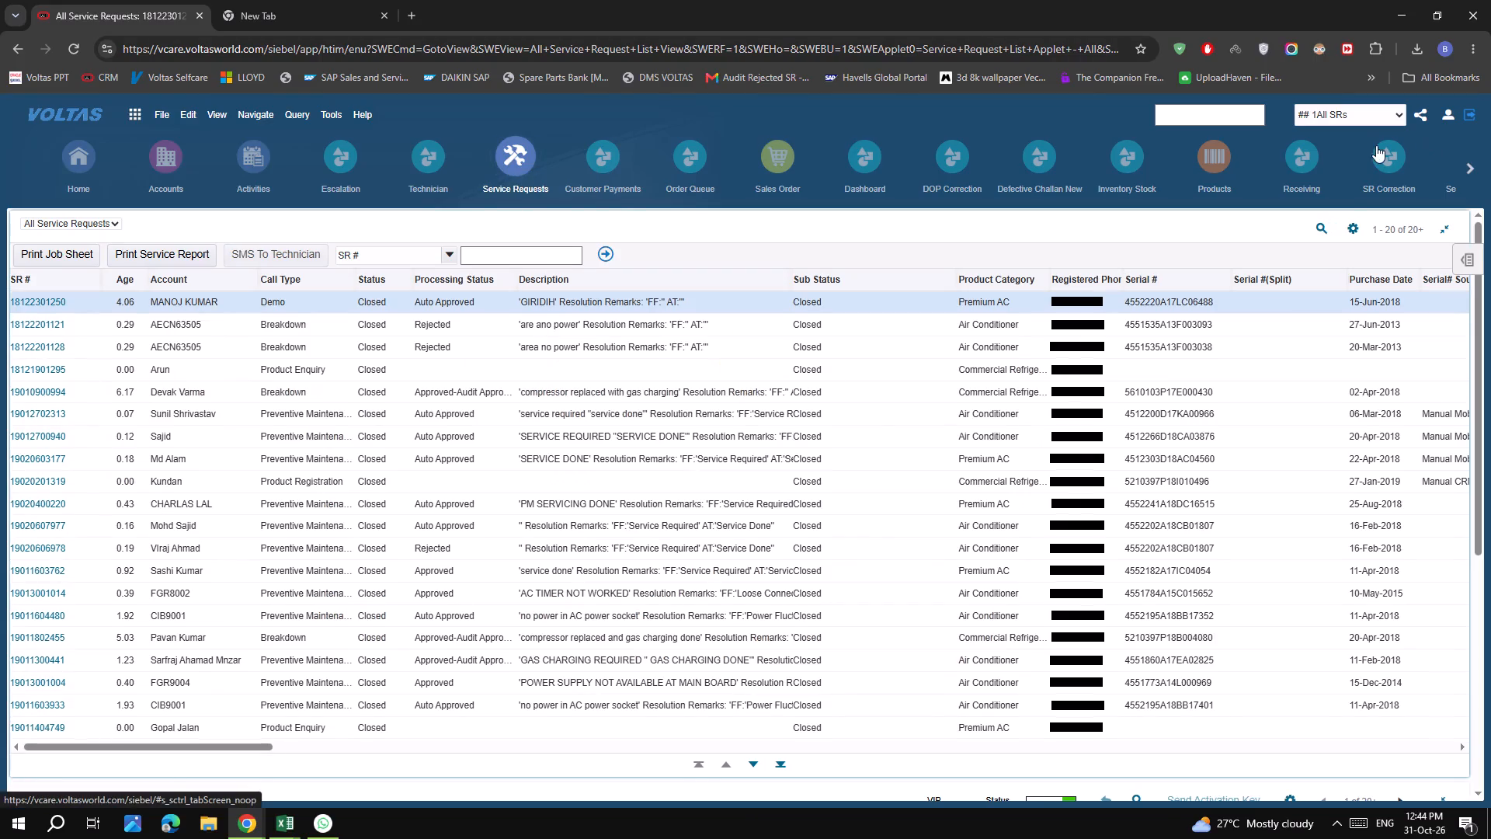
{"action": "left_click", "coordinate": [523, 158]}
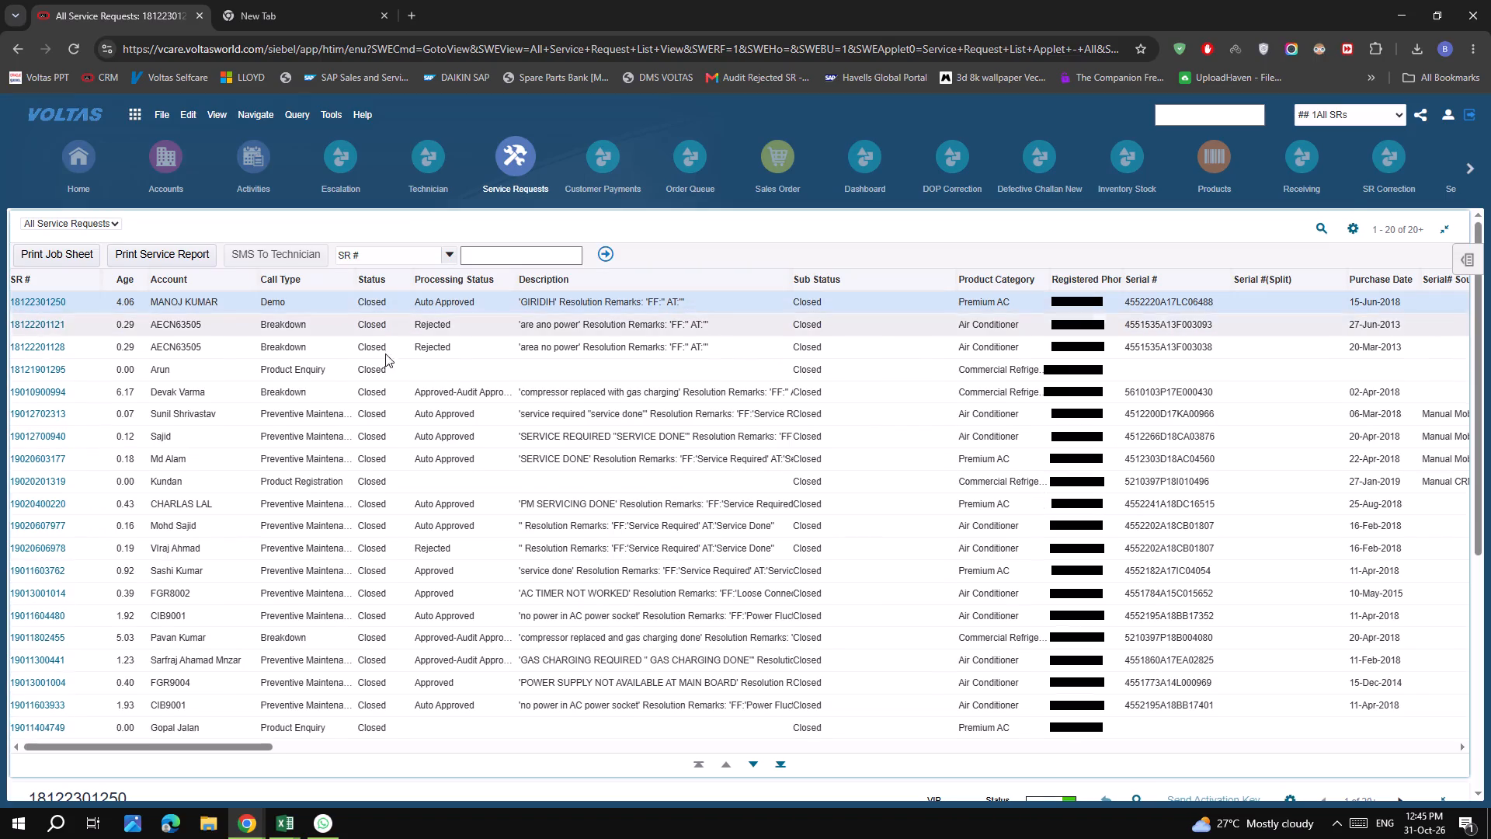
{"action": "left_click", "coordinate": [1325, 231]}
{"action": "left_click", "coordinate": [845, 507]}
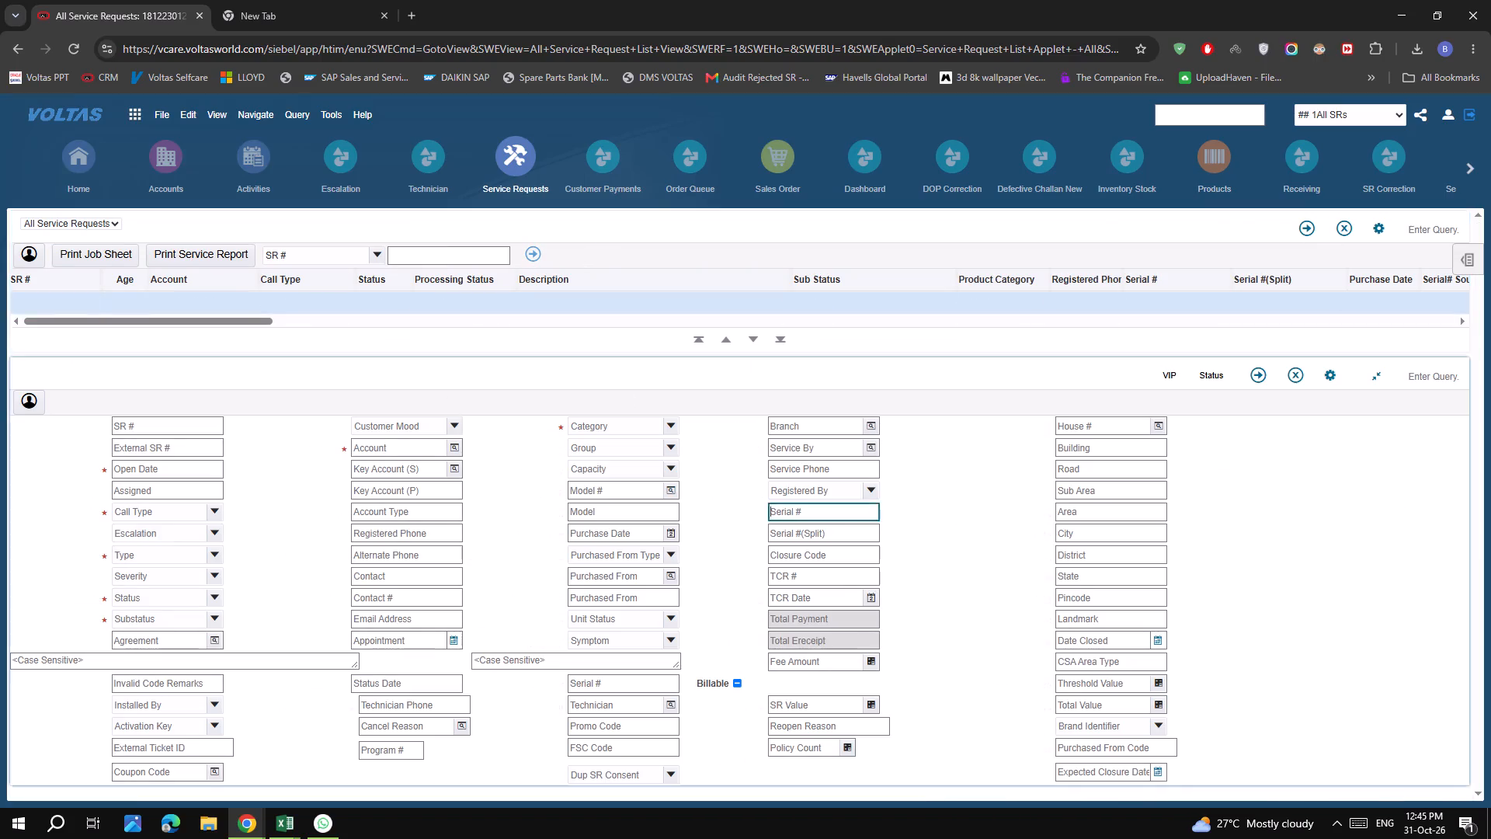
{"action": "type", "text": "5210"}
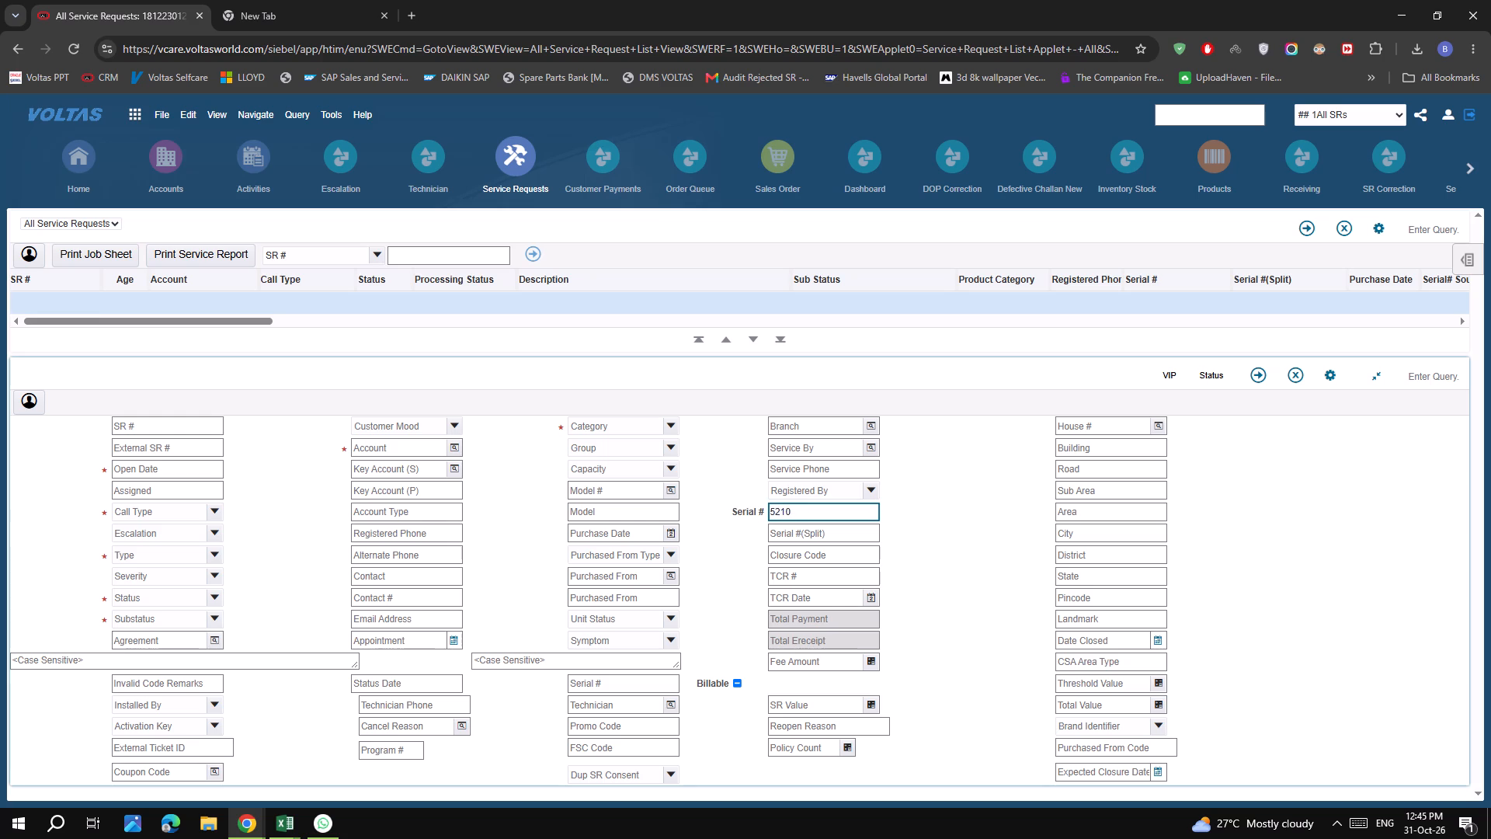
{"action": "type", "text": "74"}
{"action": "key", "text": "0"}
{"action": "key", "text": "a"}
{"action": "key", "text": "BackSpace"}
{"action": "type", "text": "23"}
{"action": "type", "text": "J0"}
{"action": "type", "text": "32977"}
{"action": "triple_click", "coordinate": [818, 511]}
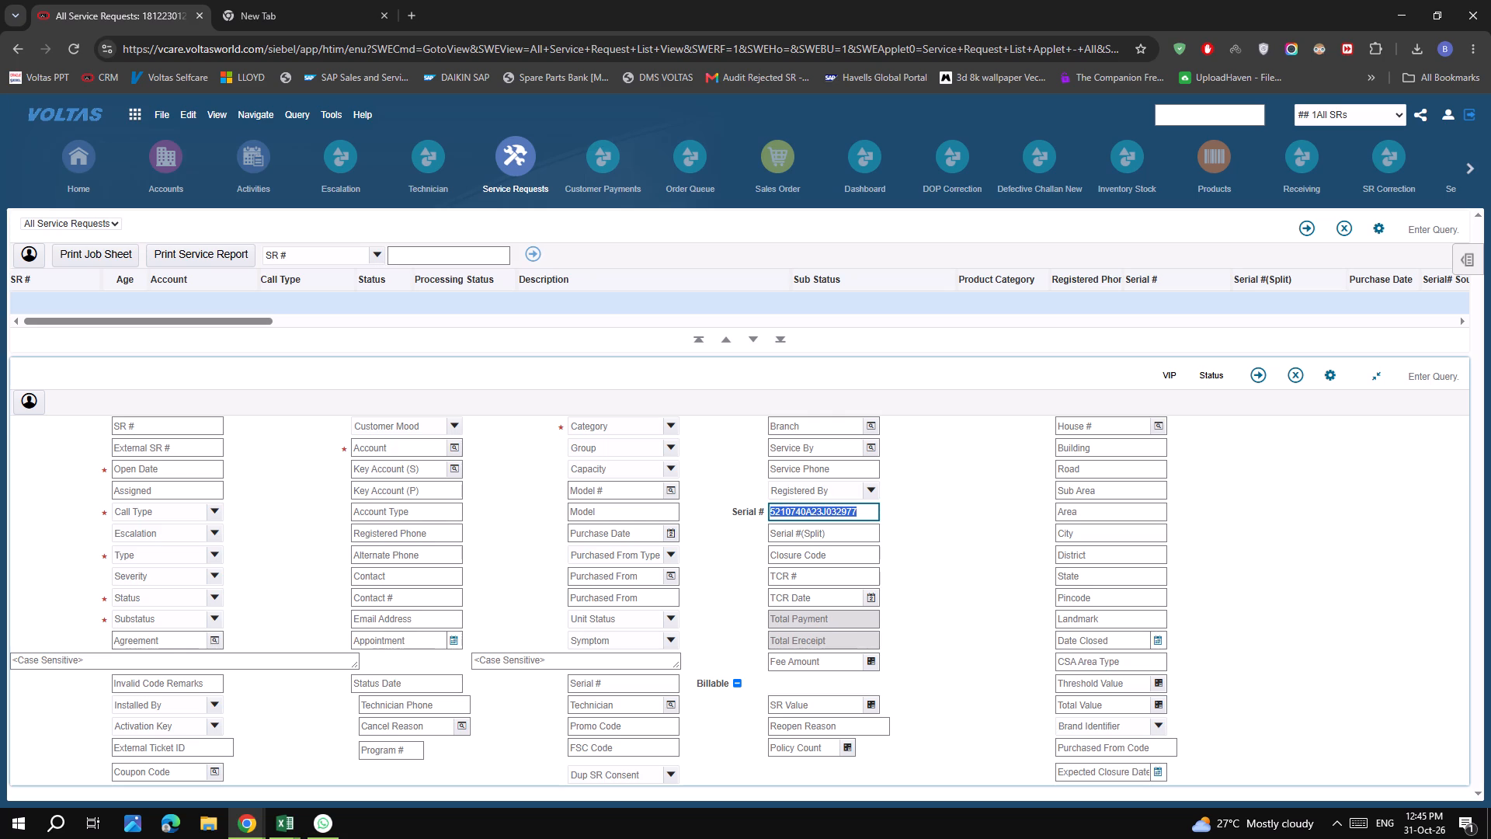
{"action": "key", "text": "ctrl+x"}
{"action": "key", "text": "Return"}
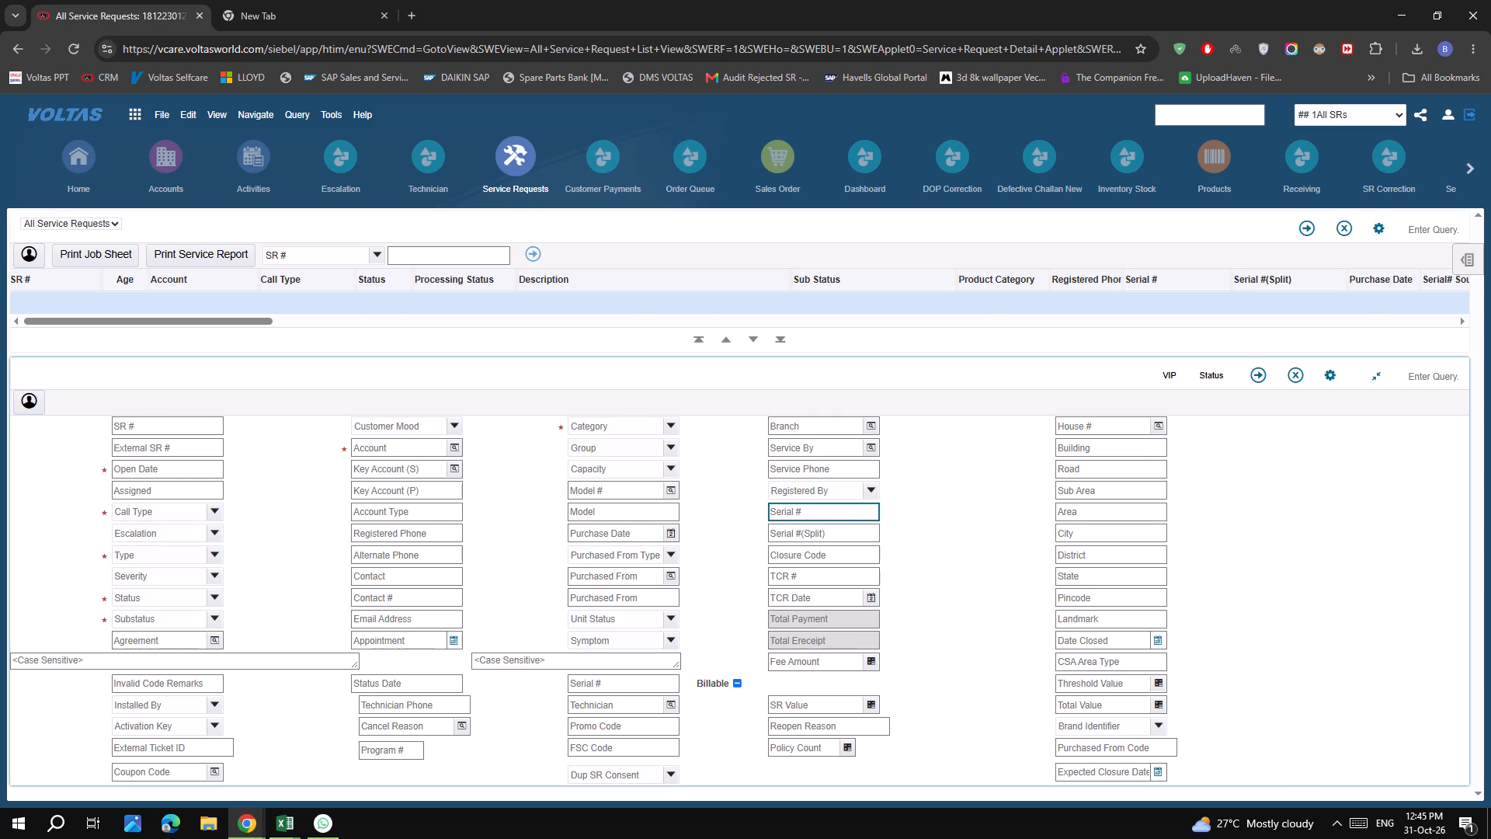
{"action": "key", "text": "ctrl+v"}
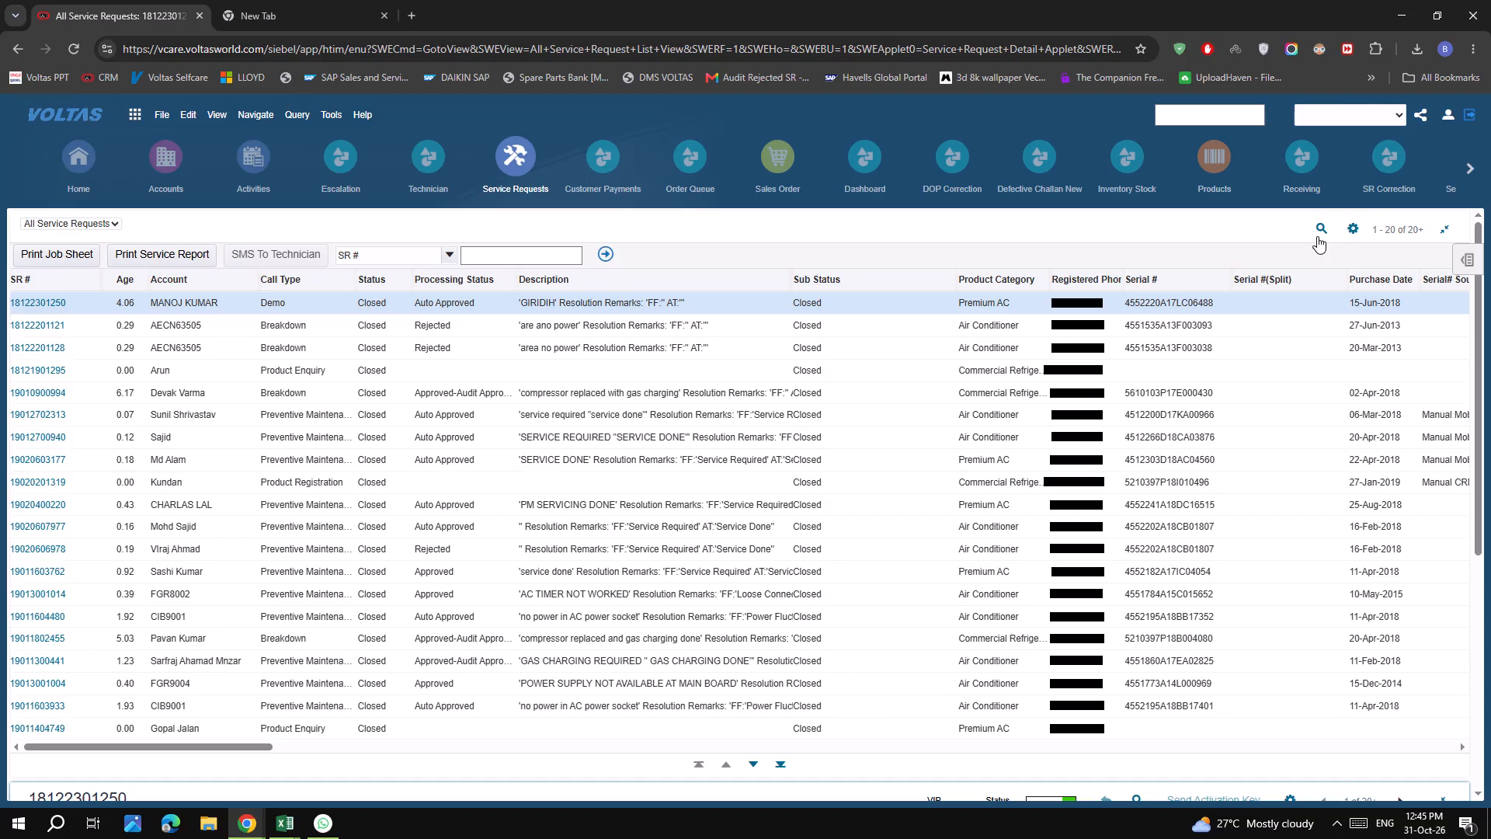
{"action": "left_click", "coordinate": [1317, 235]}
{"action": "left_click", "coordinate": [825, 513]}
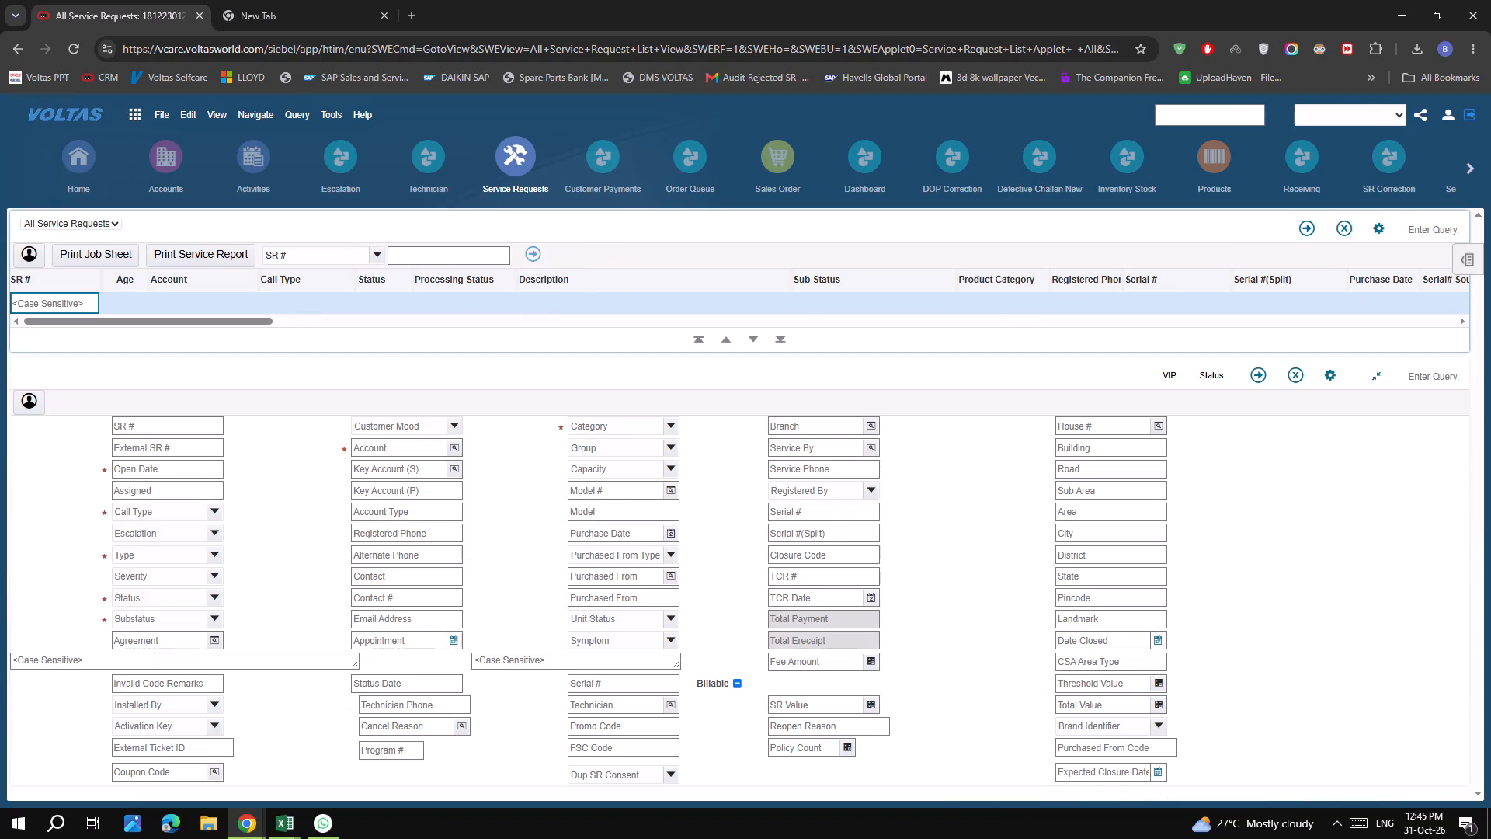
{"action": "key", "text": "ctrl+v"}
{"action": "key", "text": "Return"}
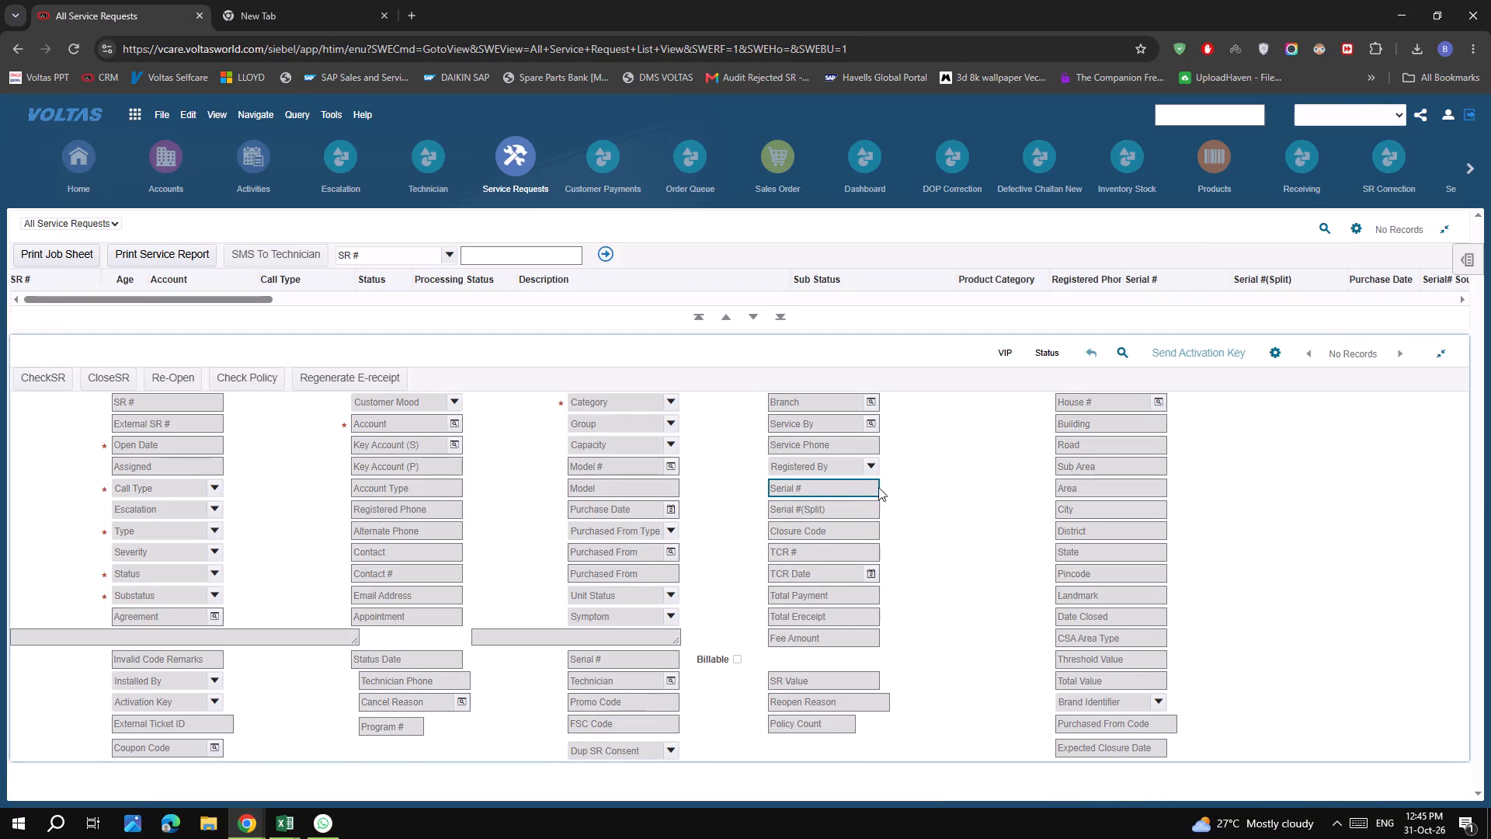
{"action": "left_click", "coordinate": [532, 163]}
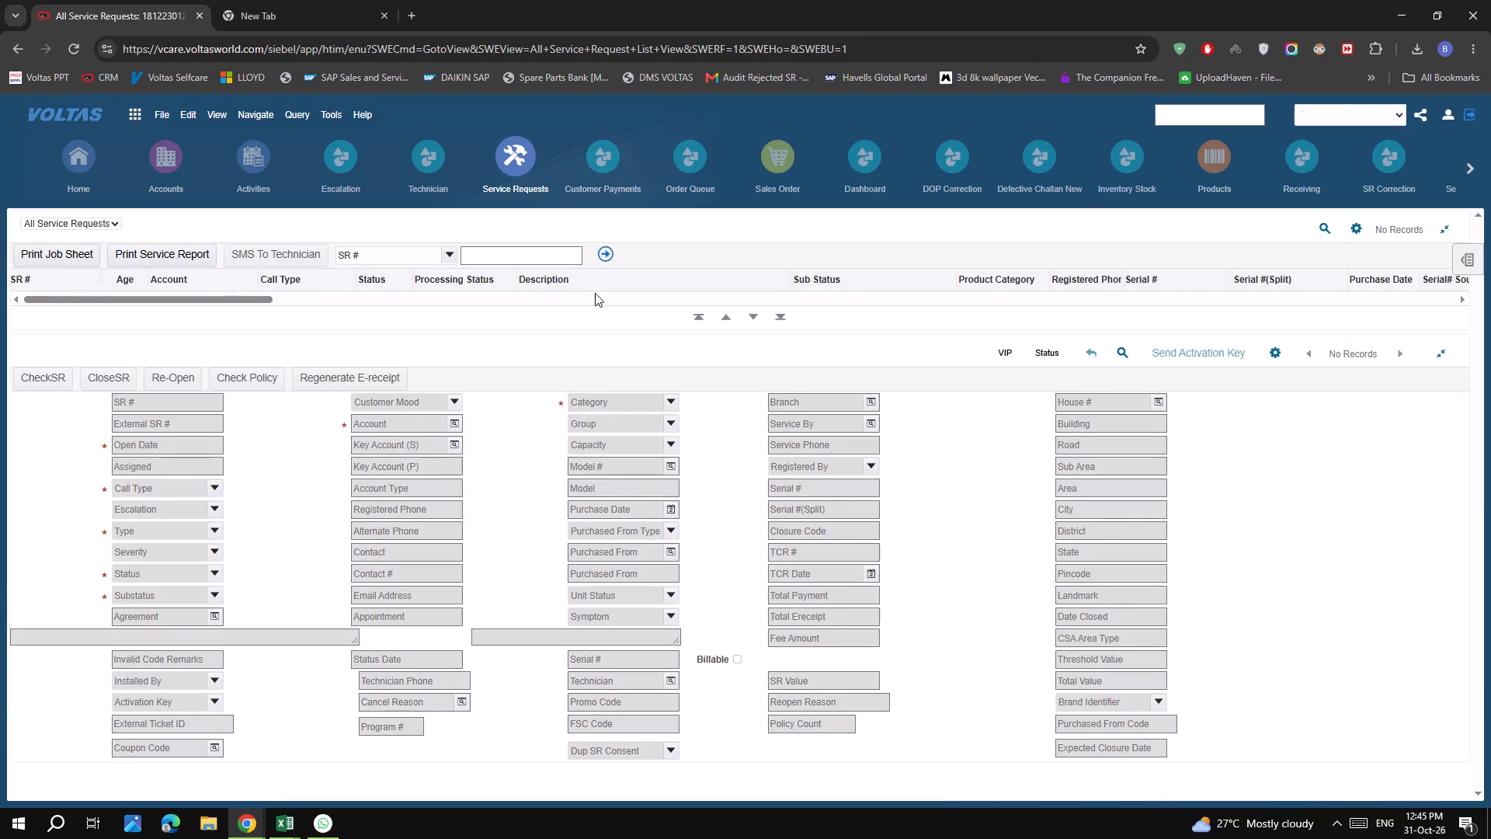
{"action": "left_click", "coordinate": [1336, 116]}
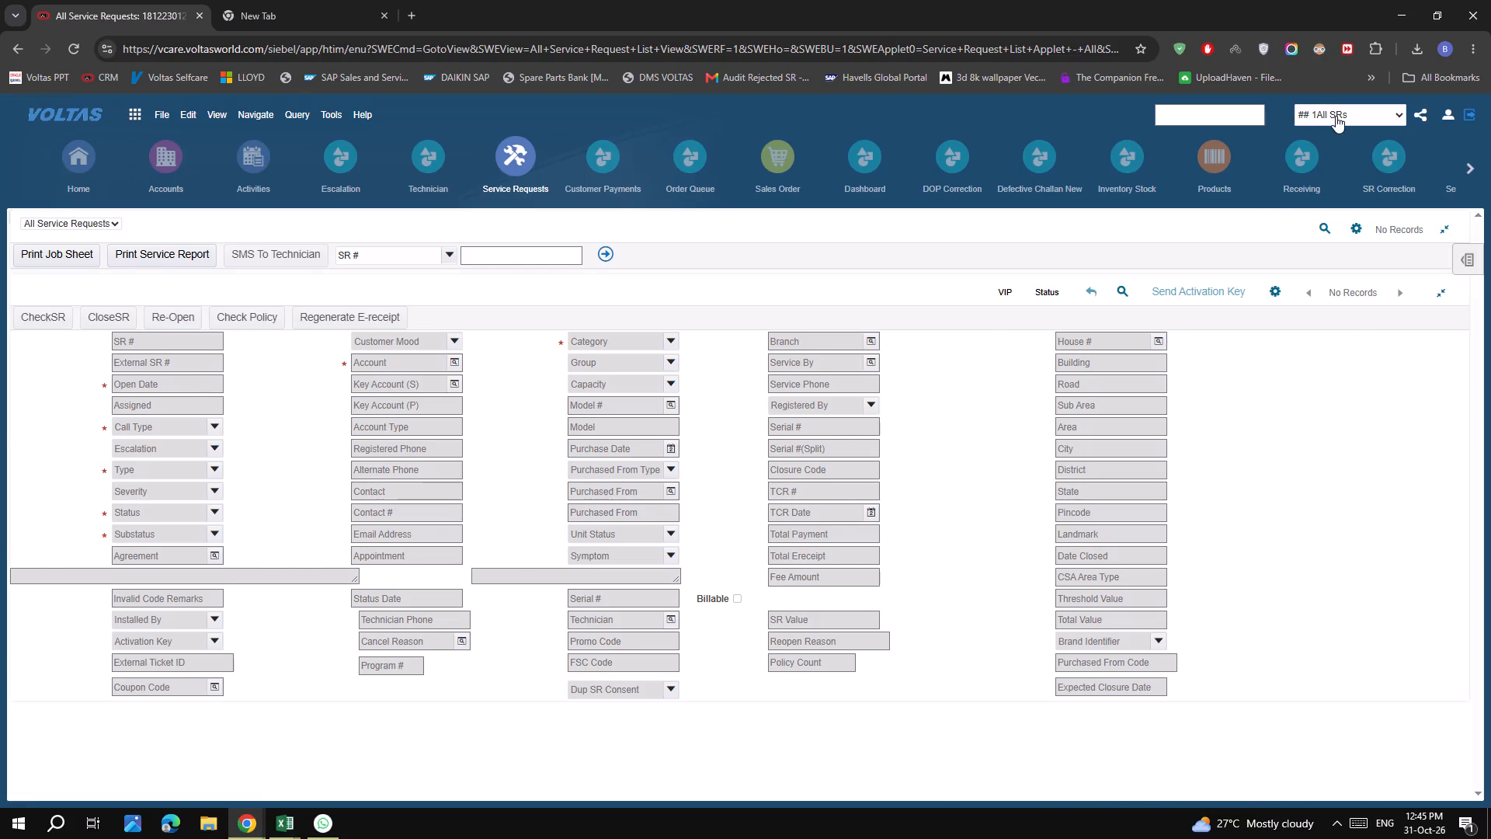
{"action": "left_click", "coordinate": [1332, 114]}
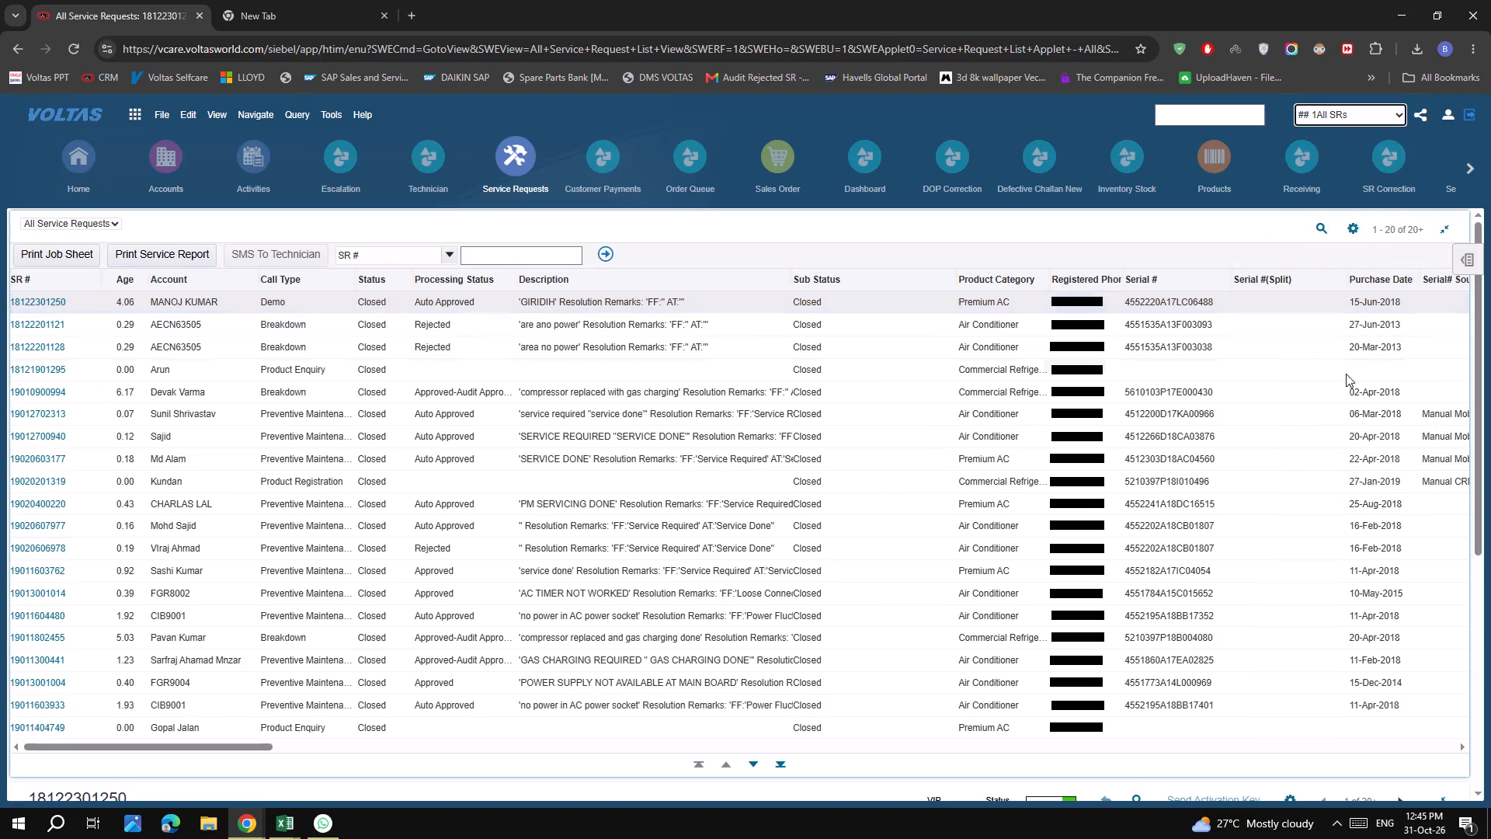
{"action": "left_click", "coordinate": [1349, 117]}
{"action": "left_click", "coordinate": [1343, 378]}
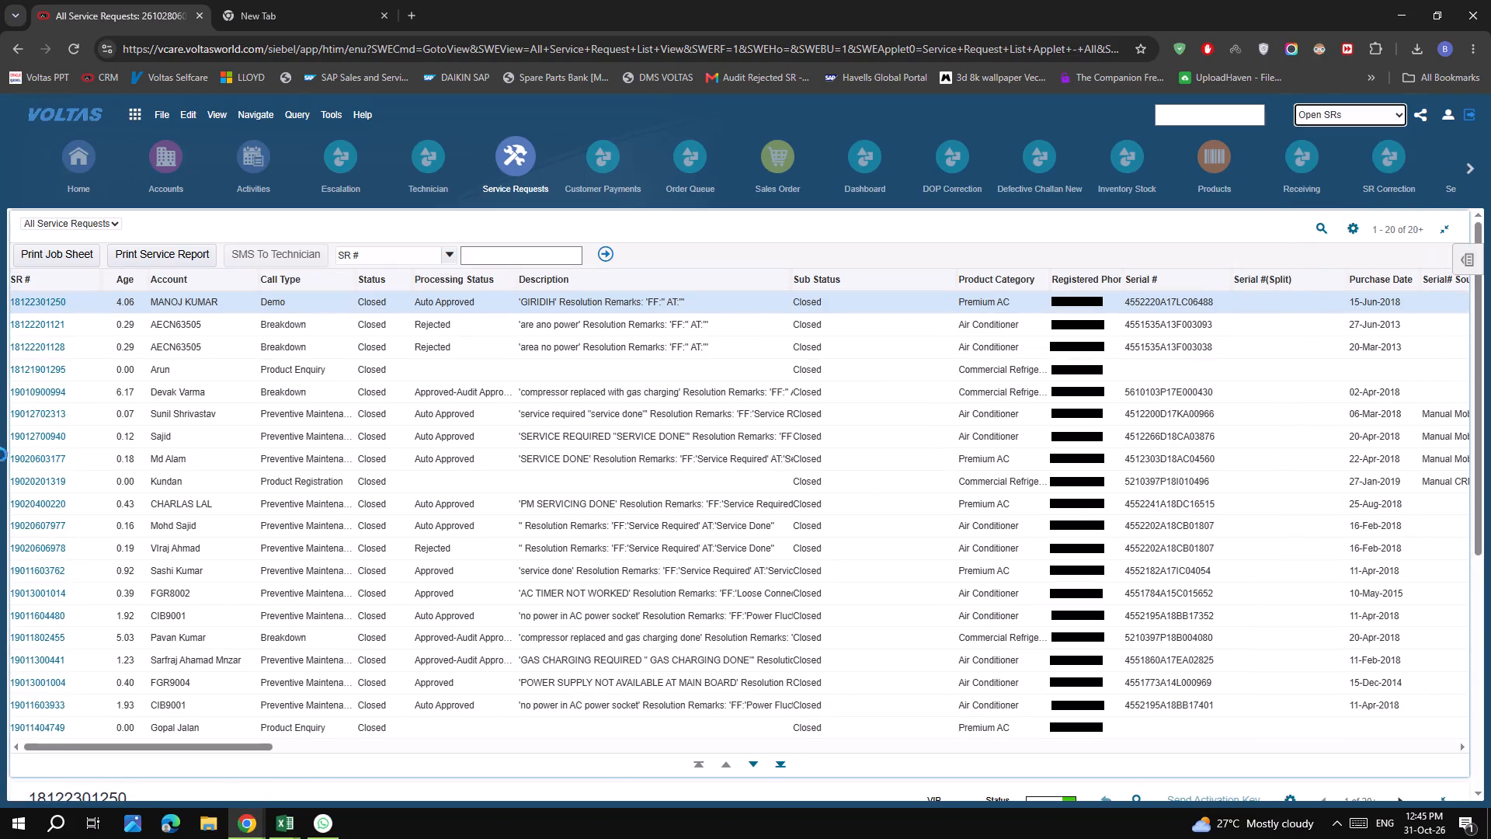
{"action": "left_click", "coordinate": [49, 301]}
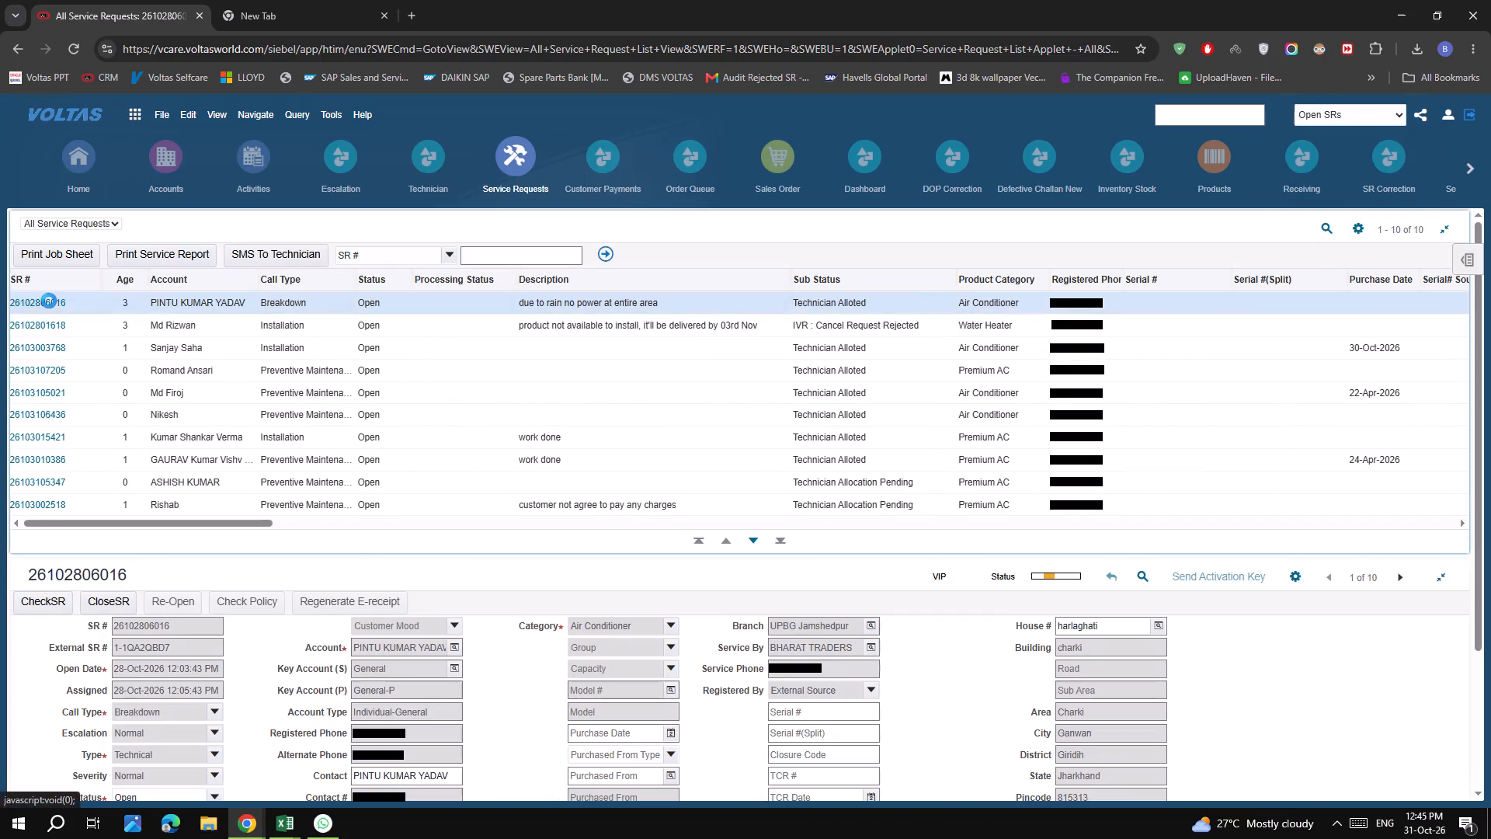
{"action": "scroll", "coordinate": [836, 431], "scroll_direction": "up", "scroll_amount": 6}
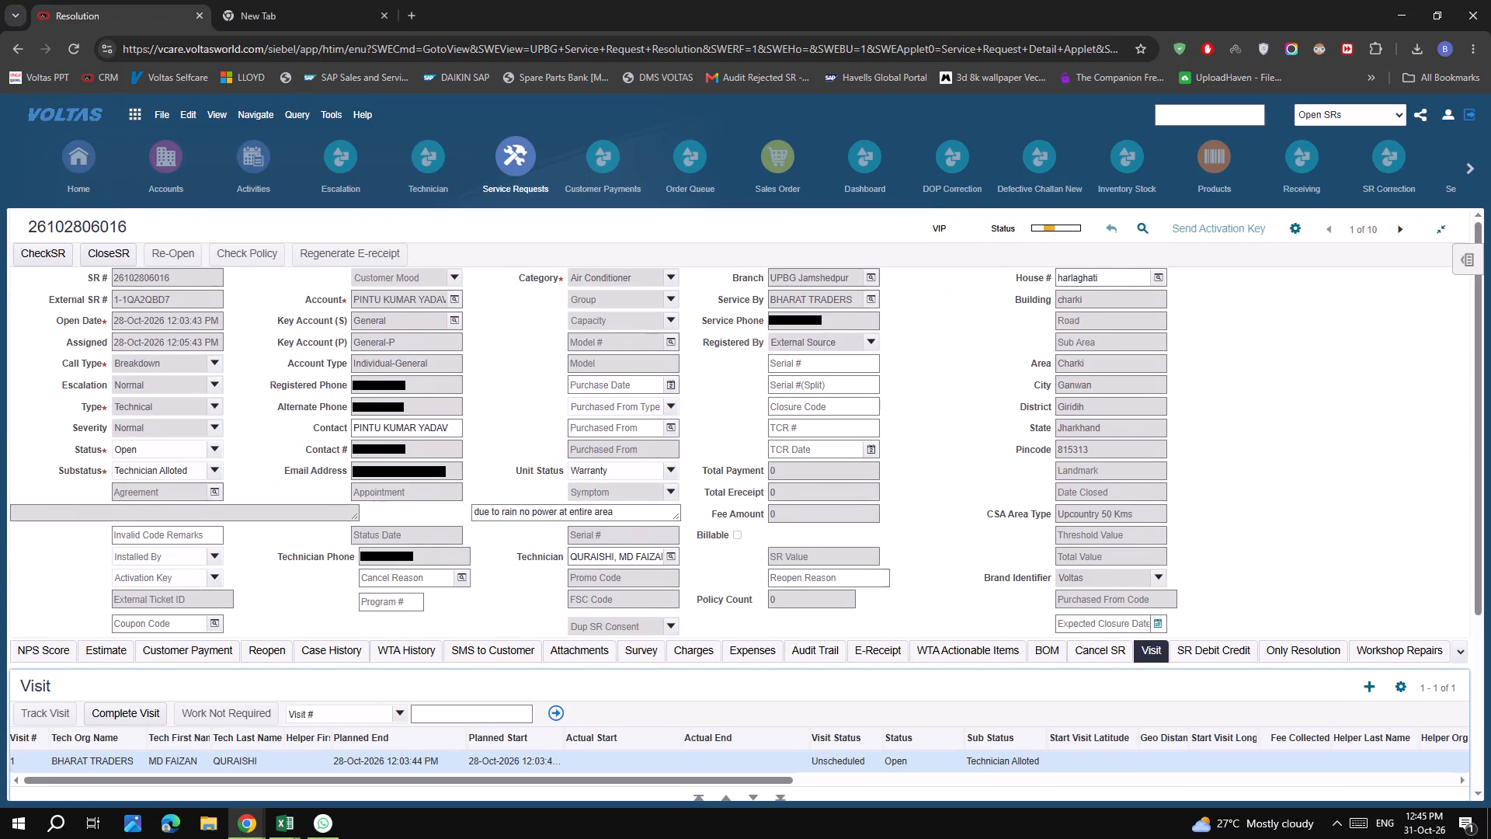
{"action": "left_click", "coordinate": [822, 360]}
{"action": "left_click", "coordinate": [1148, 223]}
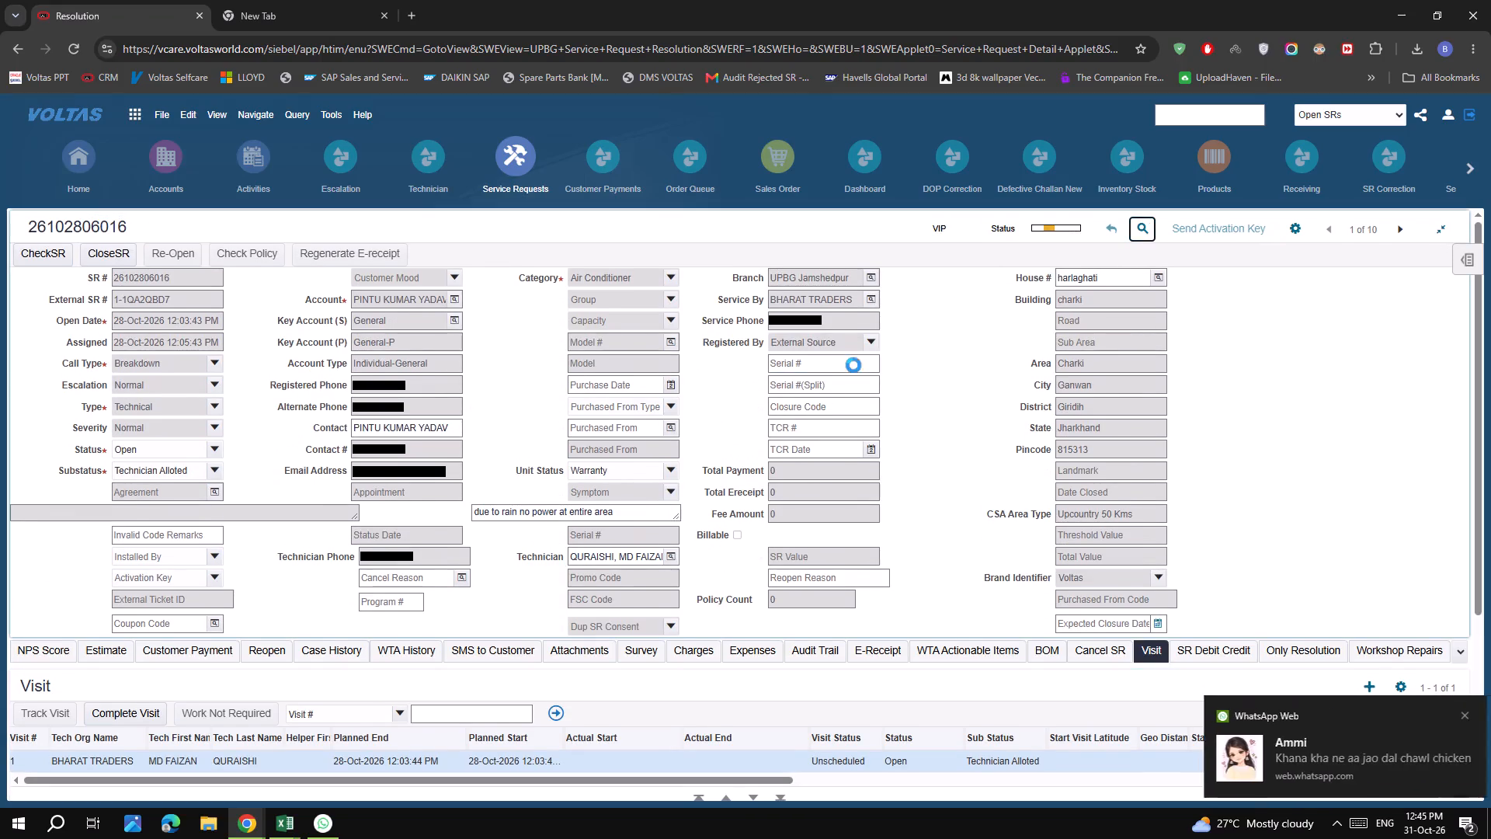
{"action": "left_click", "coordinate": [835, 365]}
{"action": "key", "text": "ctrl+v"}
{"action": "key", "text": "Return"}
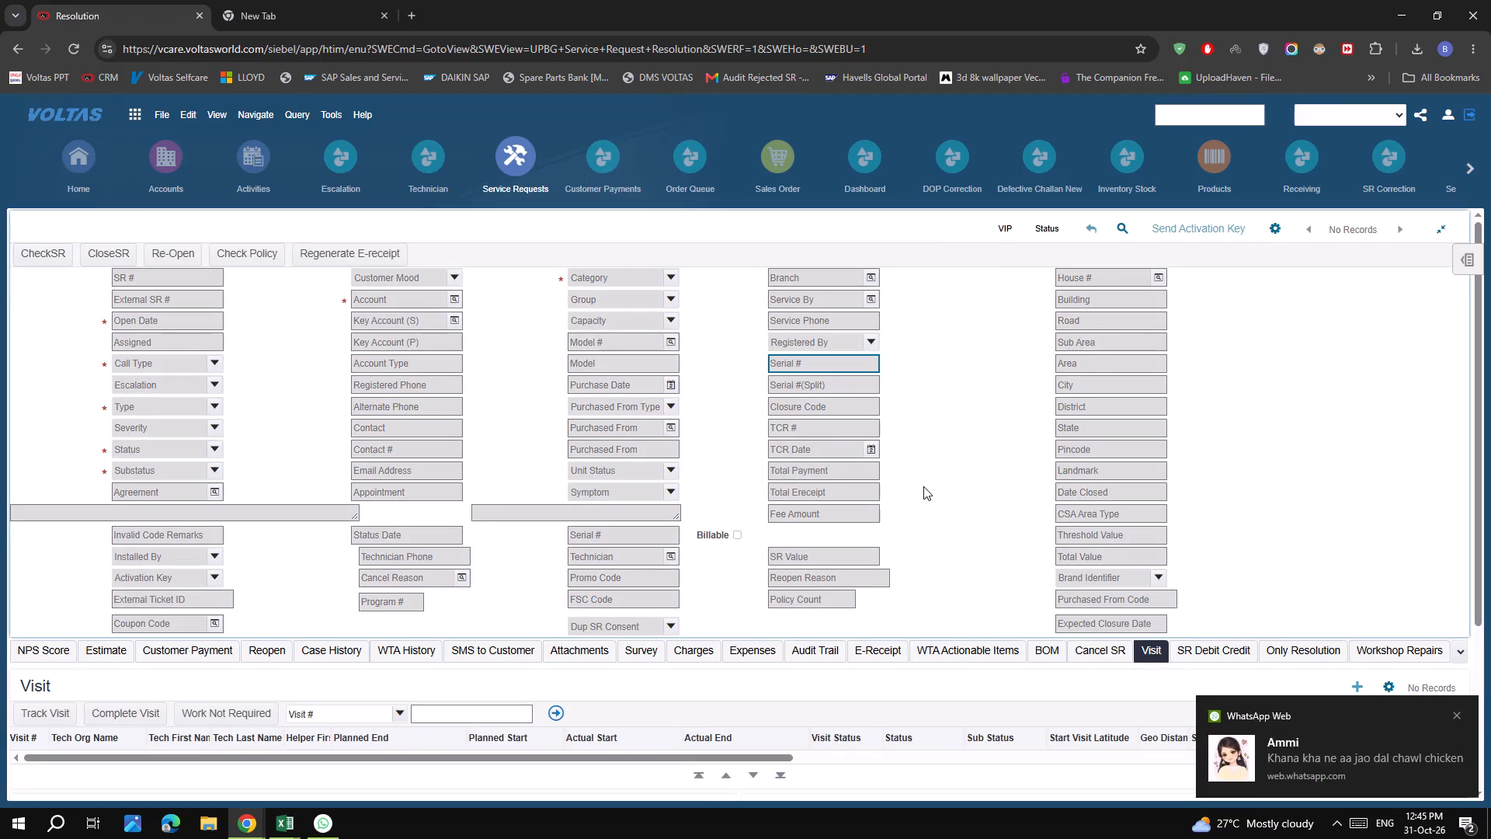
{"action": "left_click", "coordinate": [1128, 223]}
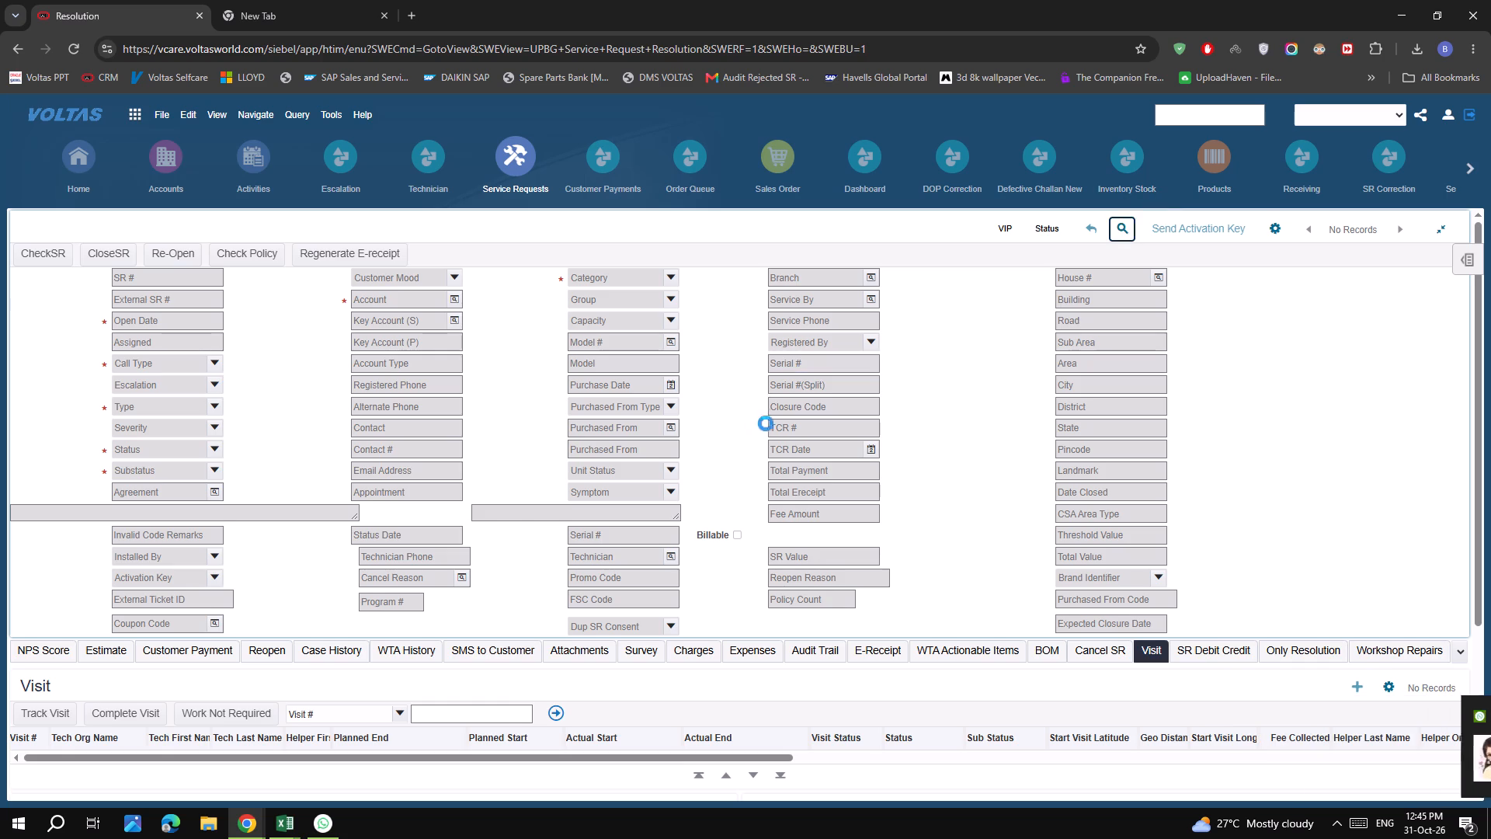
{"action": "left_click", "coordinate": [812, 385]}
{"action": "key", "text": "ctrl+v"}
{"action": "key", "text": "Return"}
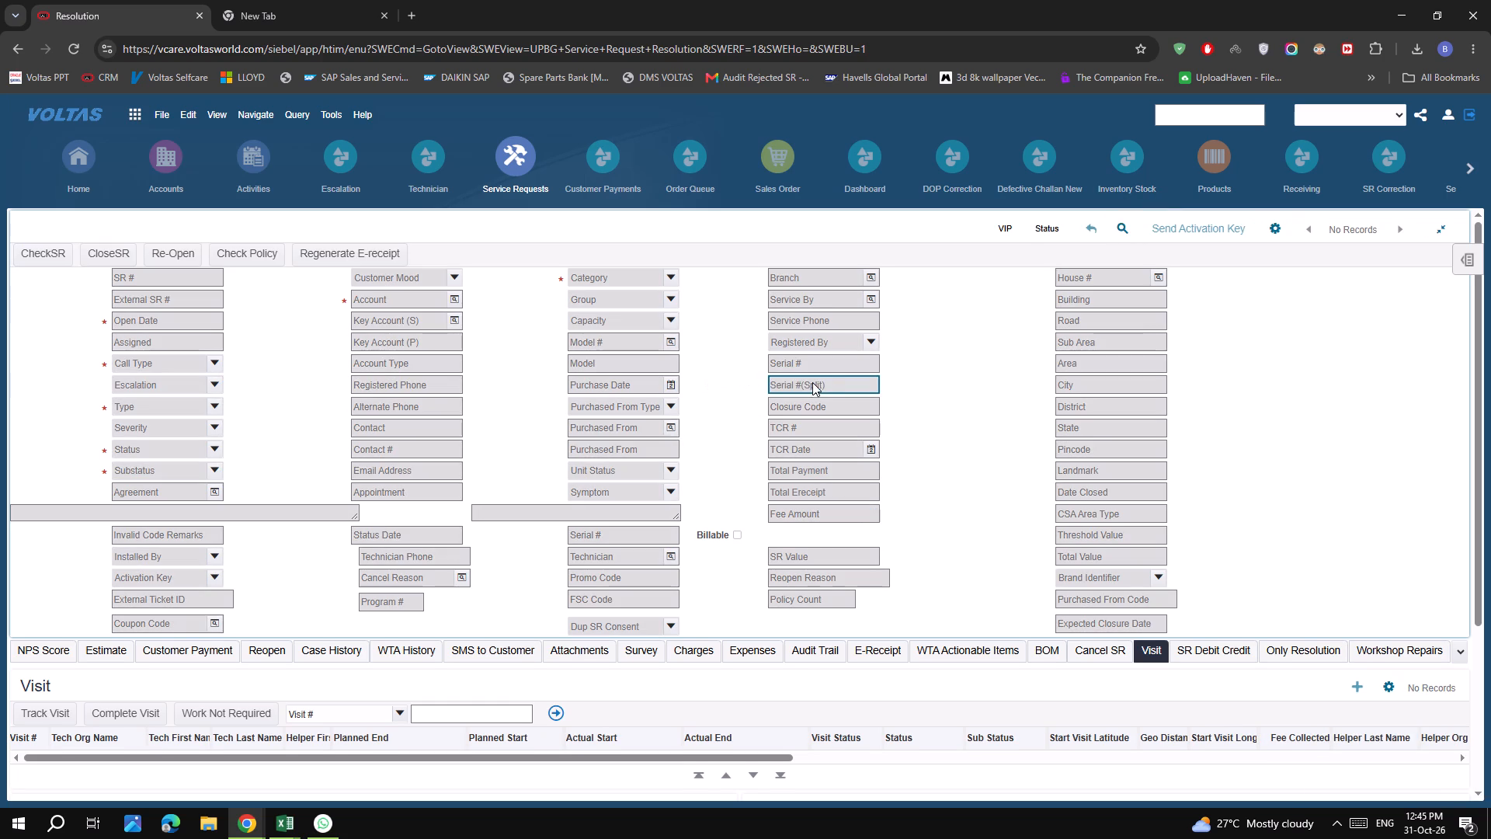
{"action": "left_click", "coordinate": [1123, 231]}
{"action": "left_click", "coordinate": [829, 367]}
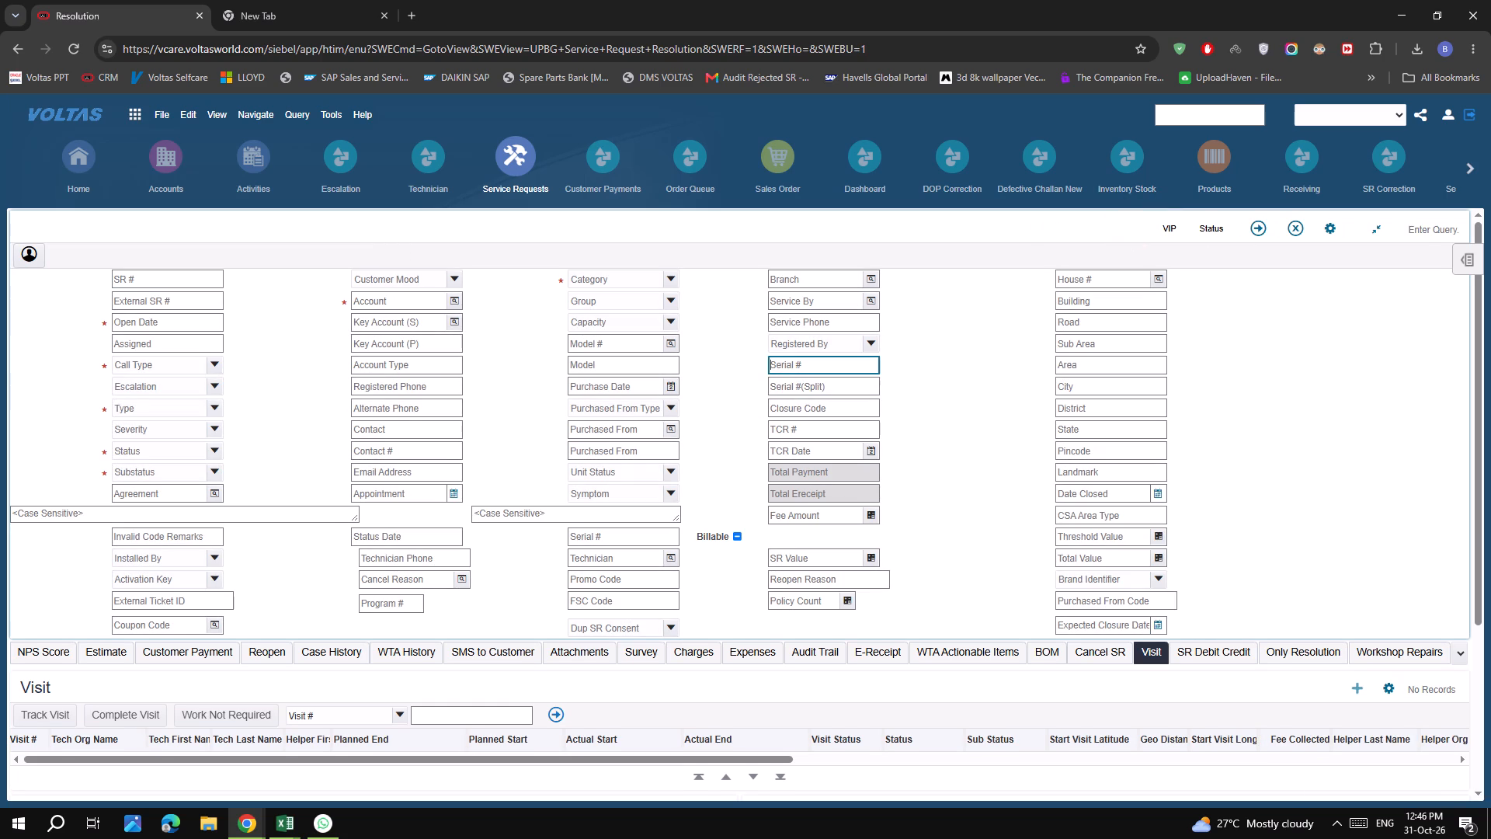
{"action": "key", "text": "ctrl+v"}
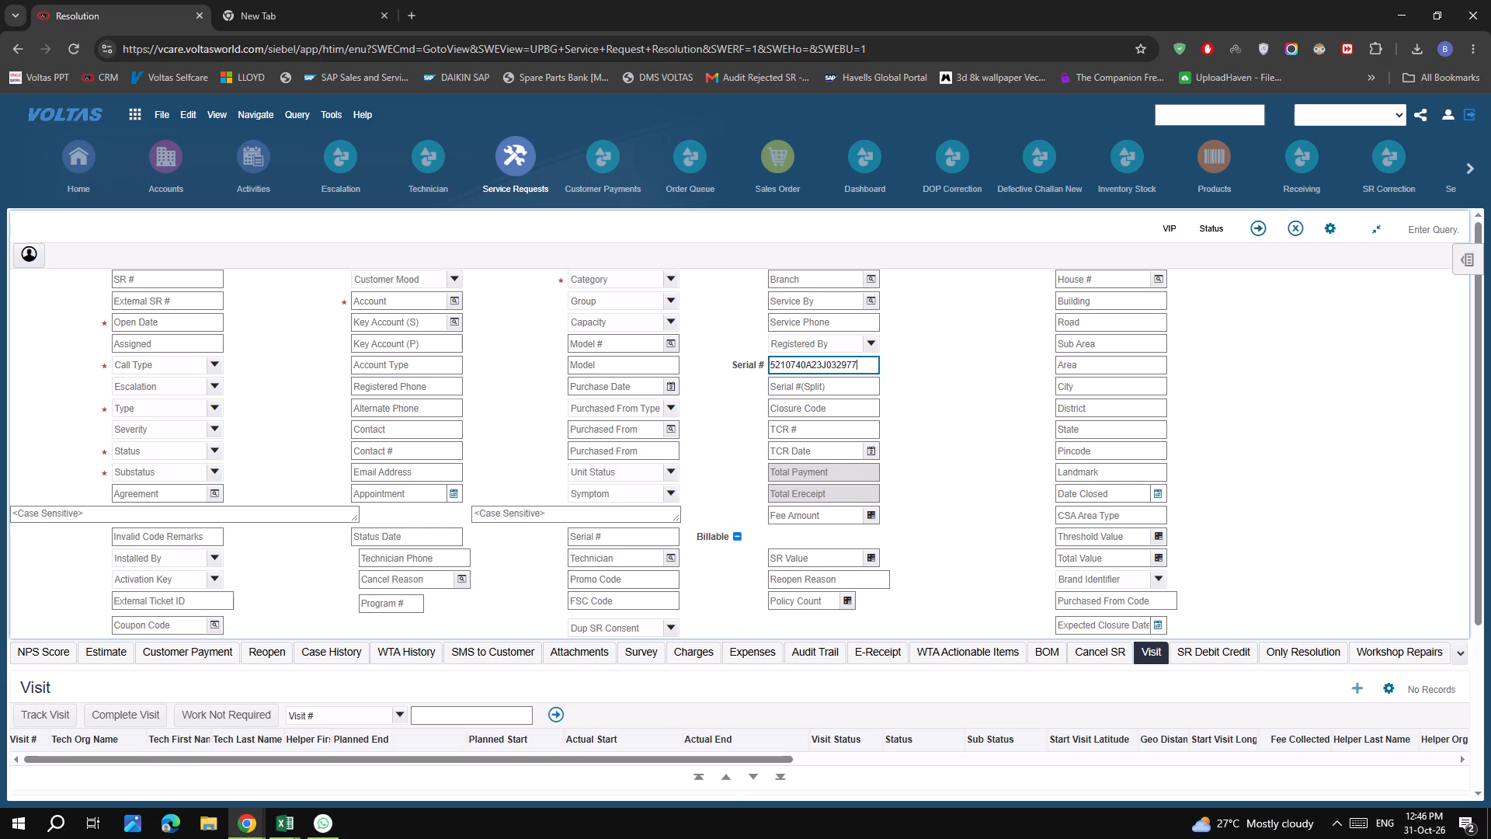
{"action": "key", "text": "Return"}
{"action": "left_click", "coordinate": [1120, 233]}
{"action": "left_click", "coordinate": [832, 363]}
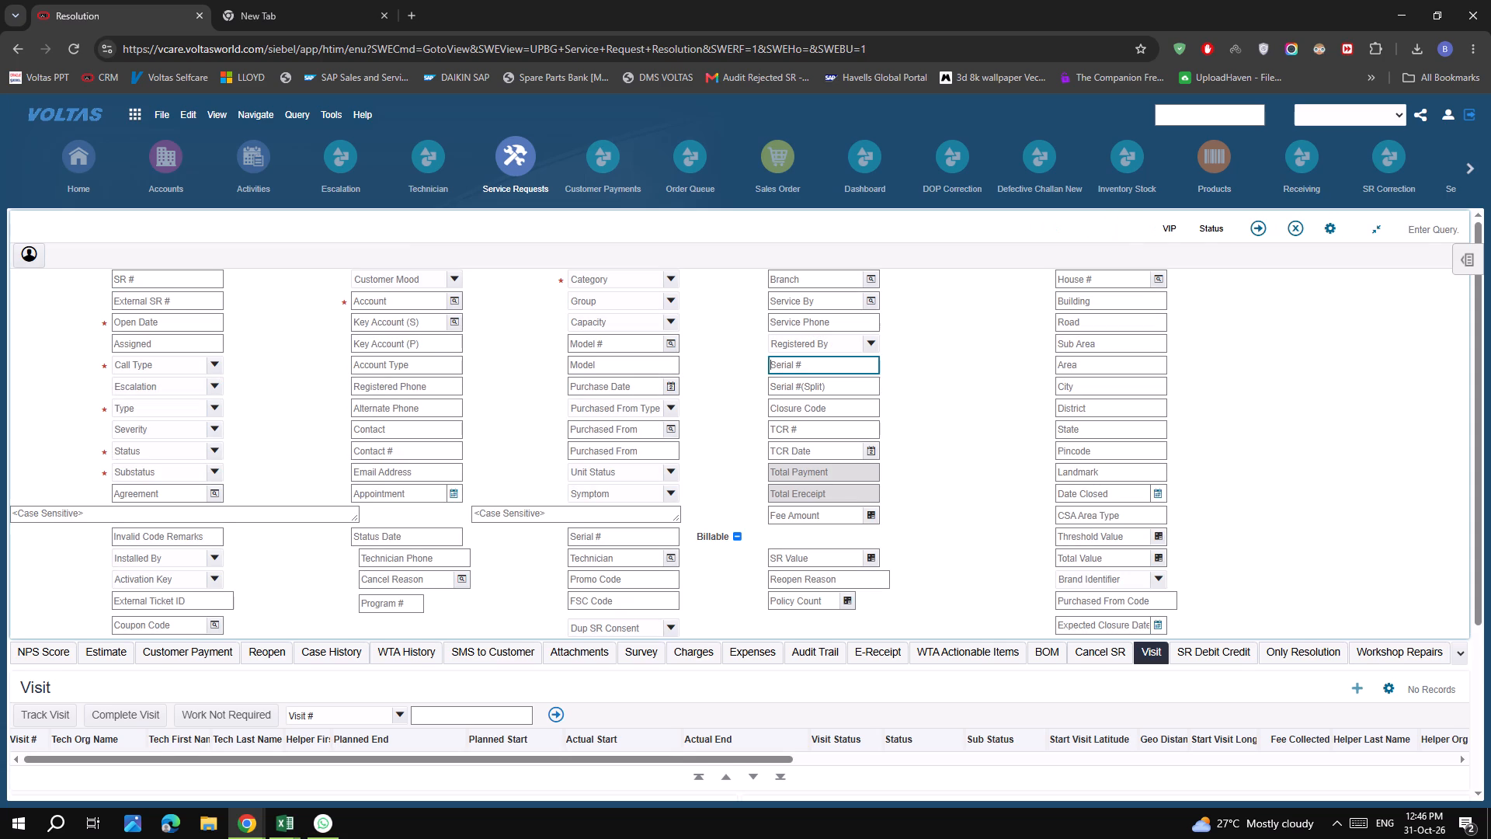
{"action": "key", "text": "ctrl+v"}
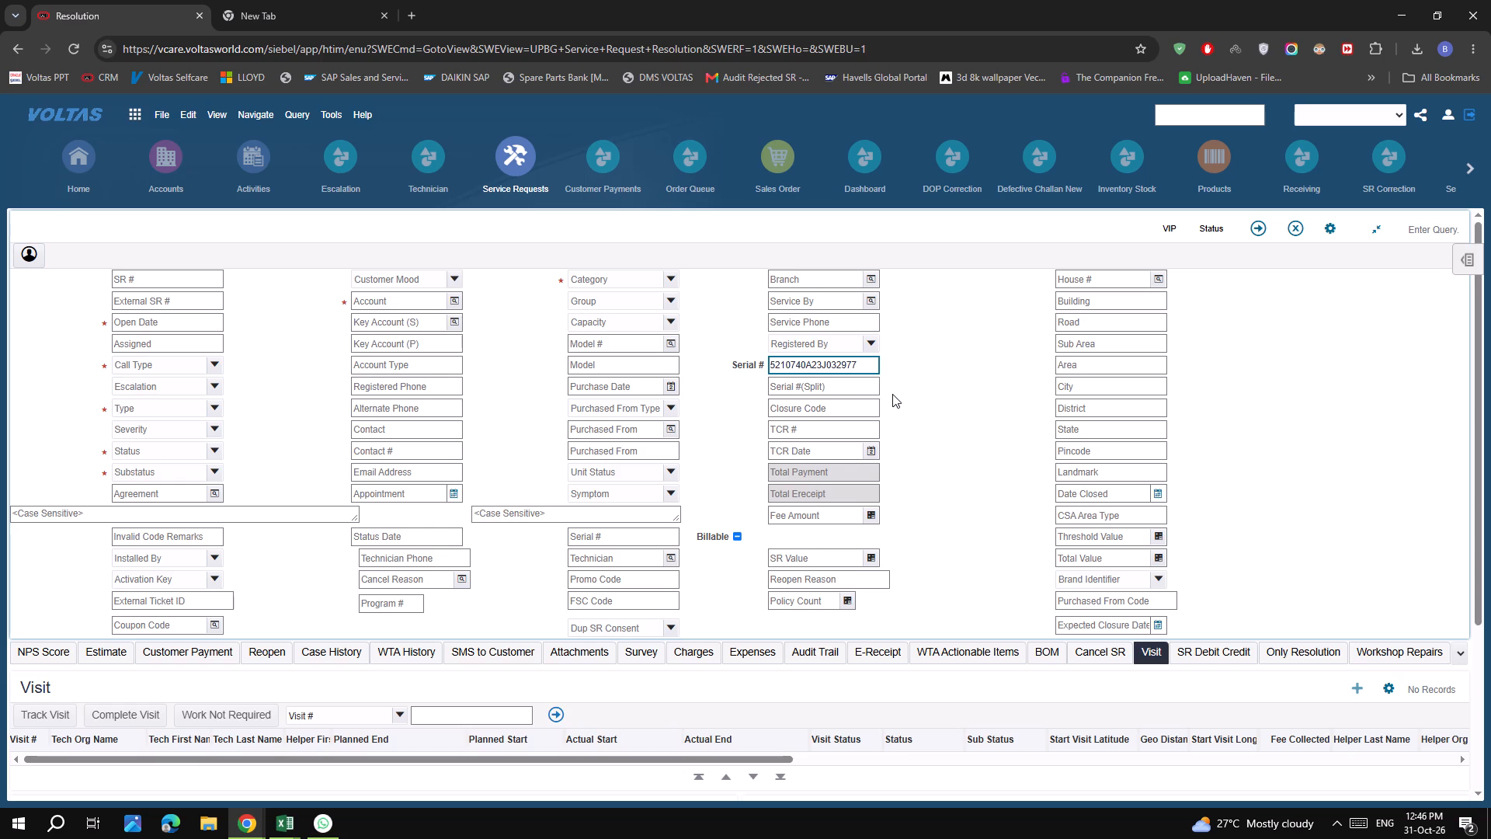
{"action": "key", "text": "Return"}
{"action": "left_click", "coordinate": [506, 177]}
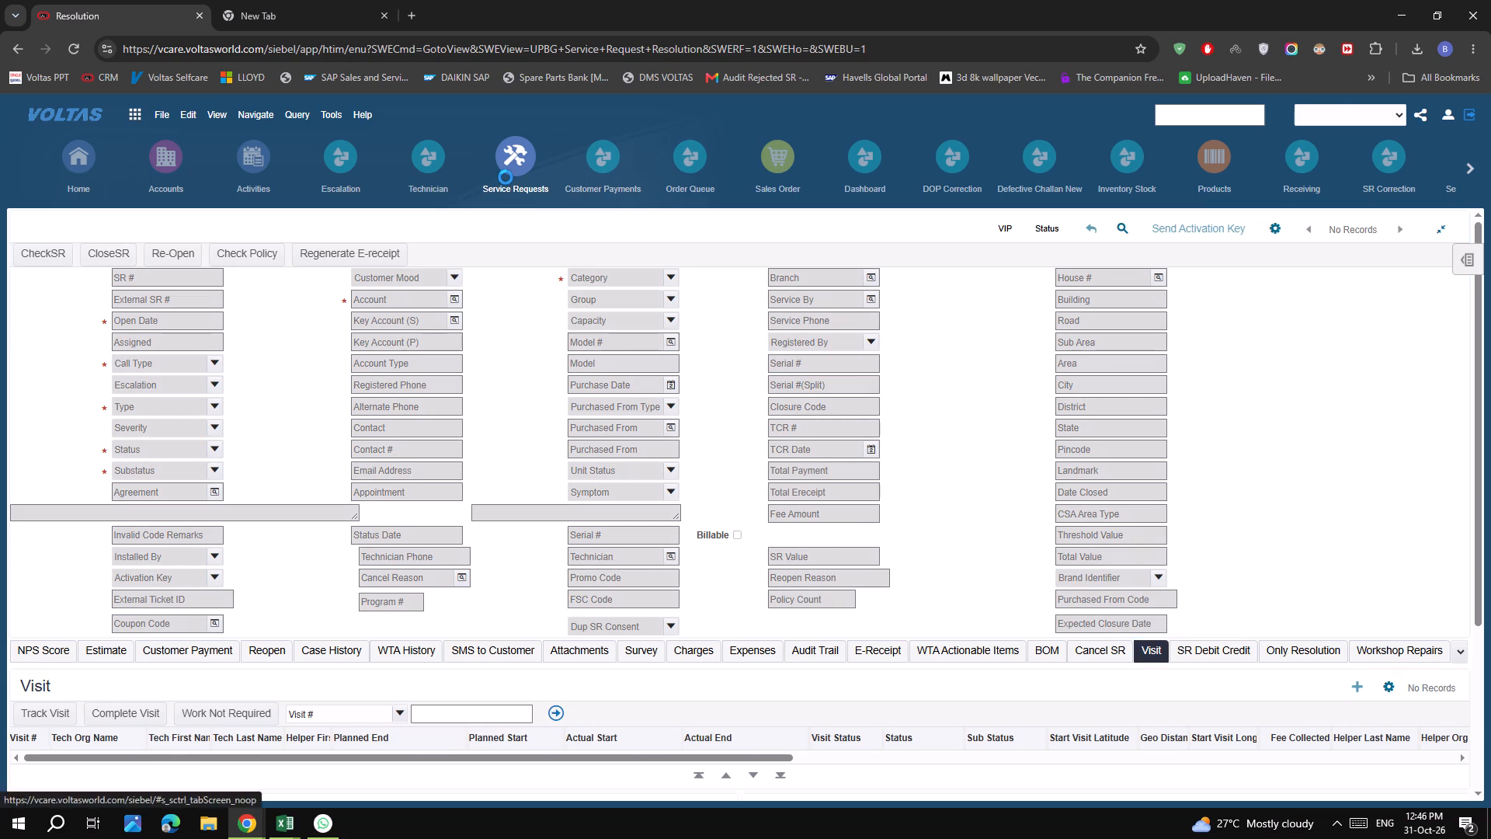
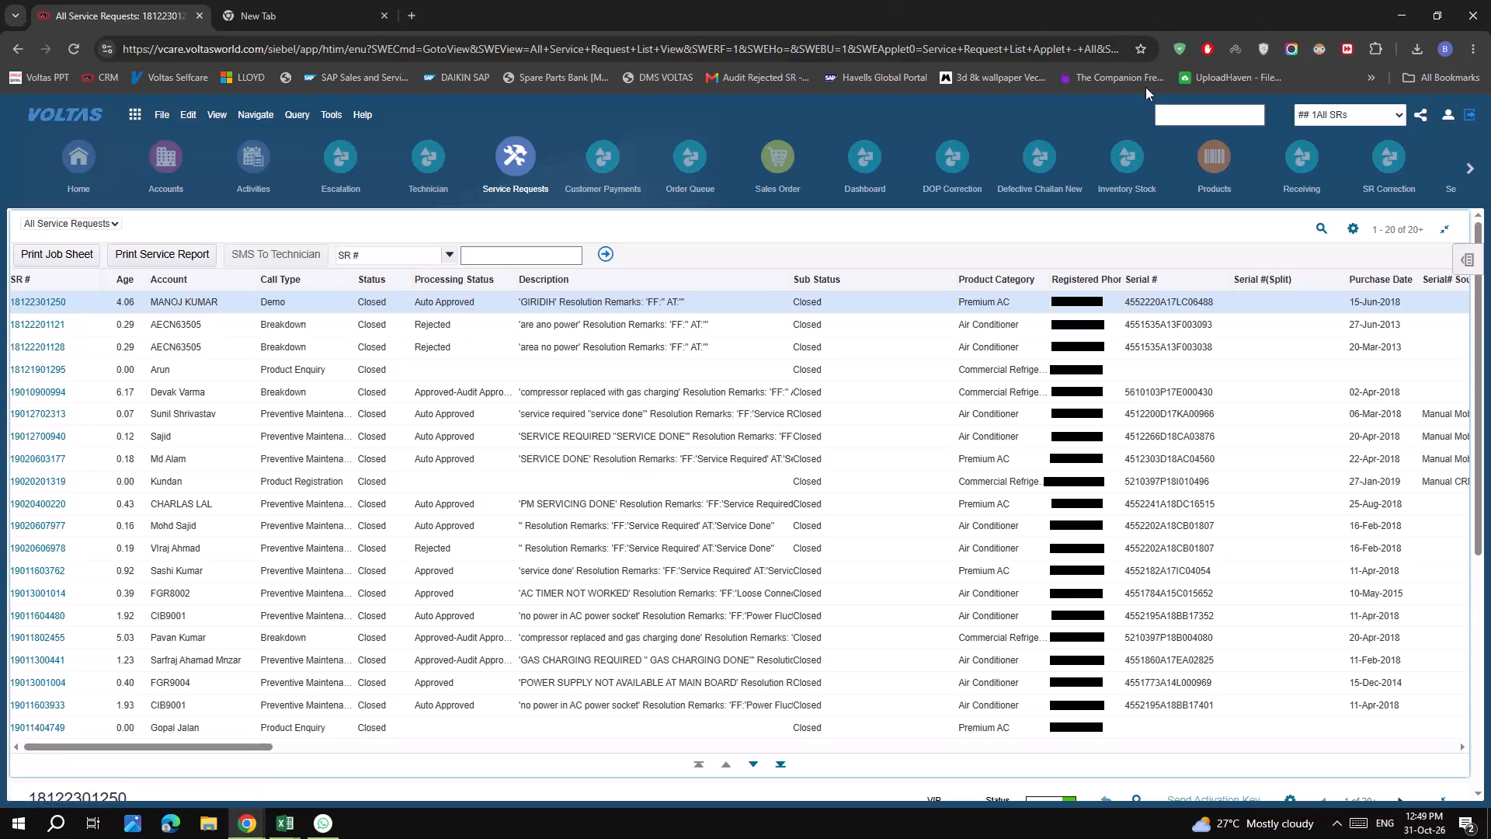
Display the Open SRs list and sort it by SR # in descending order.
{"action": "left_click", "coordinate": [1304, 106]}
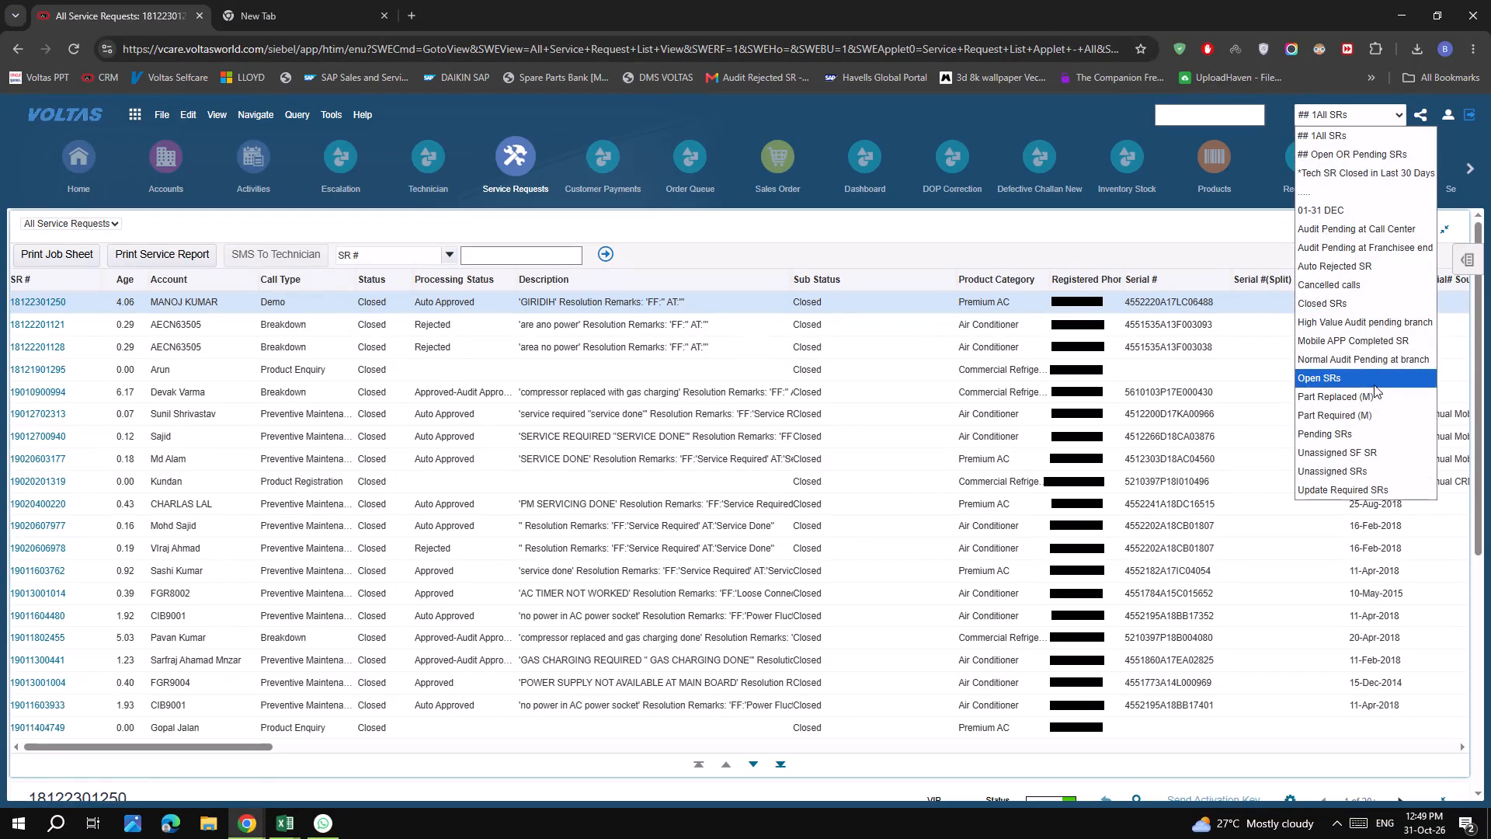
{"action": "left_click", "coordinate": [1373, 383]}
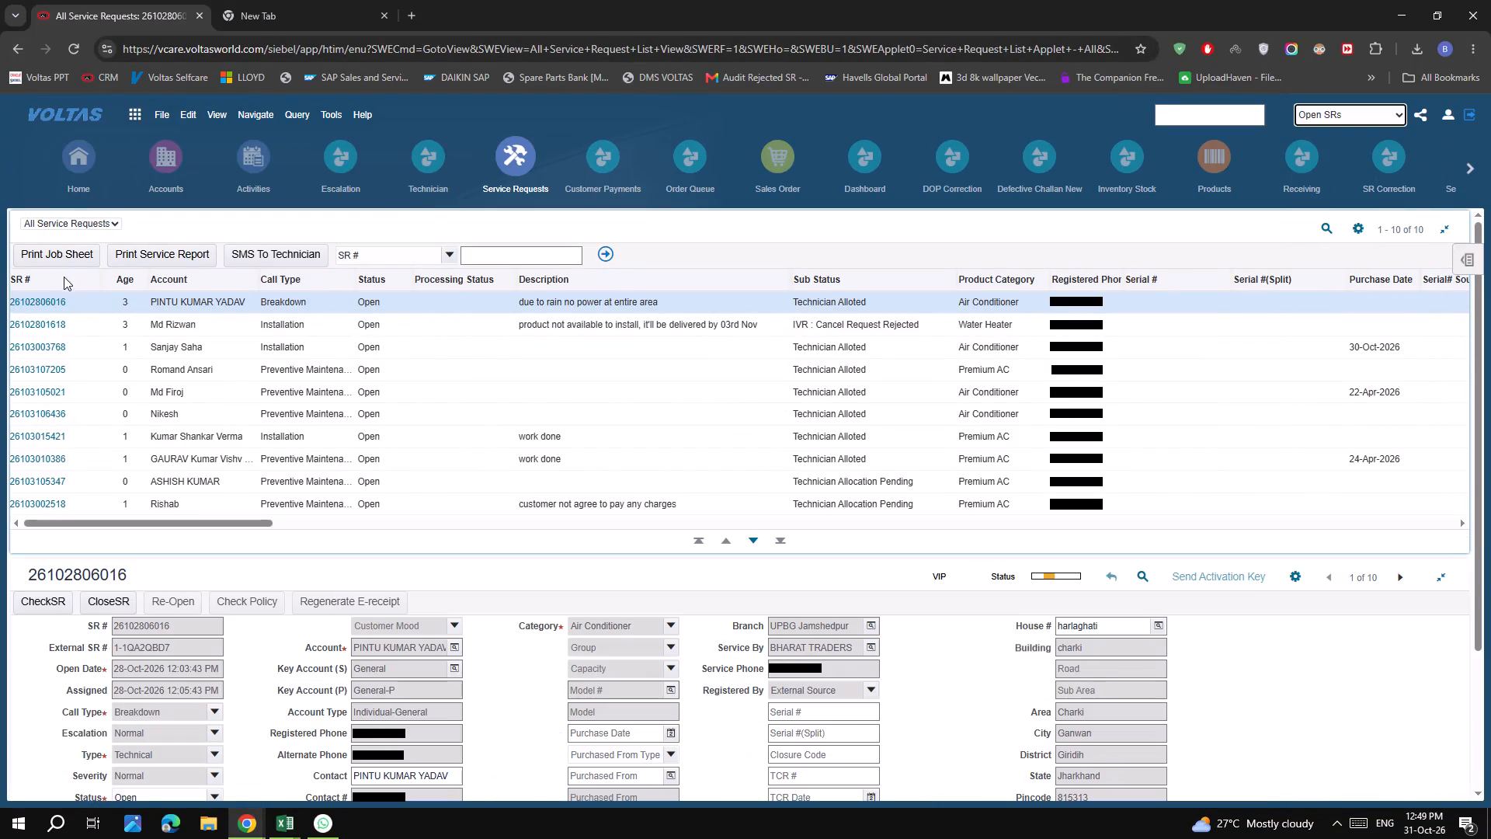
{"action": "left_click", "coordinate": [46, 278]}
{"action": "left_click", "coordinate": [73, 283]}
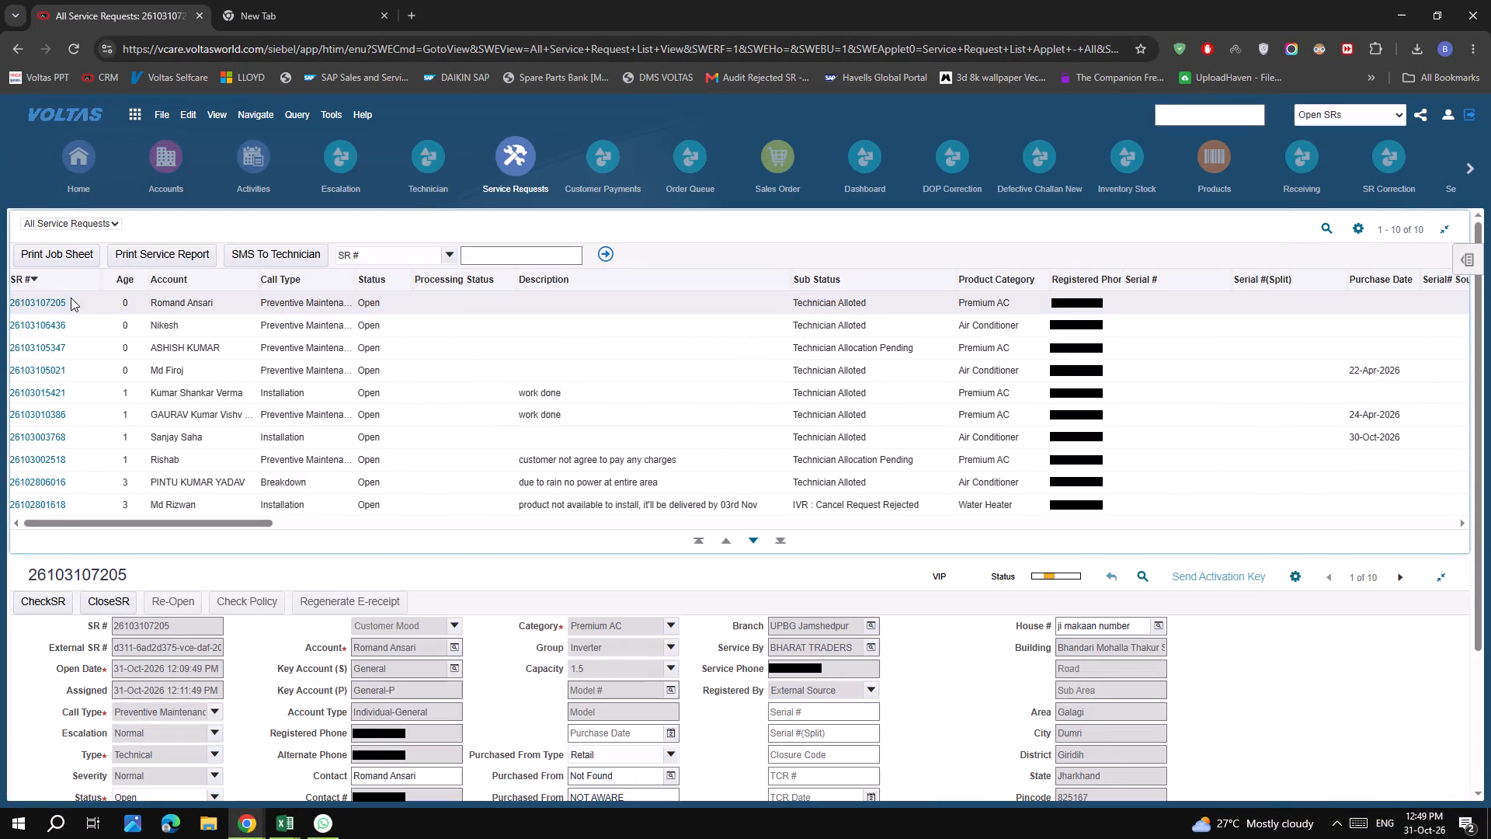
{"action": "left_click", "coordinate": [41, 306]}
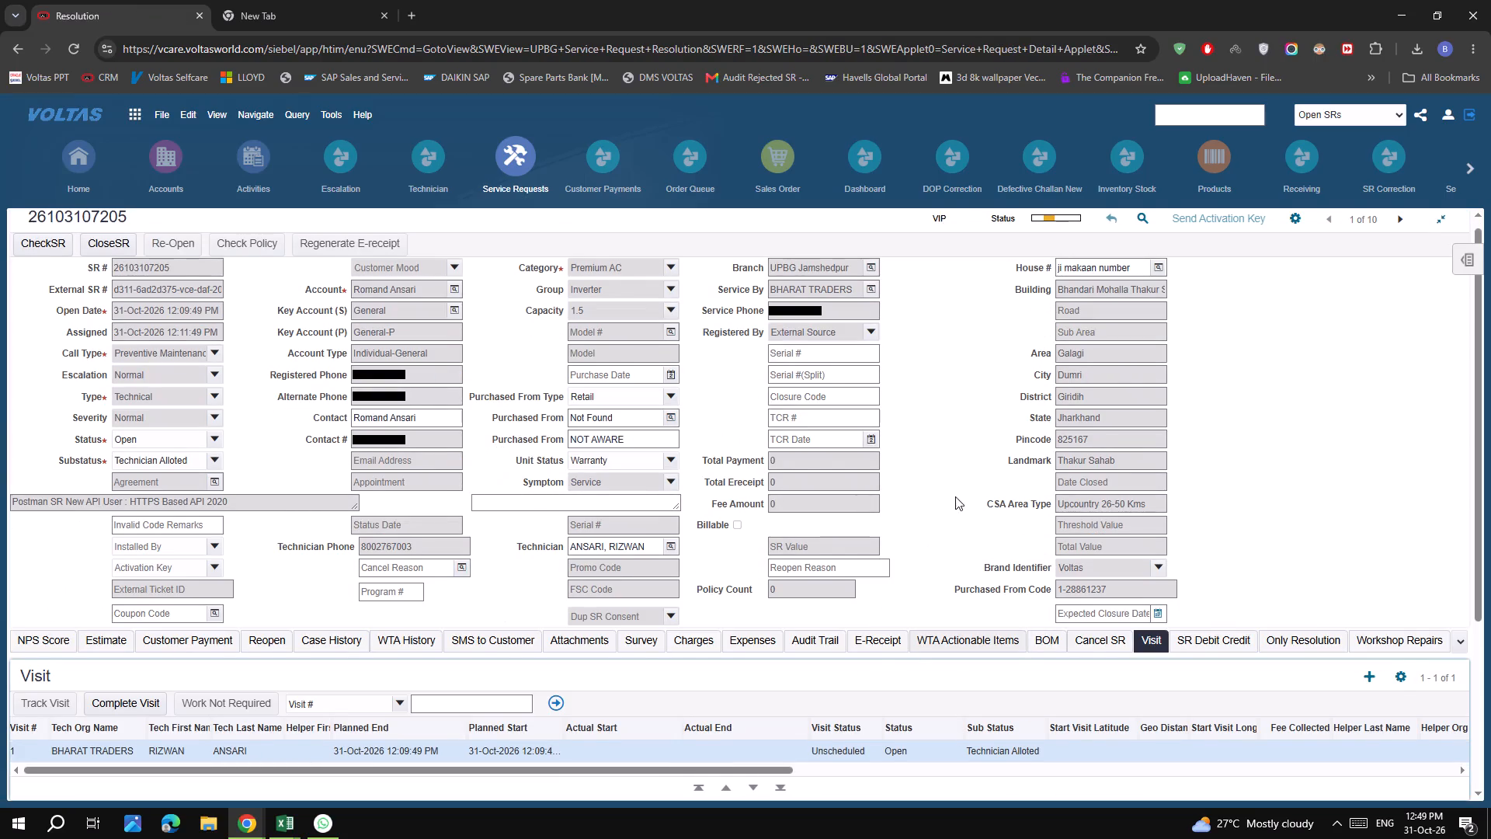
{"action": "left_click", "coordinate": [944, 473]}
{"action": "scroll", "coordinate": [942, 475], "scroll_direction": "up", "scroll_amount": 6}
{"action": "left_click", "coordinate": [1402, 228]}
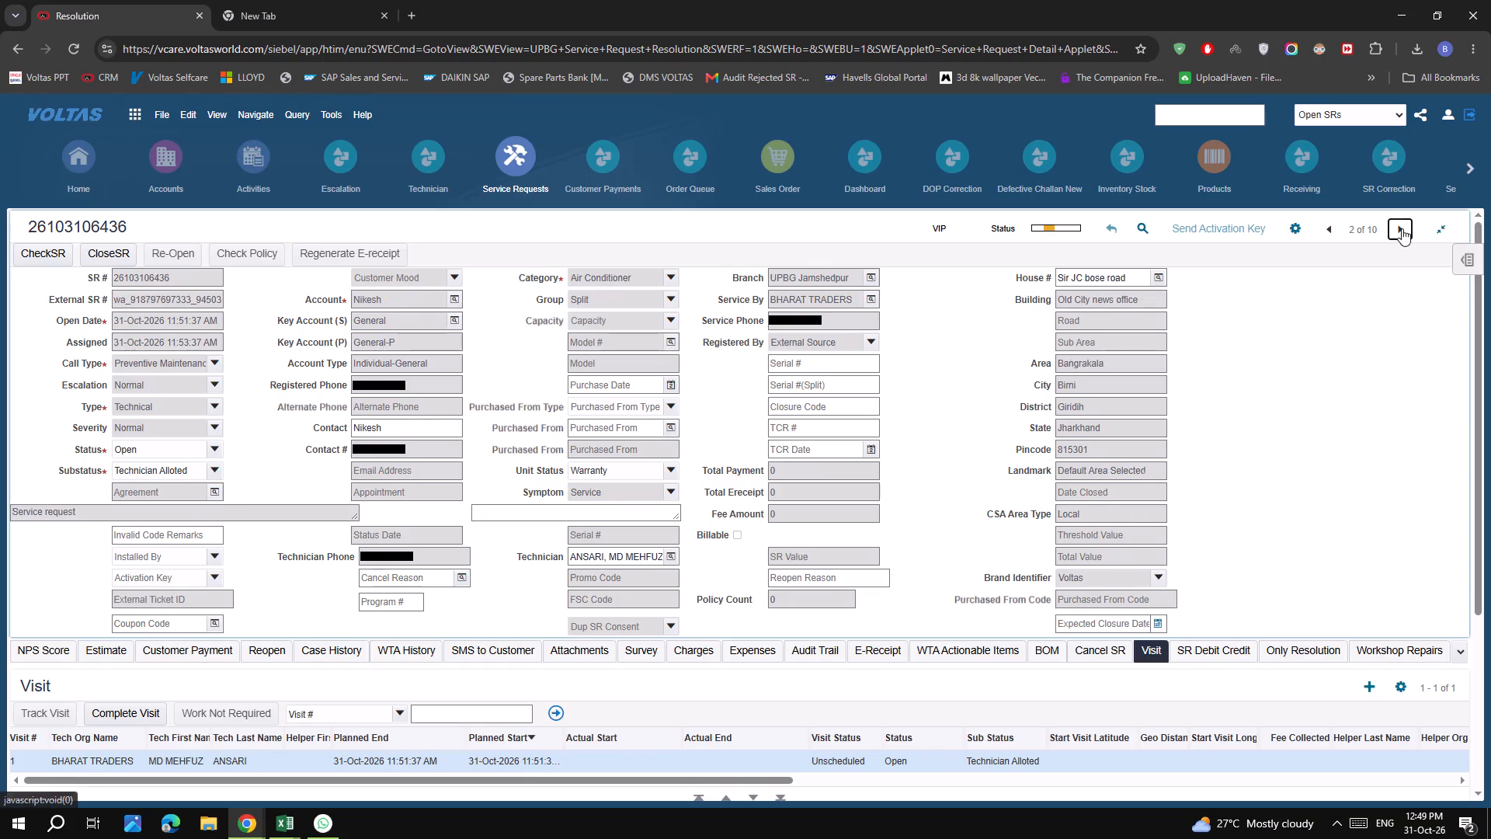
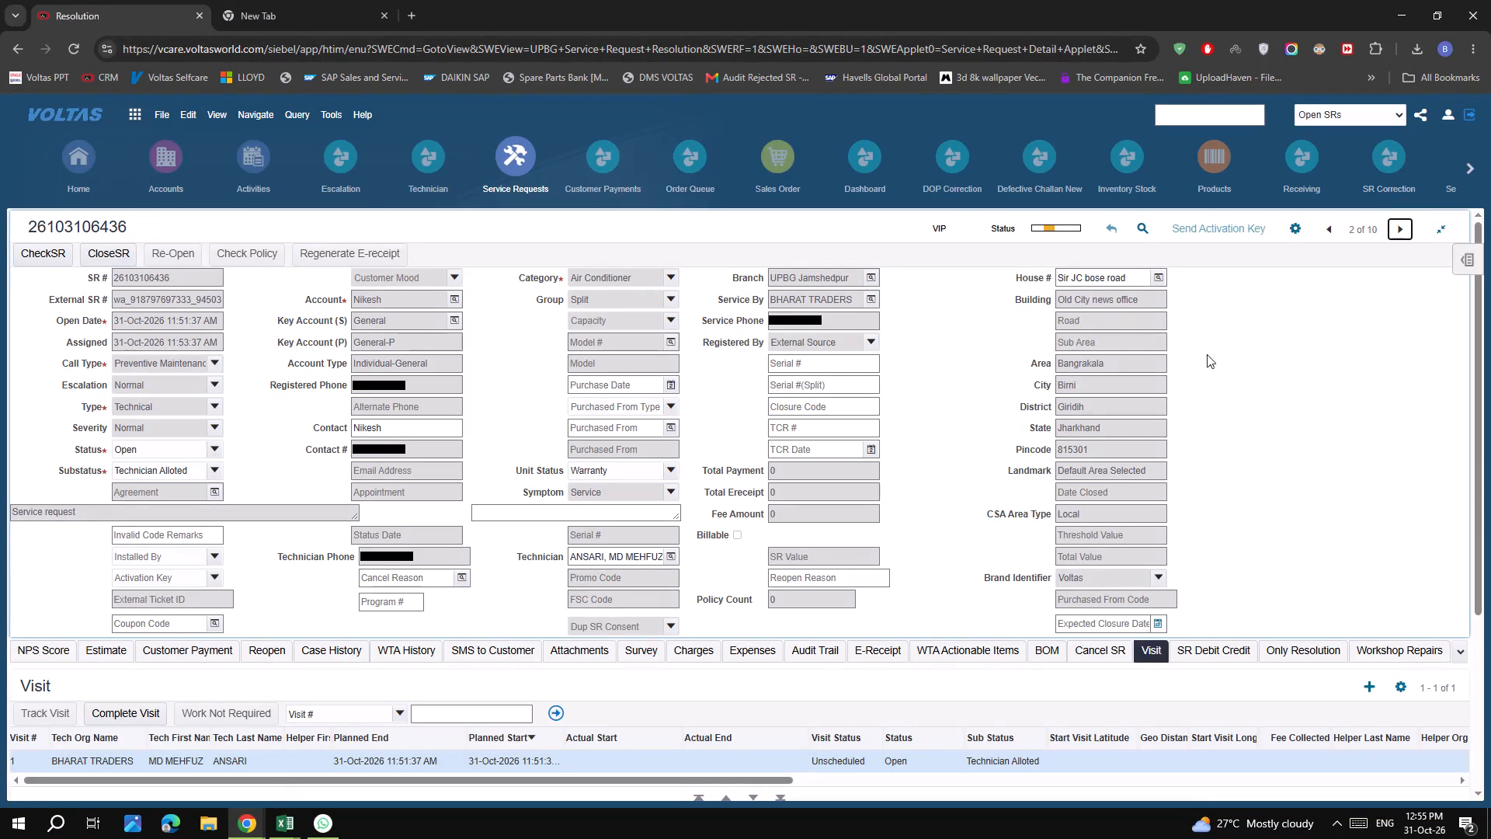
{"action": "left_click", "coordinate": [1393, 226]}
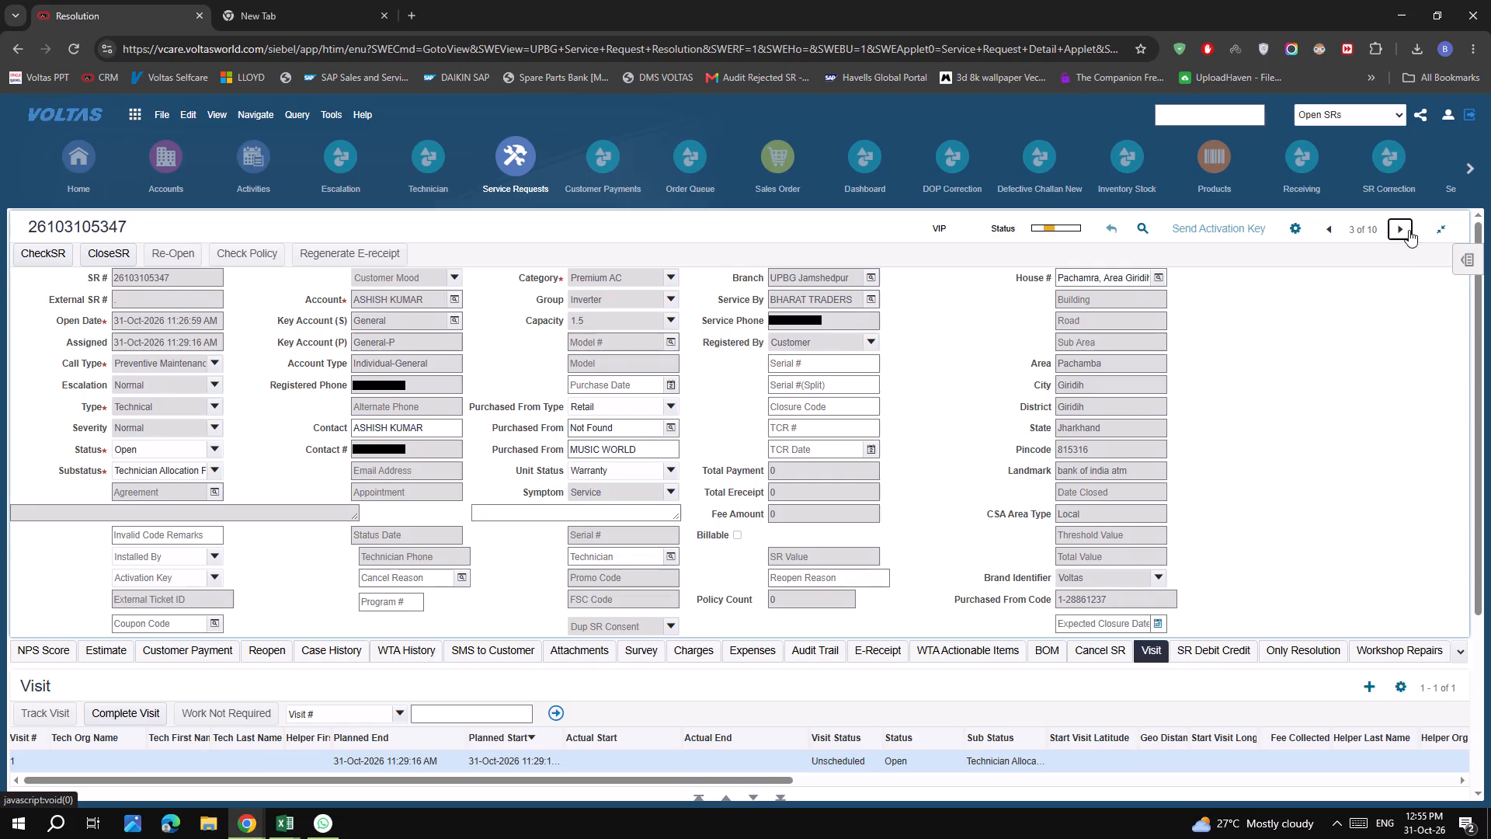
{"action": "left_click", "coordinate": [1399, 231]}
{"action": "left_click", "coordinate": [1399, 231]}
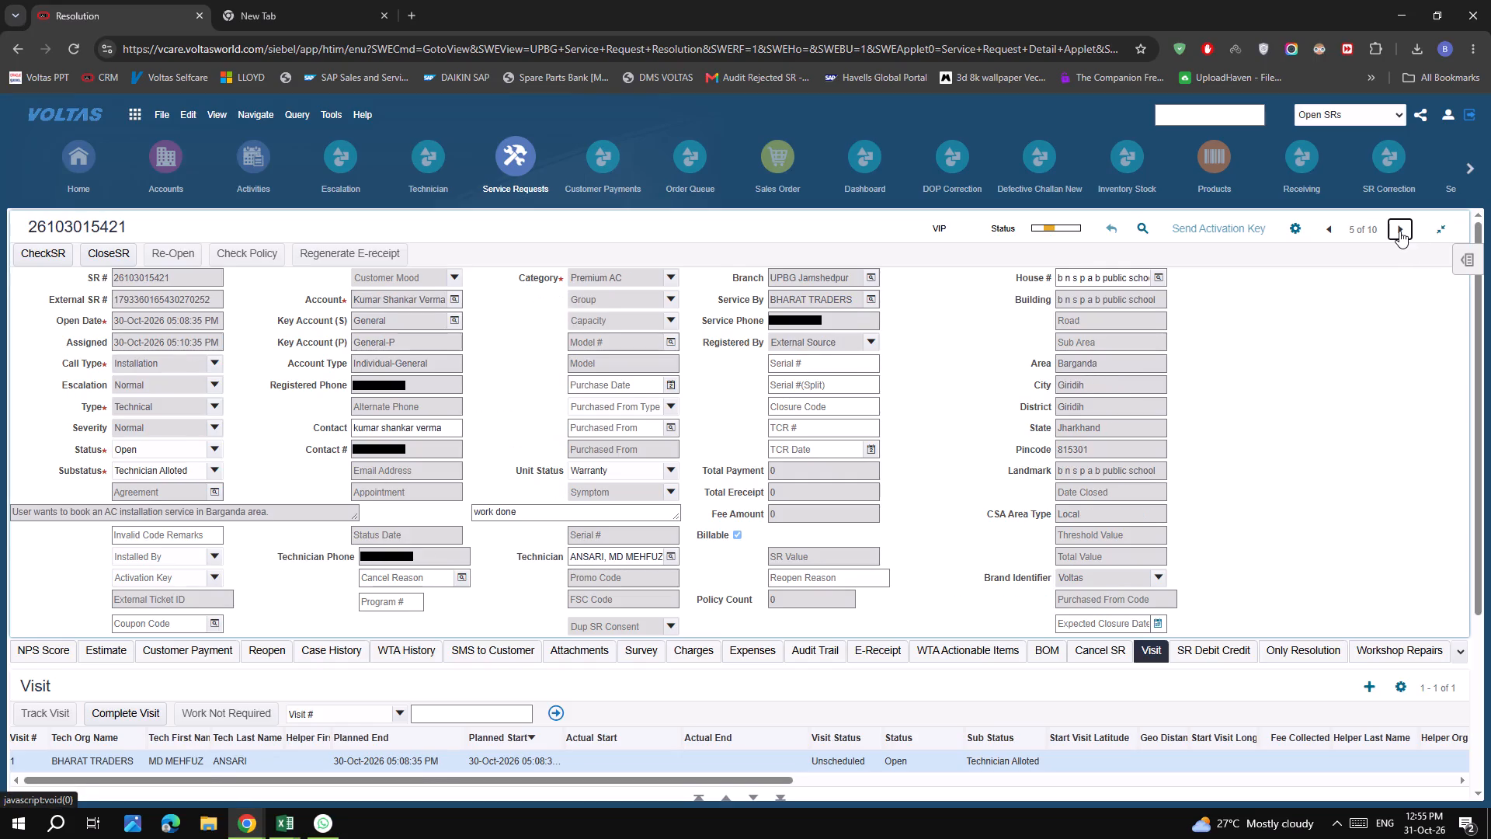
{"action": "left_click", "coordinate": [940, 423]}
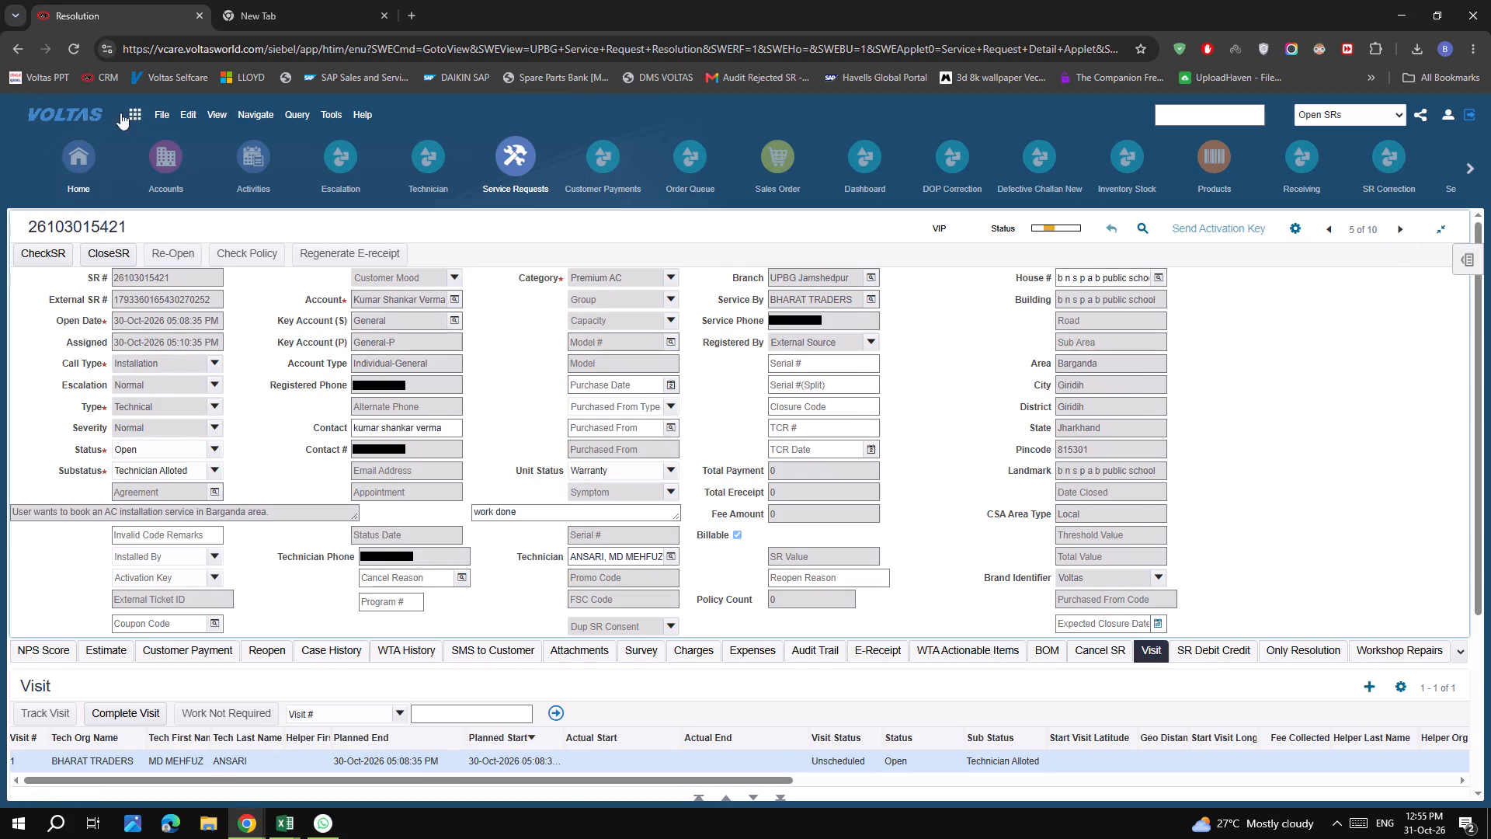
{"action": "left_click", "coordinate": [75, 44]}
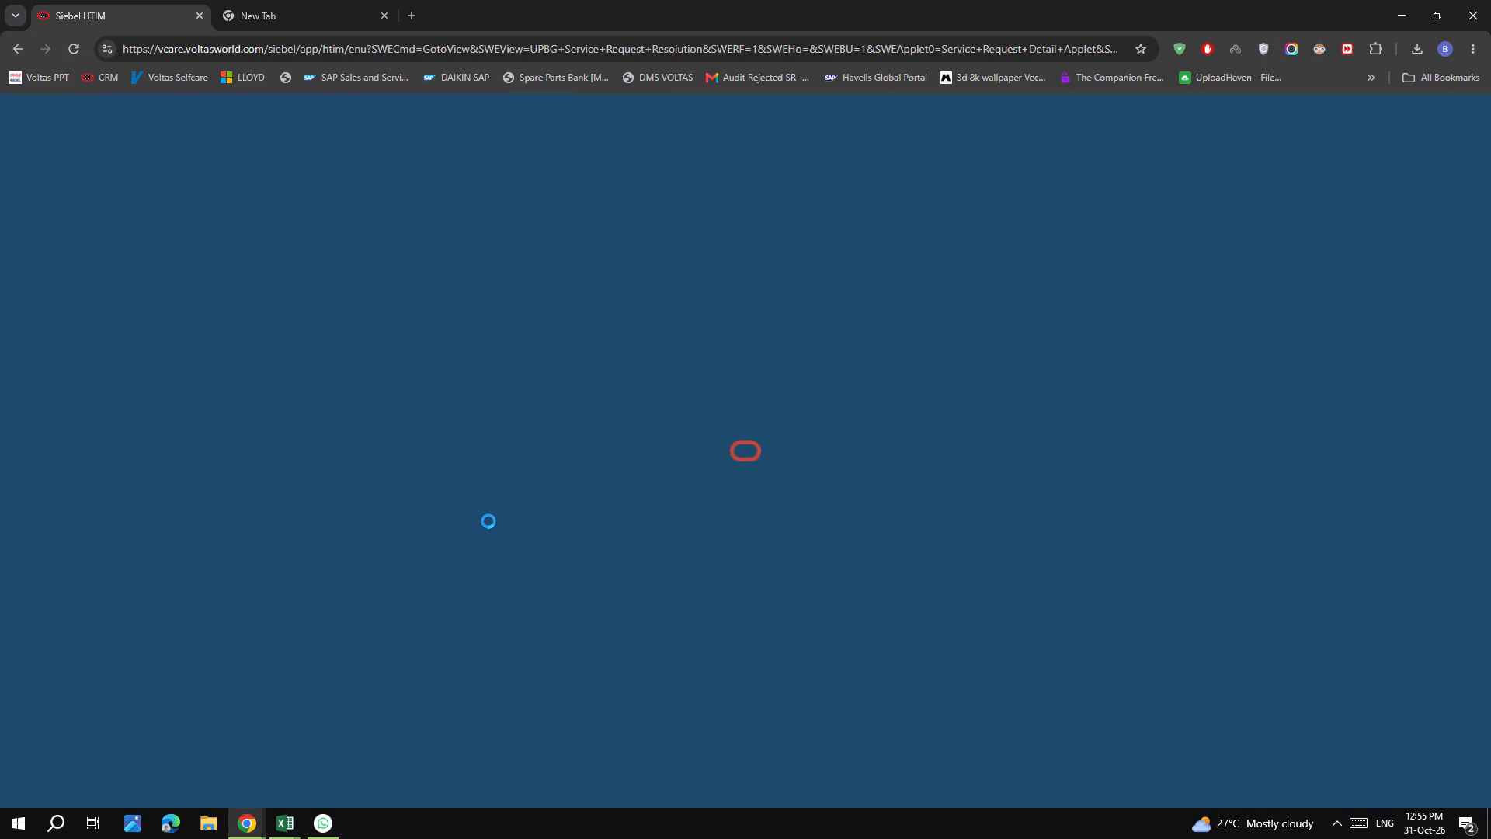
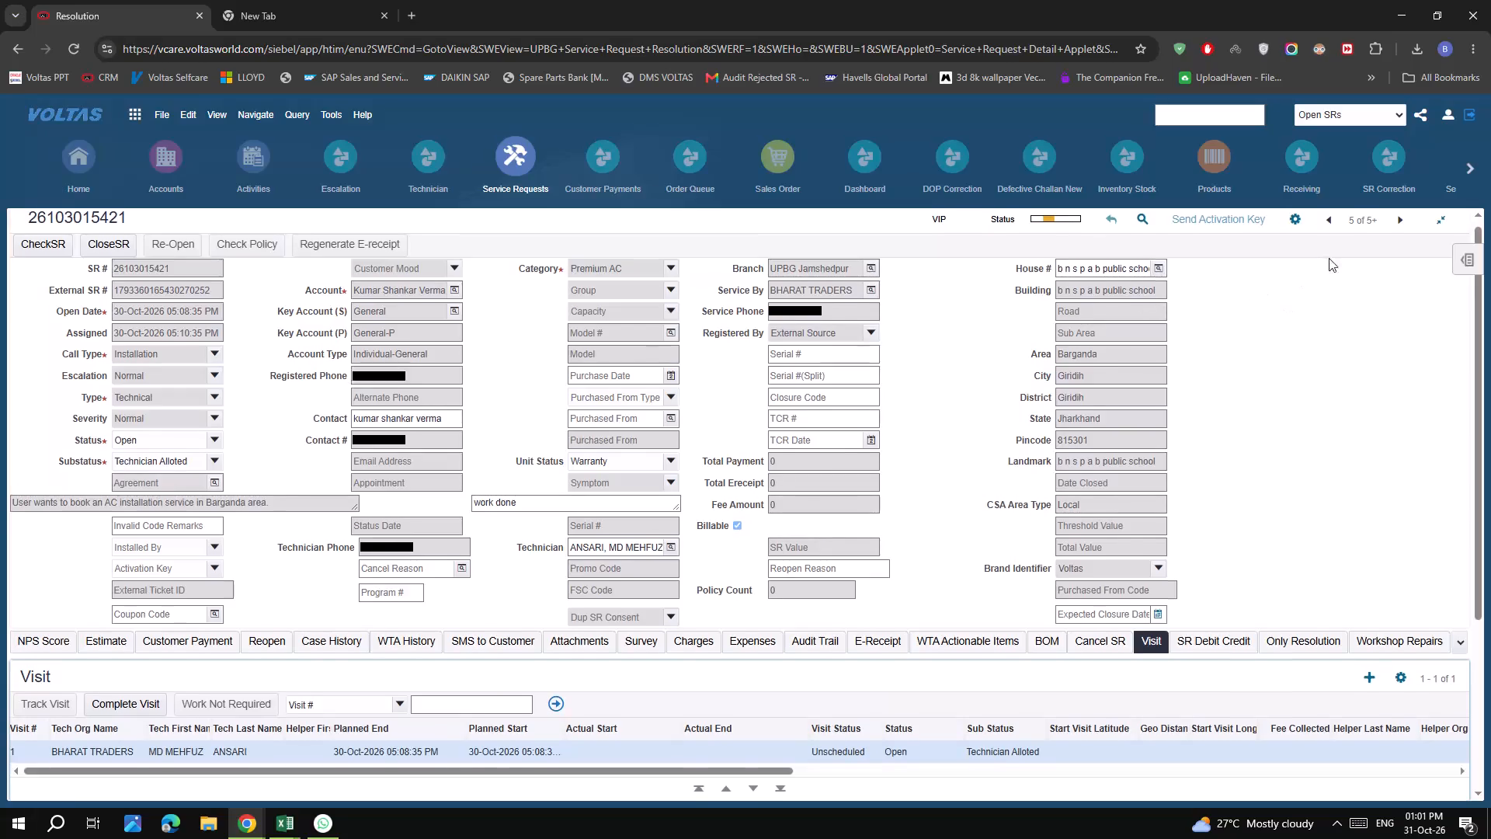
{"action": "left_click", "coordinate": [1334, 225]}
{"action": "triple_click", "coordinate": [1334, 225]}
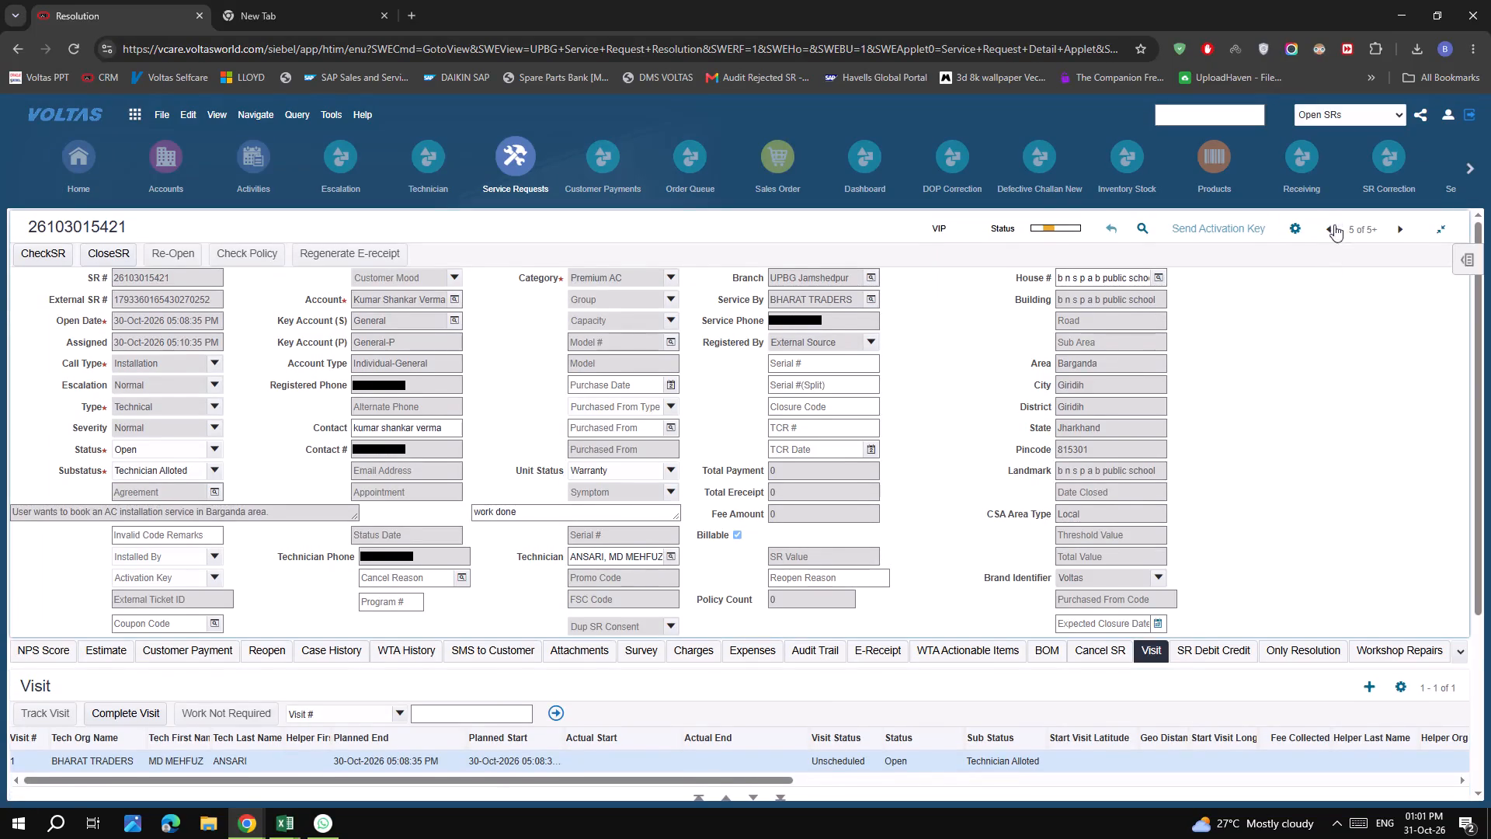
{"action": "triple_click", "coordinate": [1334, 225]}
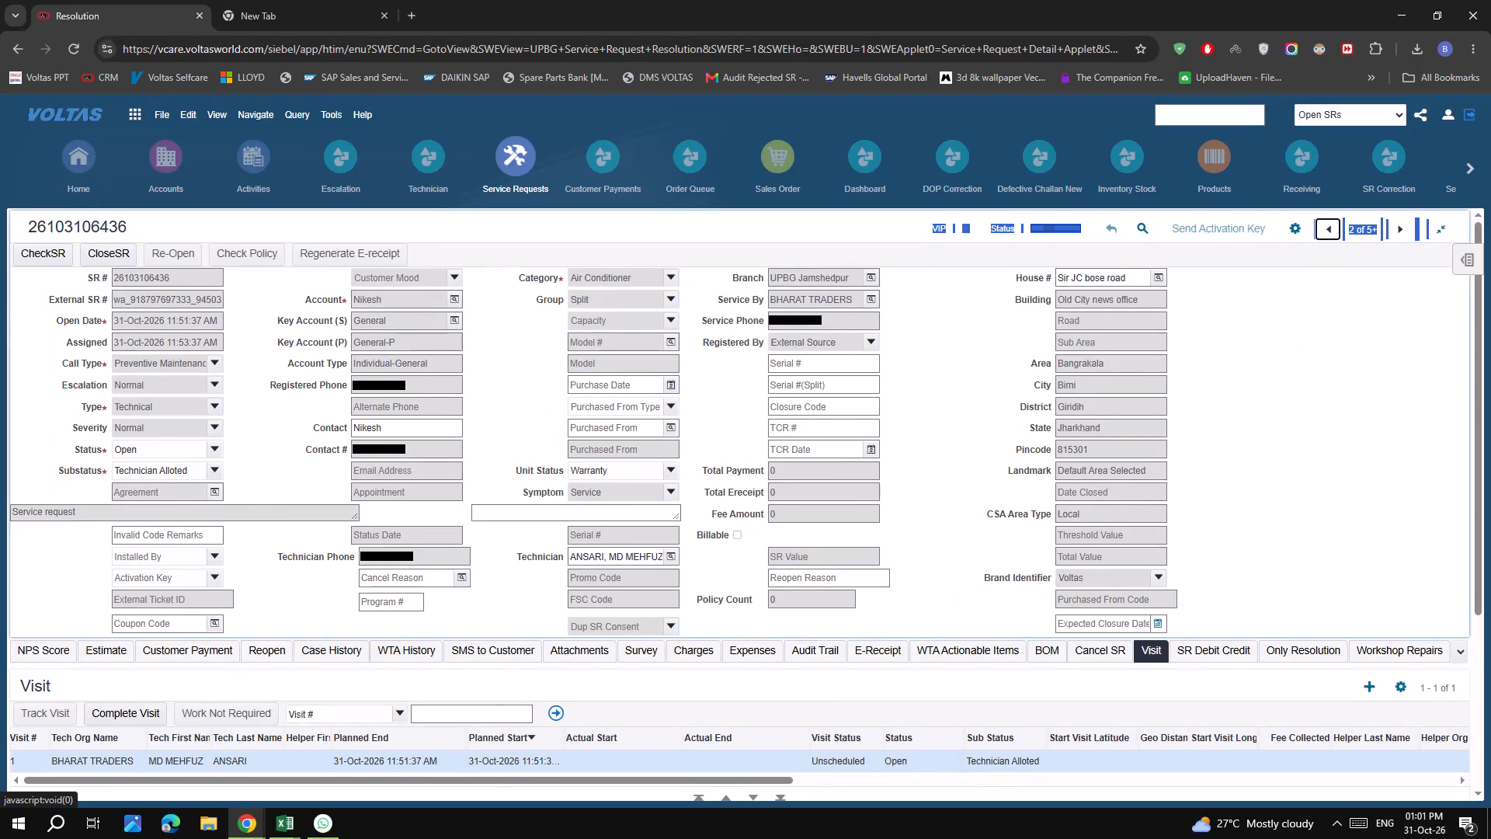
{"action": "left_click", "coordinate": [1399, 224]}
{"action": "left_click", "coordinate": [1284, 412]}
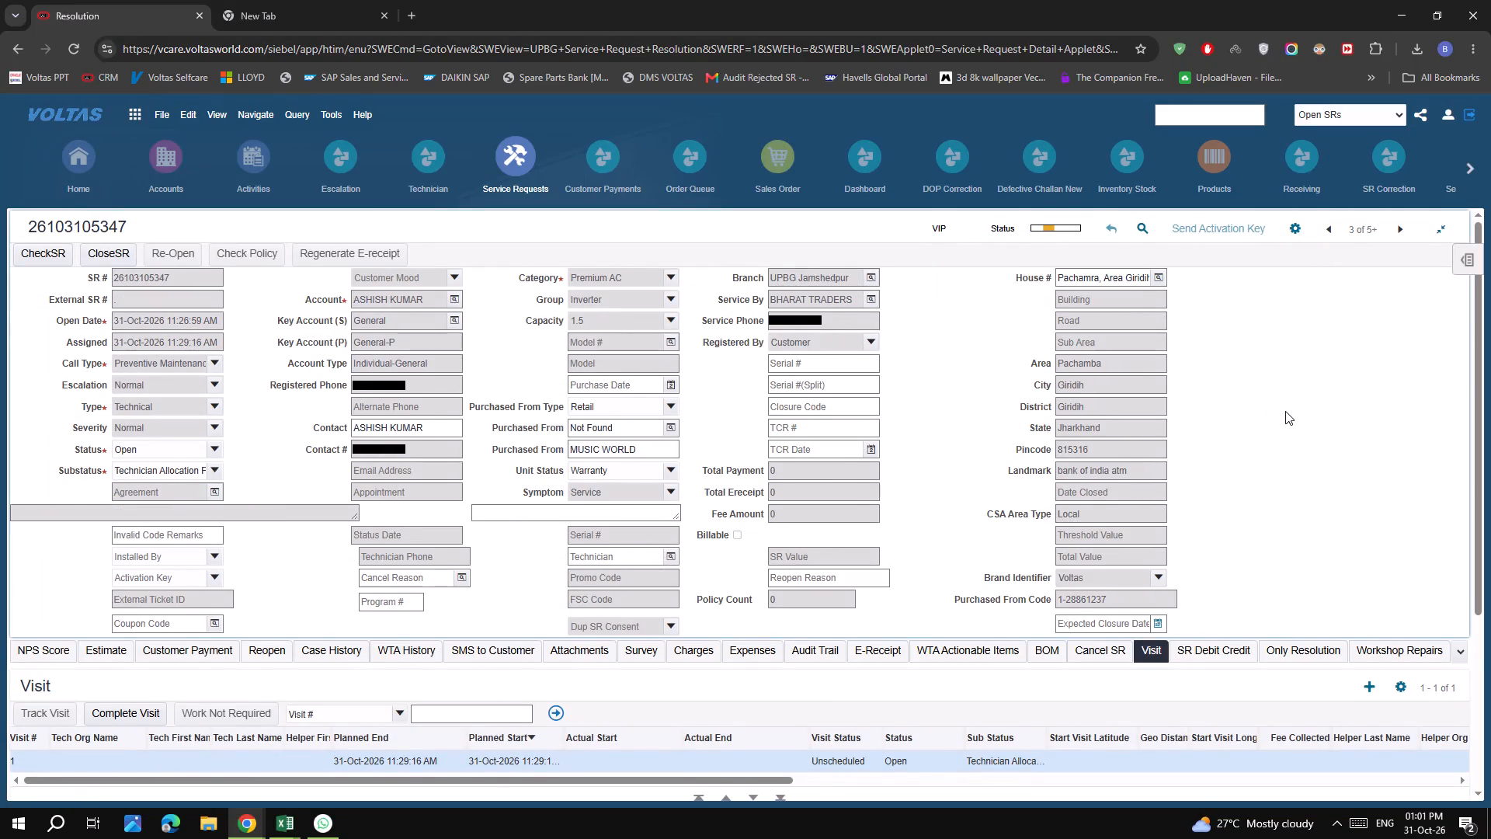
{"action": "double_click", "coordinate": [176, 286]}
{"action": "key", "text": "ctrl+c"}
{"action": "key", "text": "ctrl+c"}
{"action": "key", "text": "ctrl+c"}
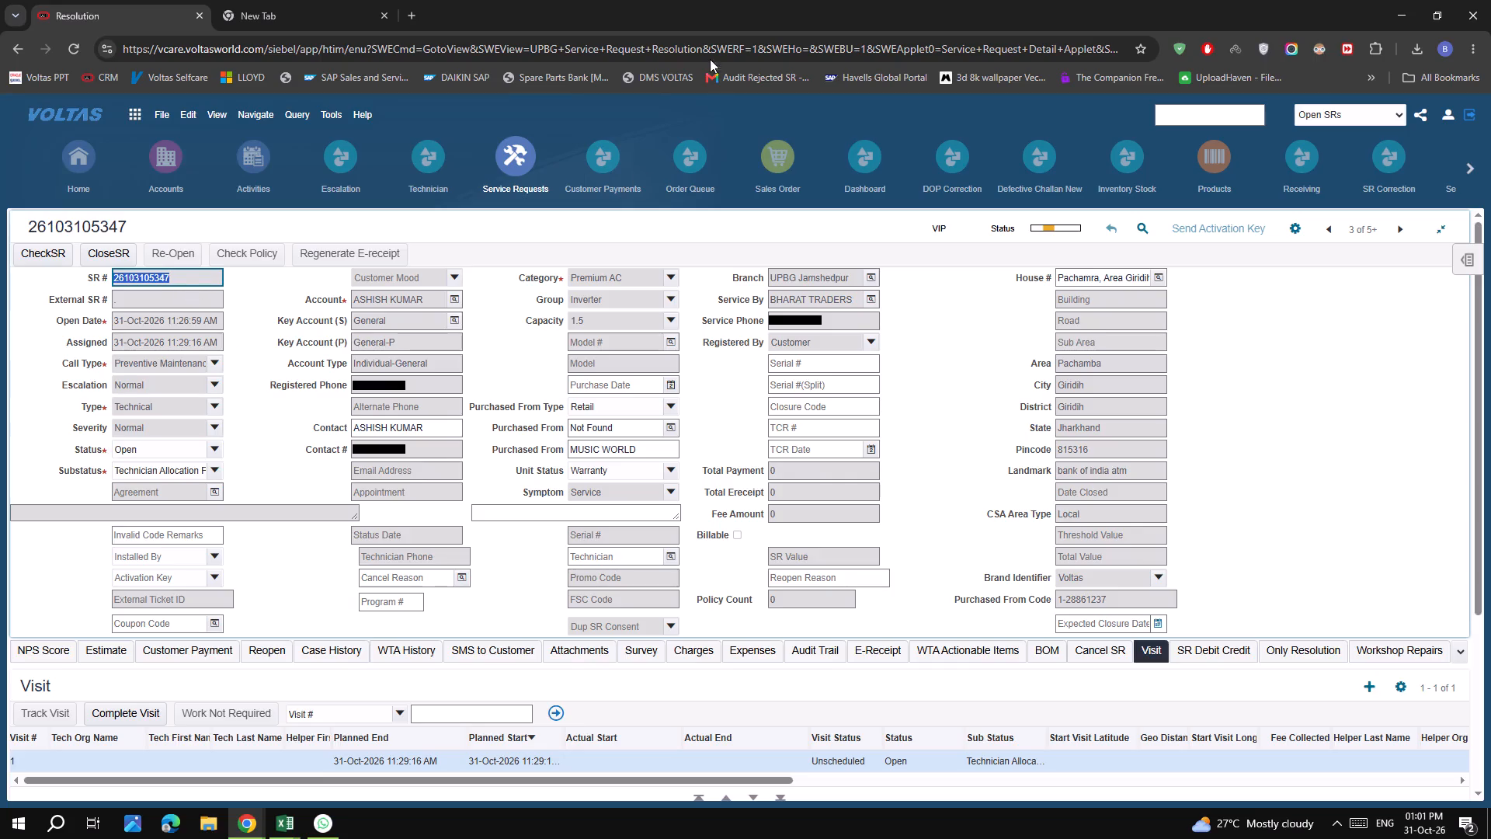
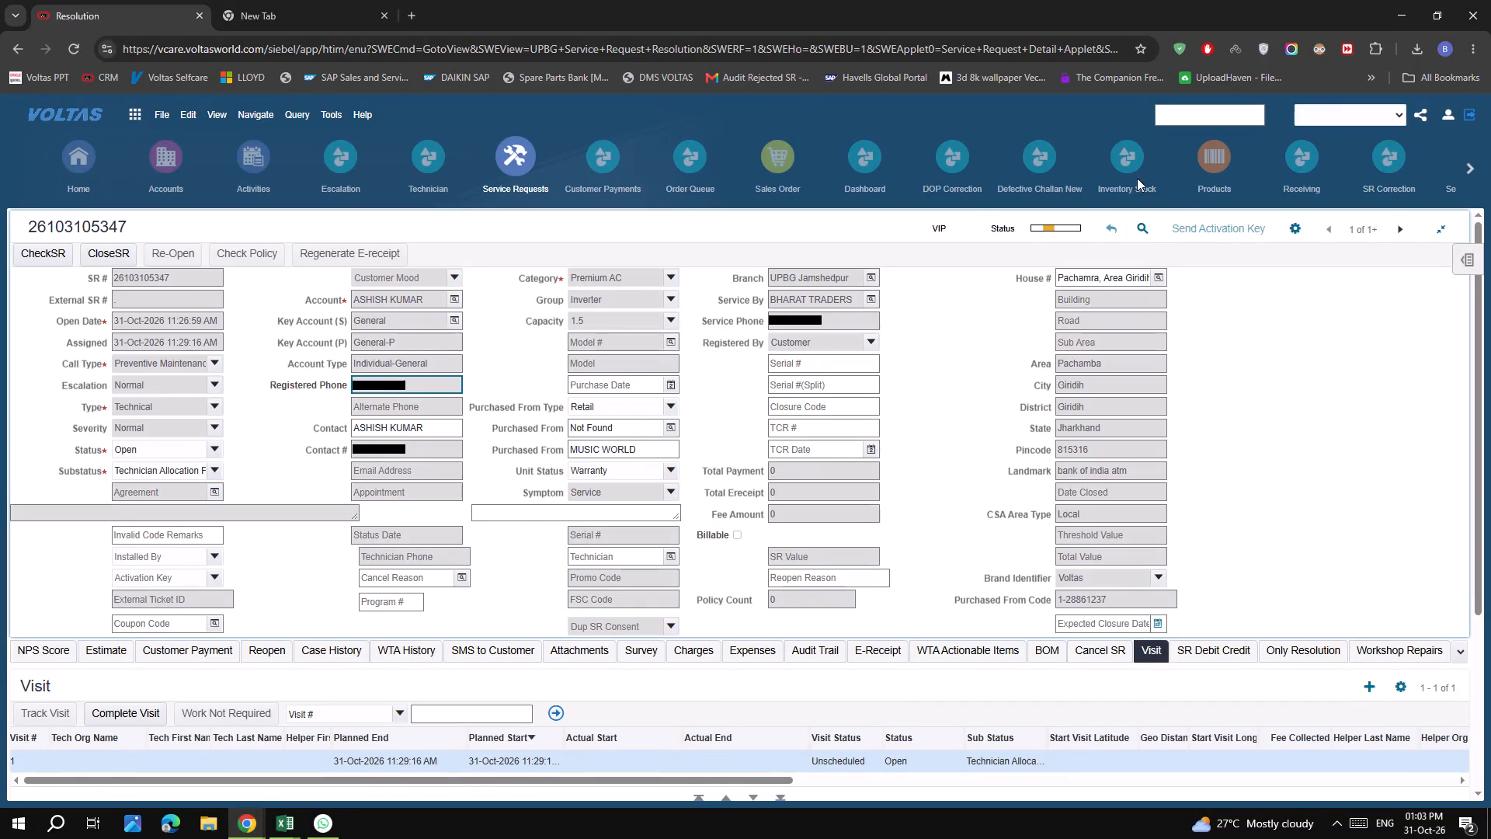
{"action": "left_click", "coordinate": [1400, 230]}
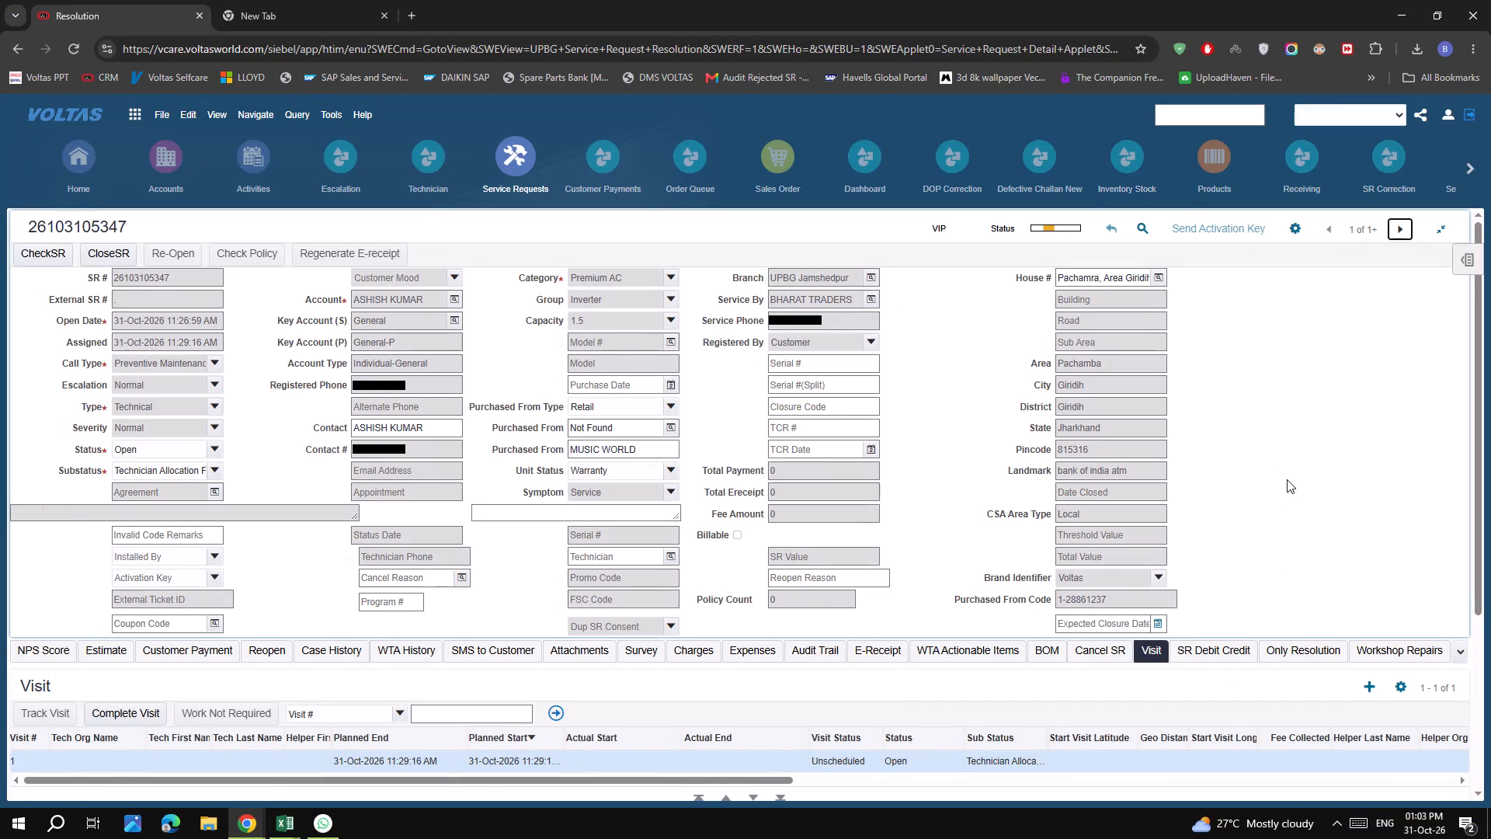
{"action": "left_click", "coordinate": [1396, 232]}
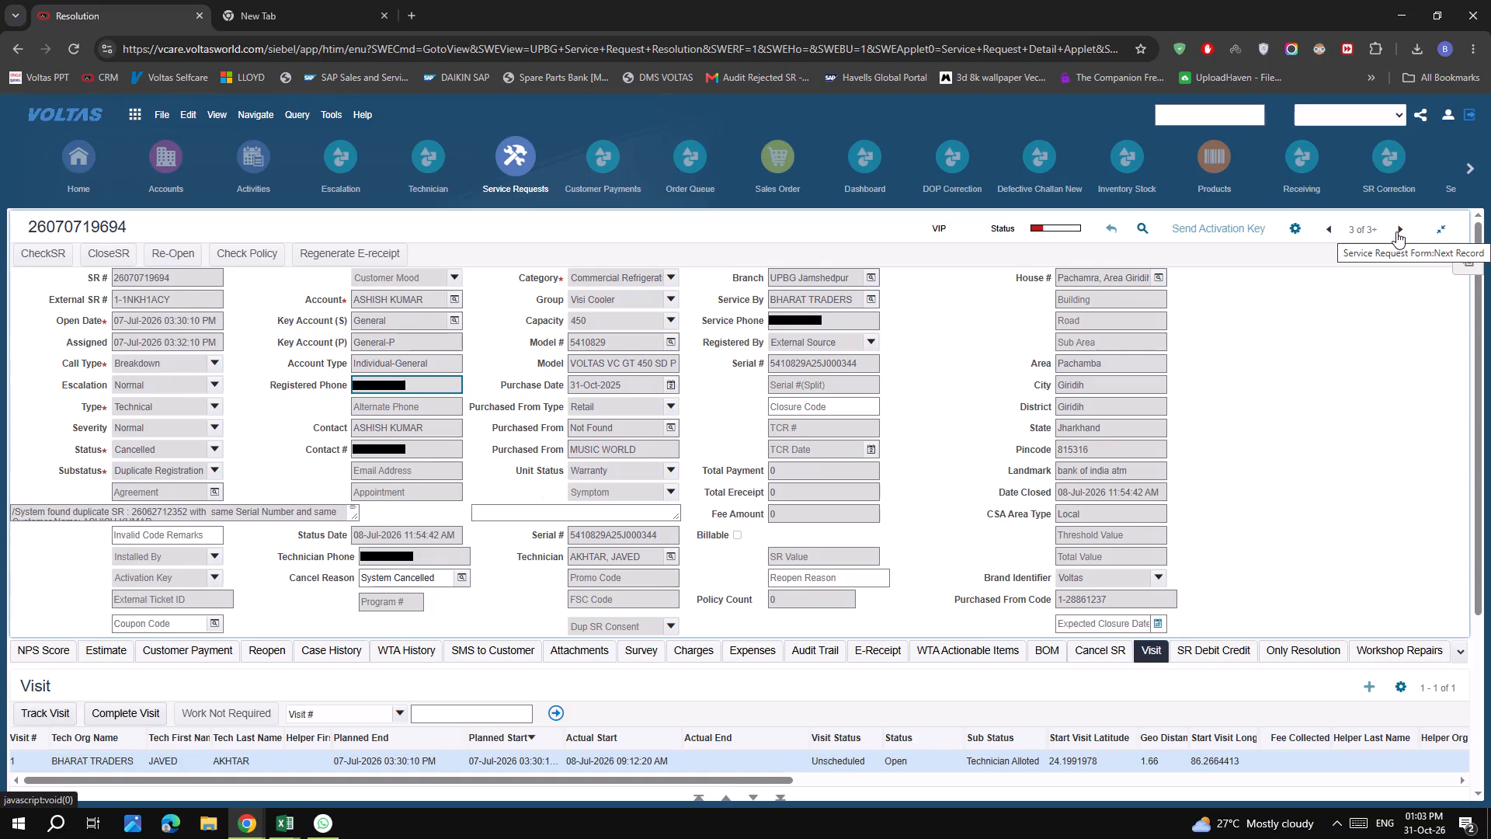
{"action": "left_click", "coordinate": [1396, 232]}
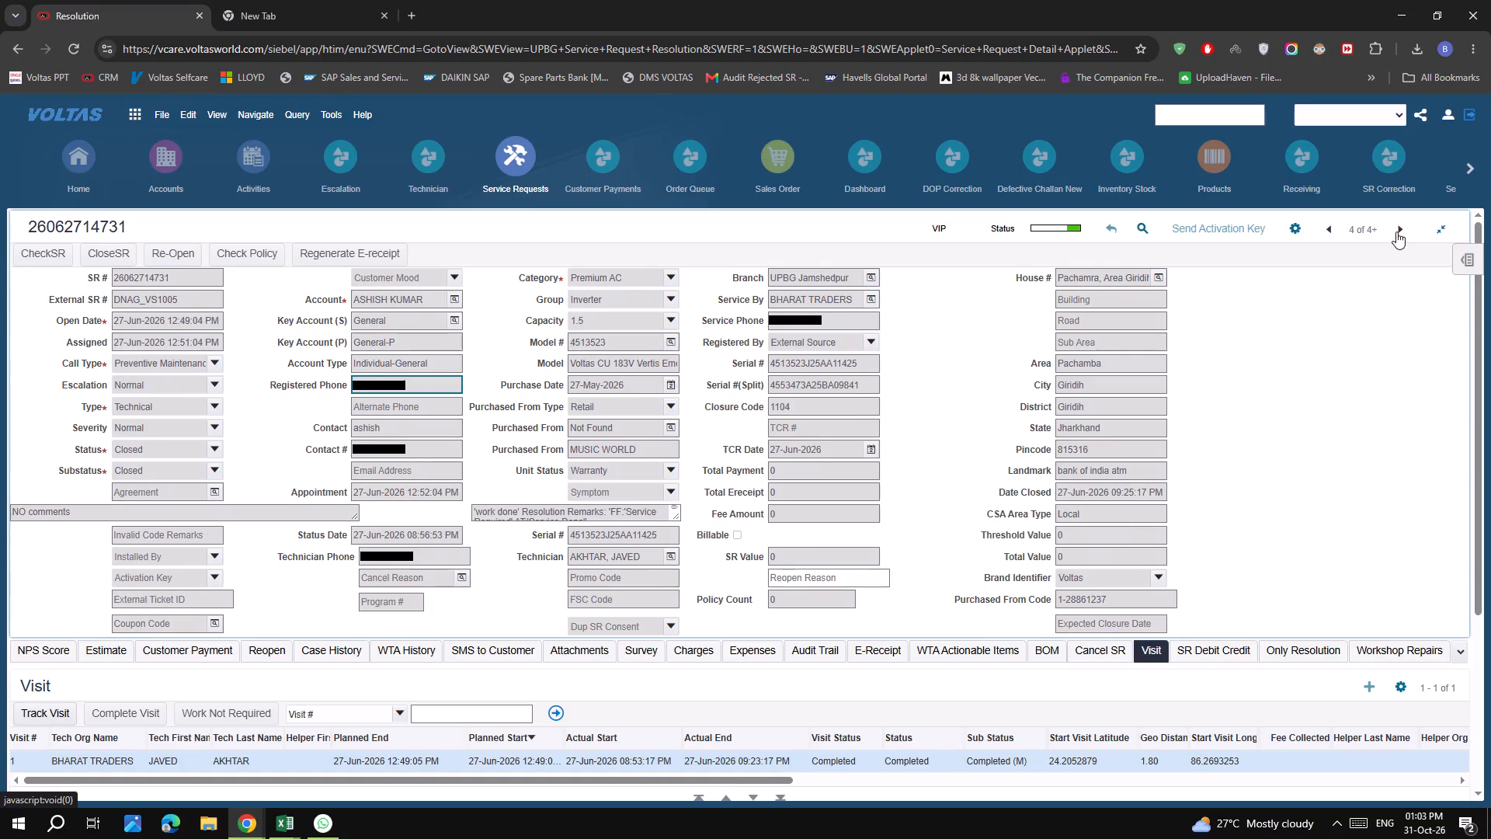
{"action": "left_click", "coordinate": [936, 425]}
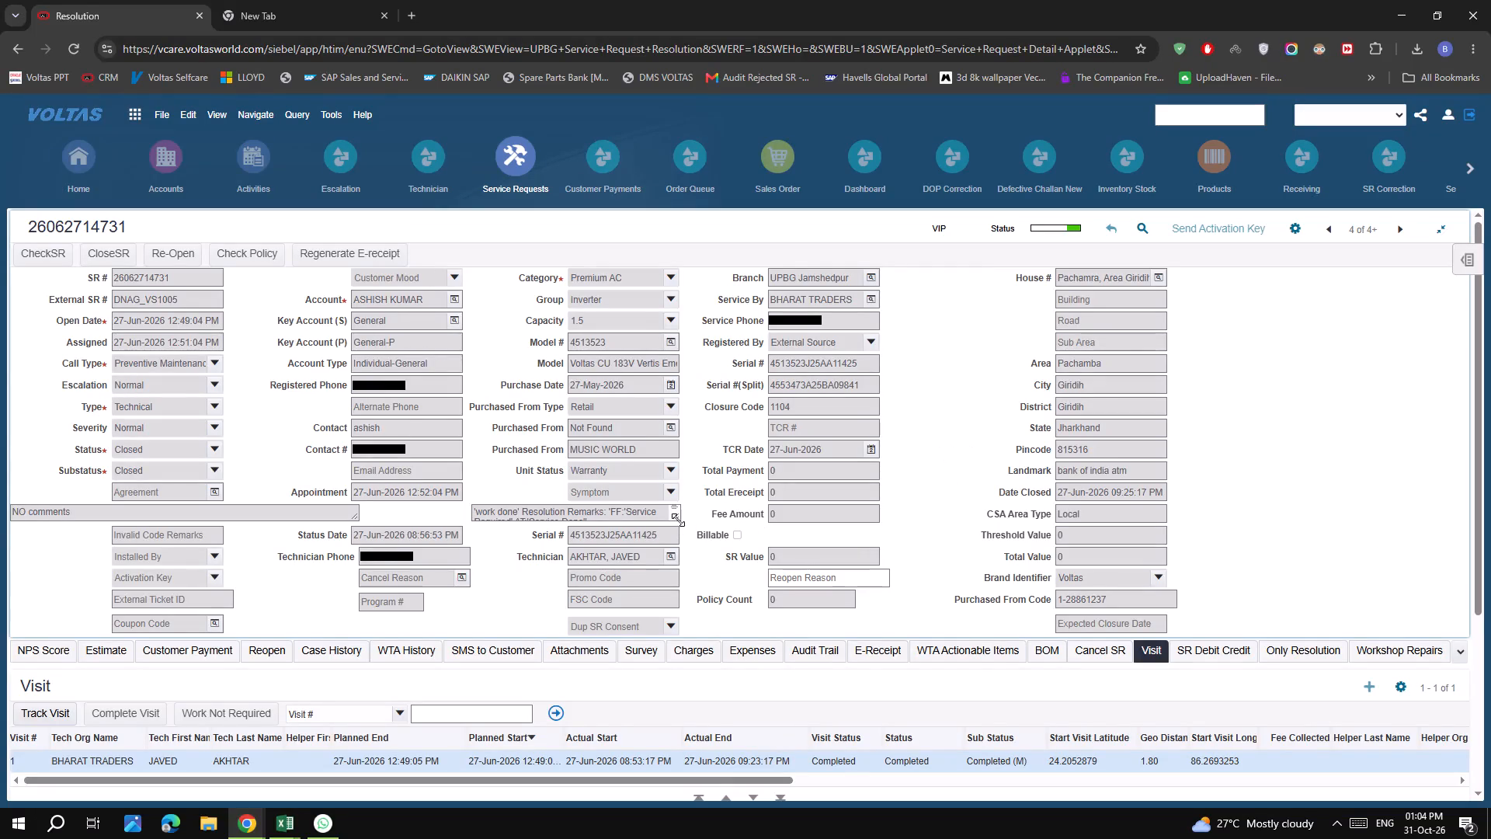
{"action": "left_click_drag", "start_coordinate": [677, 519], "coordinate": [679, 530]}
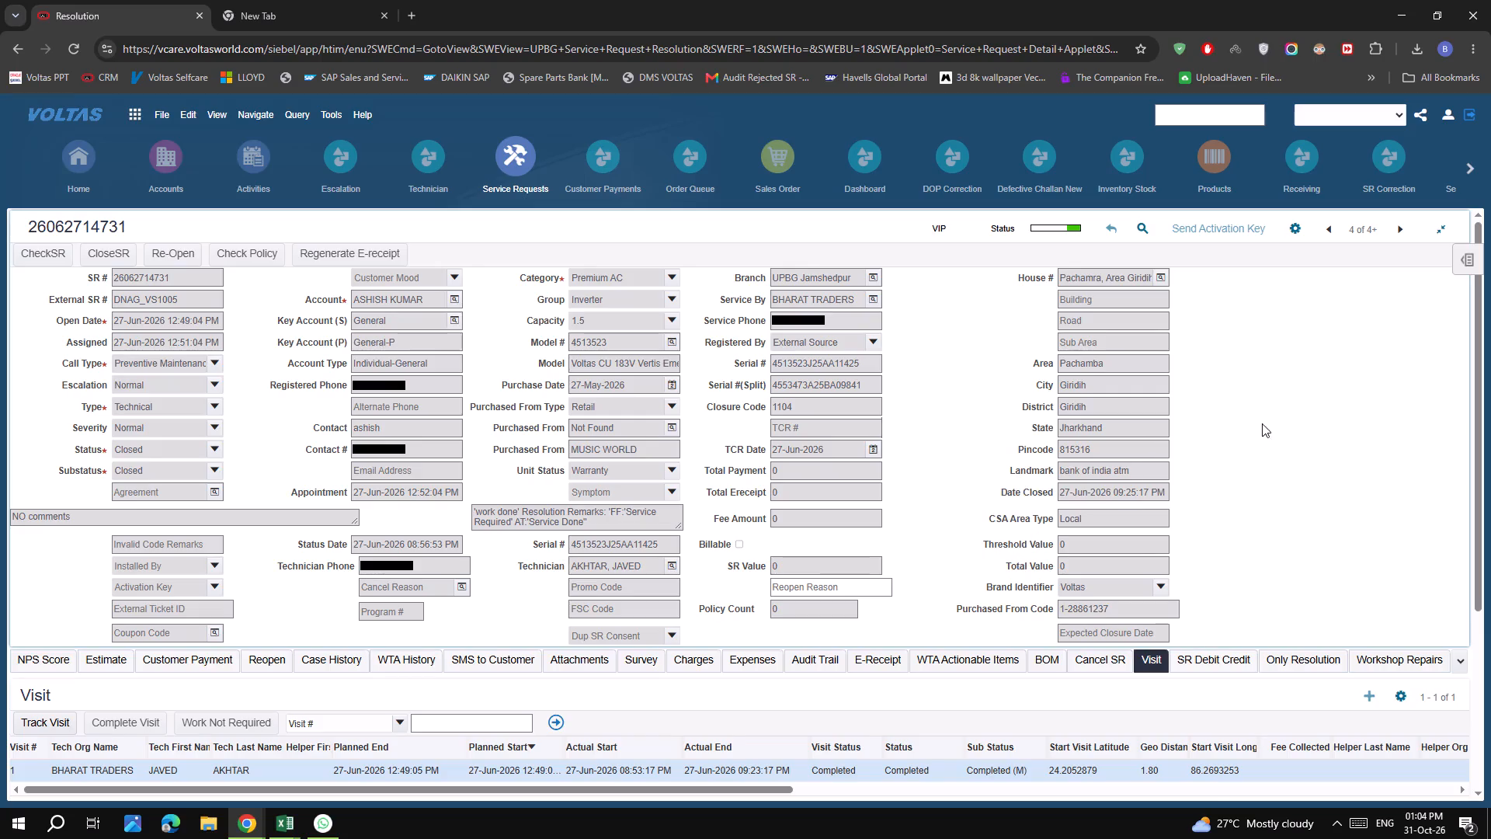
{"action": "left_click_drag", "start_coordinate": [1098, 273], "coordinate": [1244, 291]}
{"action": "left_click_drag", "start_coordinate": [1282, 339], "coordinate": [1322, 319]}
{"action": "left_click", "coordinate": [1407, 228]}
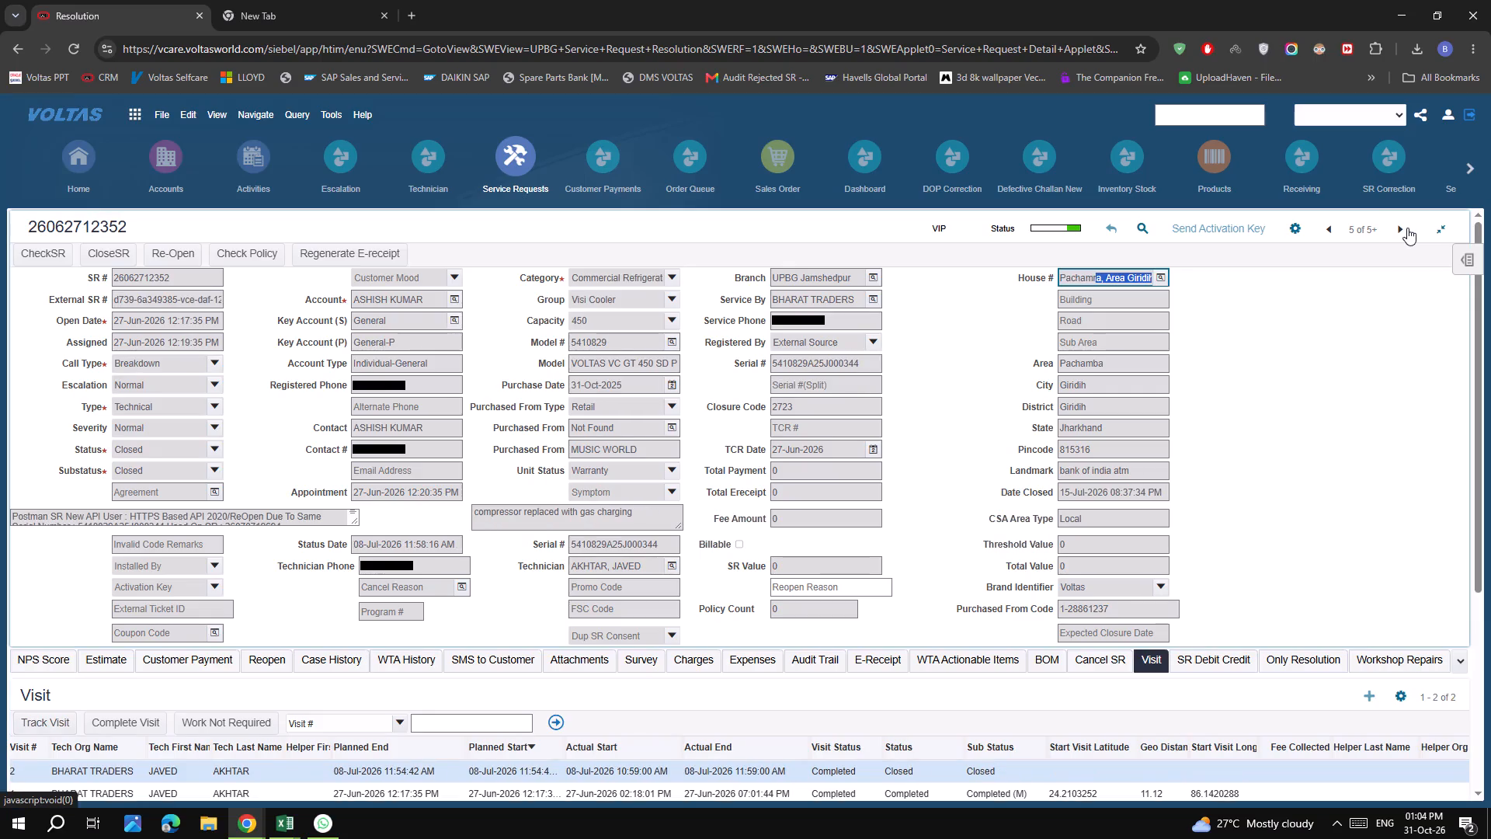
{"action": "left_click", "coordinate": [1407, 228]}
{"action": "left_click", "coordinate": [1407, 228]}
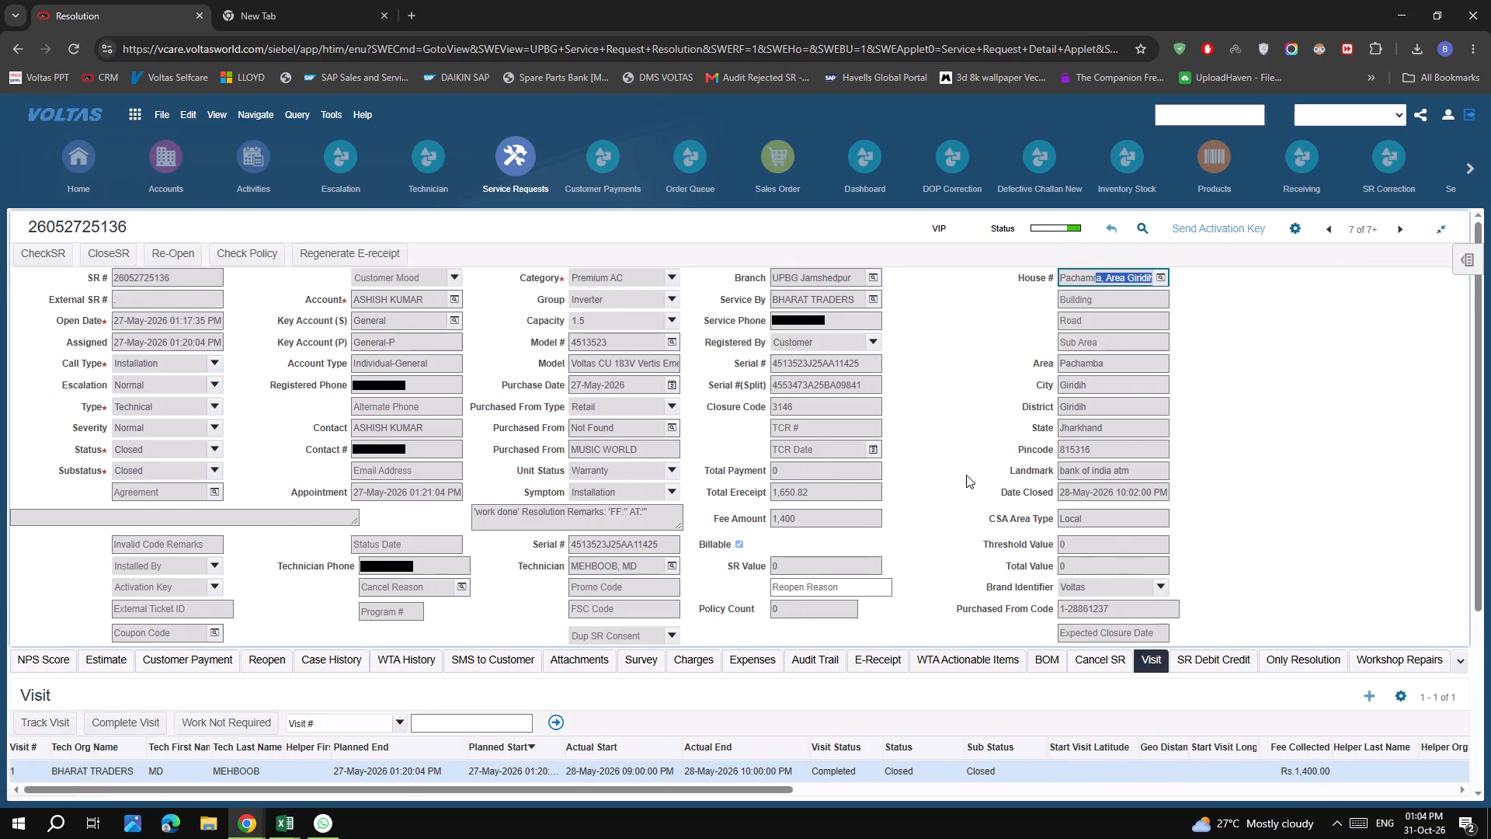
{"action": "left_click", "coordinate": [1263, 469]}
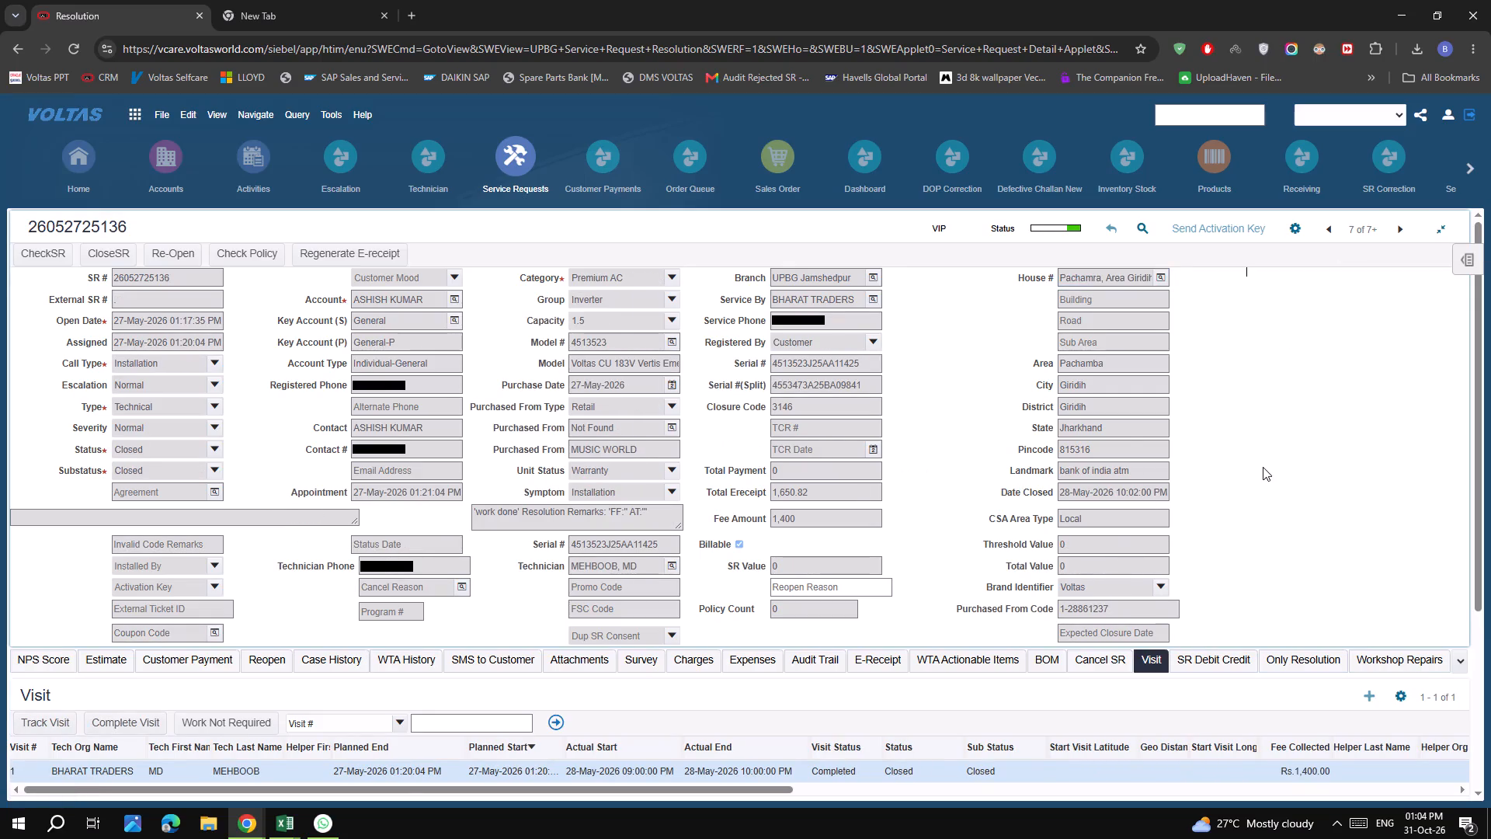
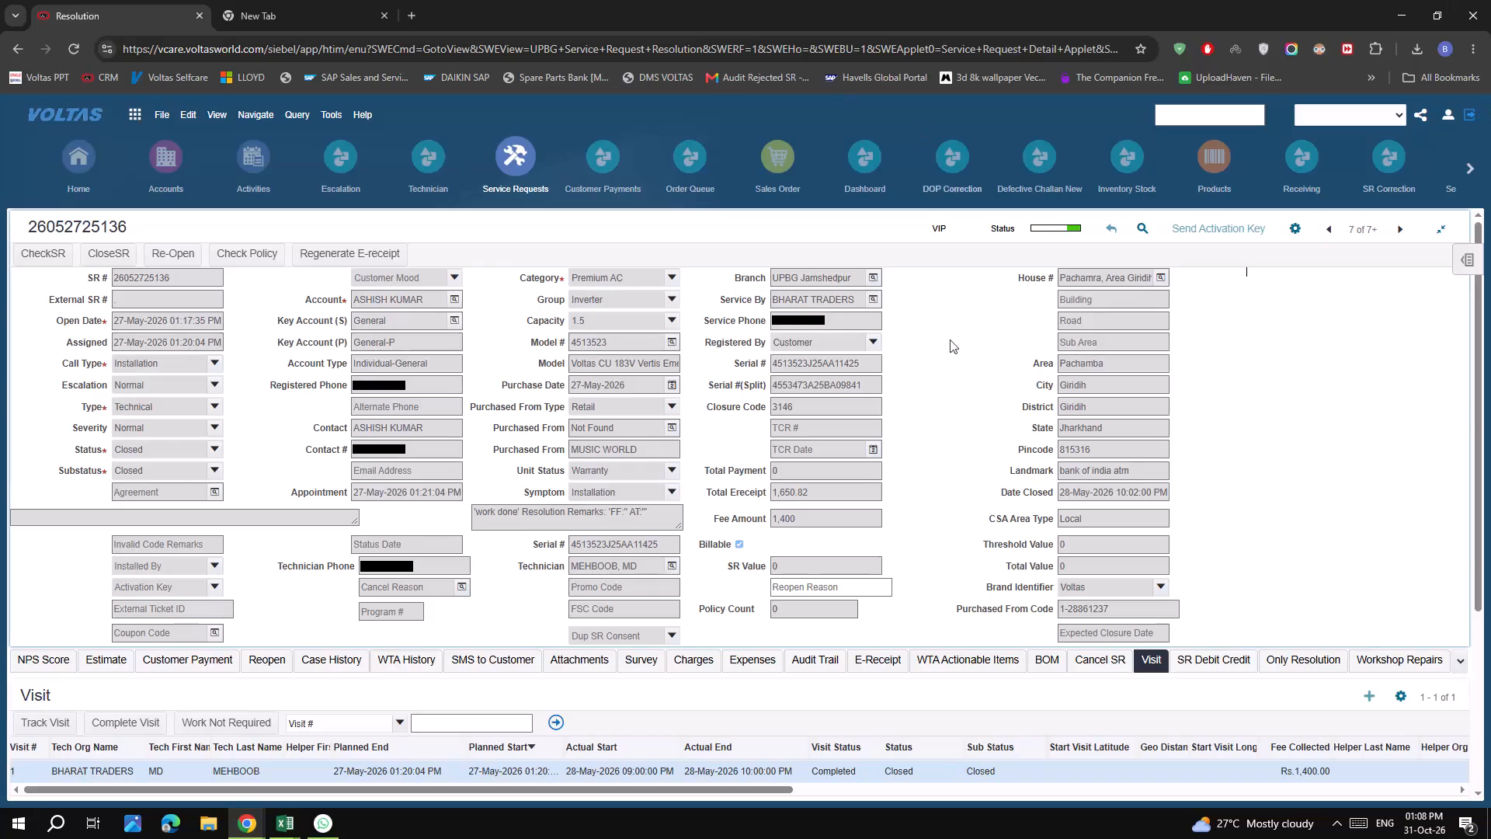
Return to the all service requests list, filter it to Open SRs and sort by SR # in descending order.
{"action": "left_click", "coordinate": [967, 357]}
{"action": "left_click", "coordinate": [503, 144]}
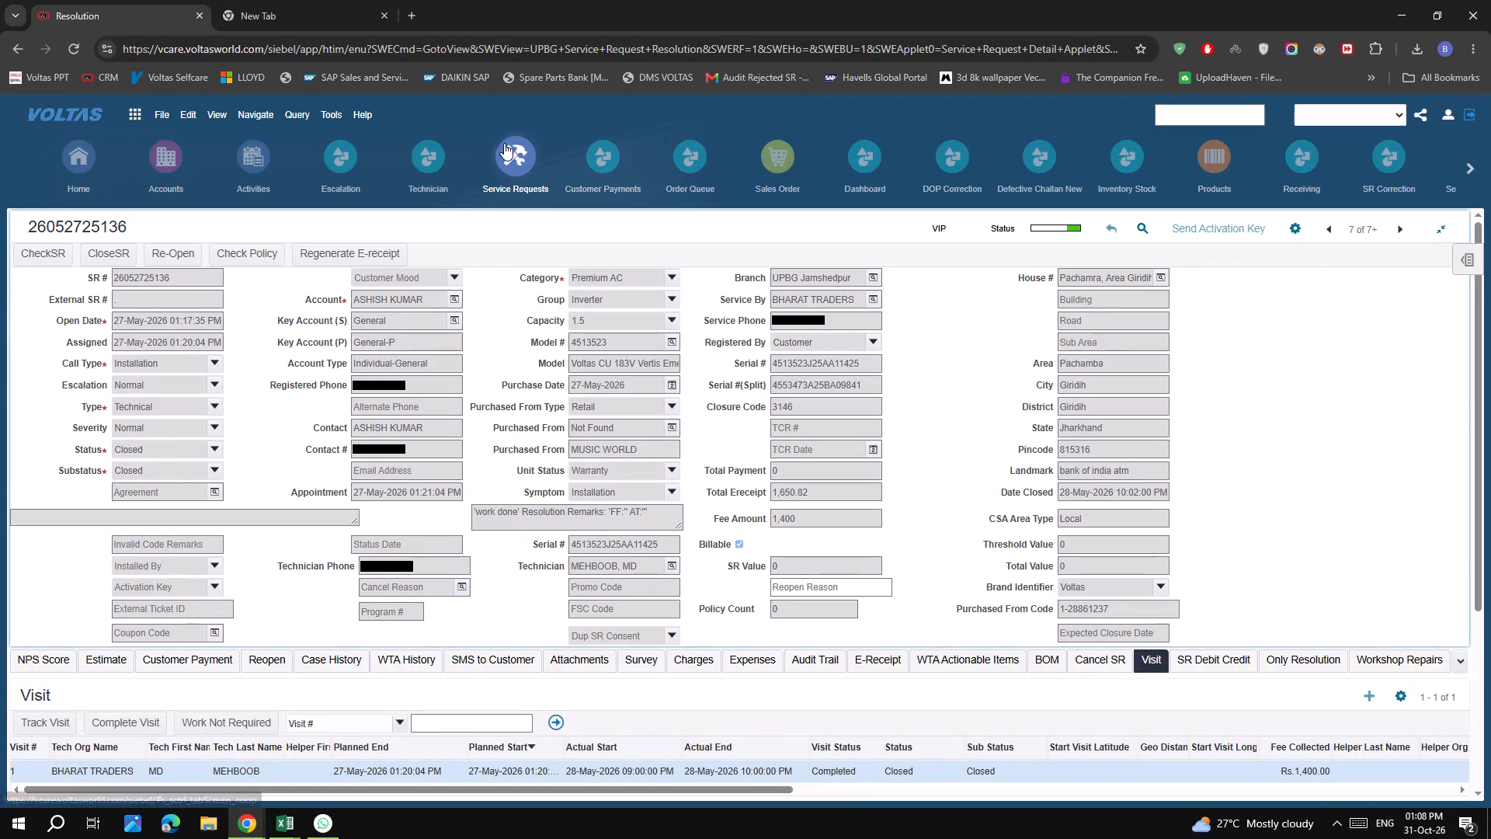
{"action": "left_click", "coordinate": [1353, 114]}
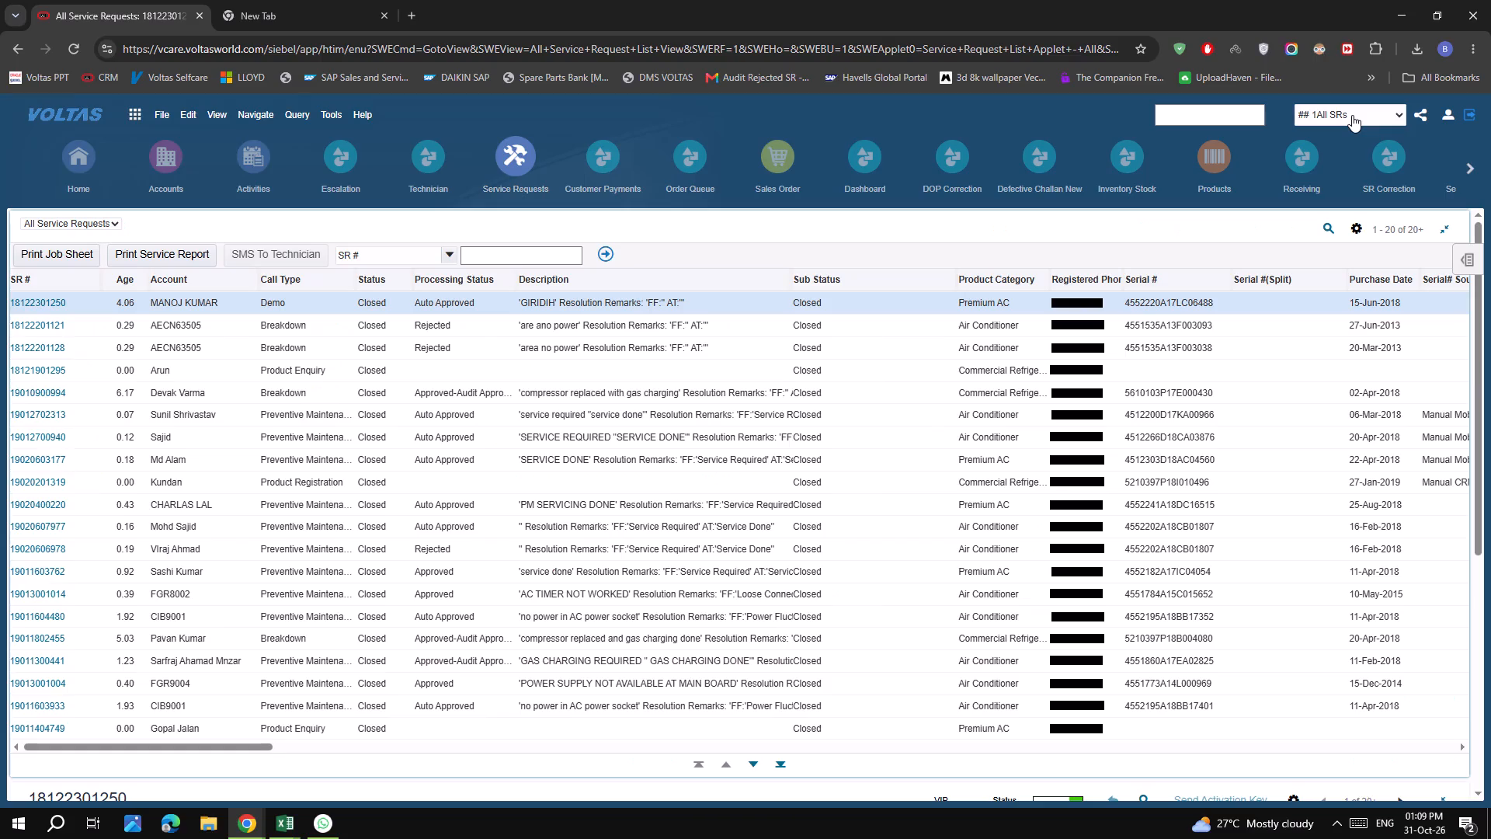
{"action": "left_click", "coordinate": [1352, 115]}
{"action": "left_click", "coordinate": [1359, 109]}
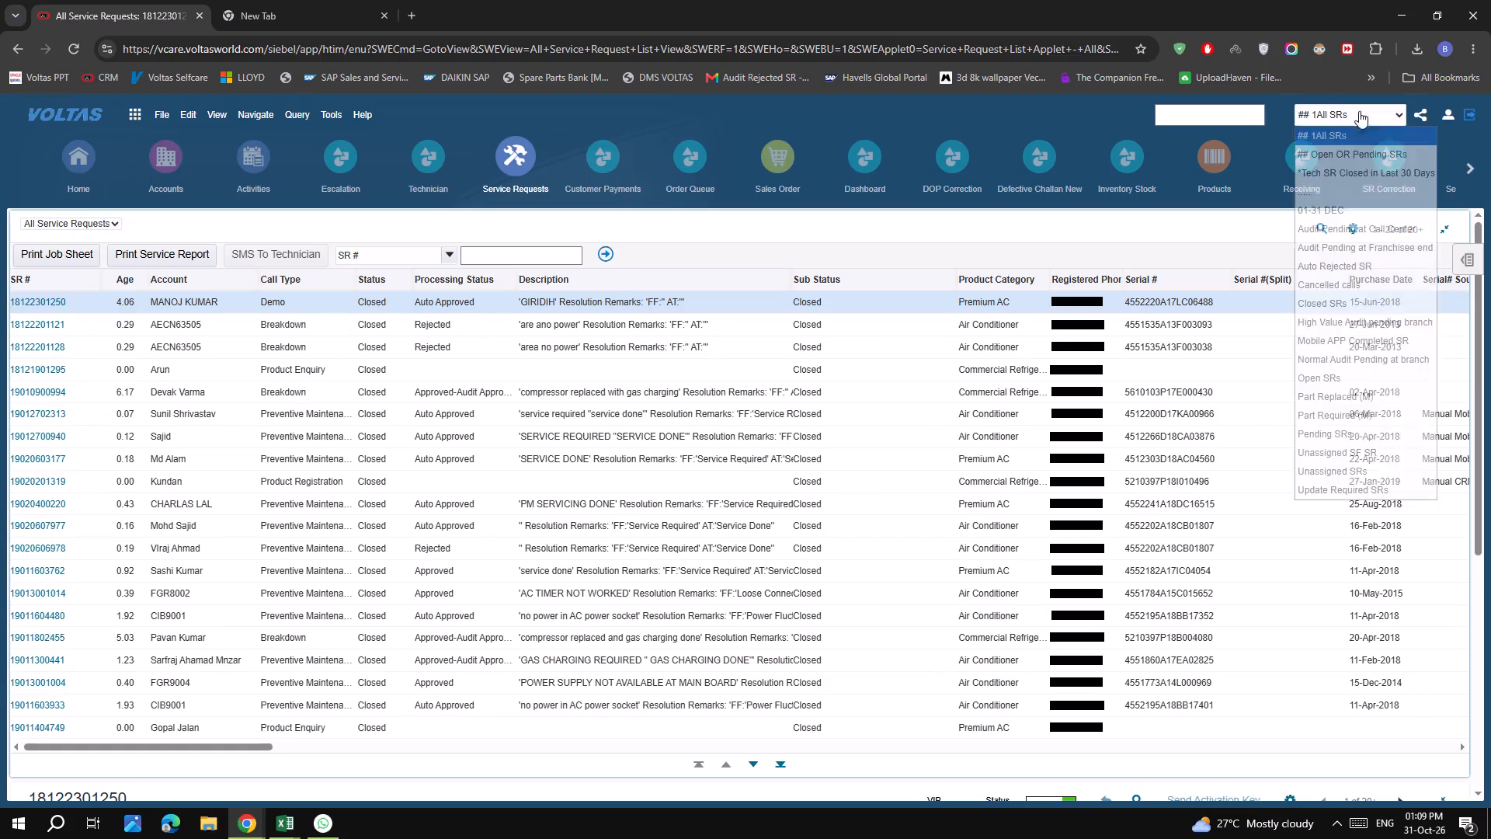
{"action": "left_click", "coordinate": [1391, 377]}
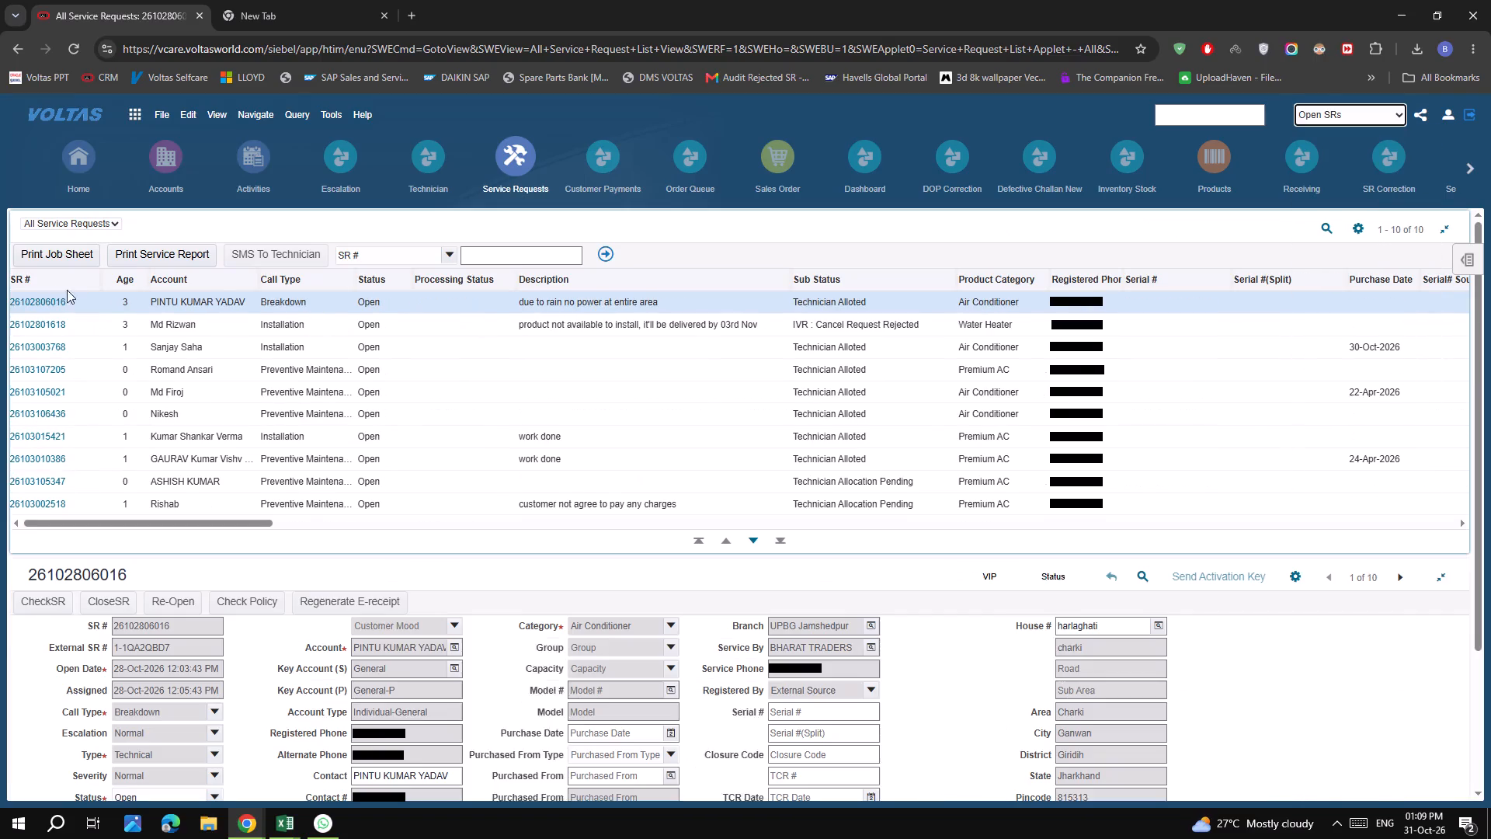
{"action": "left_click", "coordinate": [40, 277]}
{"action": "left_click", "coordinate": [82, 286]}
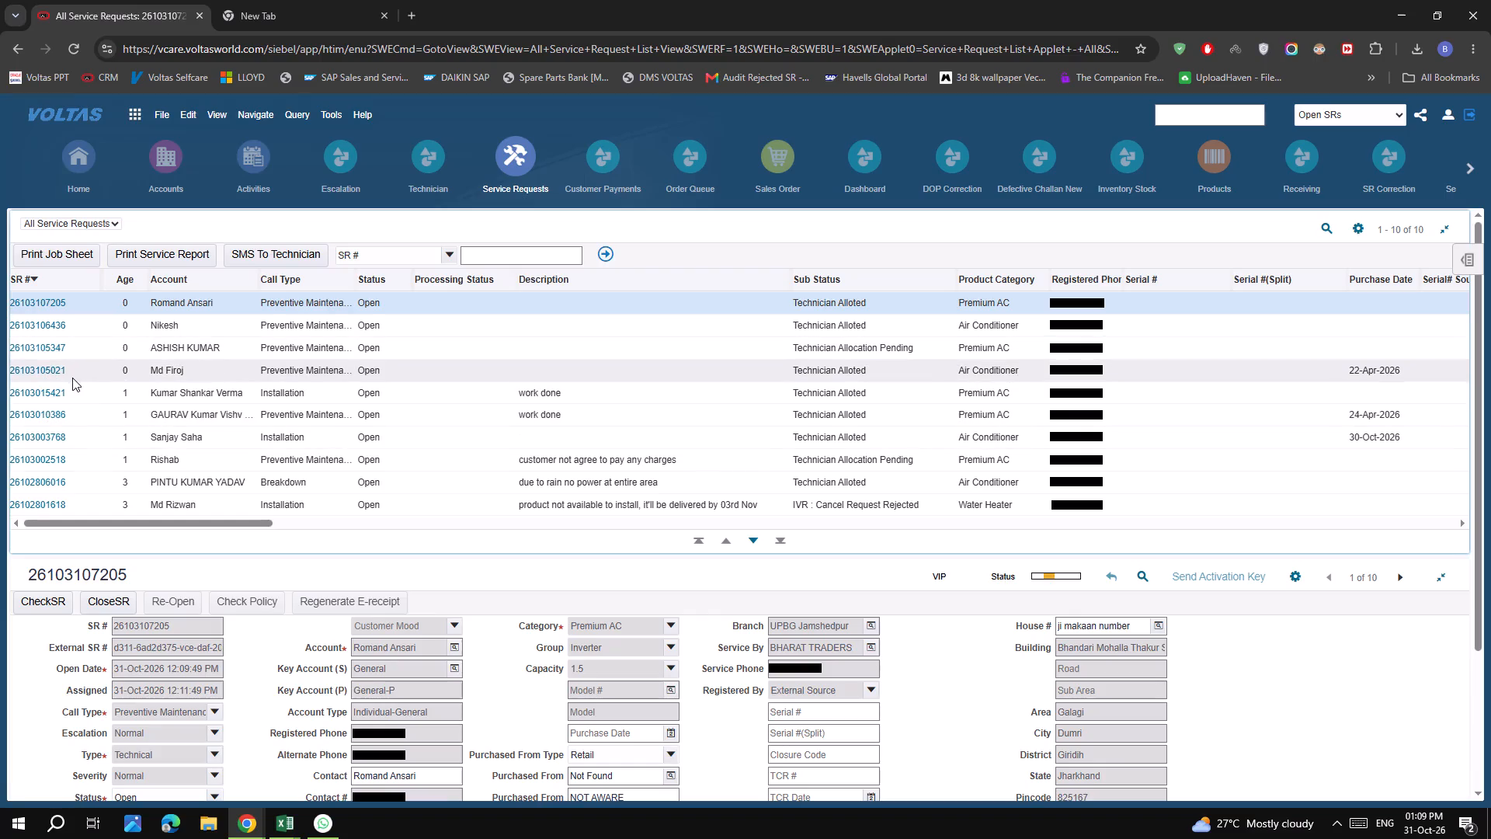
{"action": "left_click", "coordinate": [47, 350]}
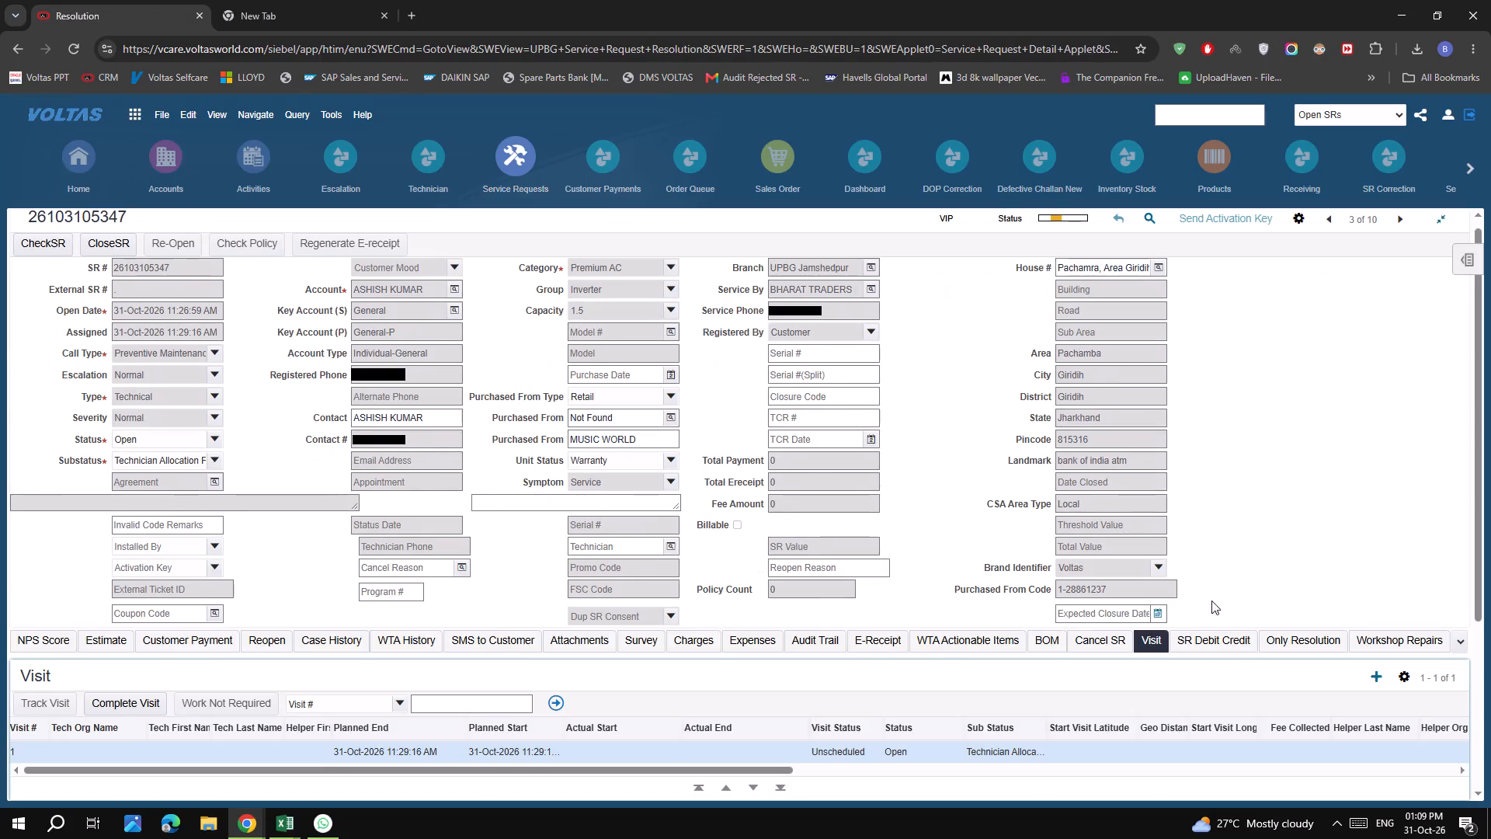
{"action": "left_click", "coordinate": [163, 700]}
{"action": "key", "text": "space"}
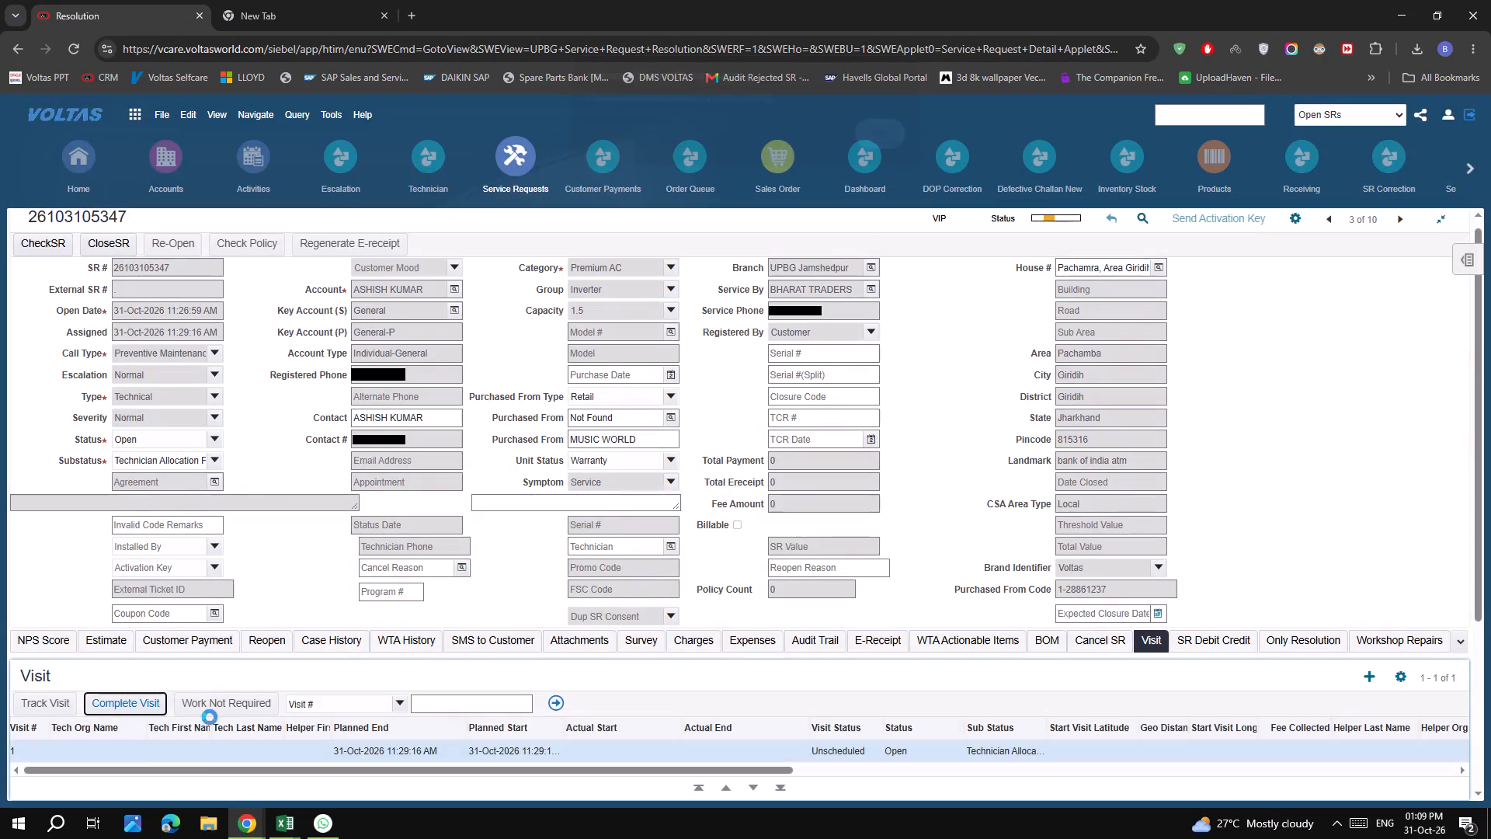
{"action": "left_click", "coordinate": [203, 747]}
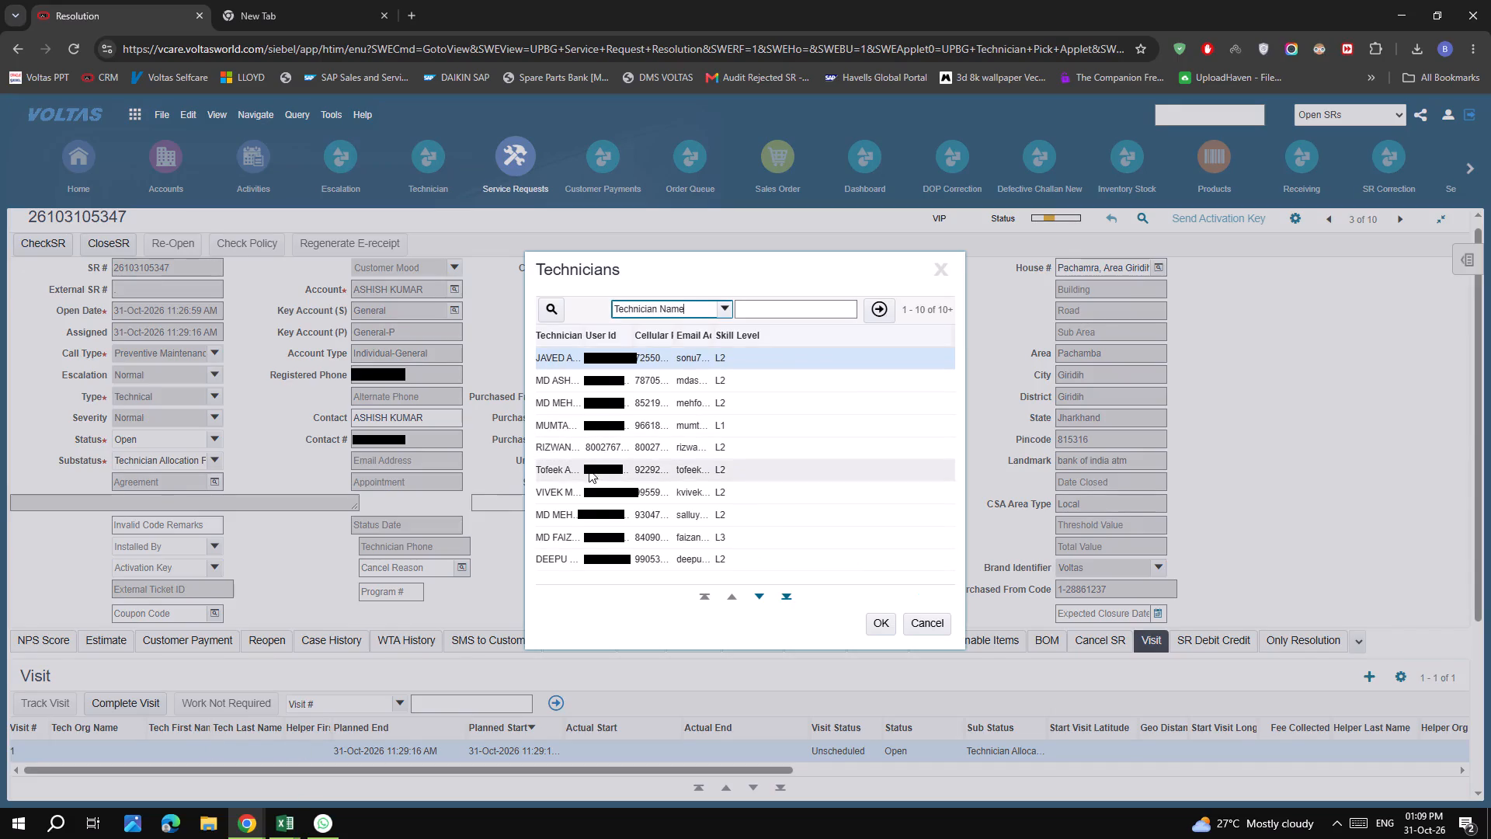
{"action": "left_click", "coordinate": [598, 537]}
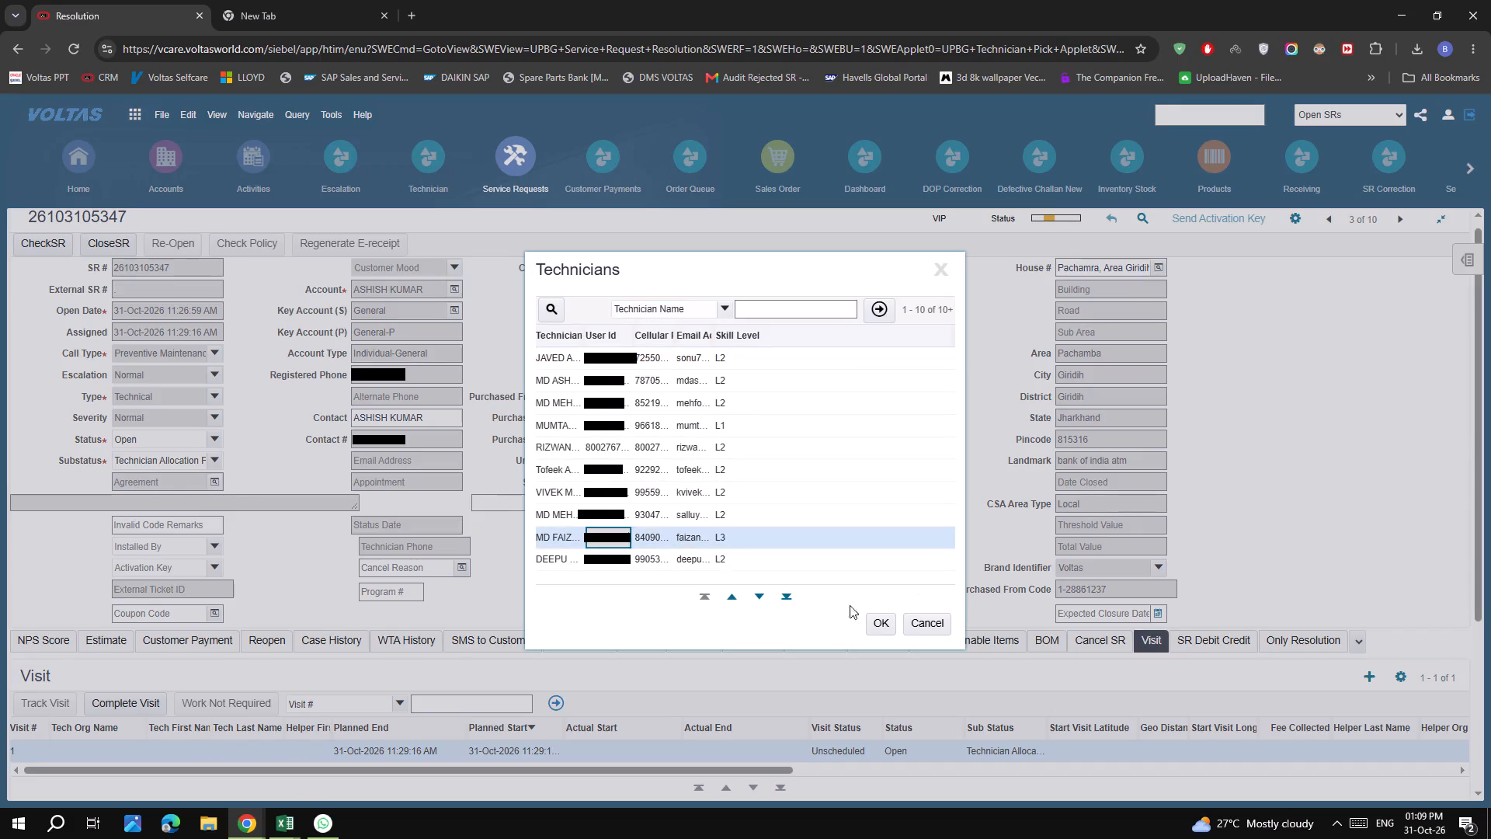
{"action": "left_click", "coordinate": [878, 624]}
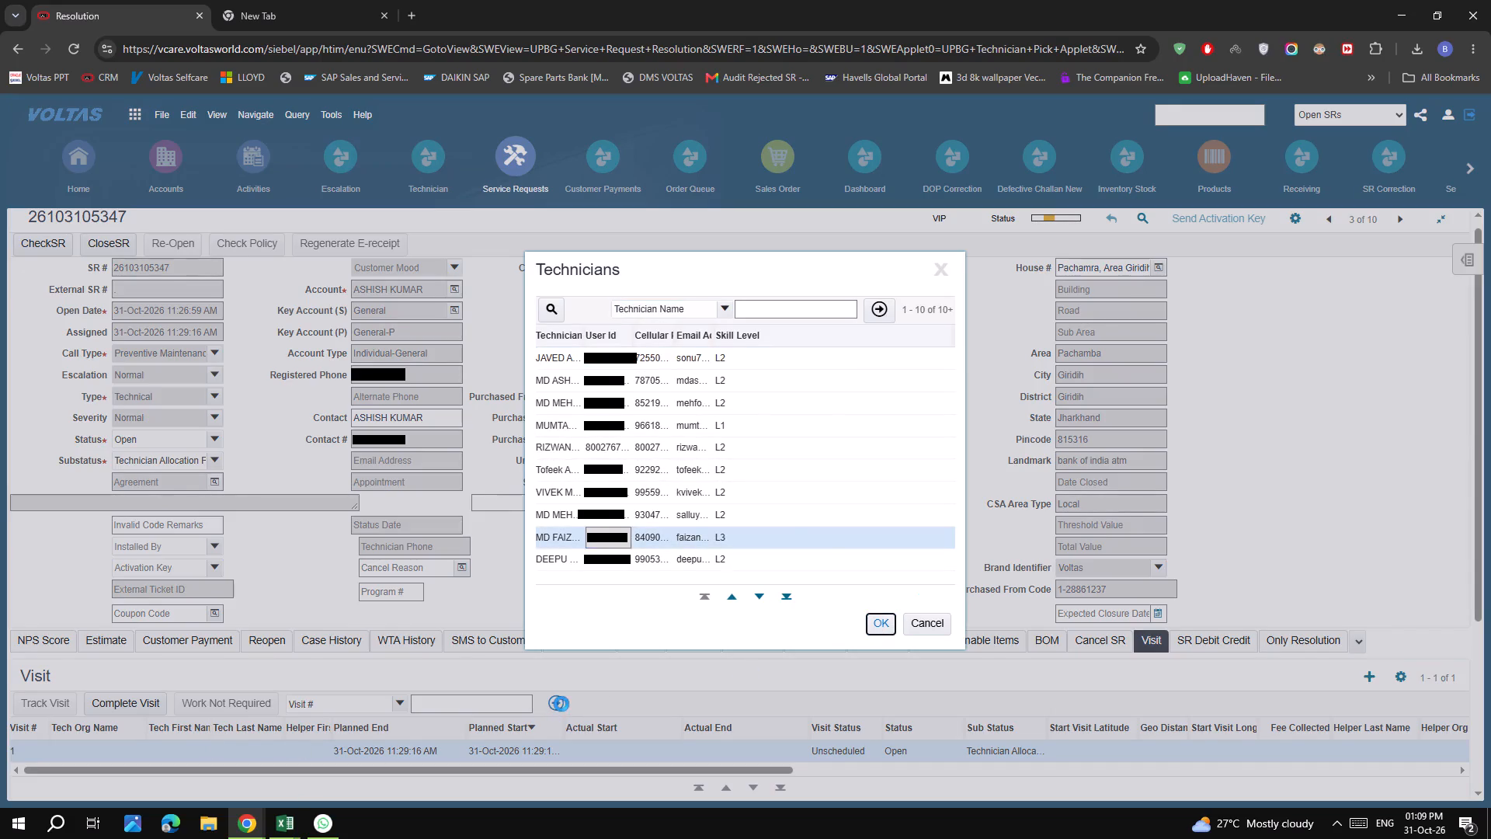
{"action": "left_click", "coordinate": [560, 701]}
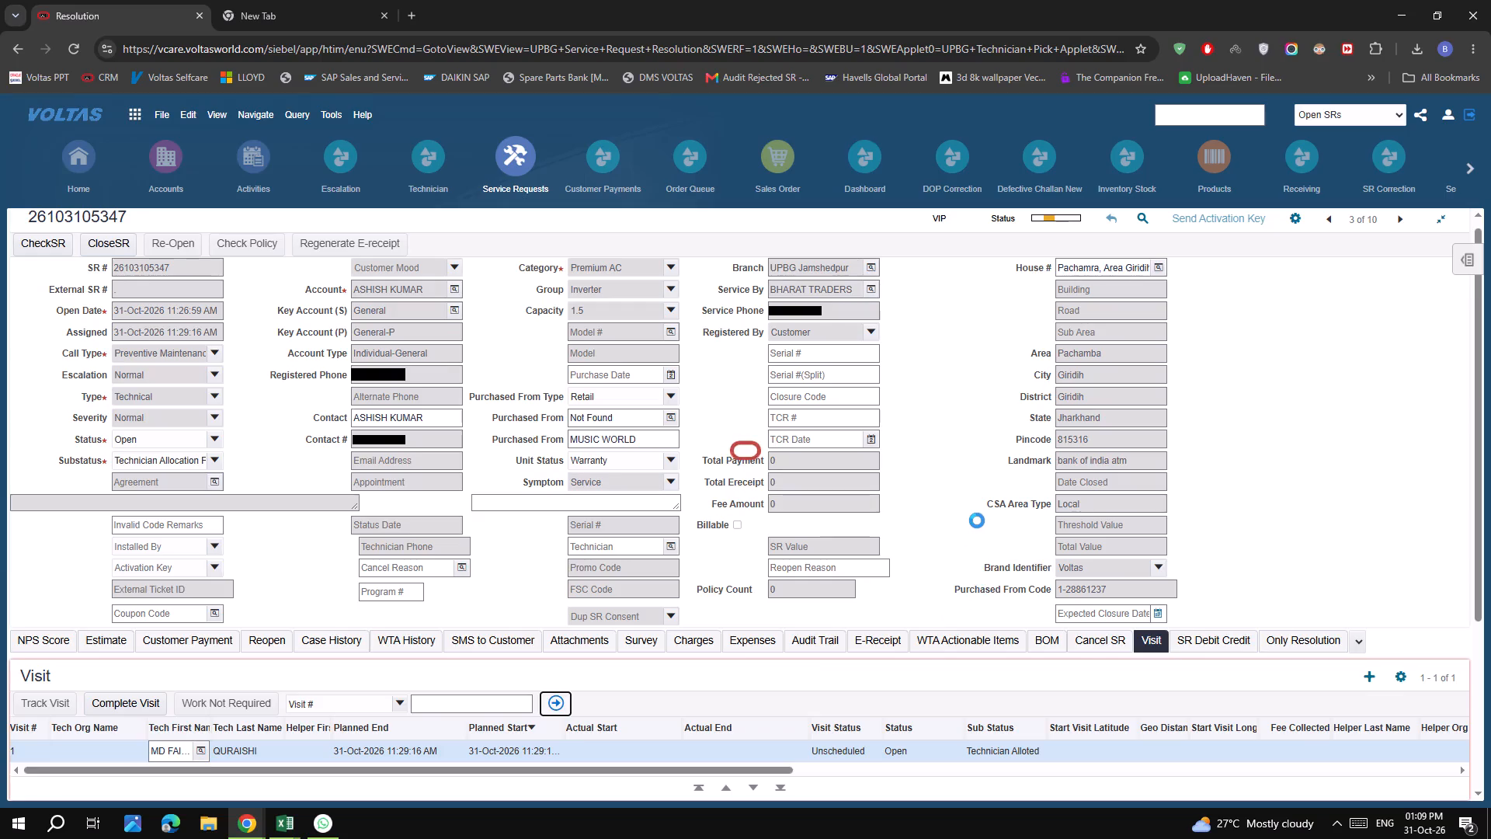
{"action": "left_click", "coordinate": [977, 520]}
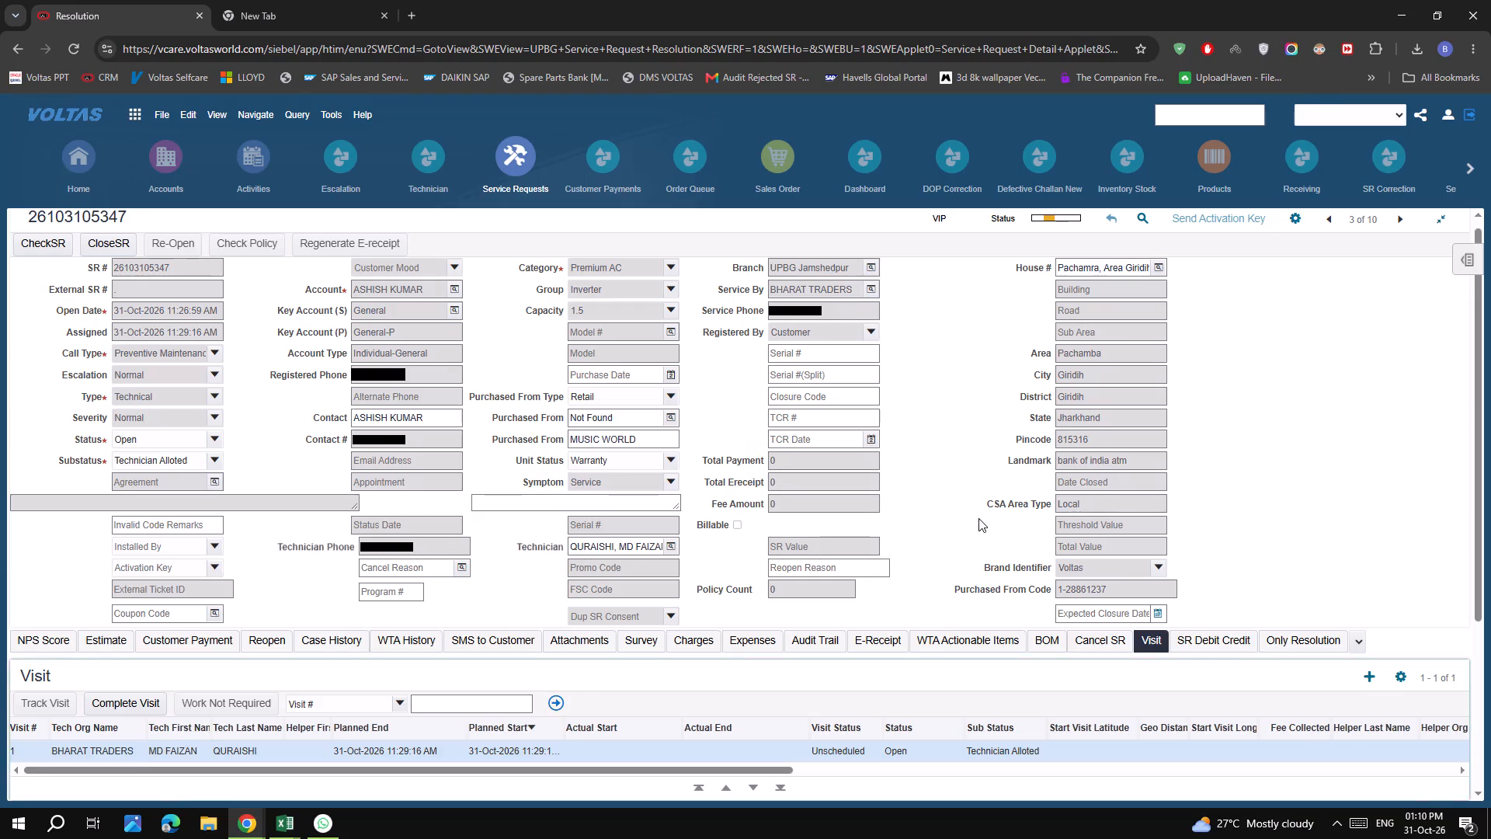
{"action": "left_click", "coordinate": [978, 518]}
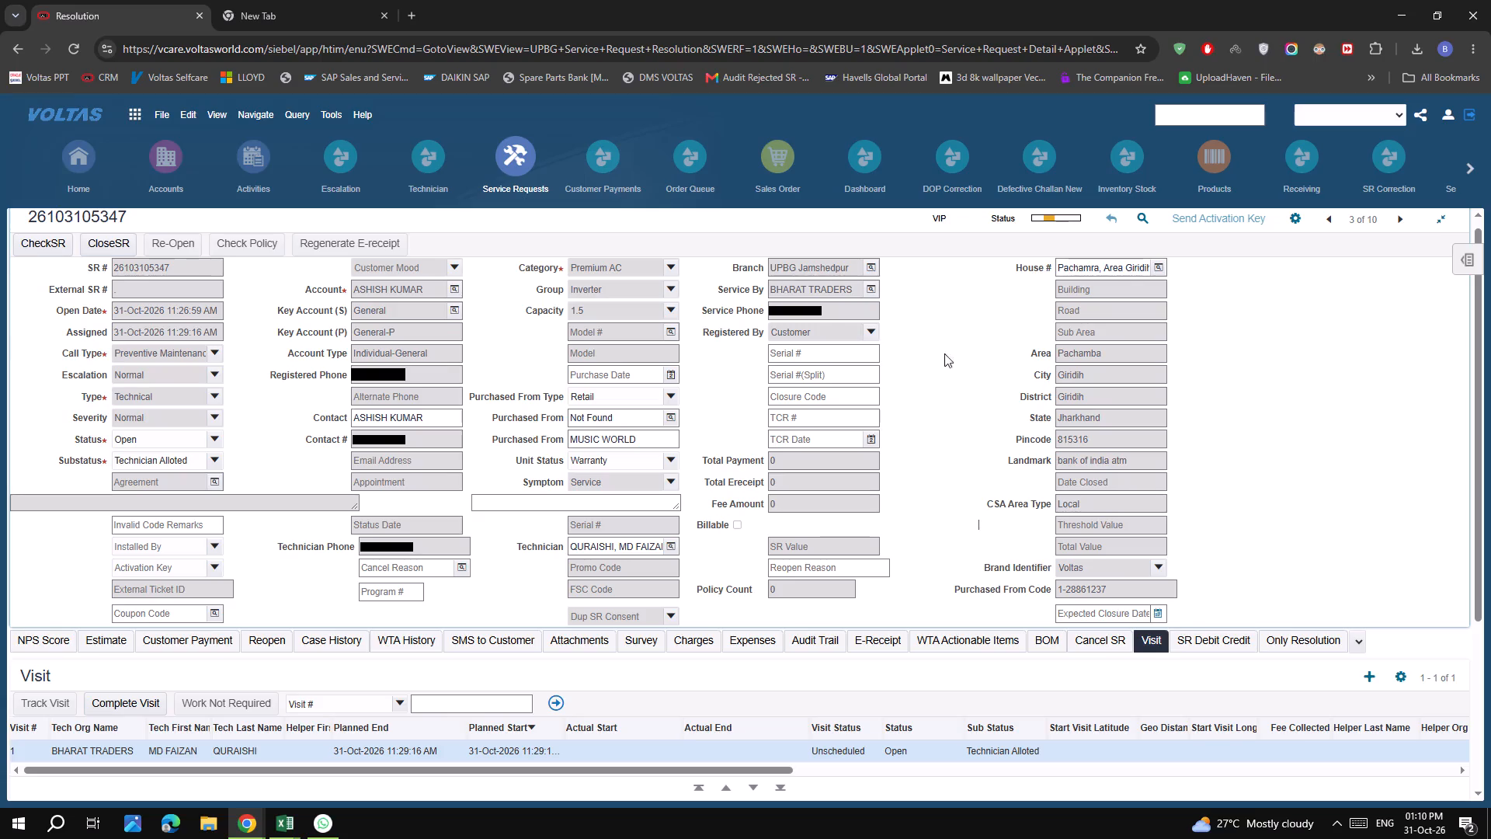
{"action": "left_click_drag", "start_coordinate": [430, 292], "coordinate": [301, 311]}
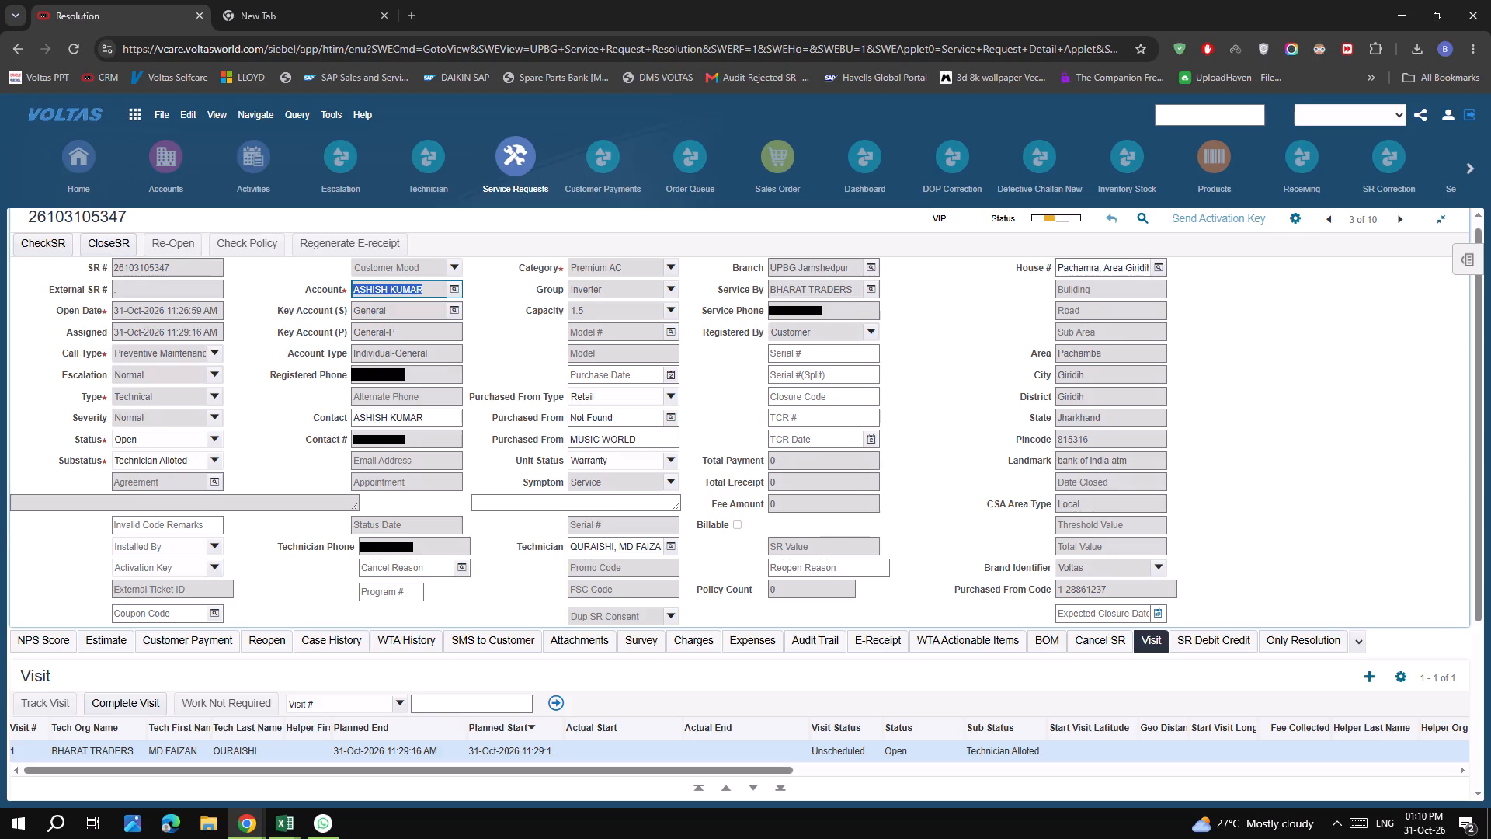
{"action": "left_click", "coordinate": [992, 399]}
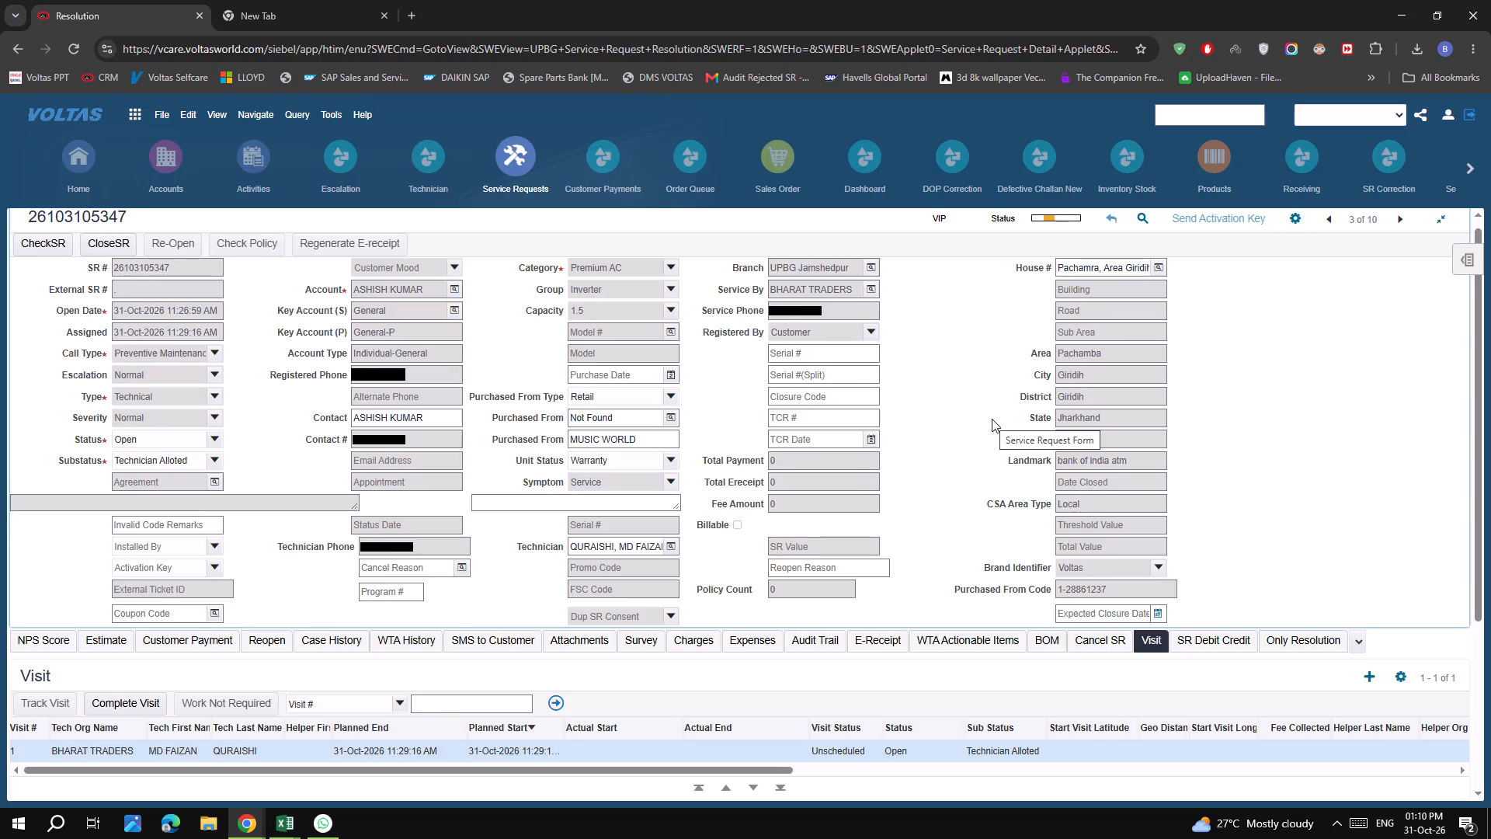
{"action": "double_click", "coordinate": [413, 381]}
{"action": "right_click", "coordinate": [413, 381]}
{"action": "left_click", "coordinate": [487, 433]}
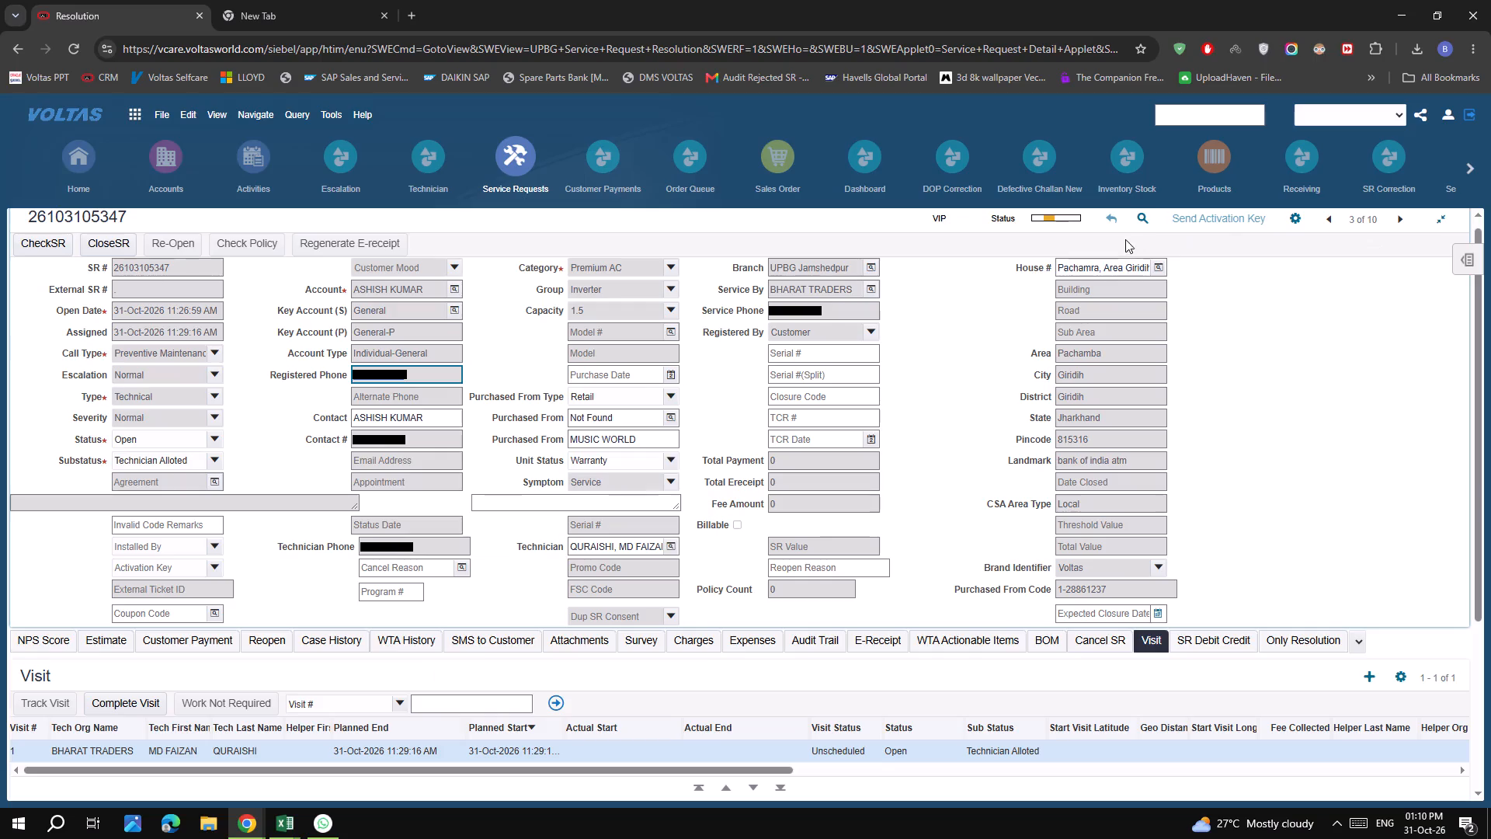
{"action": "left_click", "coordinate": [1146, 214]}
{"action": "right_click", "coordinate": [411, 378]}
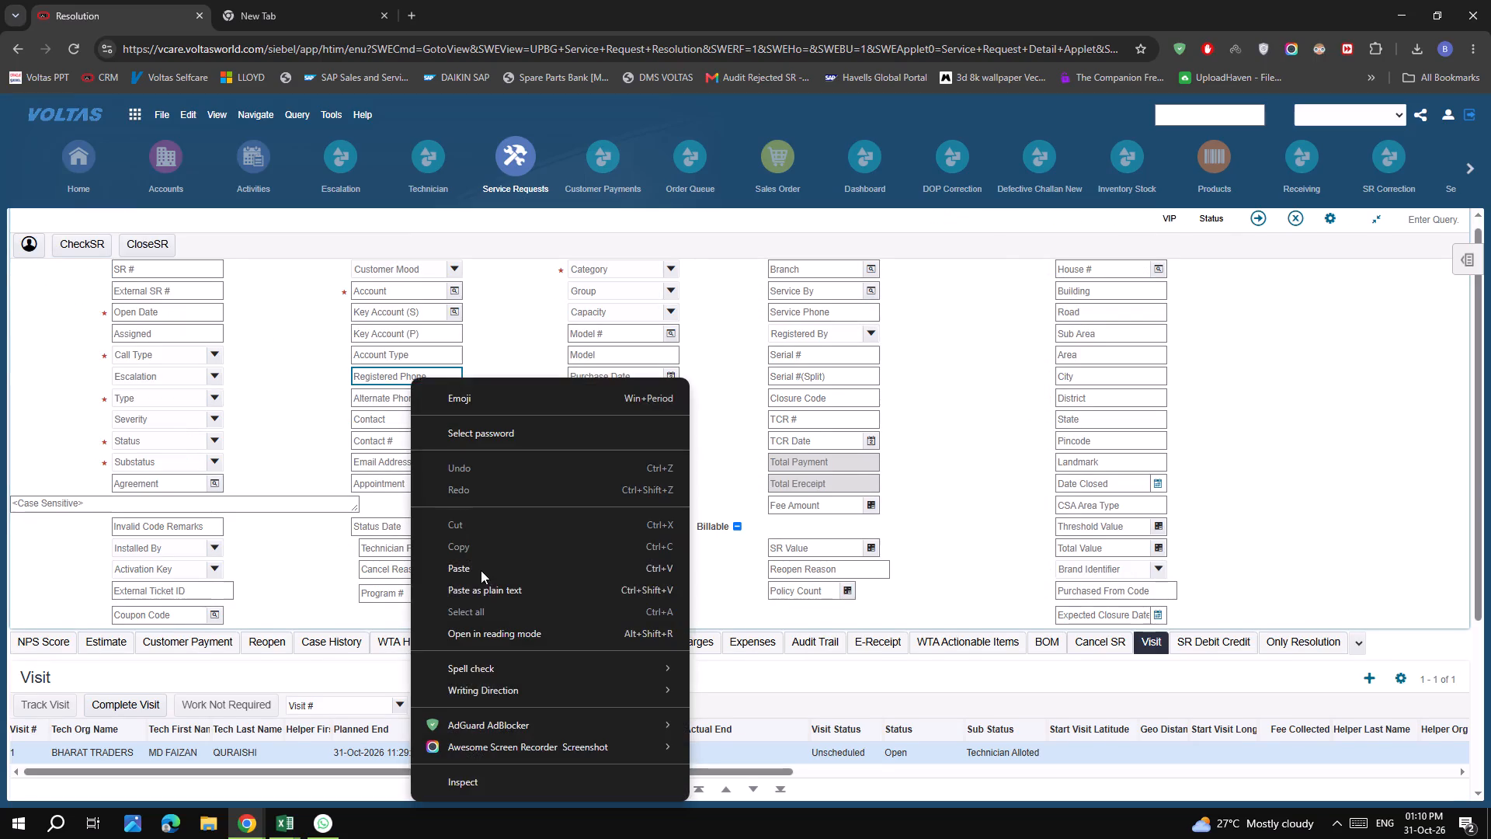
{"action": "left_click", "coordinate": [483, 570]}
{"action": "key", "text": "Return"}
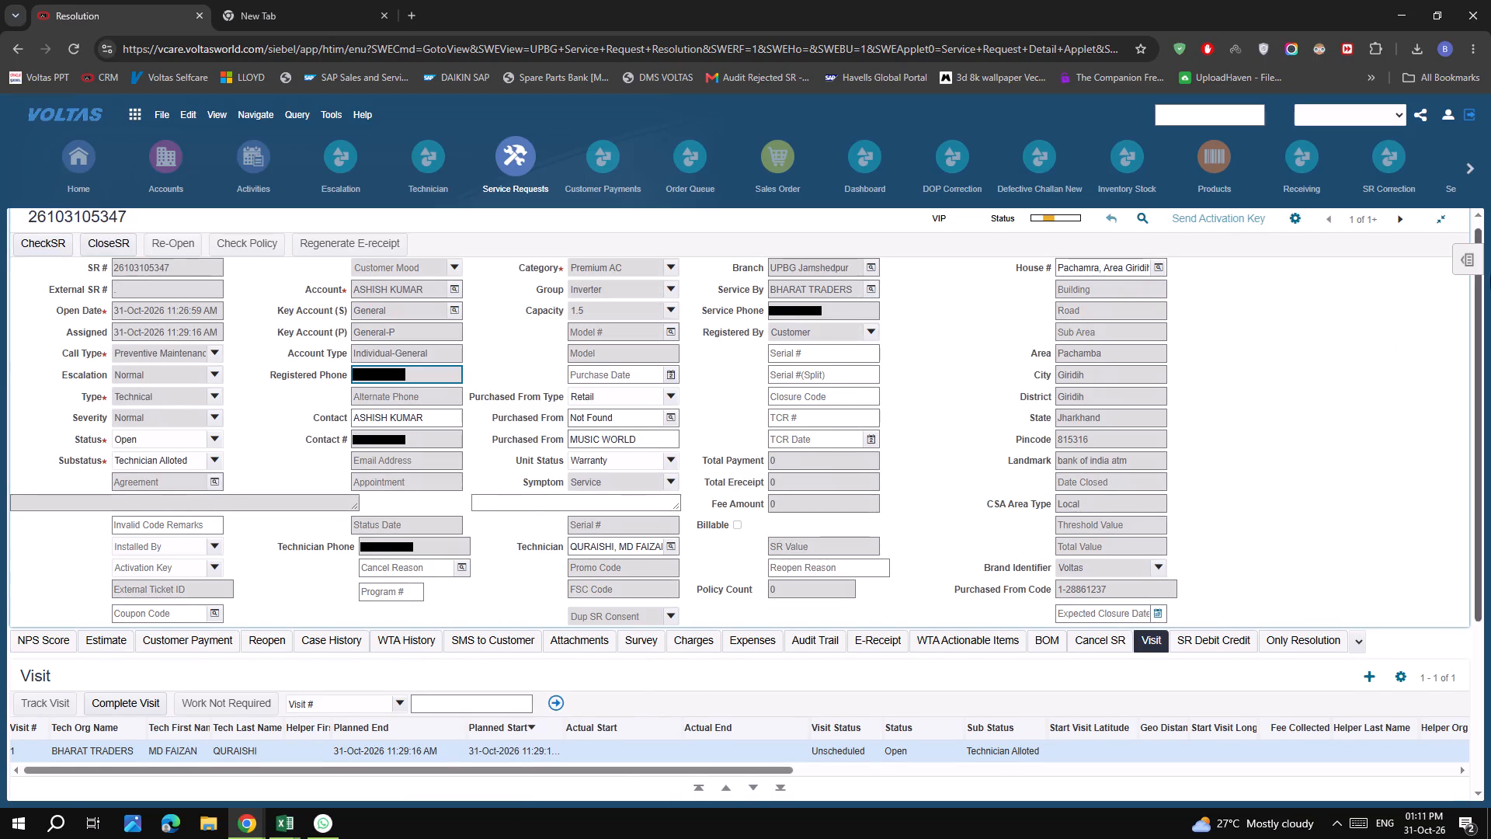
{"action": "left_click", "coordinate": [1399, 221]}
{"action": "left_click", "coordinate": [1399, 221]}
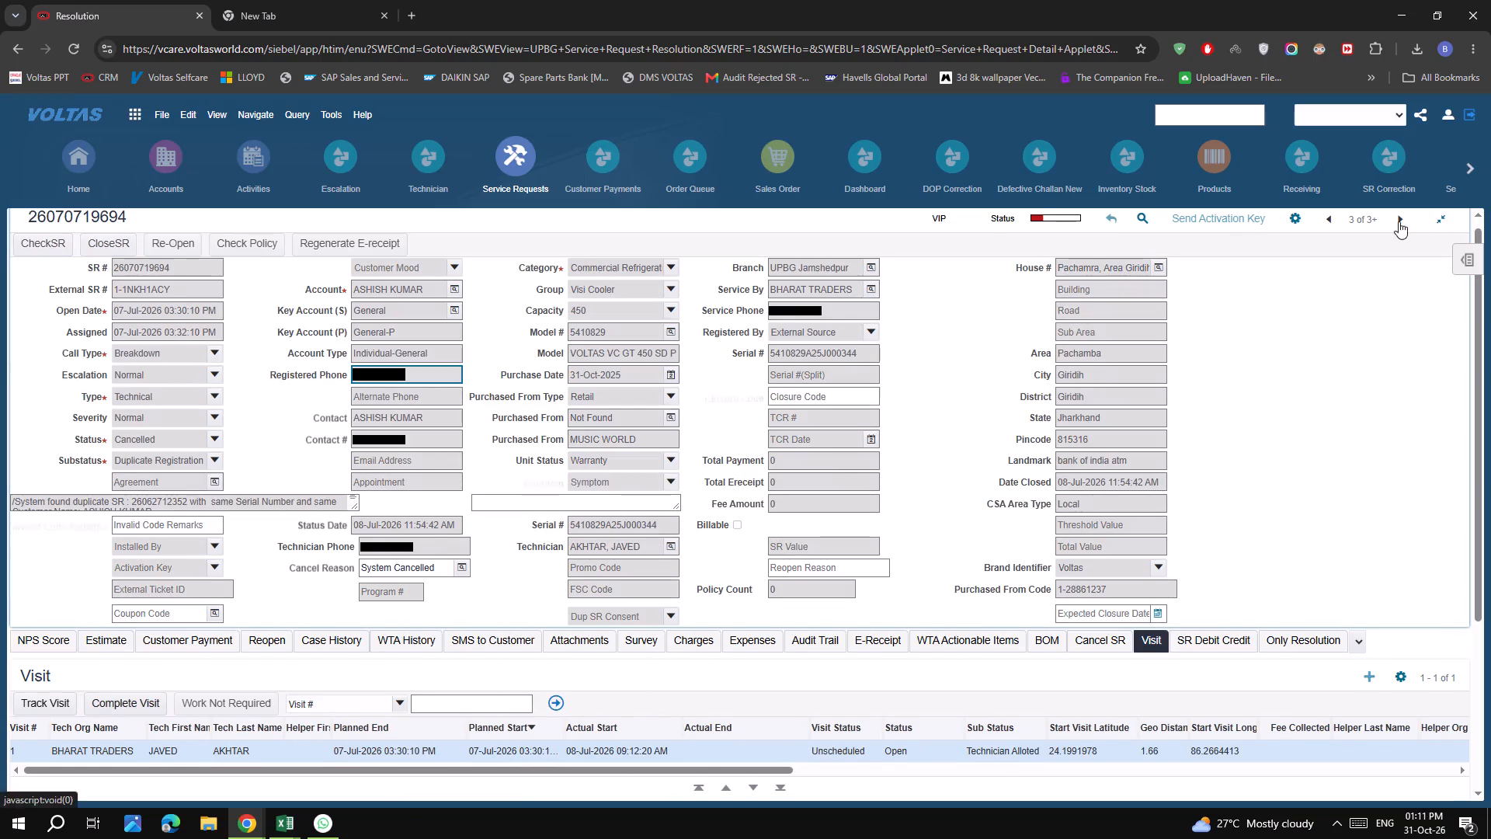
{"action": "left_click", "coordinate": [1399, 221]}
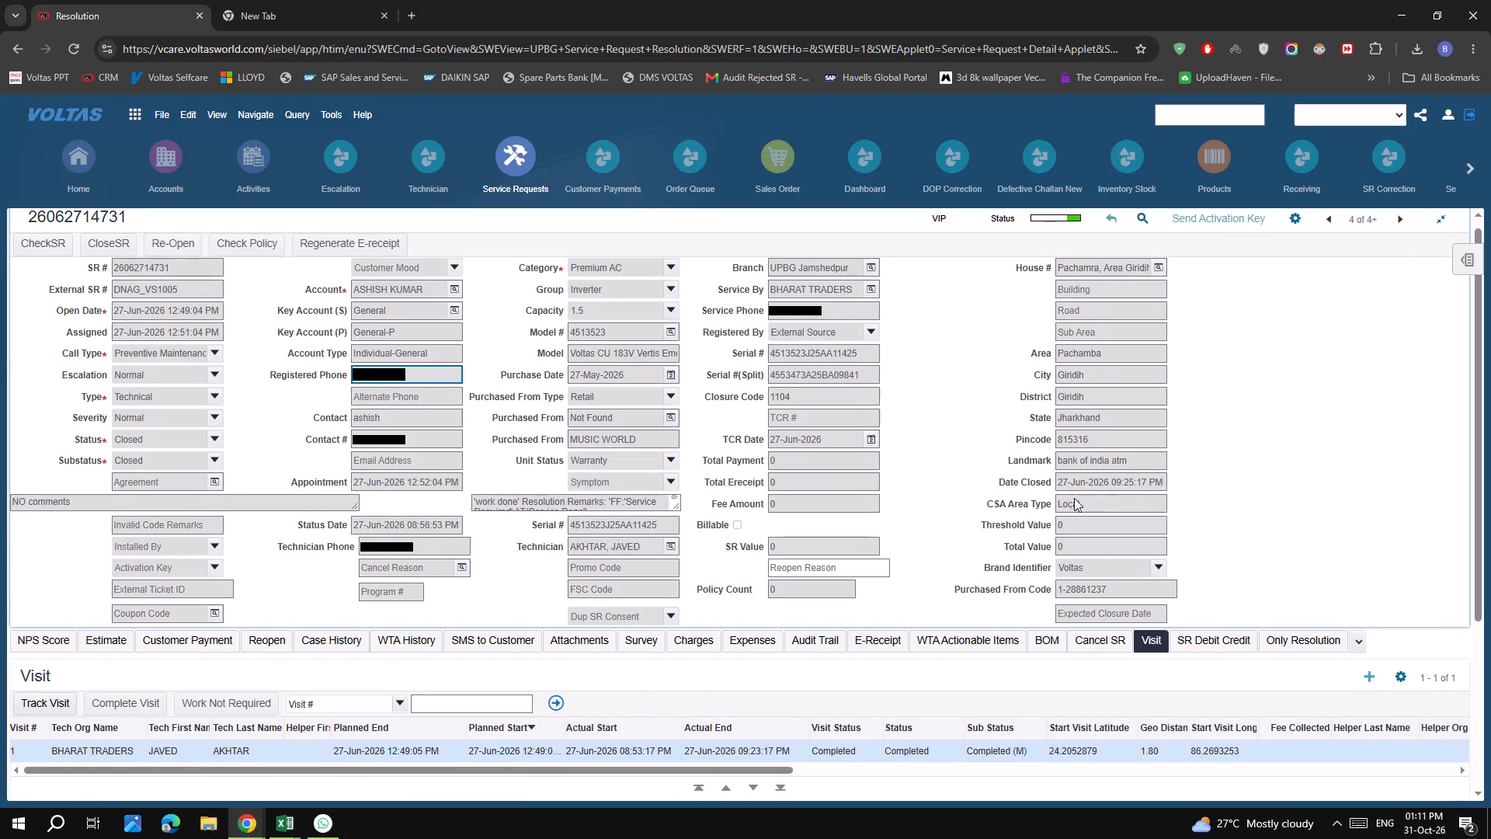
{"action": "left_click_drag", "start_coordinate": [1059, 483], "coordinate": [1290, 486]}
{"action": "left_click", "coordinate": [1302, 474]}
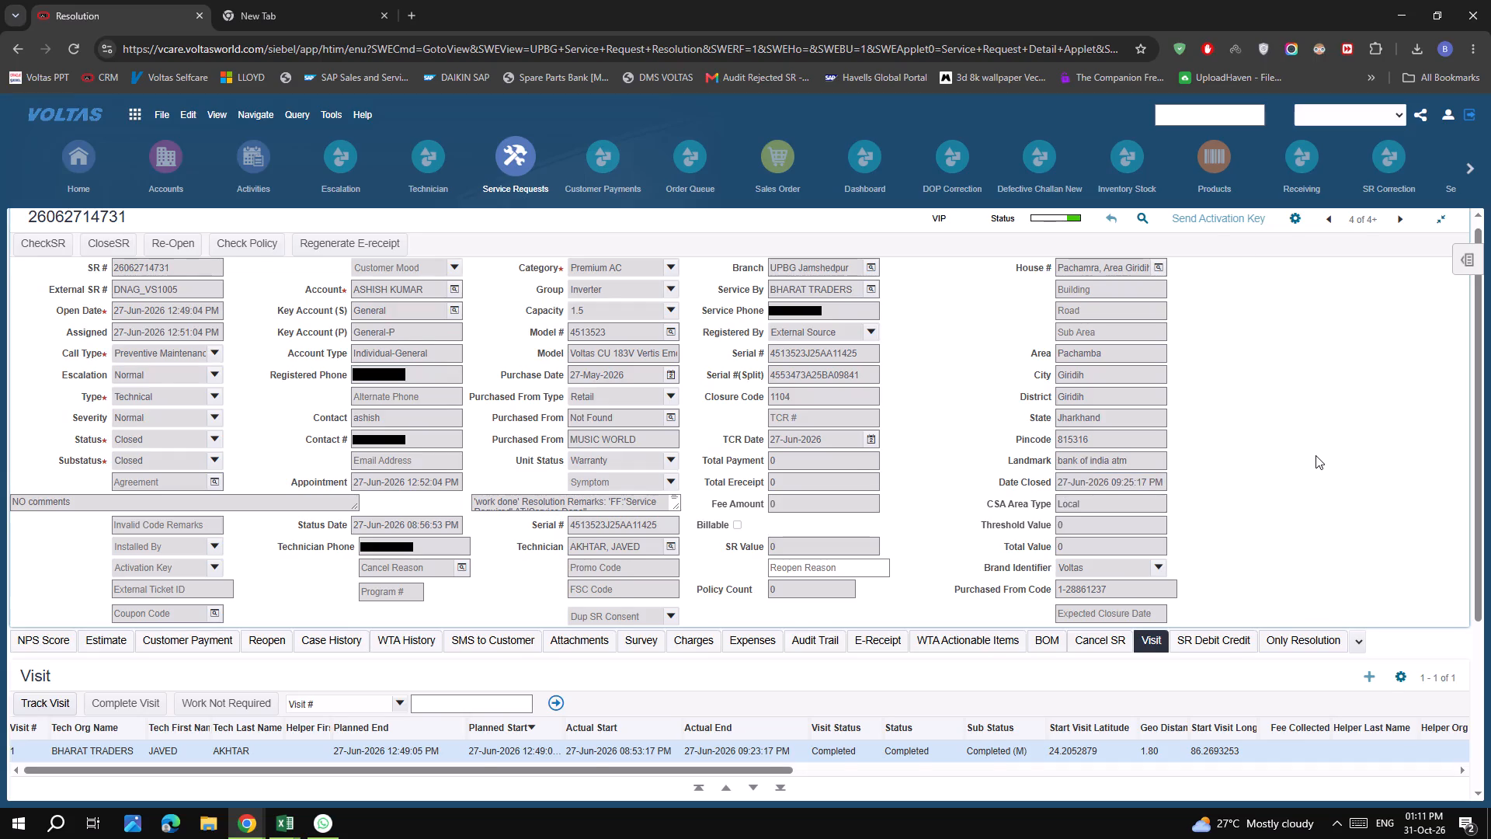
{"action": "scroll", "coordinate": [1315, 455], "scroll_direction": "up", "scroll_amount": 5}
{"action": "left_click", "coordinate": [1402, 224]}
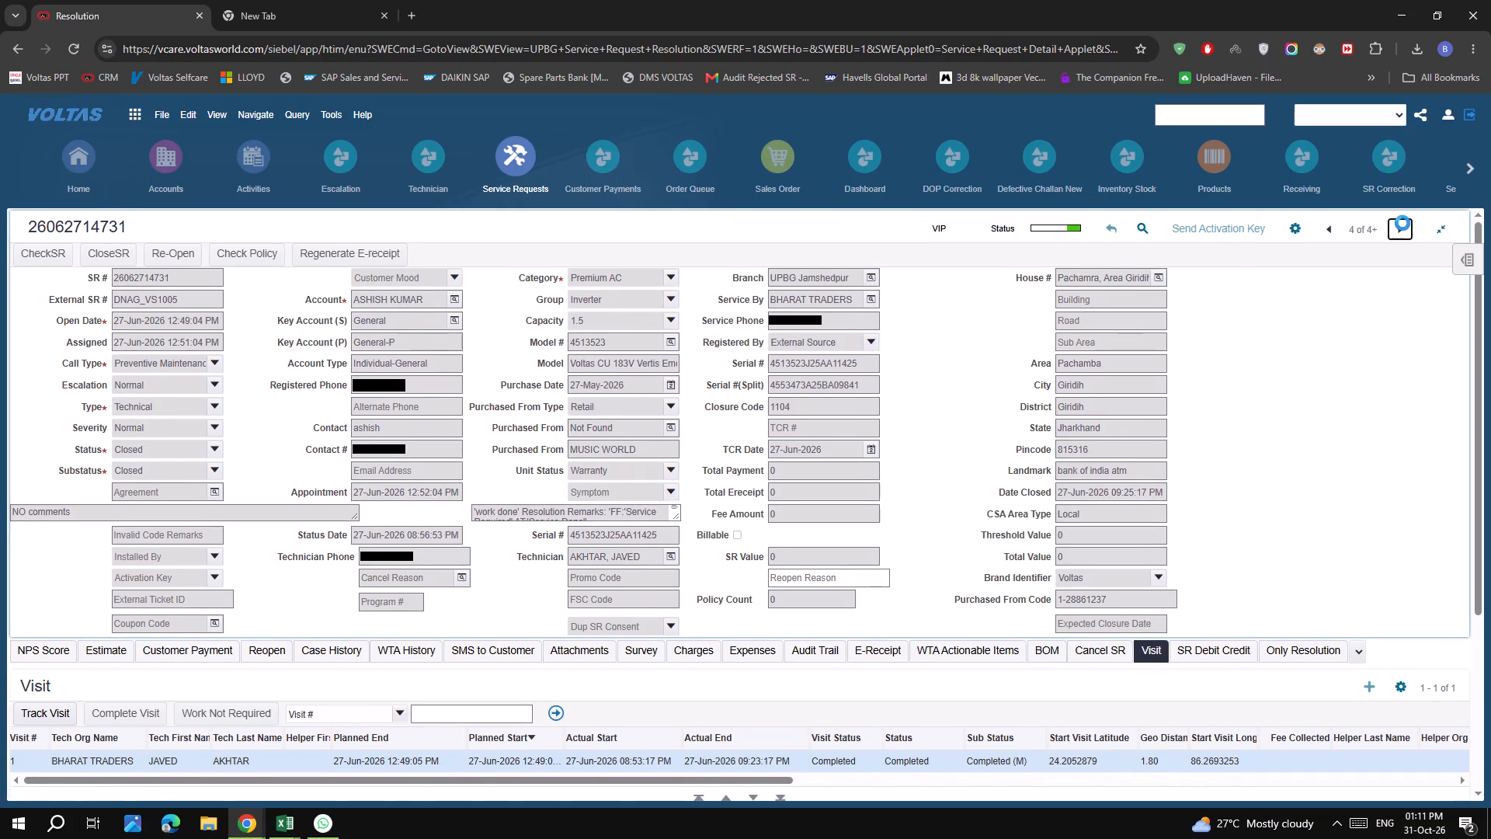
{"action": "left_click", "coordinate": [1402, 223]}
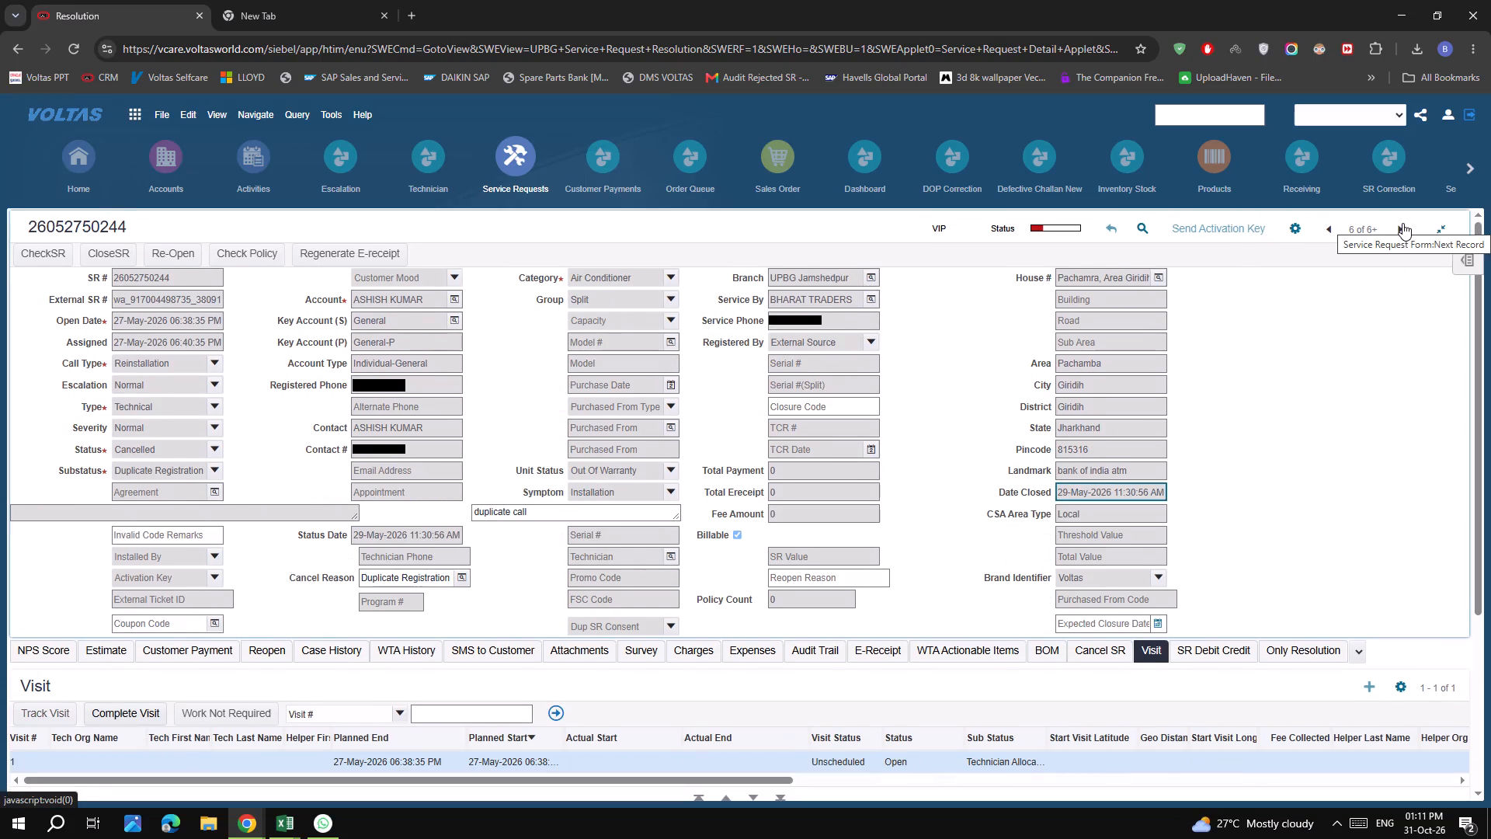
{"action": "left_click", "coordinate": [1402, 223]}
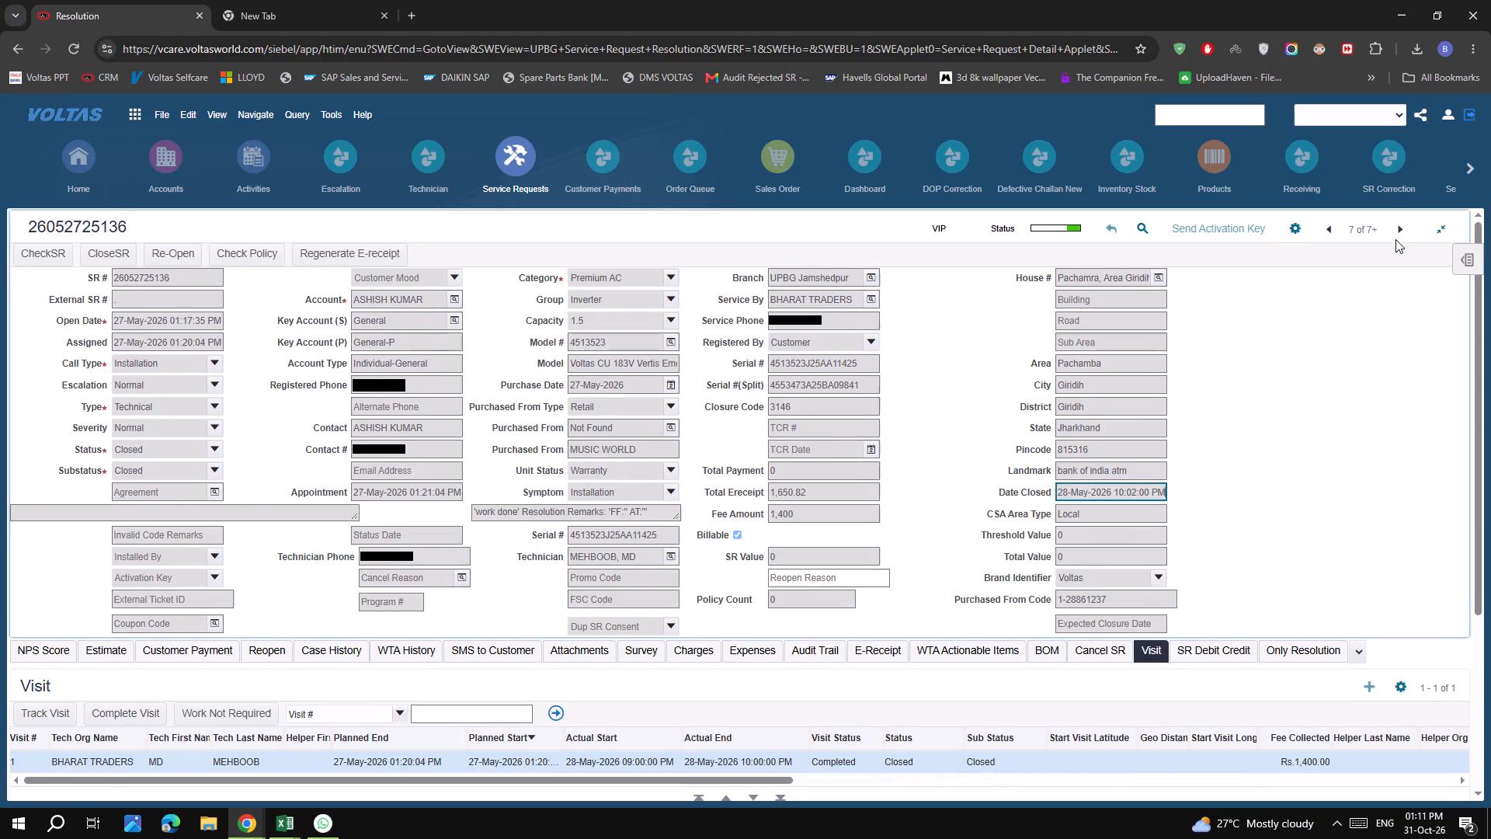
{"action": "left_click", "coordinate": [1395, 235]}
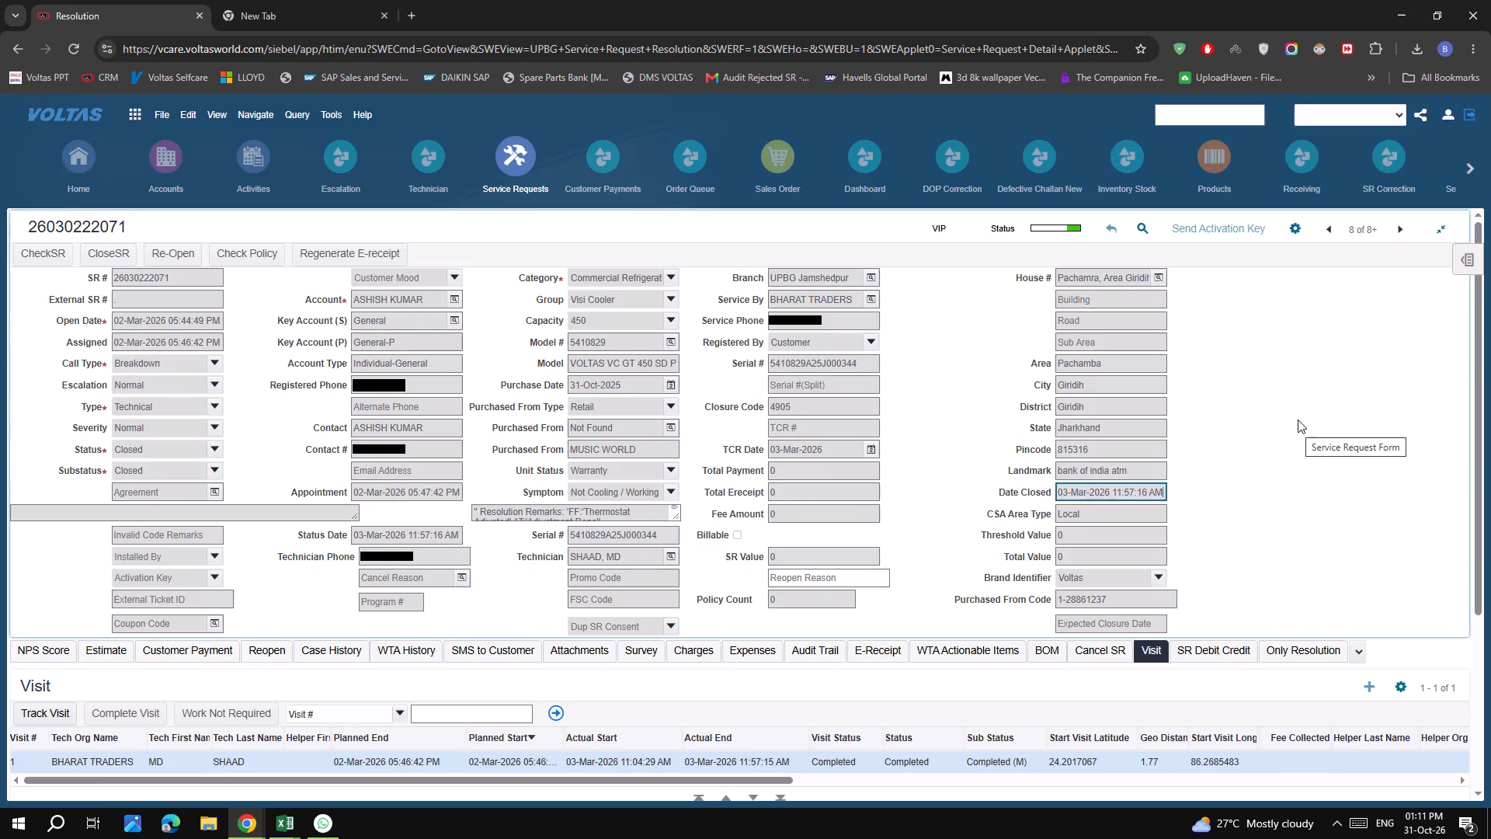
{"action": "left_click", "coordinate": [1402, 235]}
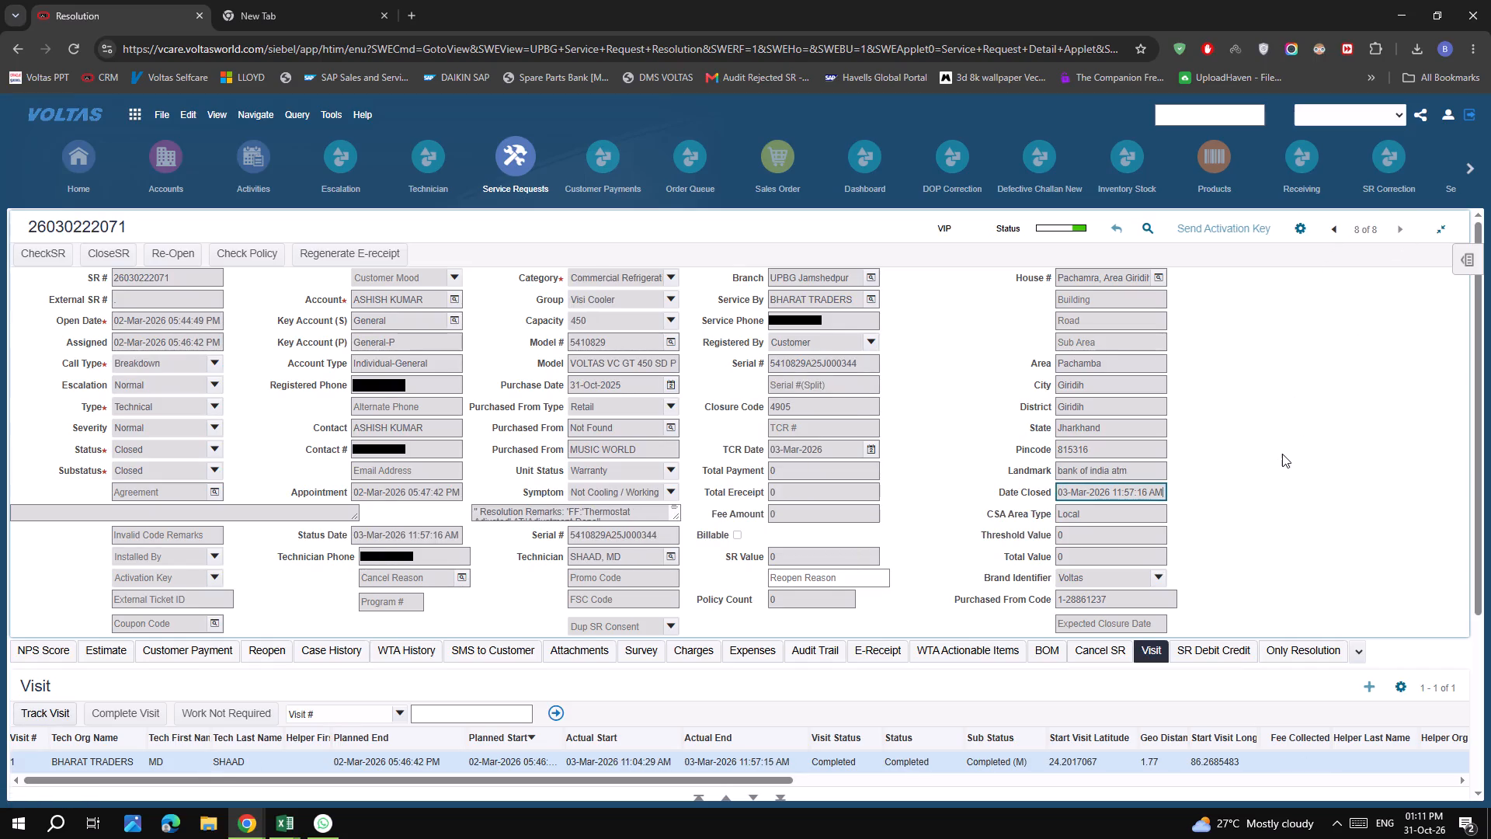
{"action": "left_click", "coordinate": [1282, 454]}
{"action": "left_click", "coordinate": [1339, 228]}
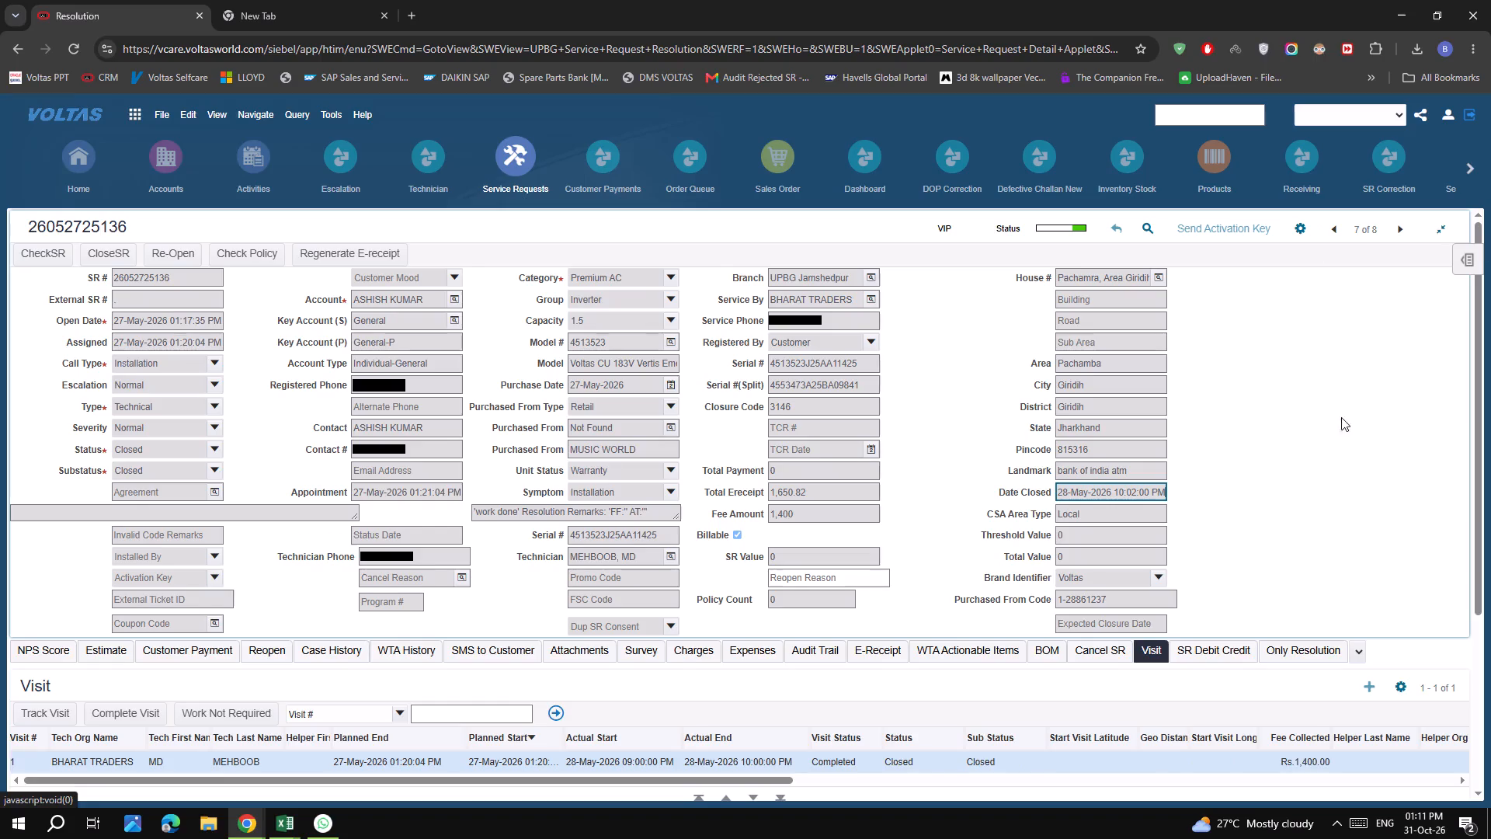
{"action": "left_click", "coordinate": [1326, 432]}
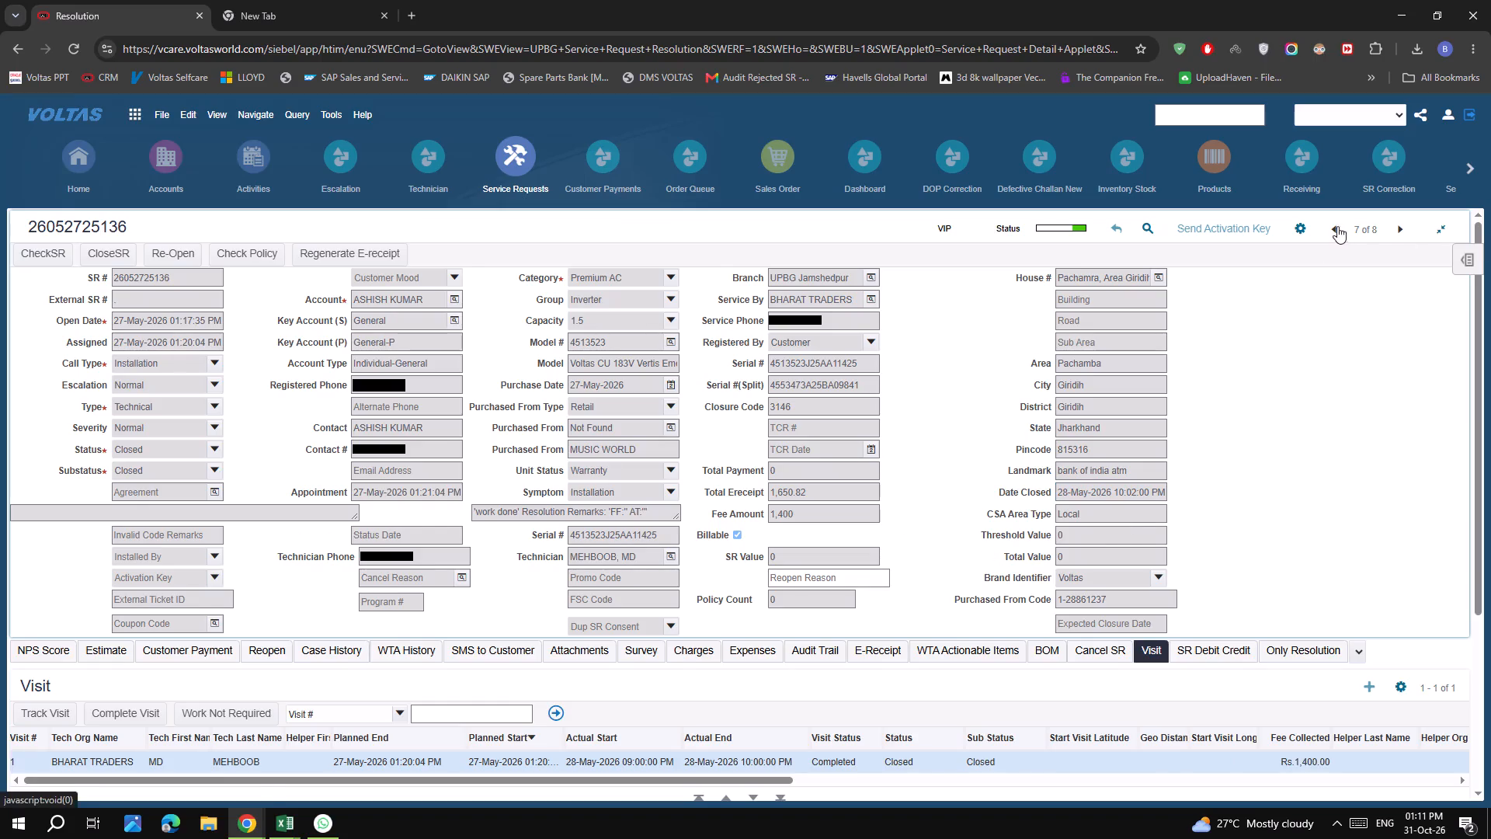
Return to the all service requests list and filter it to Open SRs.
{"action": "left_click", "coordinate": [523, 156]}
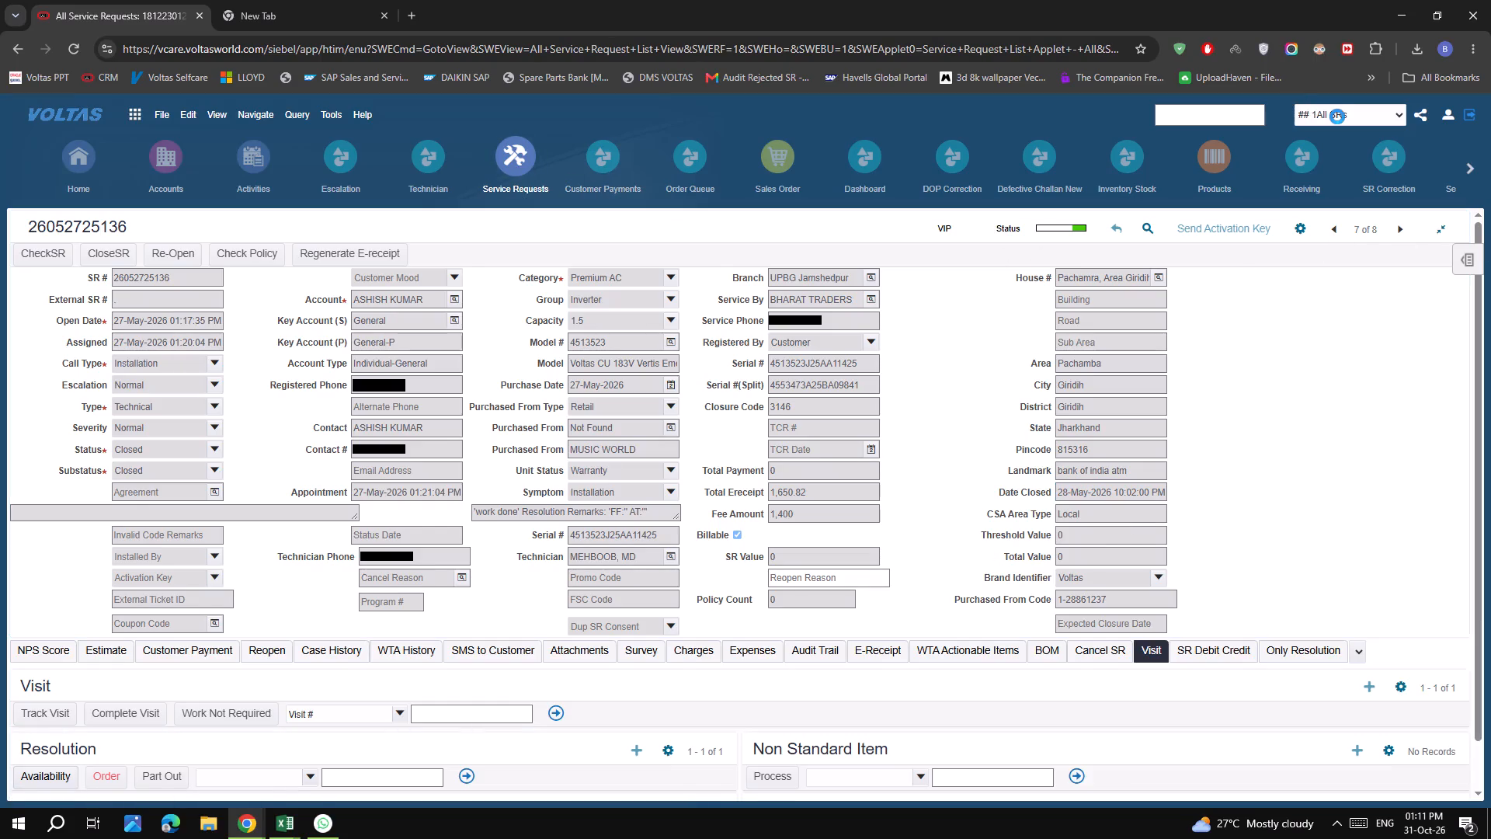
{"action": "left_click", "coordinate": [1337, 117]}
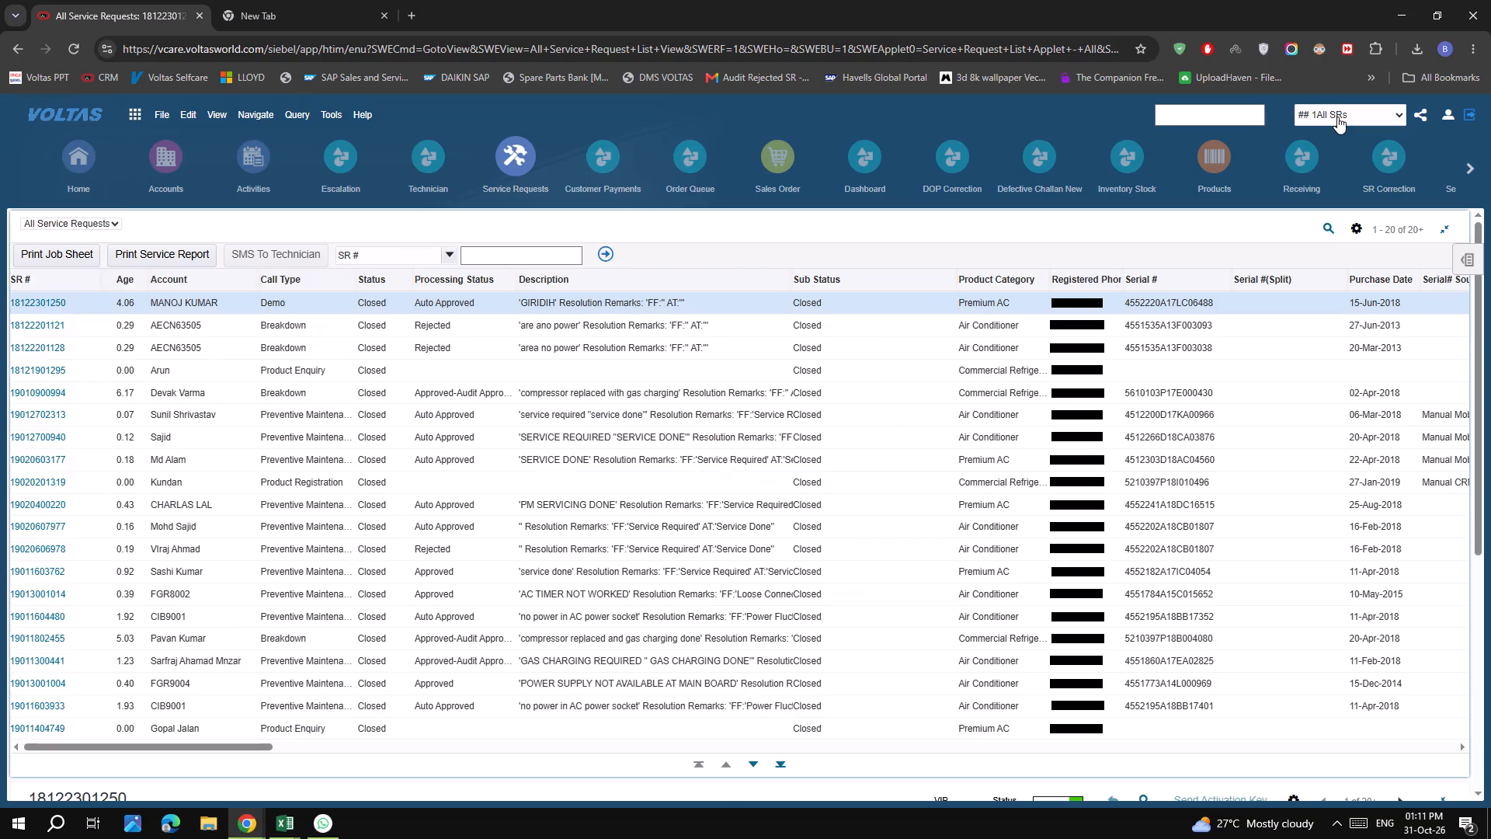
{"action": "left_click", "coordinate": [1355, 117]}
{"action": "left_click", "coordinate": [1355, 117]}
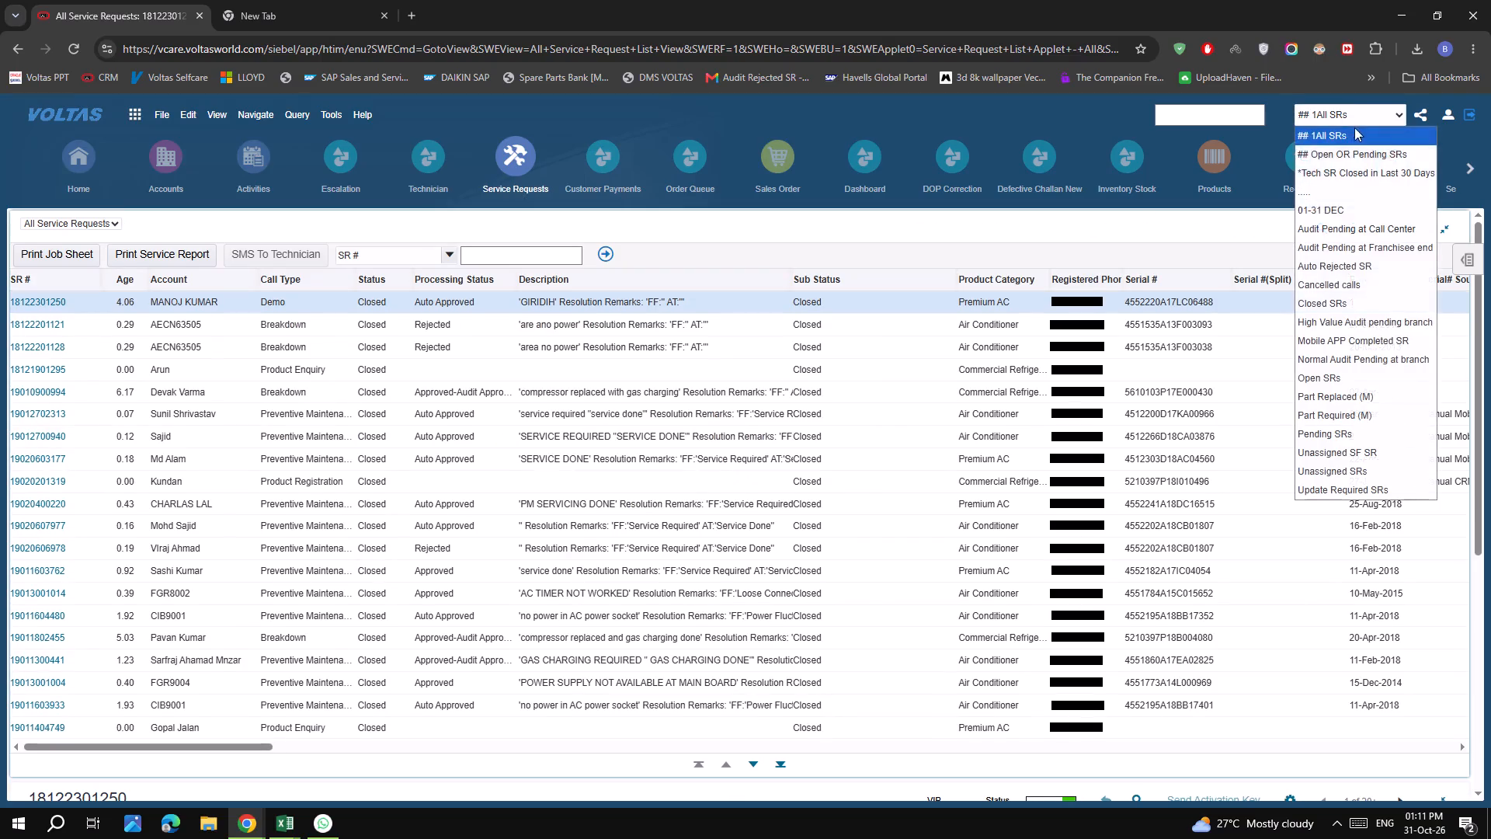
{"action": "left_click", "coordinate": [1379, 378]}
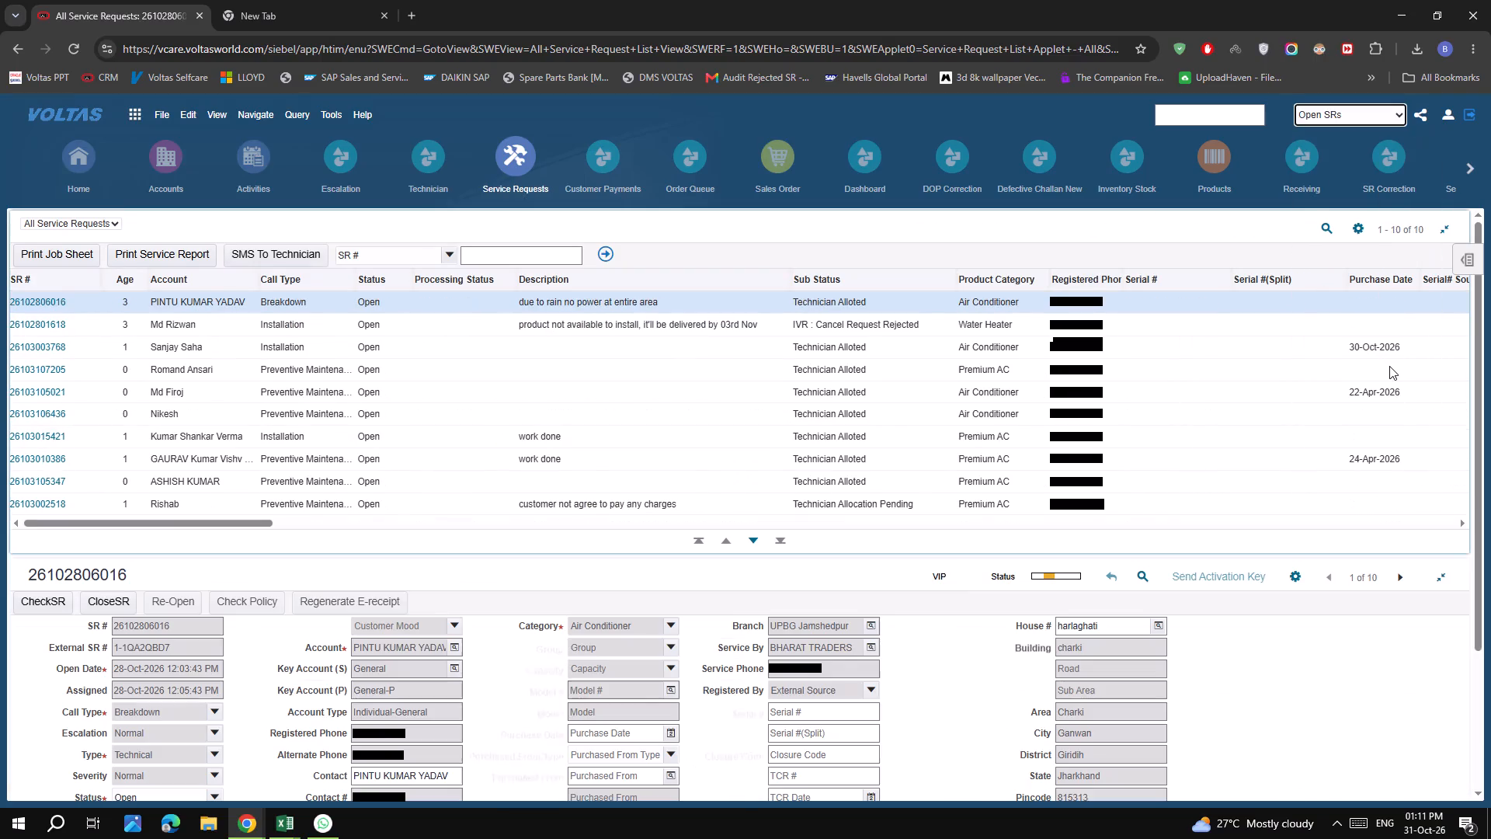
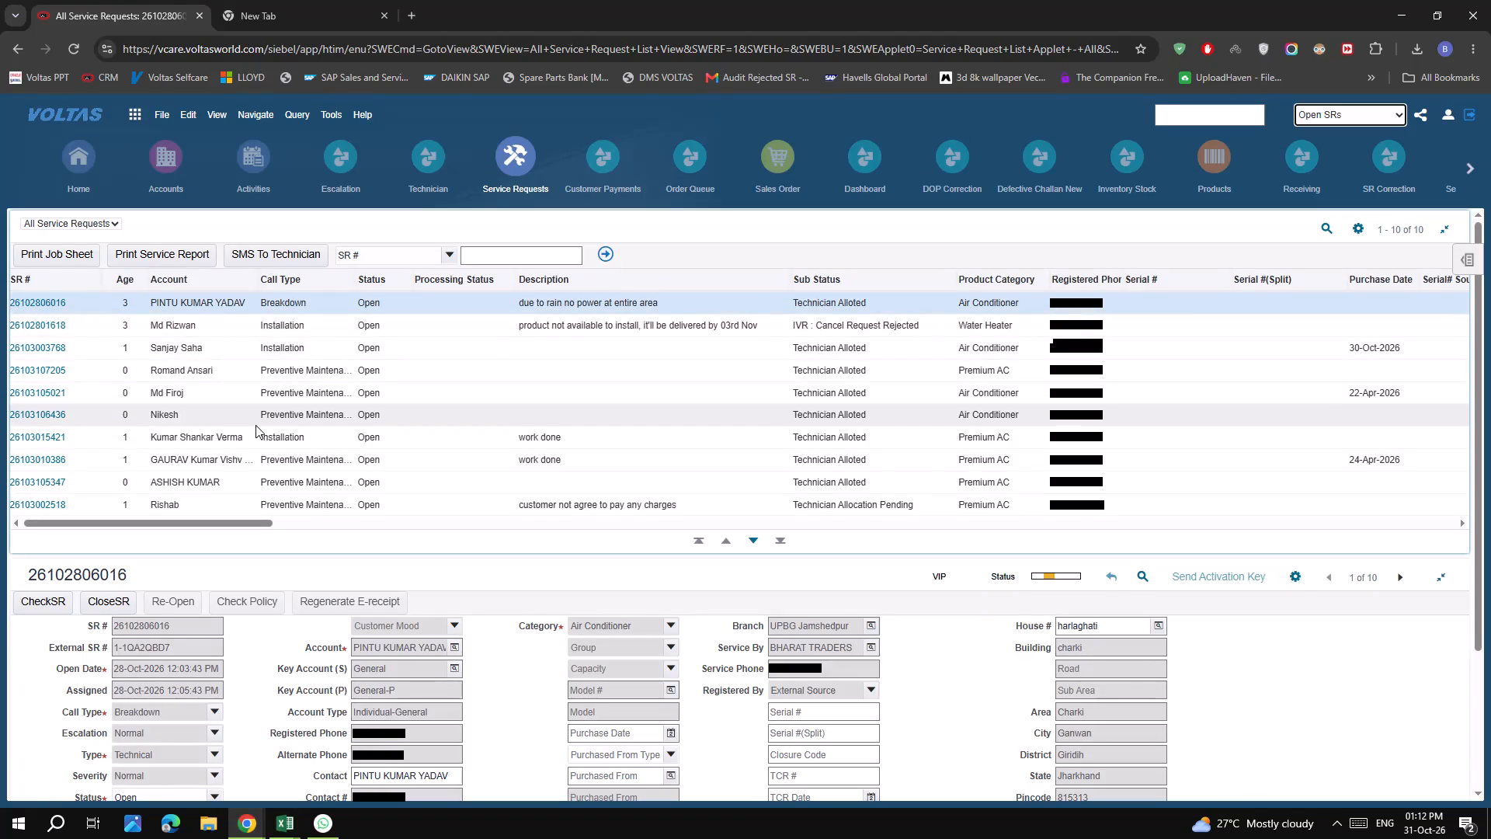
Sort the open service requests list by SR number in descending order.
{"action": "scroll", "coordinate": [255, 425], "scroll_direction": "up", "scroll_amount": 1}
{"action": "left_click", "coordinate": [50, 277]}
{"action": "left_click", "coordinate": [85, 281]}
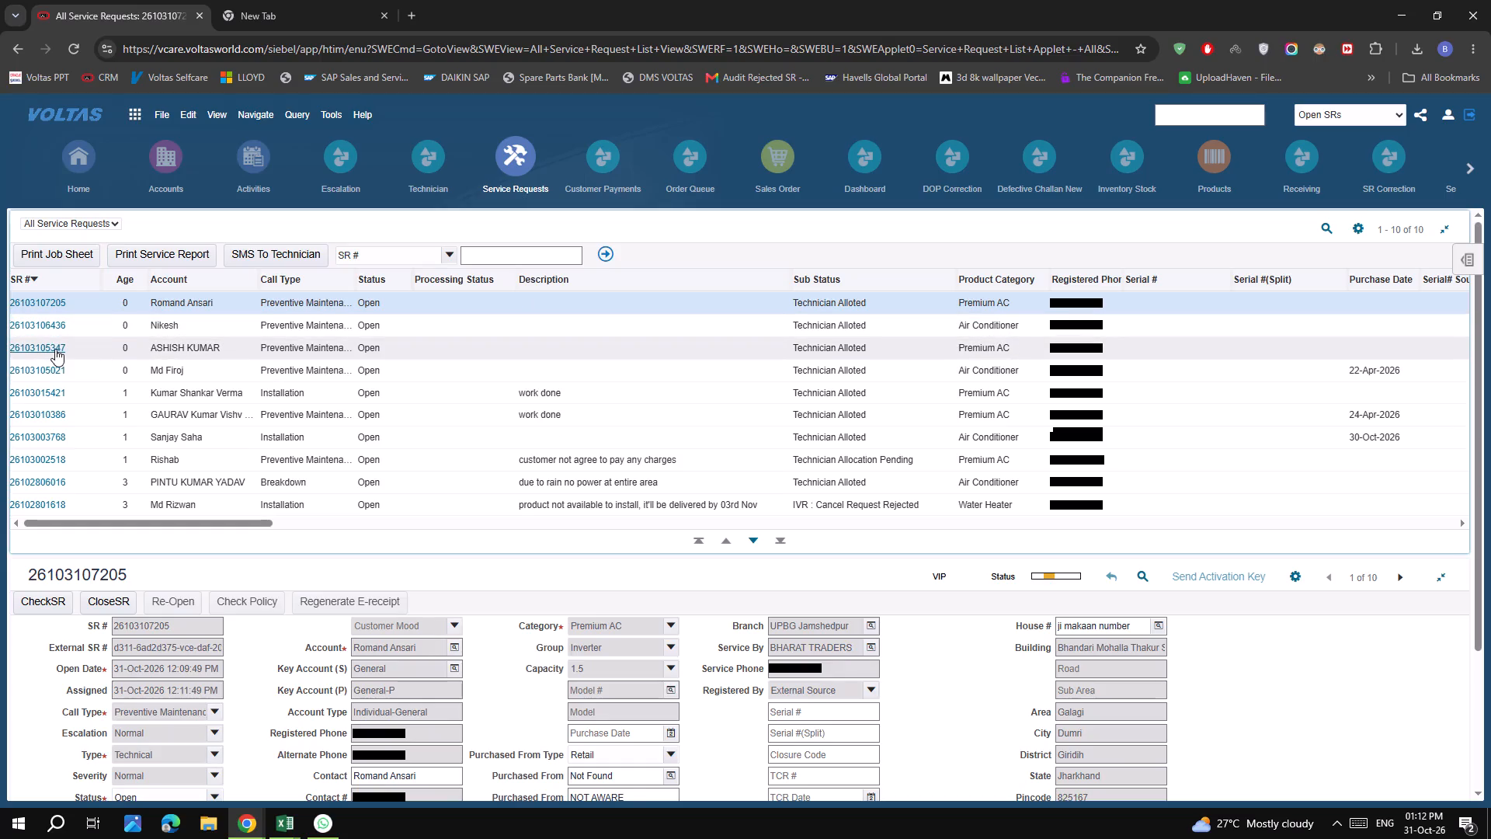
{"action": "left_click", "coordinate": [55, 349]}
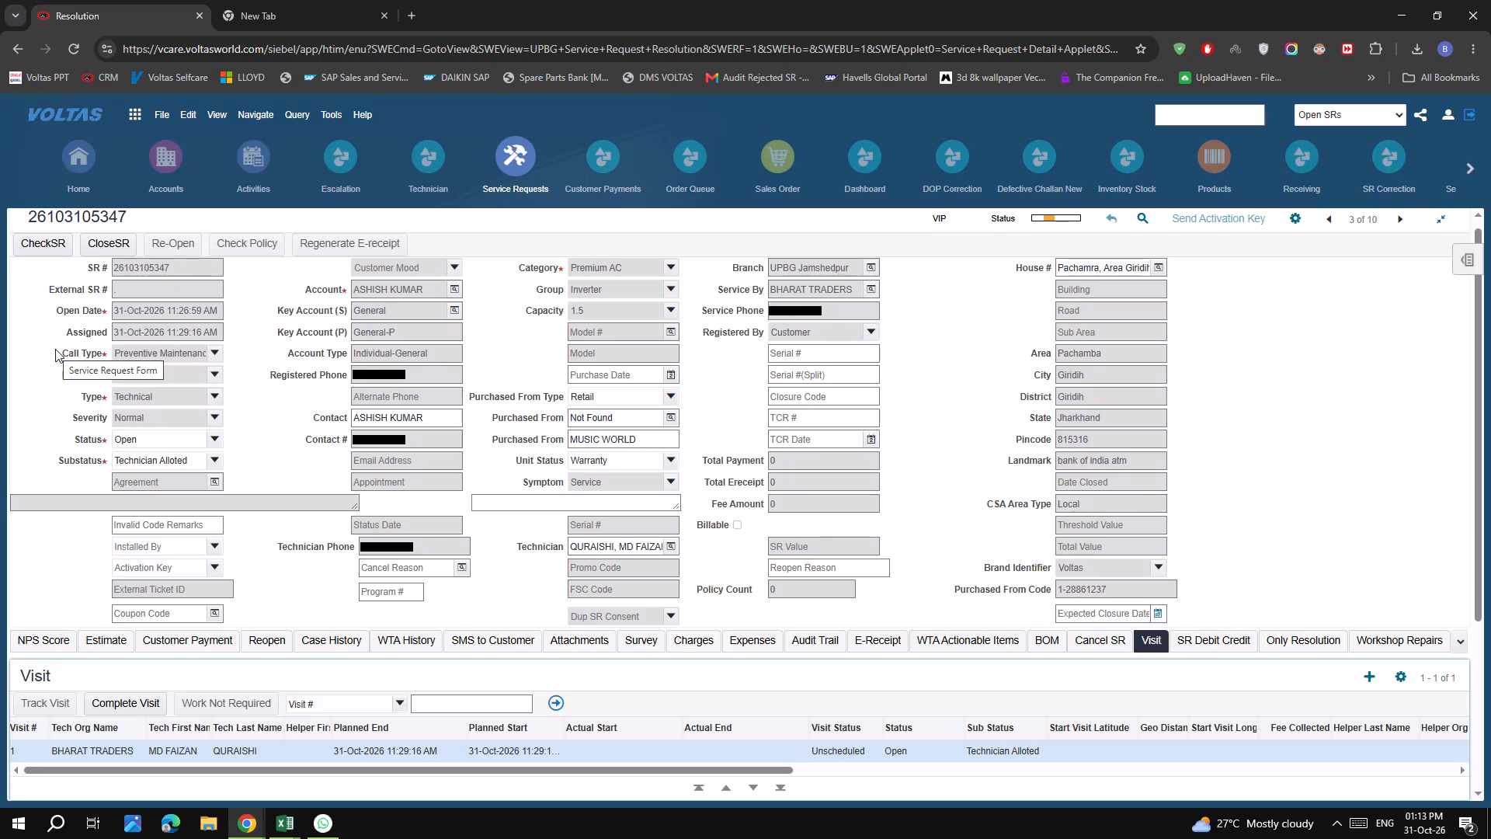
{"action": "left_click", "coordinate": [75, 47]}
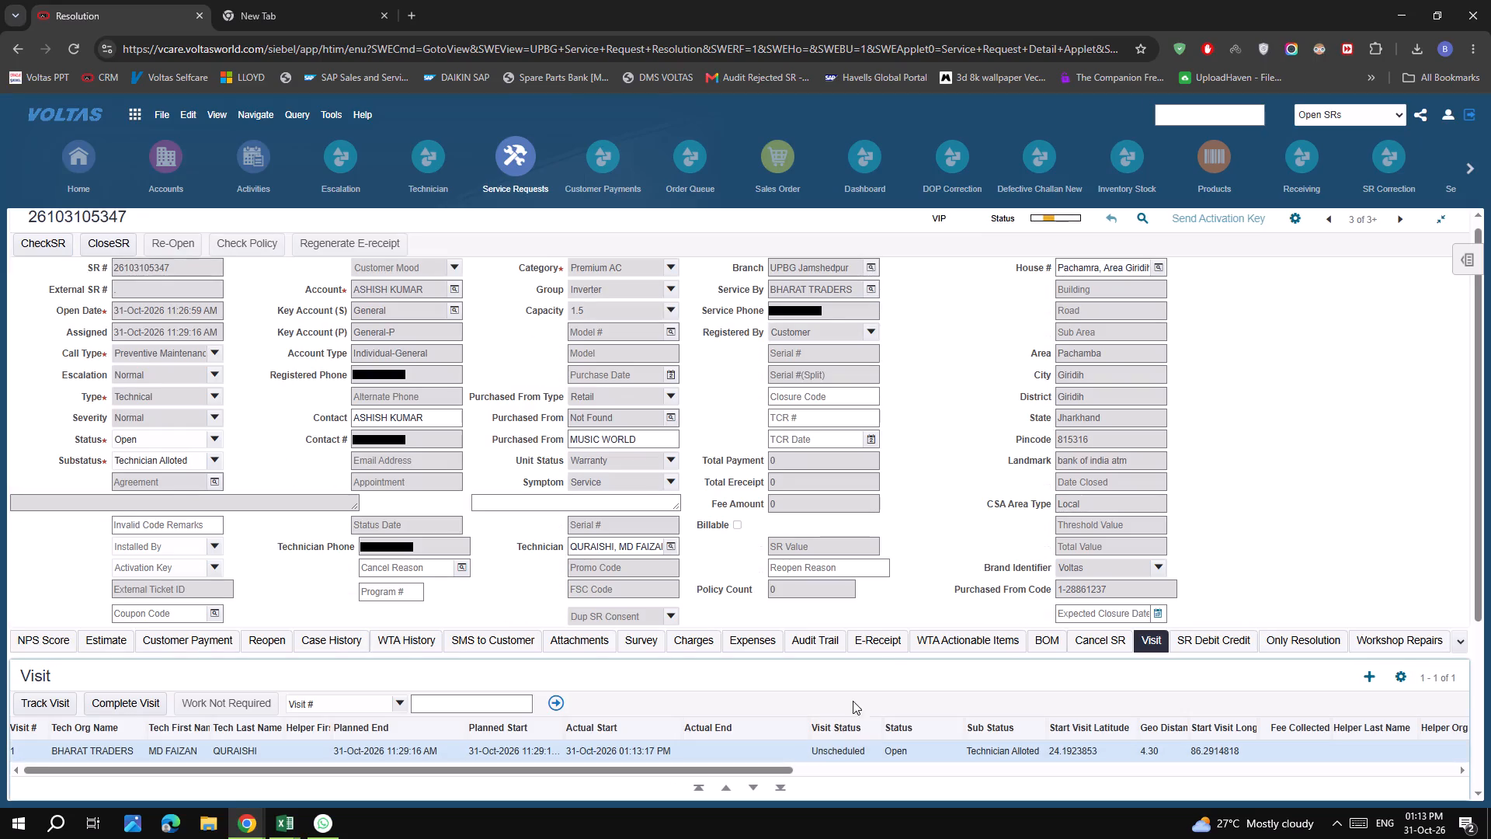
{"action": "scroll", "coordinate": [1200, 442], "scroll_direction": "up", "scroll_amount": 2}
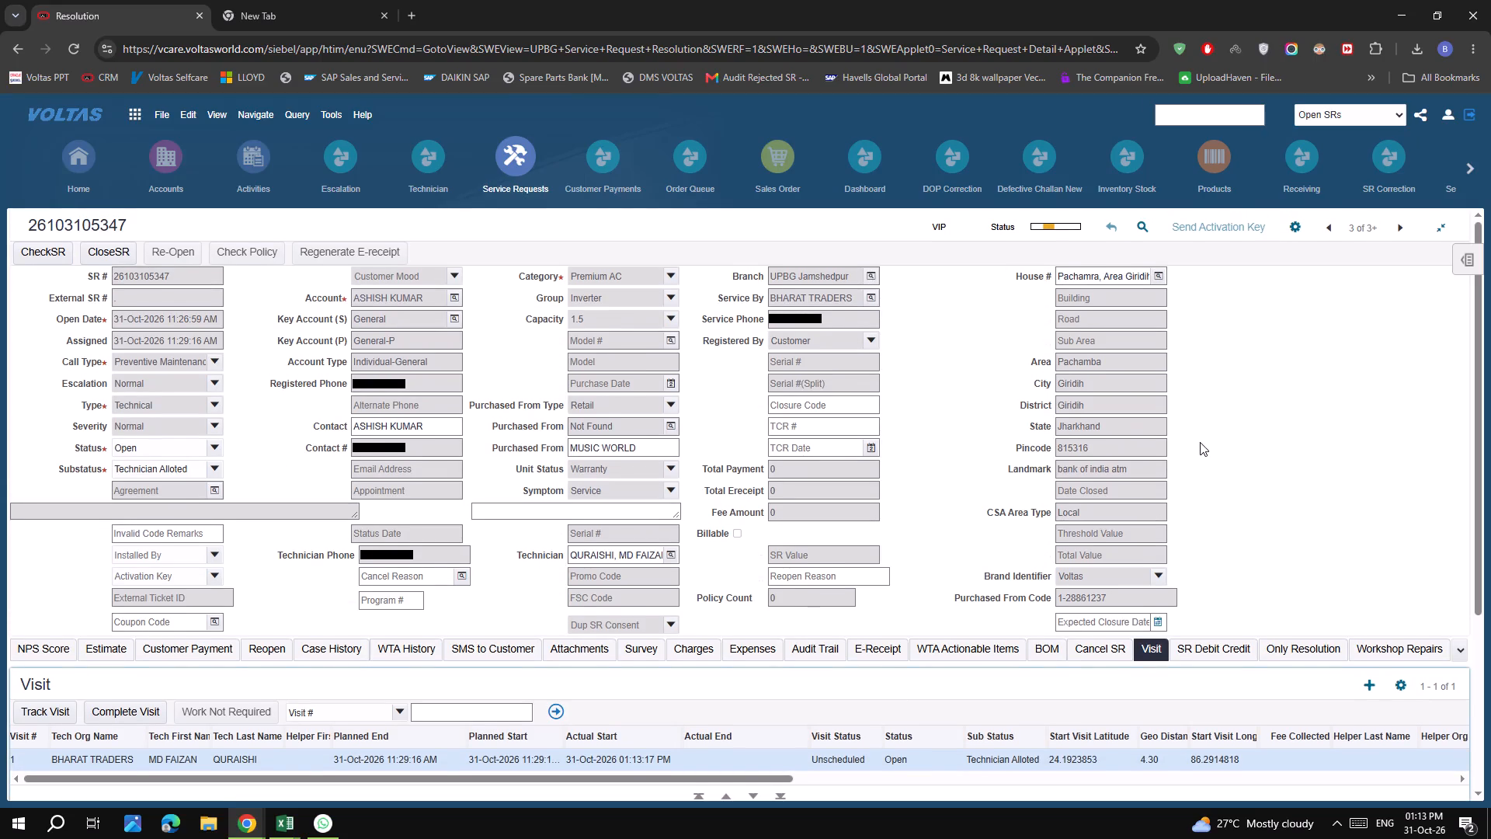
{"action": "left_click", "coordinate": [1404, 234]}
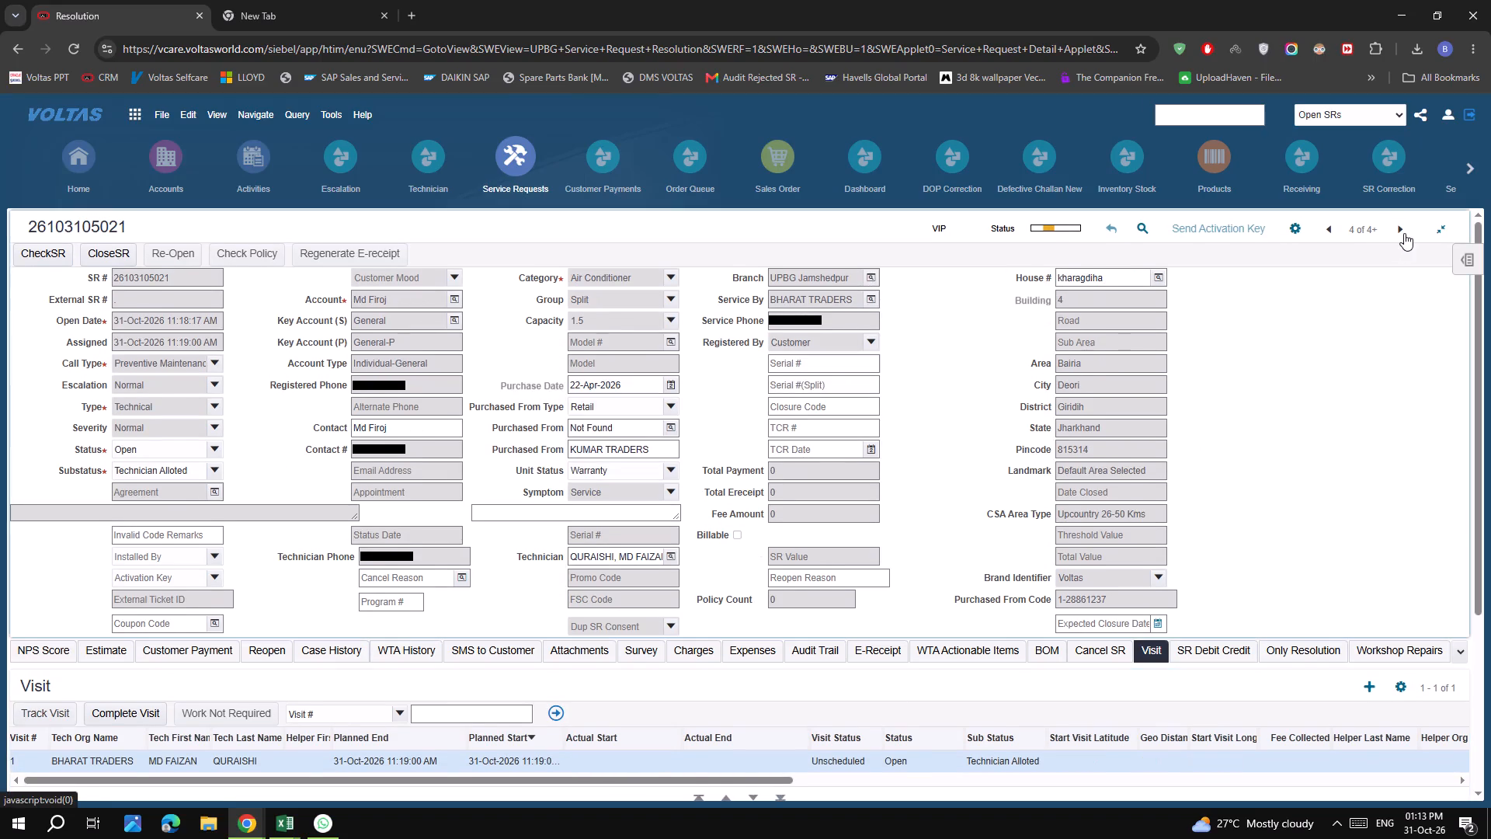
{"action": "left_click", "coordinate": [1404, 233]}
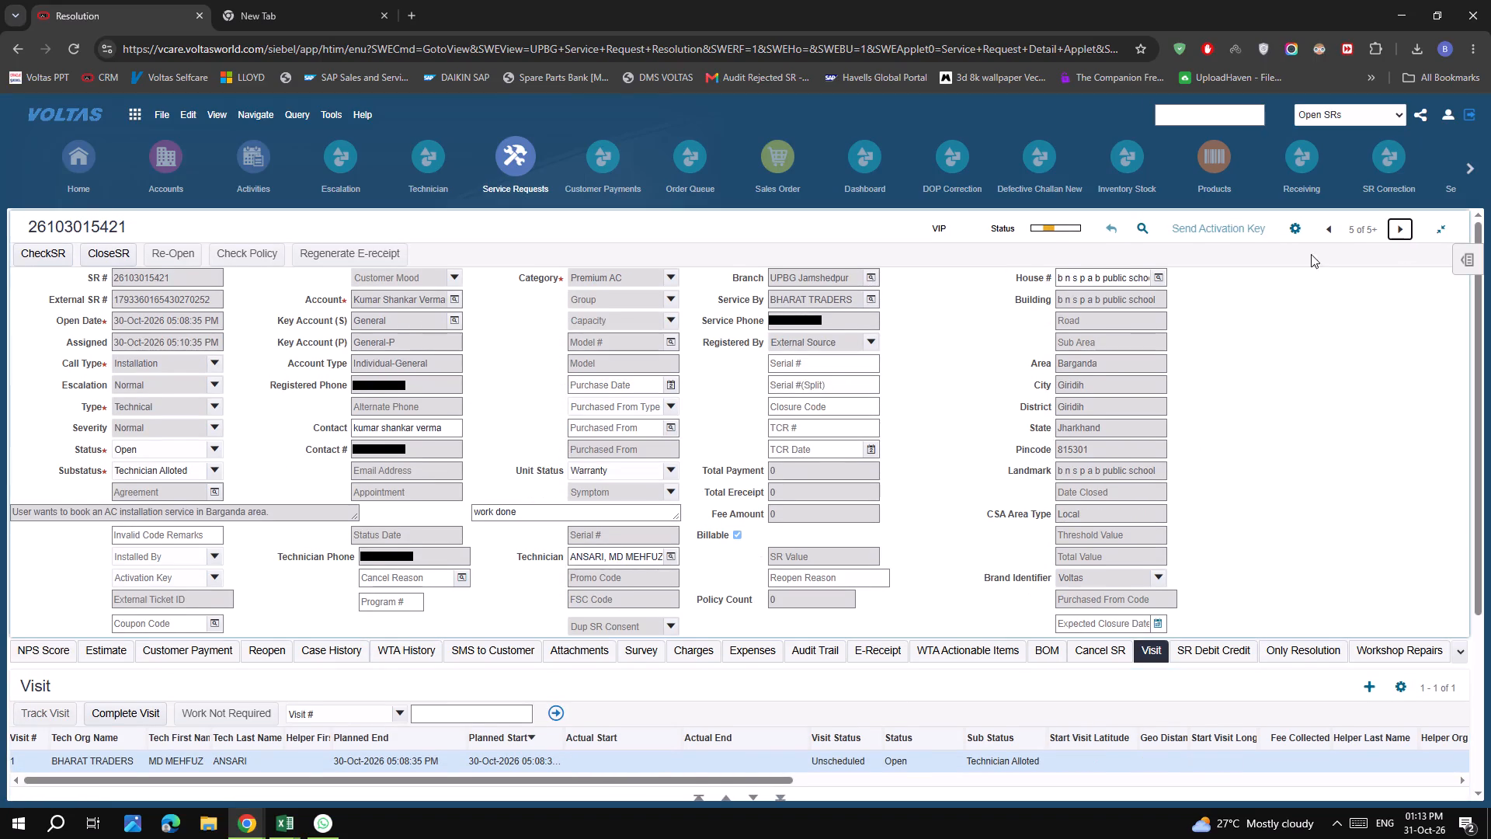
{"action": "left_click", "coordinate": [72, 50]}
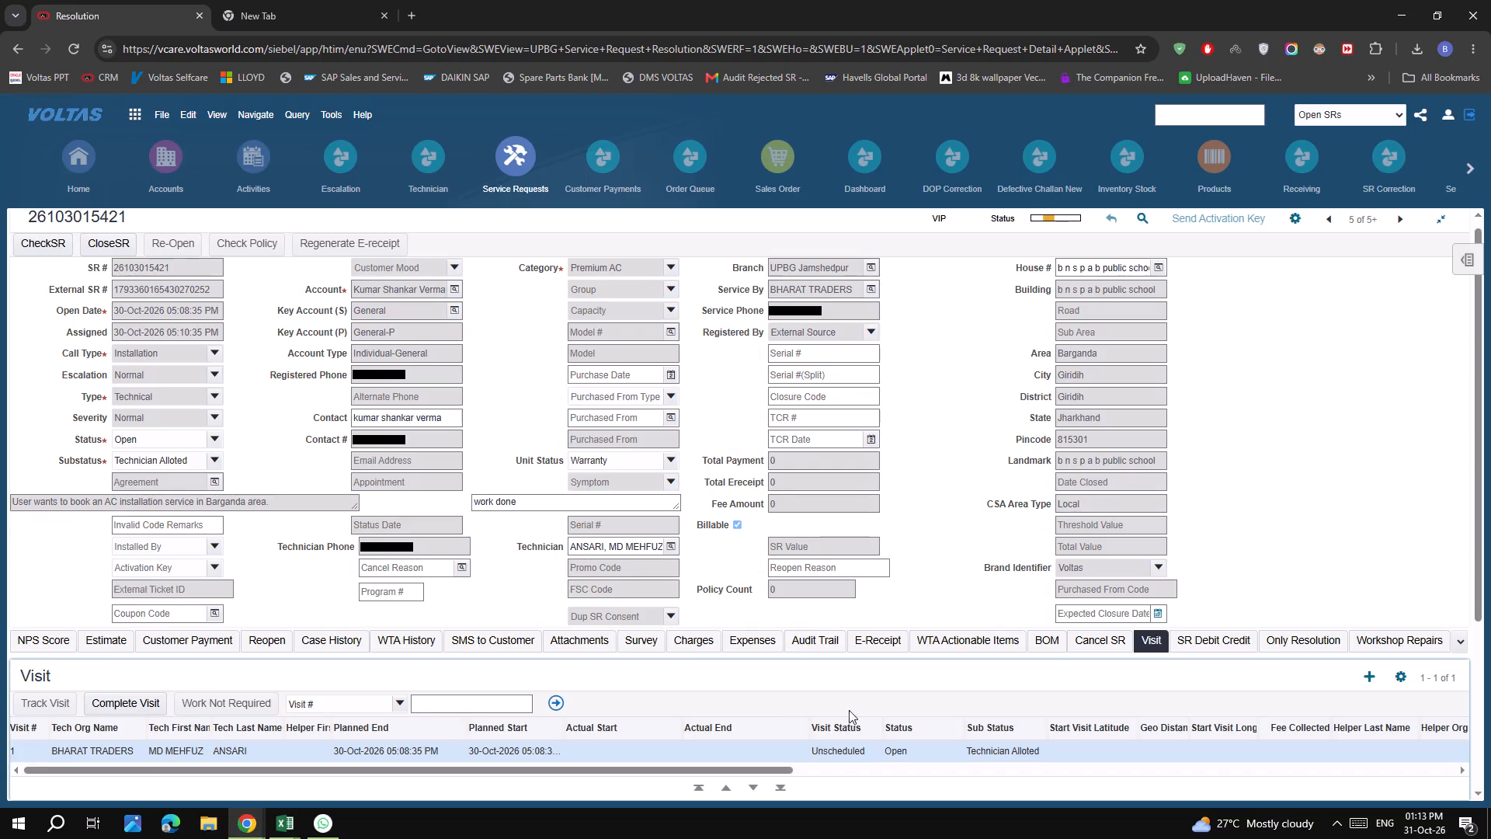
{"action": "scroll", "coordinate": [923, 513], "scroll_direction": "down", "scroll_amount": 4}
{"action": "scroll", "coordinate": [922, 513], "scroll_direction": "up", "scroll_amount": 6}
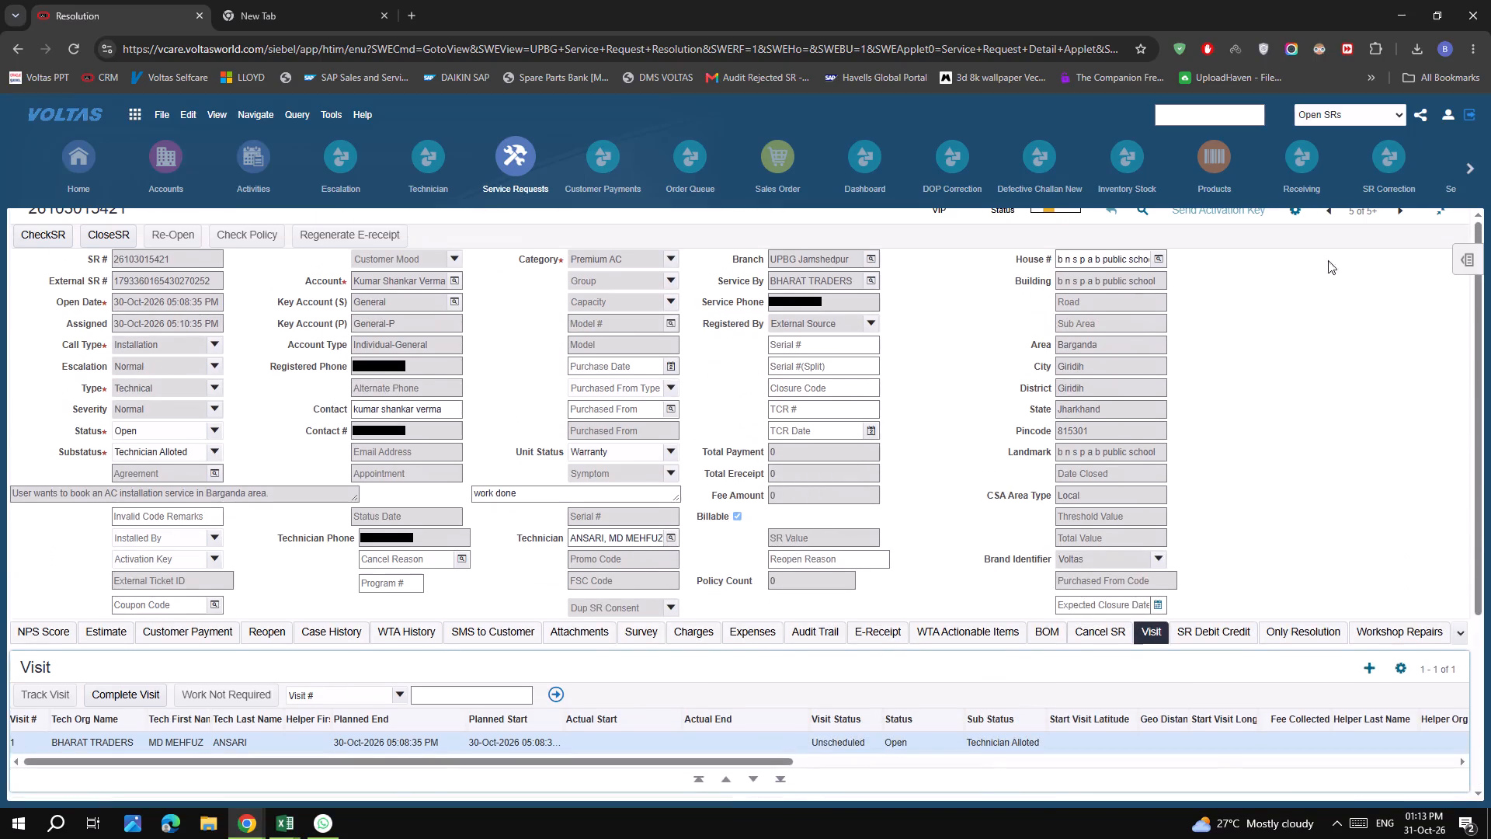
{"action": "left_click", "coordinate": [1324, 223]}
{"action": "left_click", "coordinate": [1324, 223]}
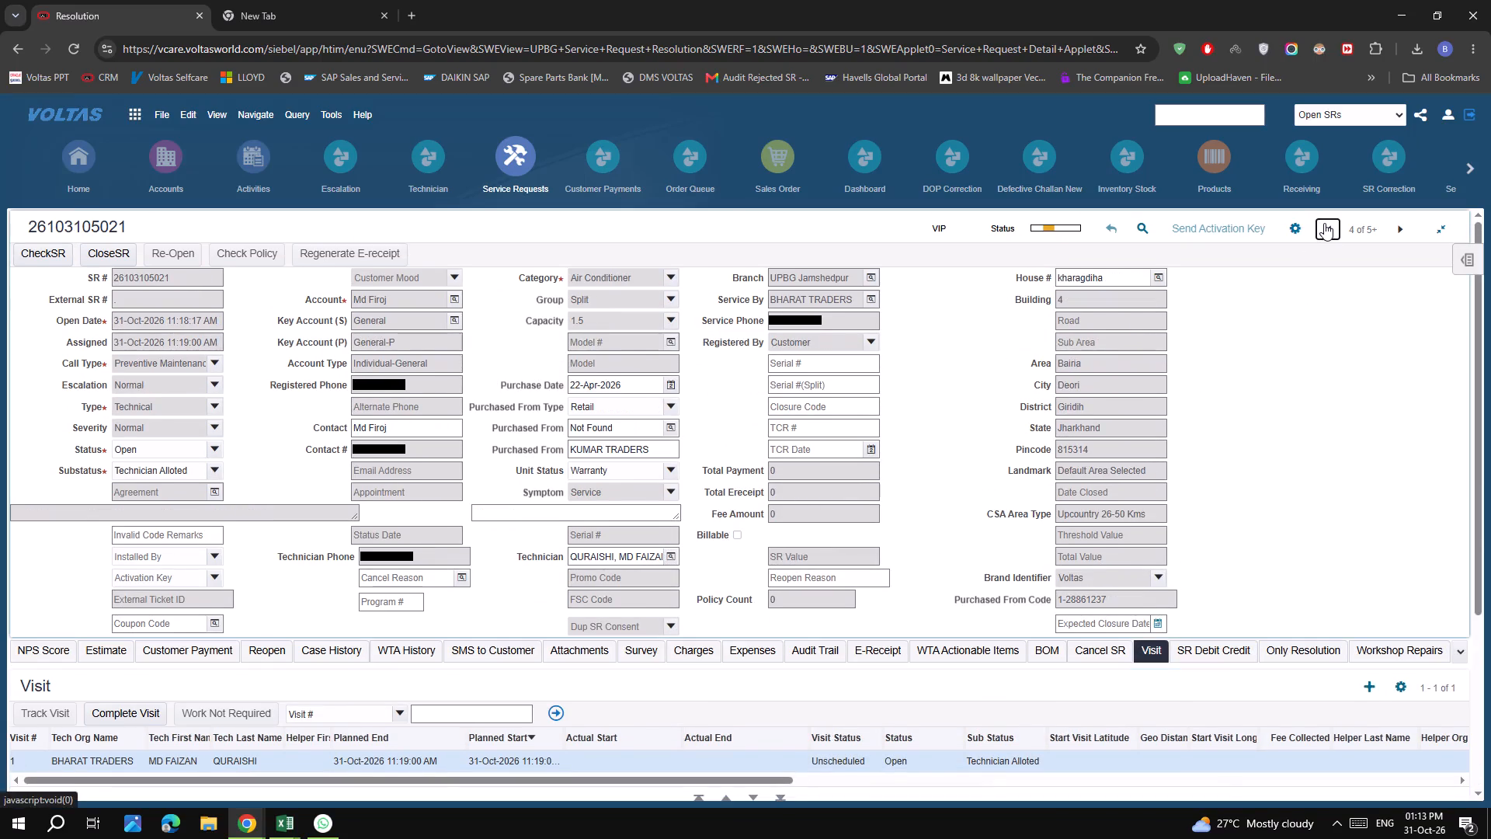
{"action": "left_click", "coordinate": [1324, 223]}
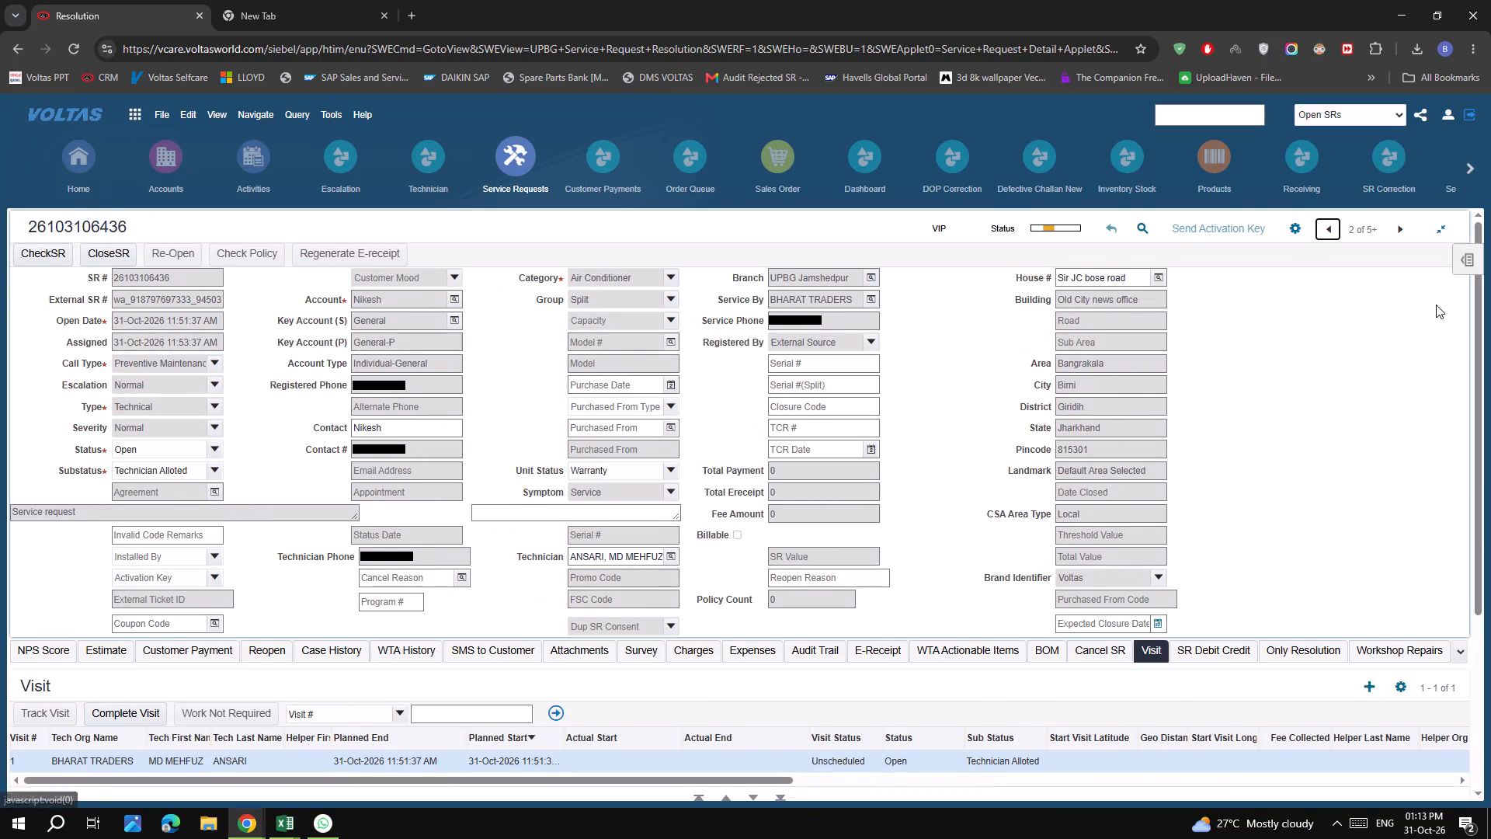
{"action": "left_click", "coordinate": [1395, 232]}
{"action": "left_click", "coordinate": [558, 510]}
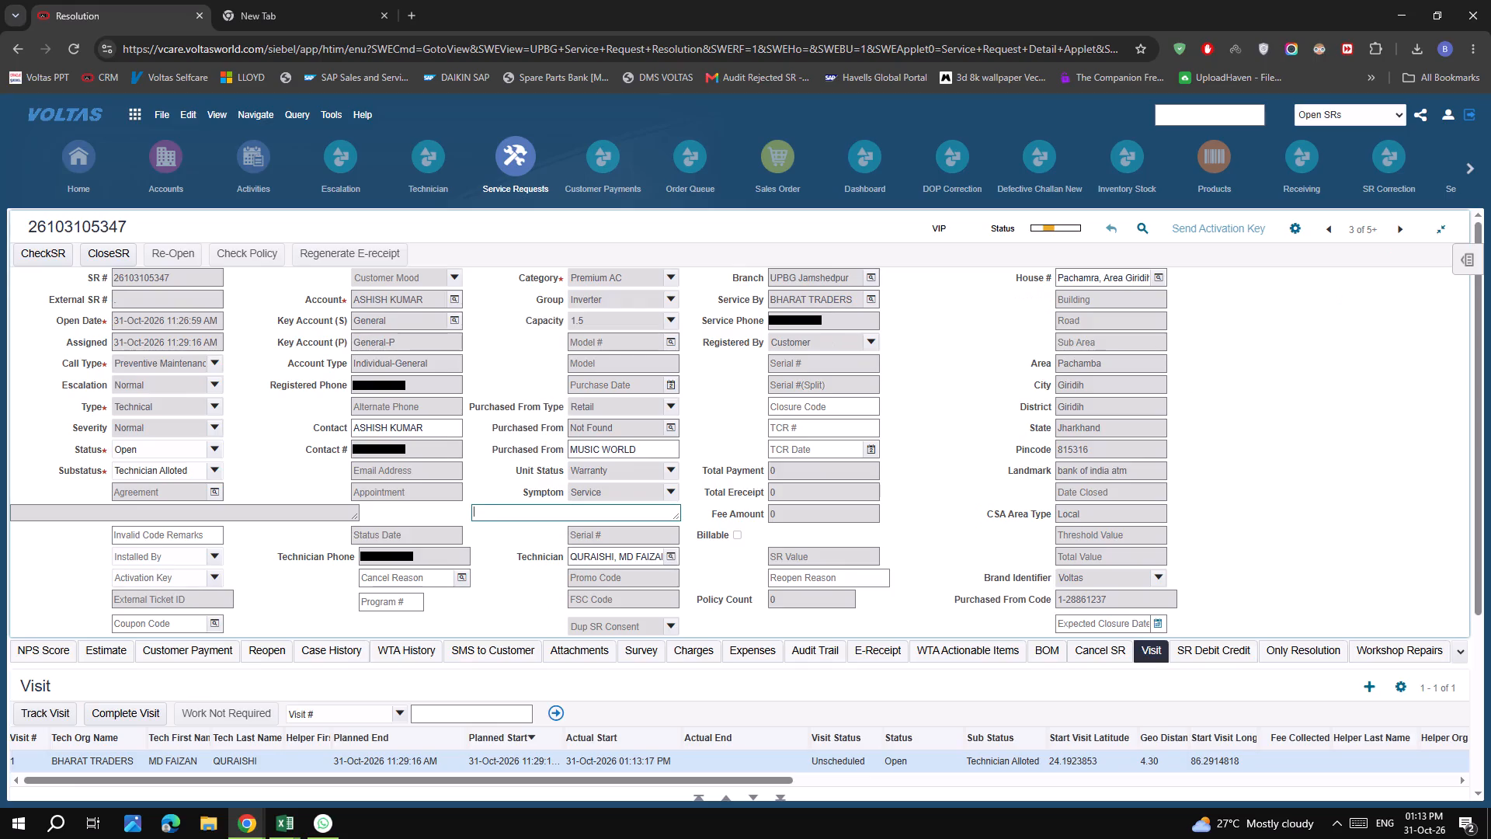
{"action": "key", "text": "w"}
{"action": "key", "text": "BackSpace"}
{"action": "key", "text": "w"}
{"action": "type", "text": "ork done"}
{"action": "key", "text": "ctrl+s"}
{"action": "key", "text": "ctrl+s"}
{"action": "key", "text": "ctrl+s"}
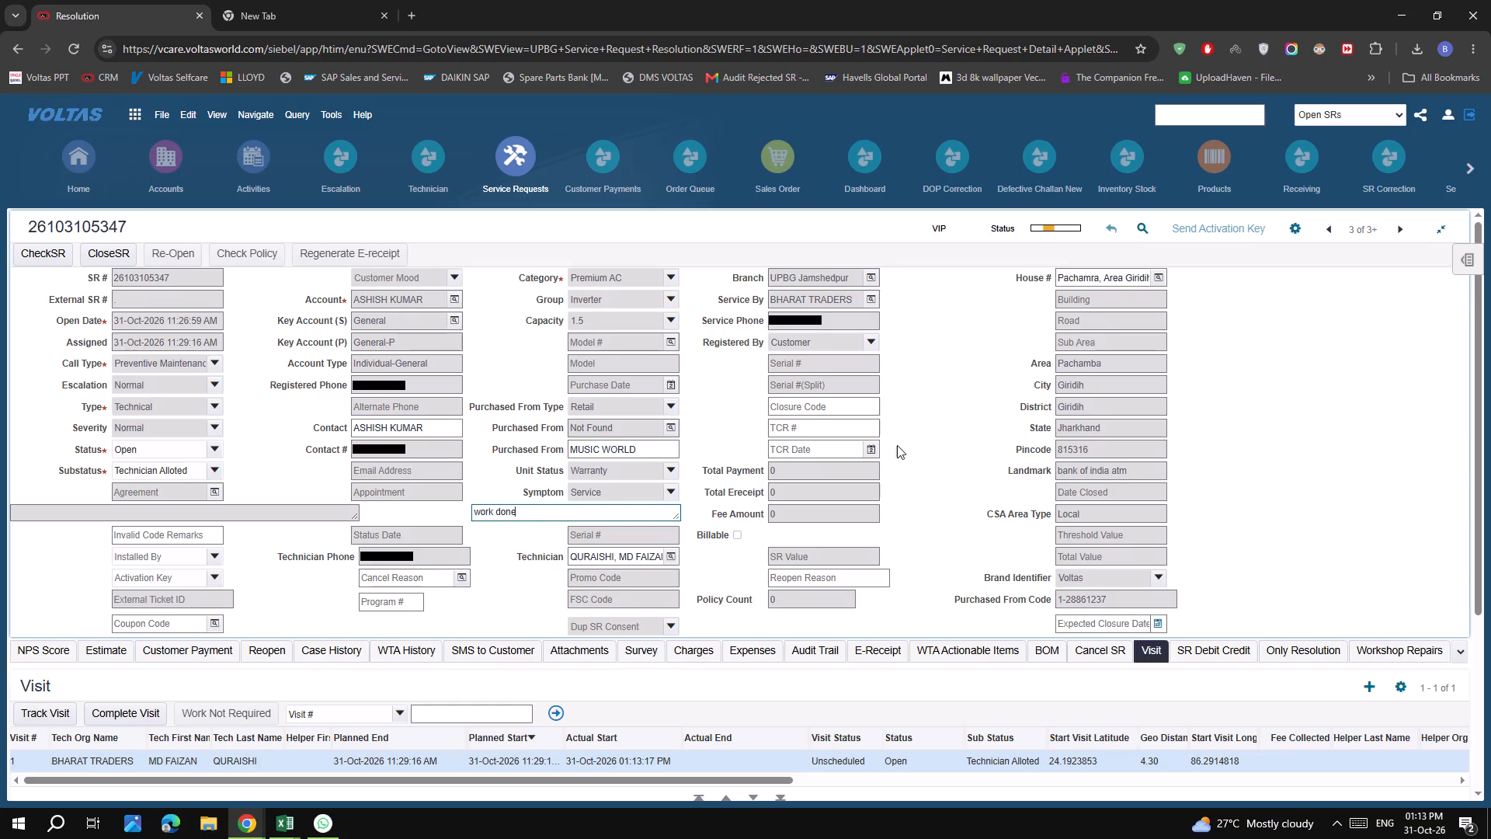
{"action": "left_click", "coordinate": [893, 449]}
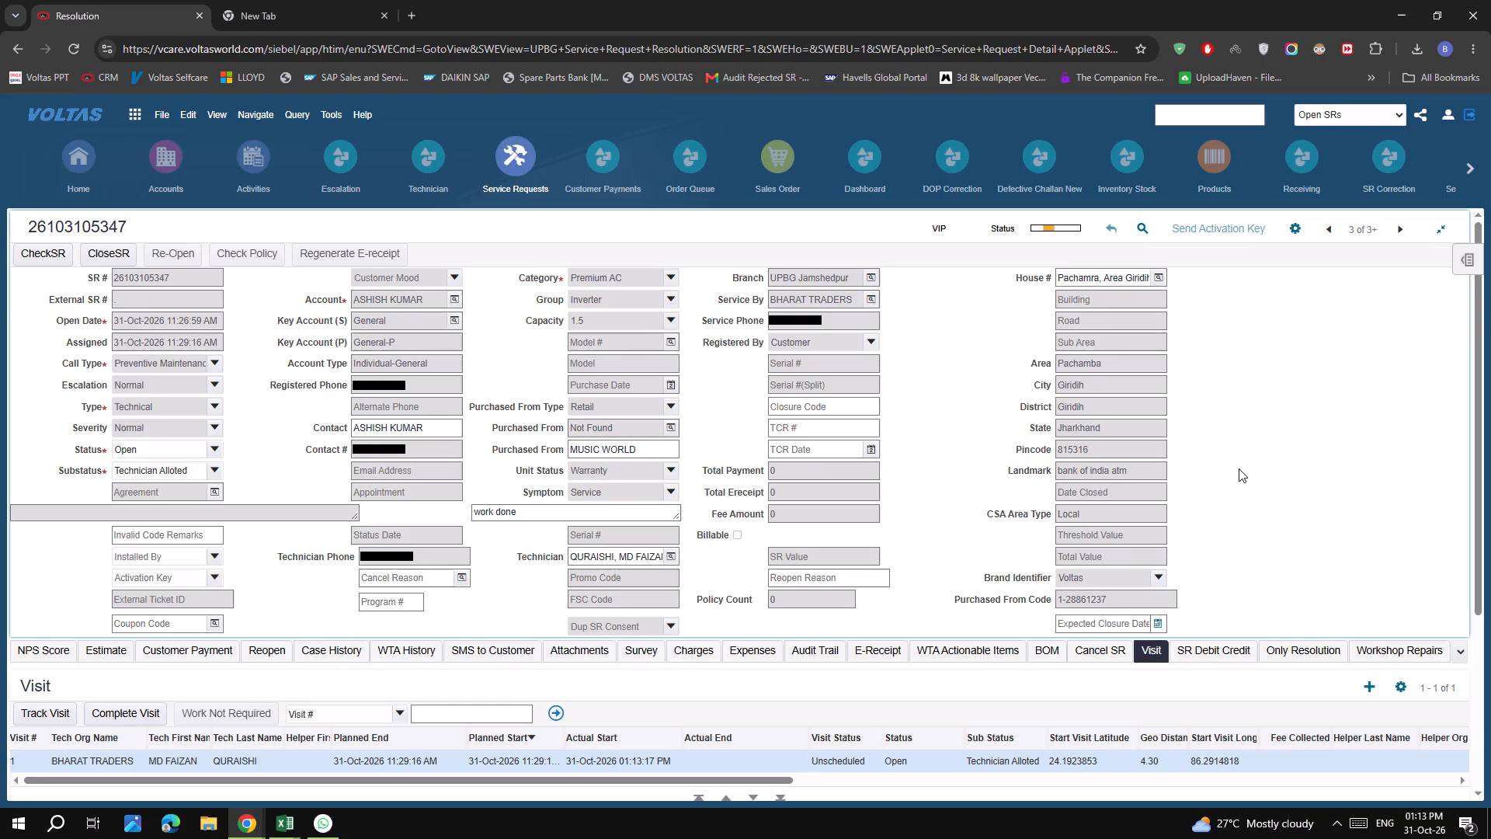
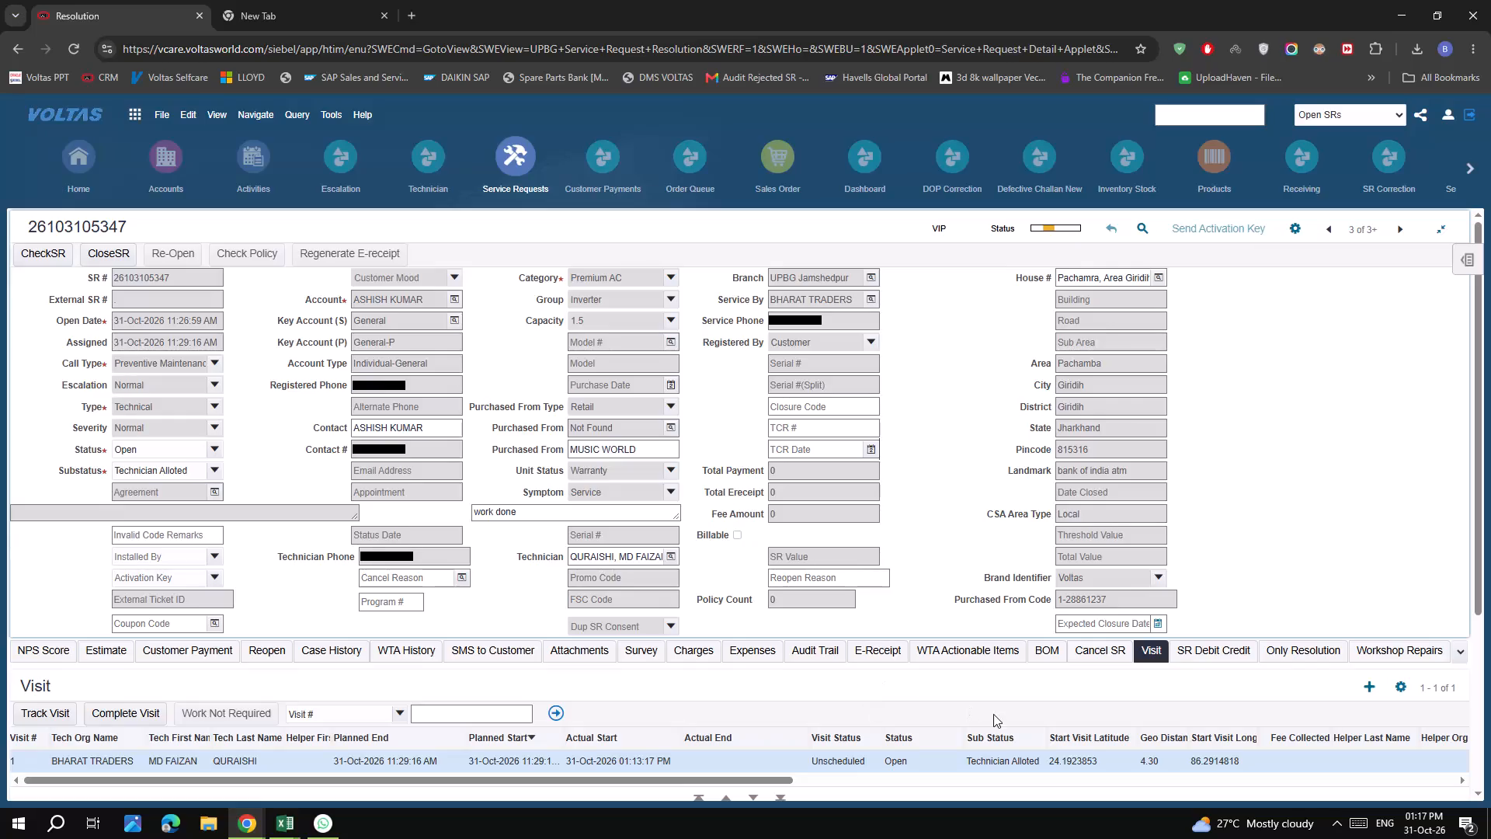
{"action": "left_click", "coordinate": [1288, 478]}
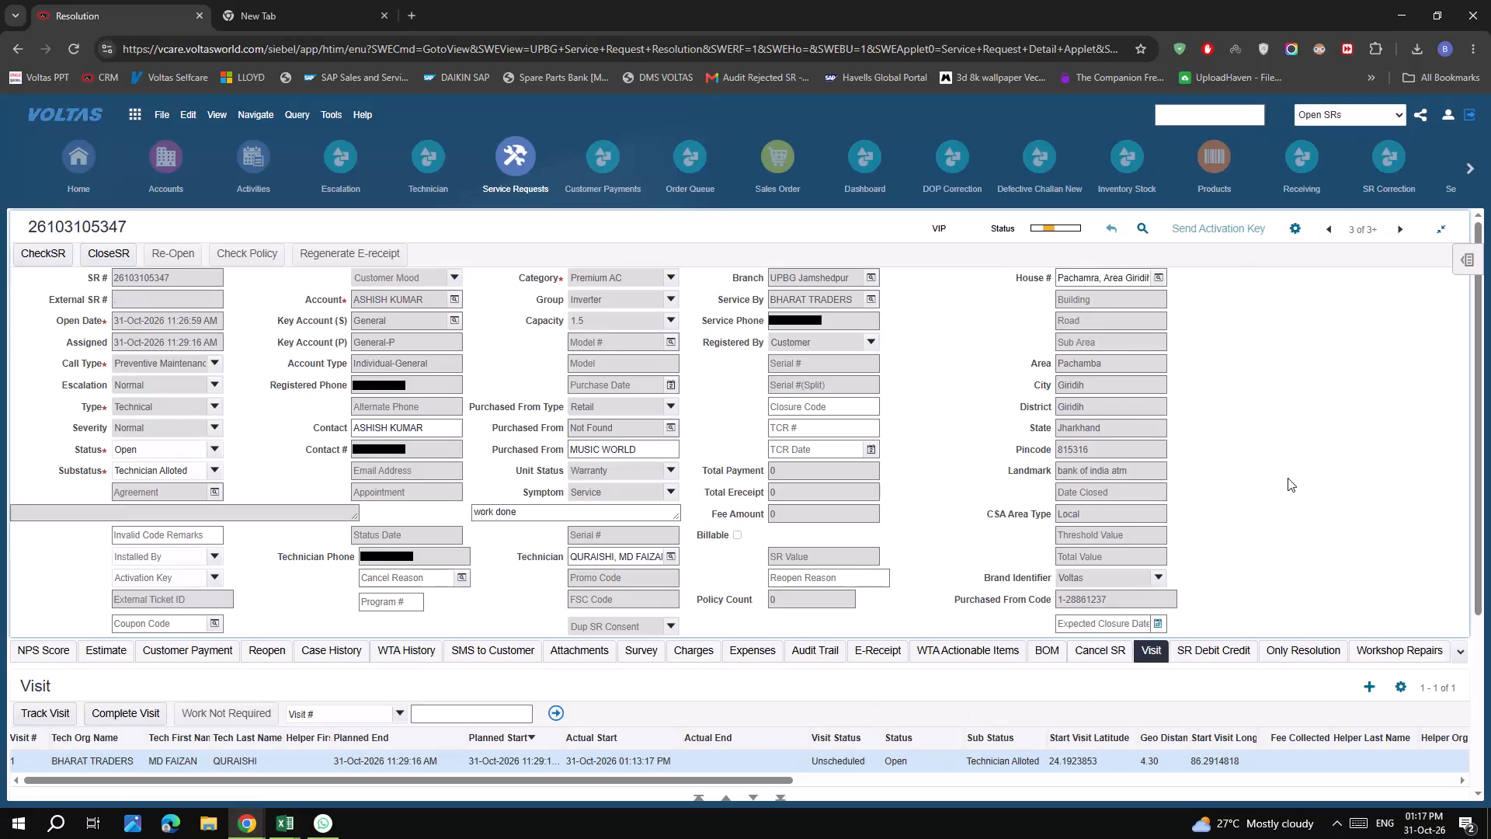
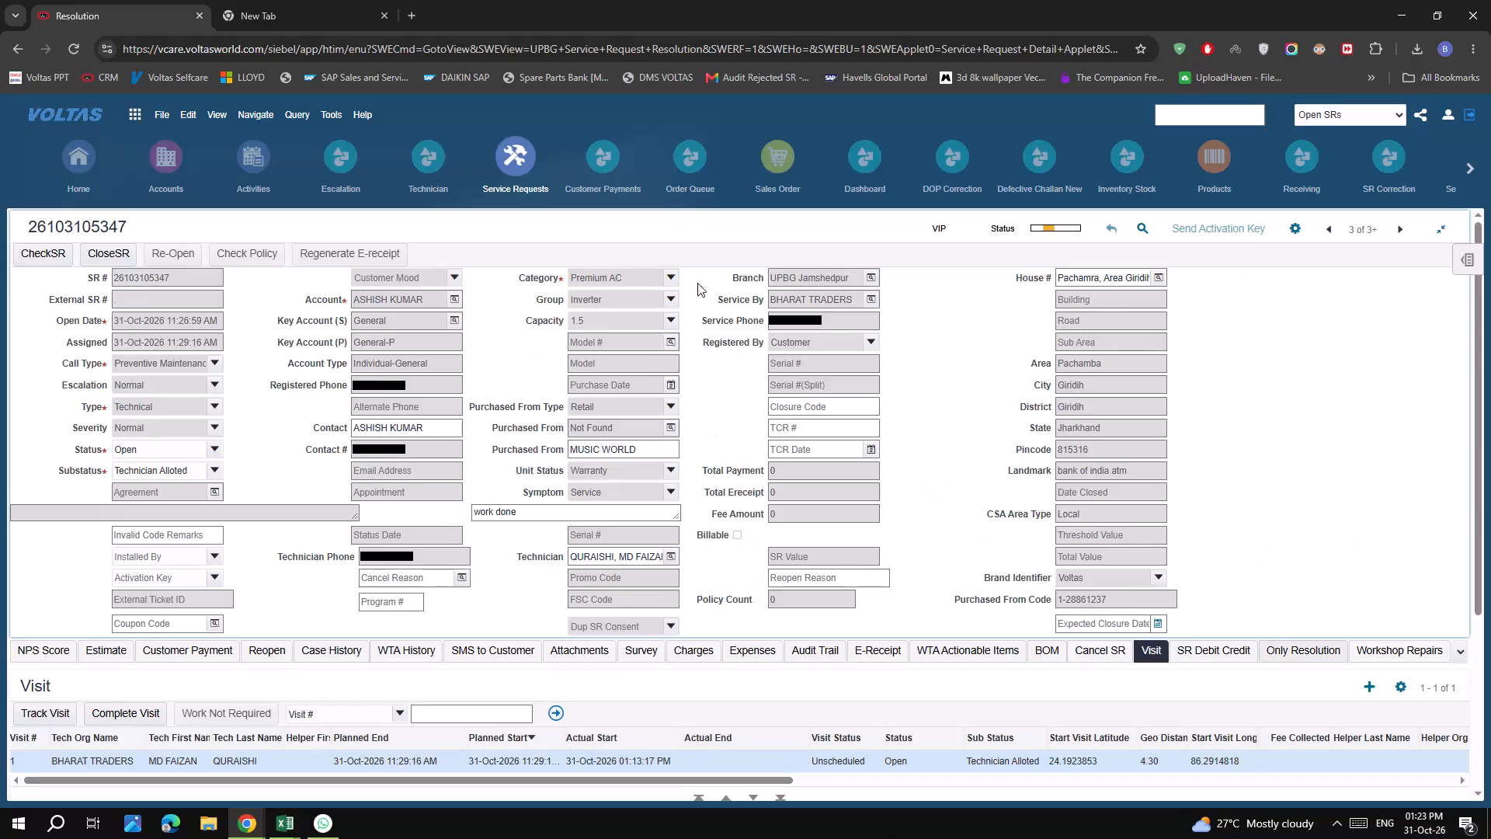
Return to the service requests list, show only Open SRs, and sort them by SR # in descending order.
{"action": "left_click", "coordinate": [513, 166]}
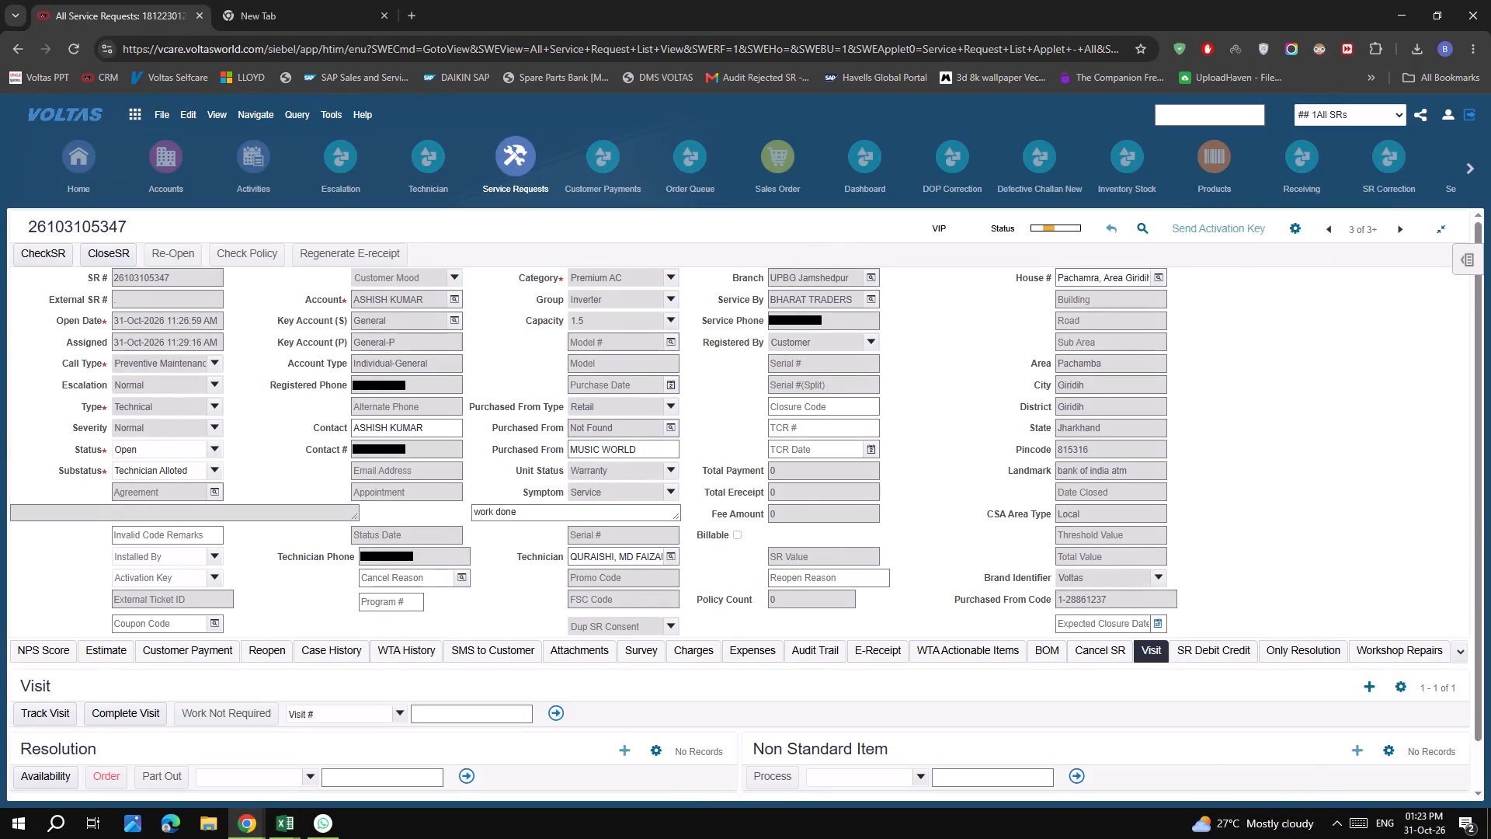
{"action": "left_click", "coordinate": [1355, 120]}
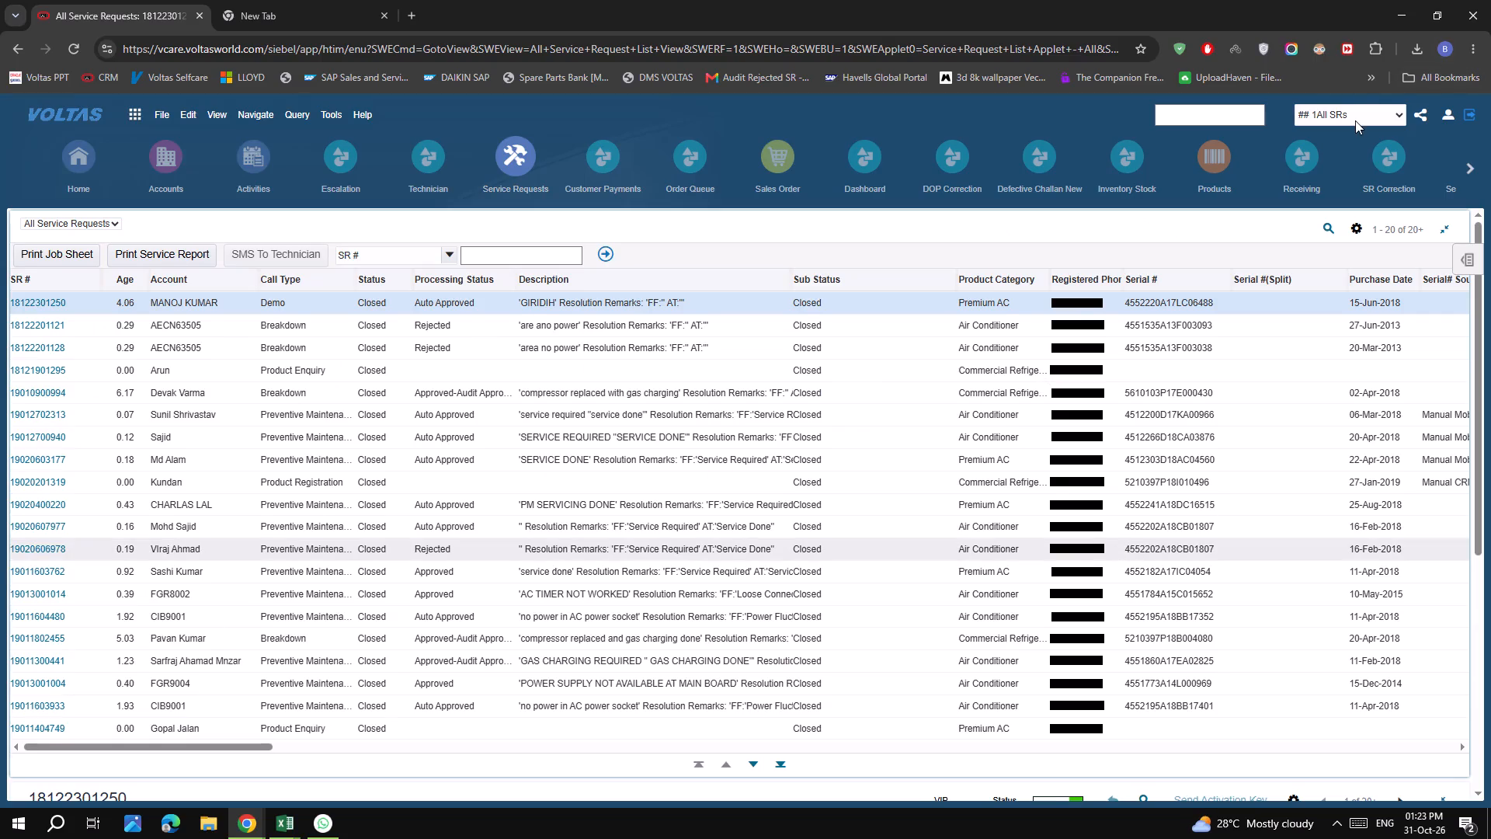
{"action": "left_click", "coordinate": [1350, 116]}
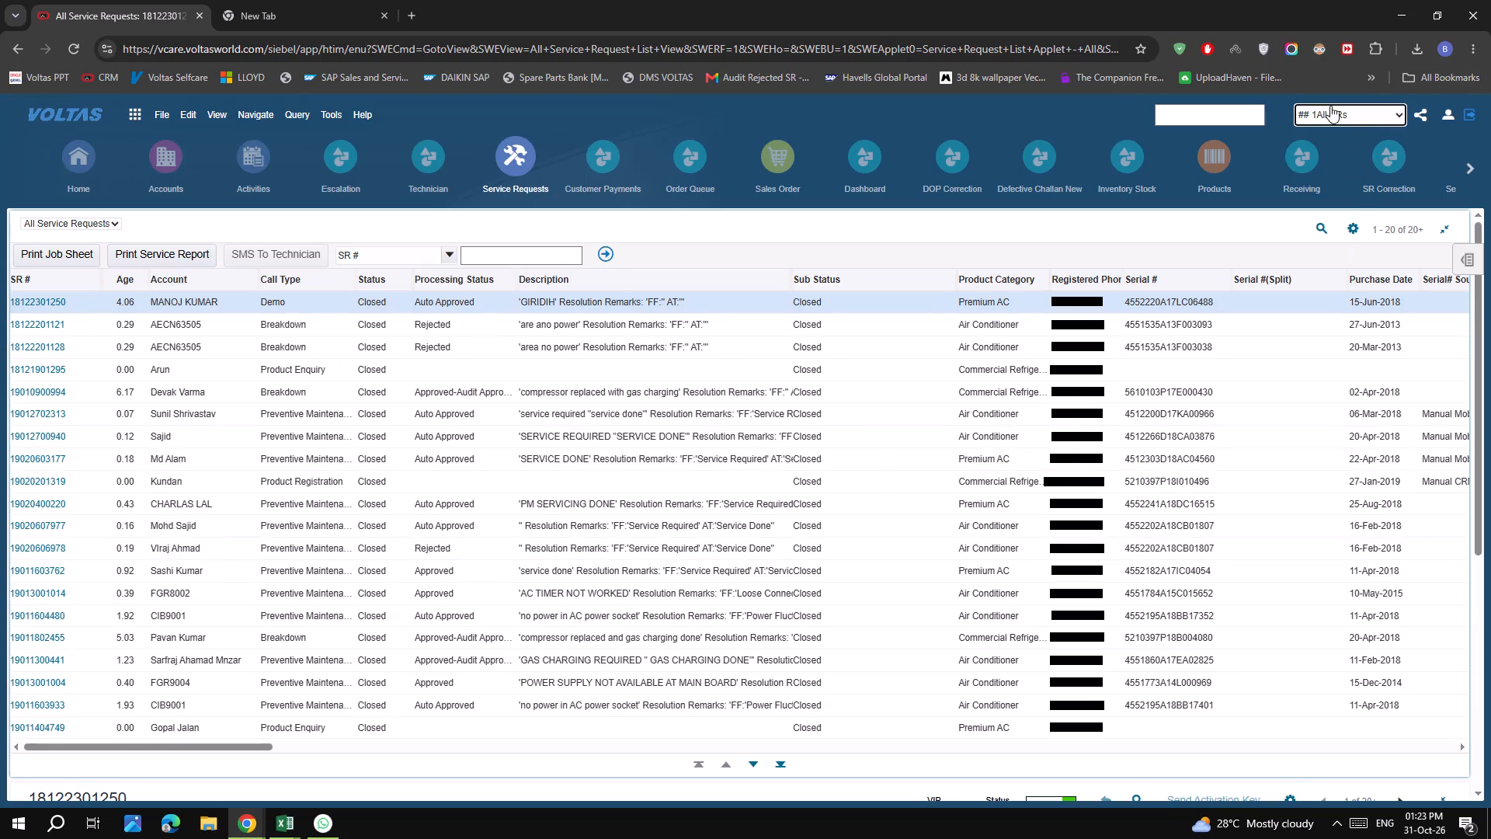
{"action": "left_click", "coordinate": [1343, 111]}
{"action": "left_click", "coordinate": [1350, 380]}
{"action": "left_click", "coordinate": [40, 278]}
{"action": "left_click", "coordinate": [64, 284]}
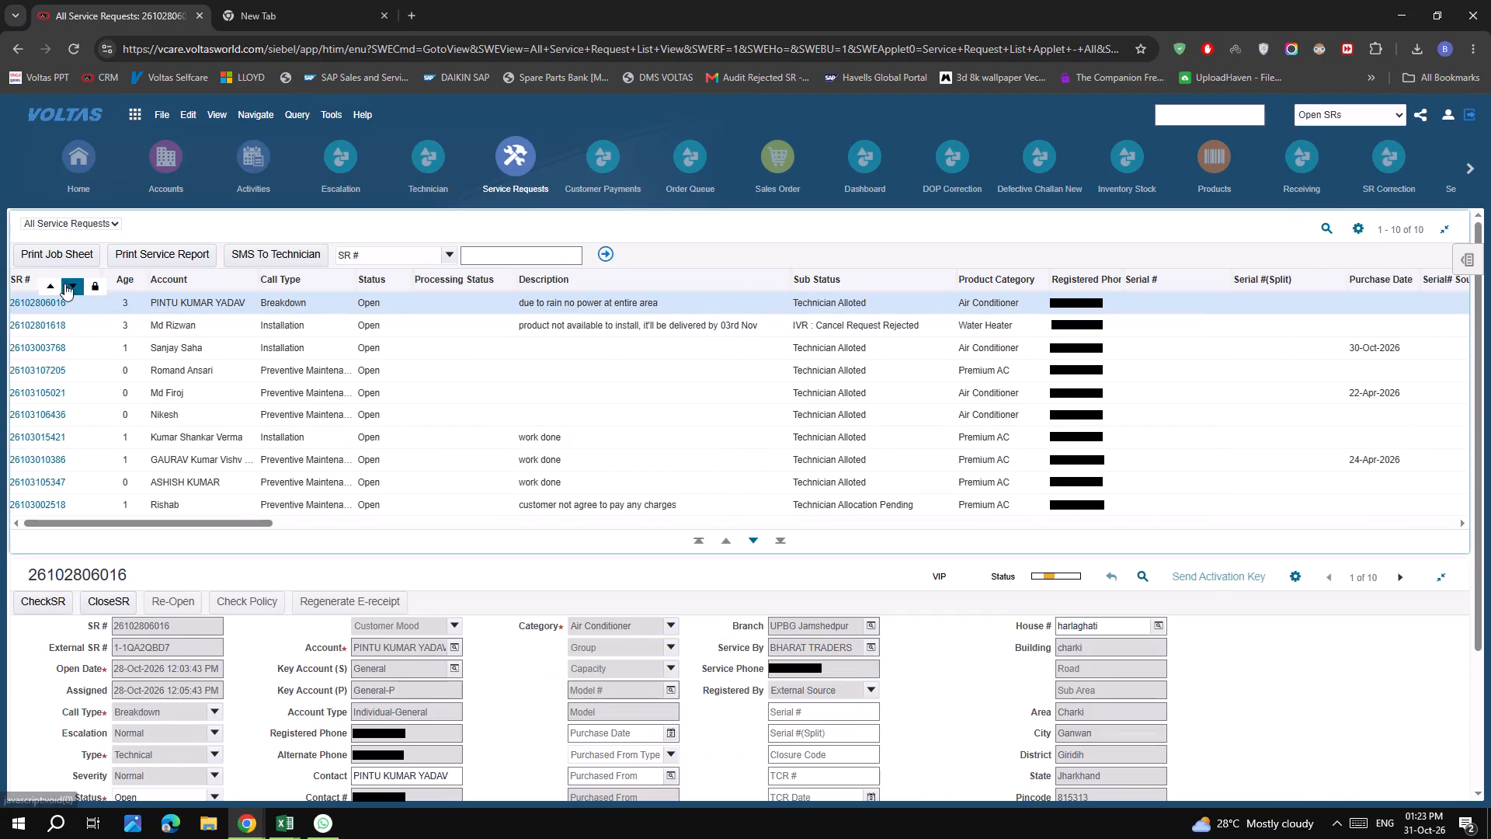
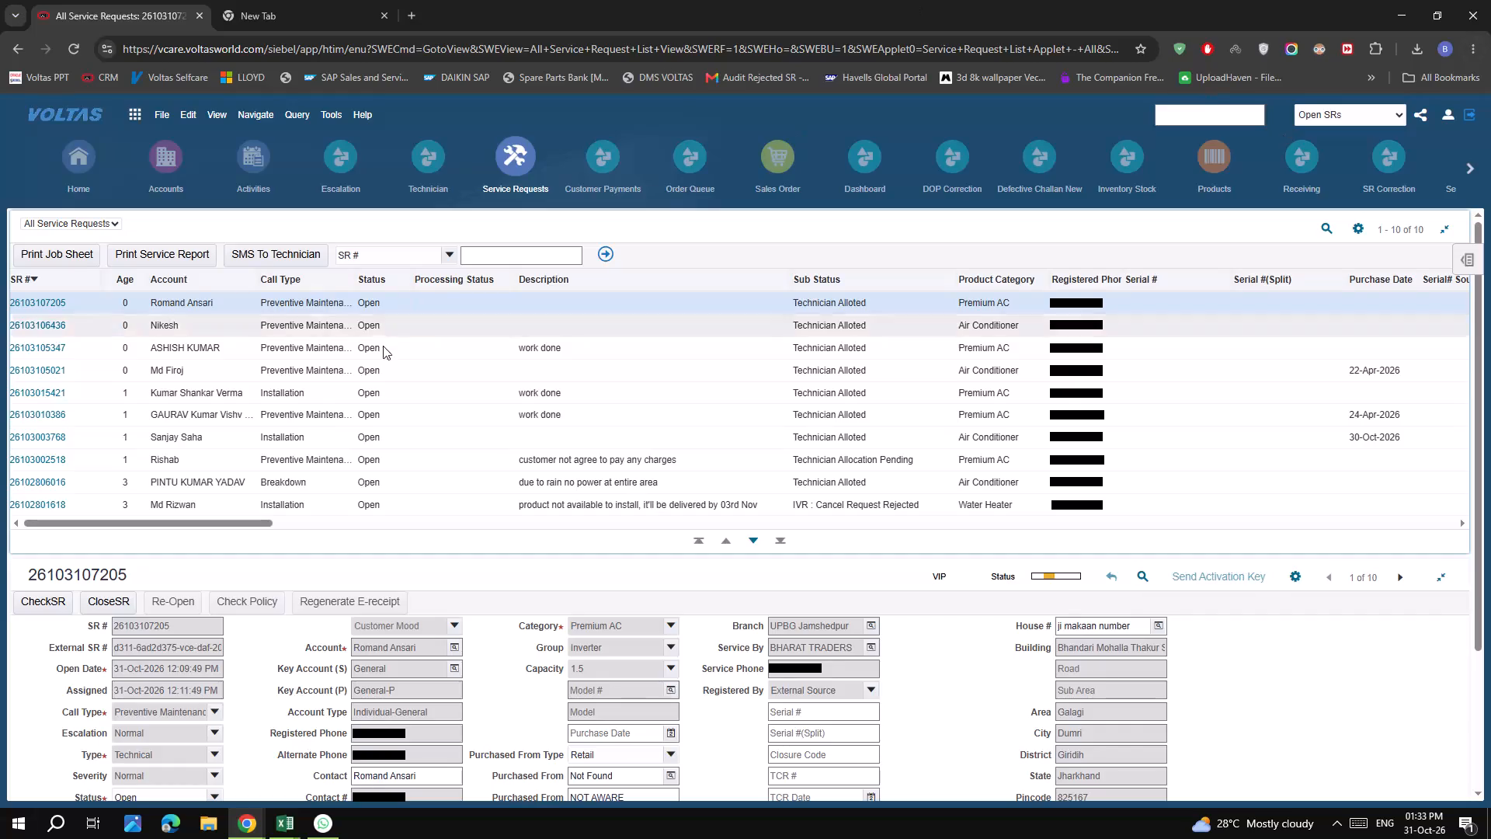
{"action": "left_click", "coordinate": [563, 299]}
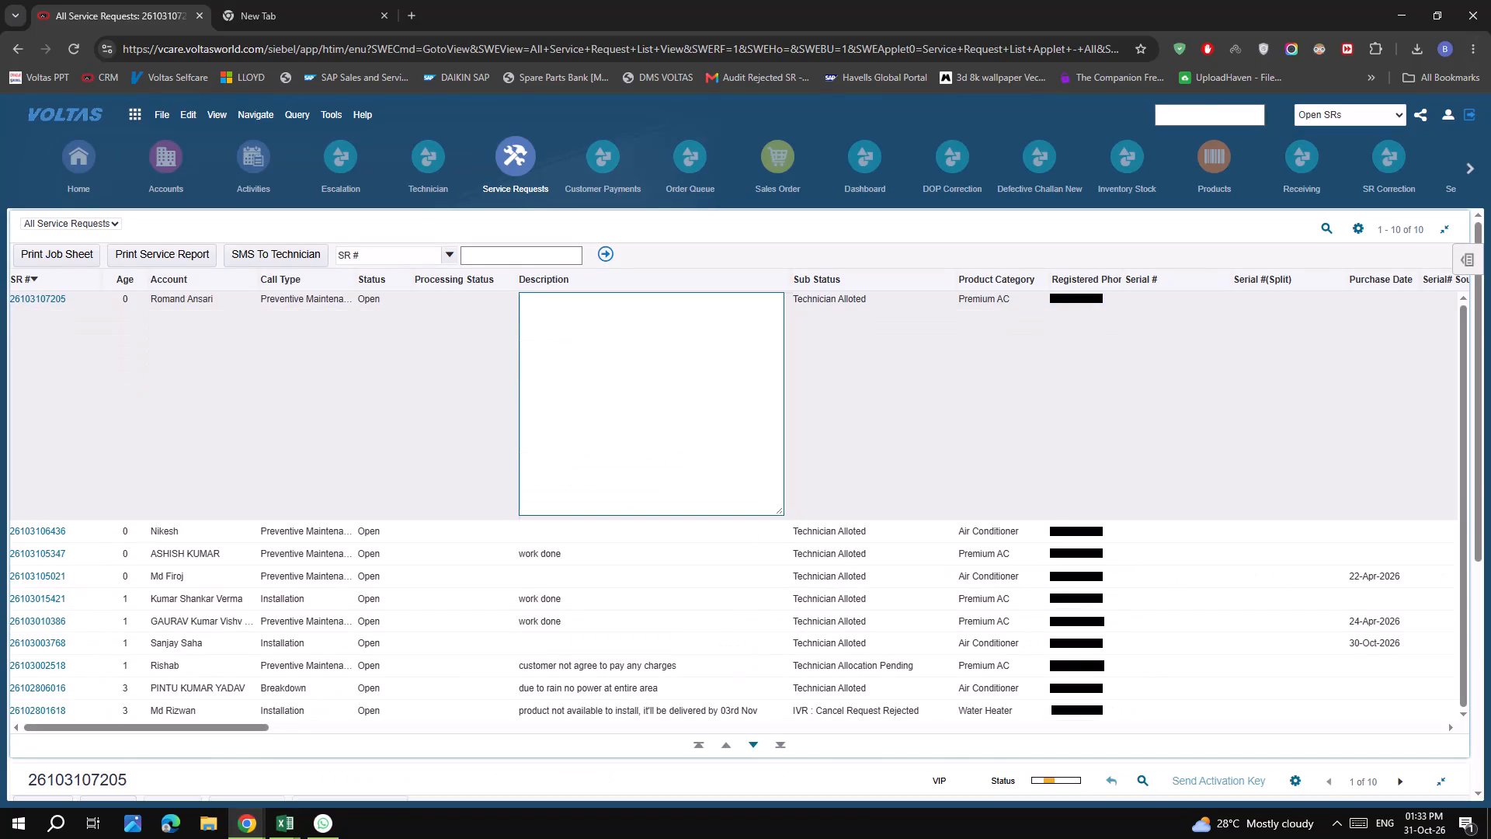
{"action": "key", "text": "w"}
{"action": "type", "text": "ork done"}
{"action": "key", "text": "ctrl+s"}
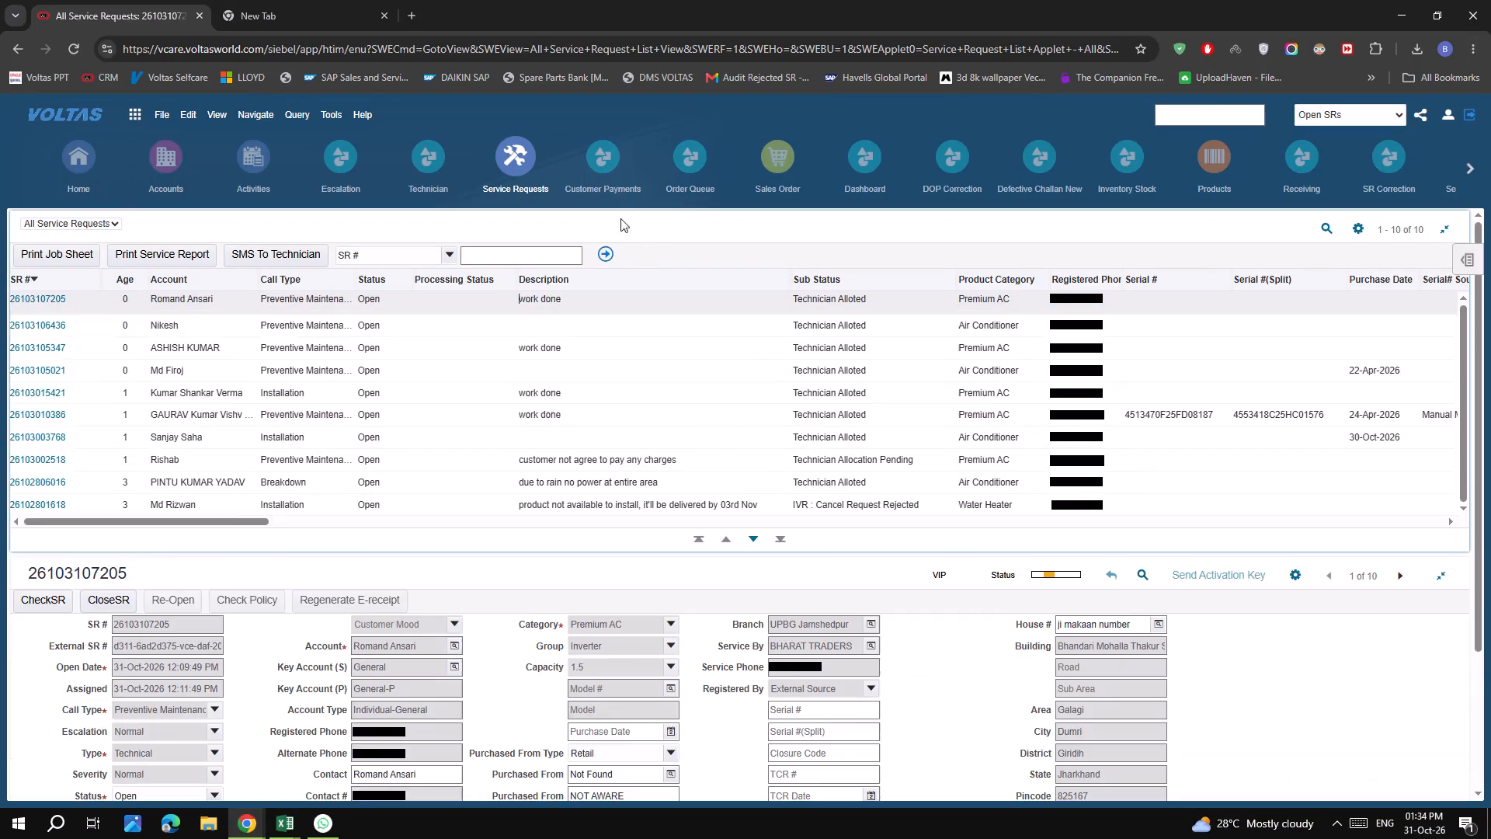
{"action": "left_click", "coordinate": [671, 249]}
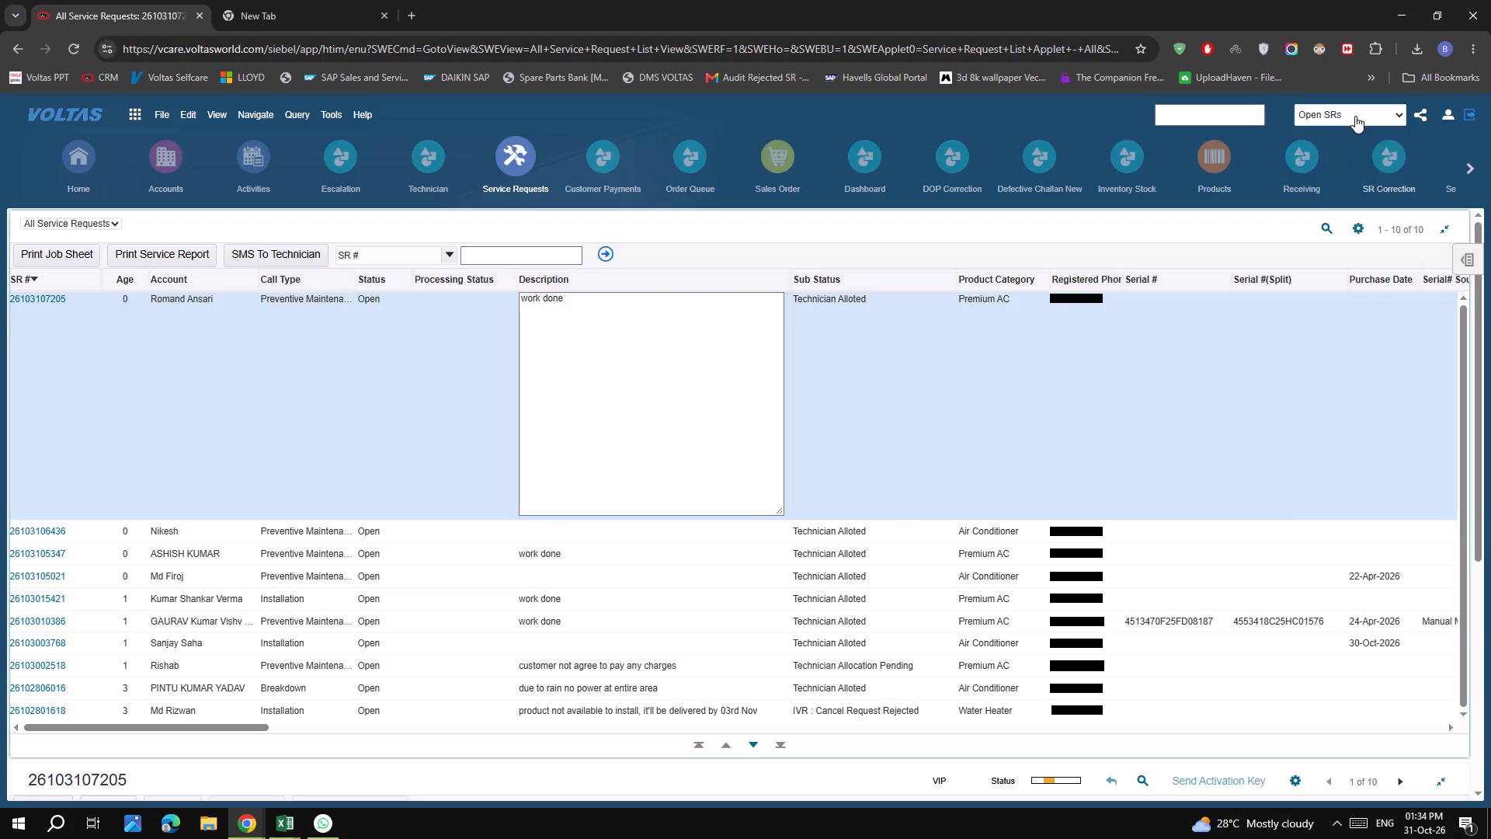
Refresh the service requests list by rerunning the SR # search without a value, and reapply the Open SRs filter.
{"action": "left_click", "coordinate": [1355, 116]}
{"action": "left_click", "coordinate": [1334, 369]}
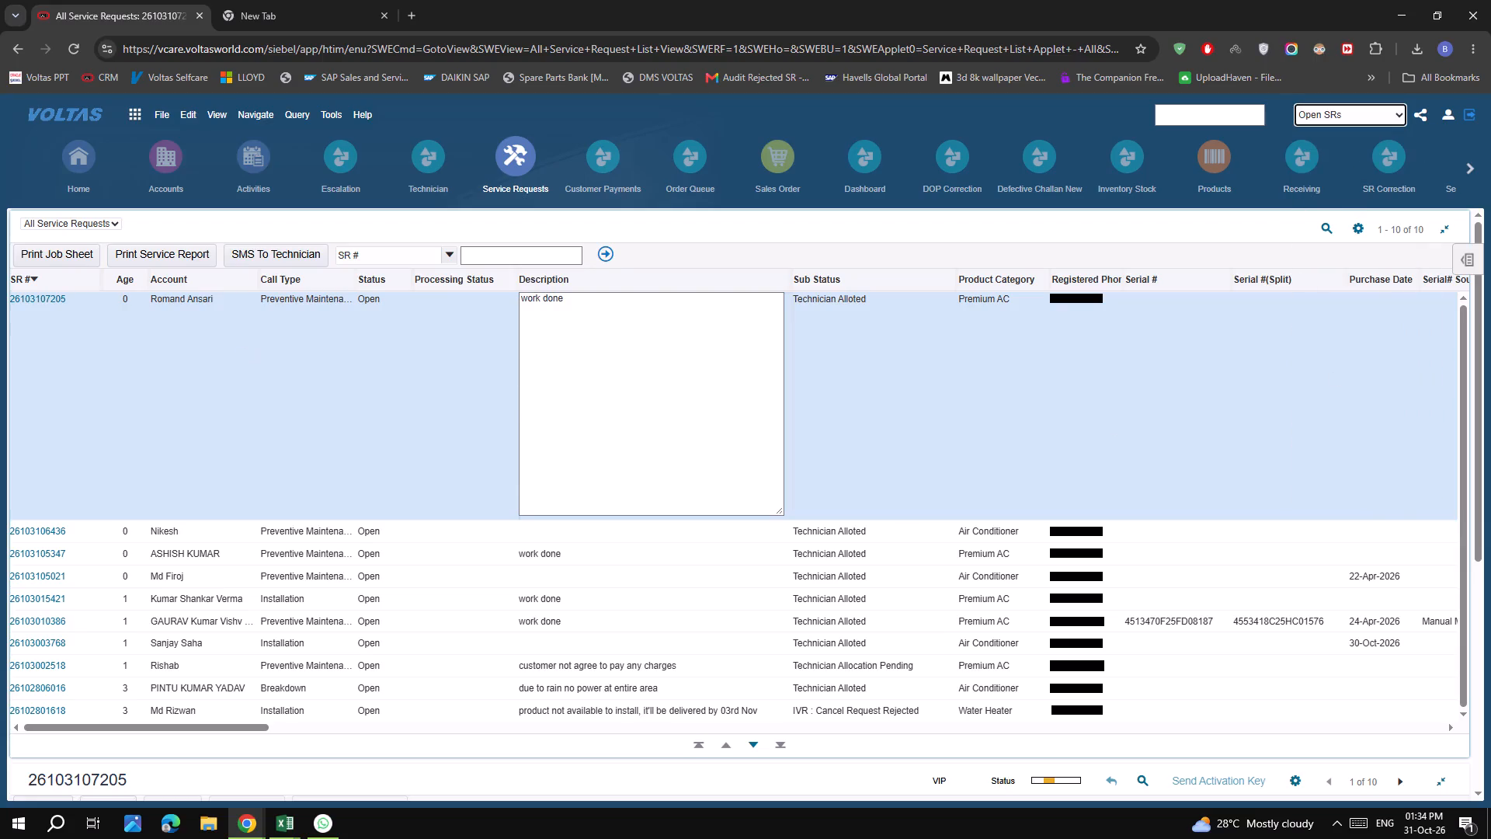
{"action": "left_click", "coordinate": [607, 256]}
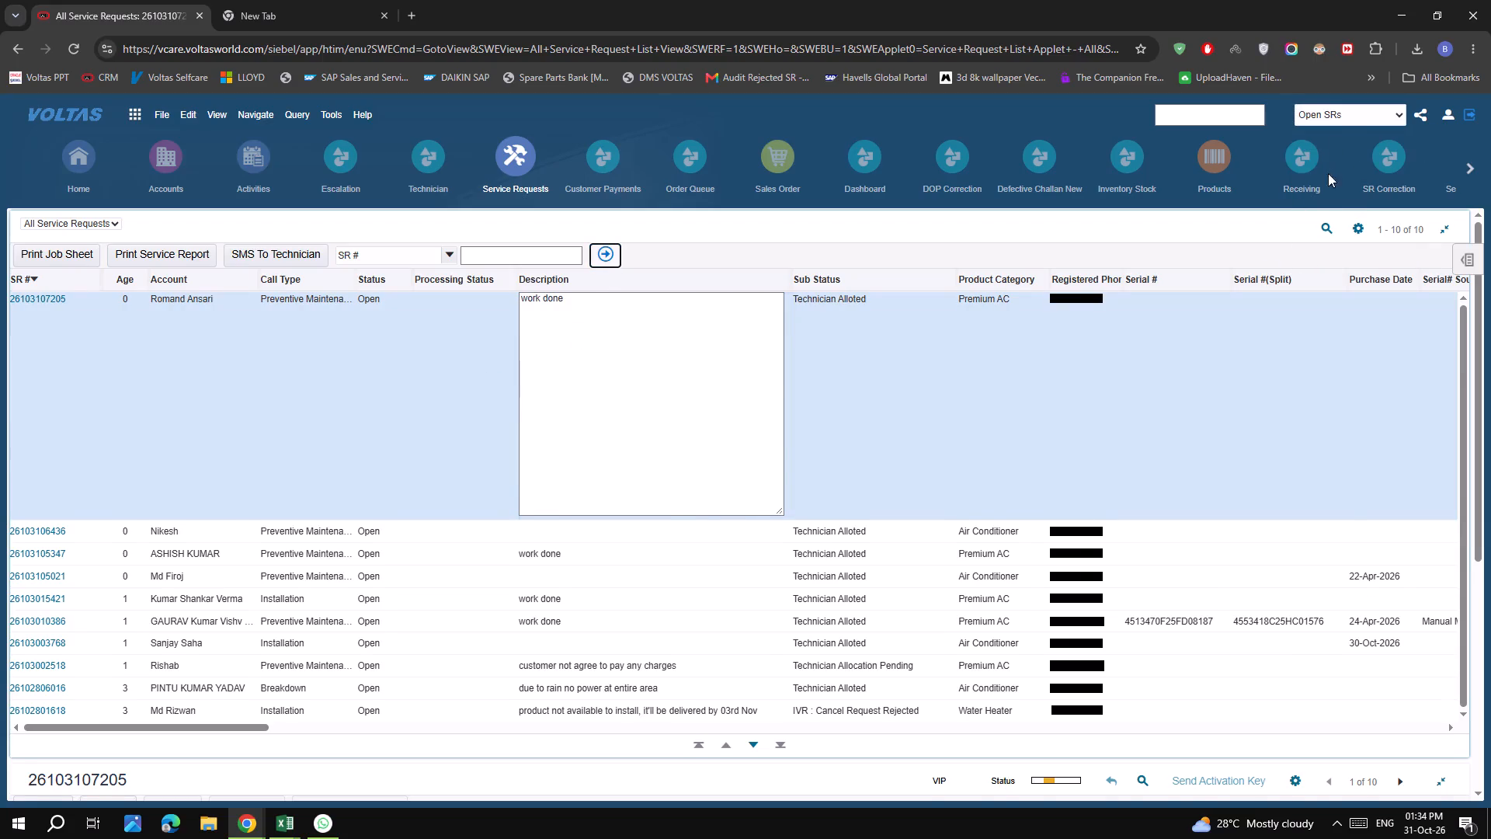
{"action": "left_click", "coordinate": [1340, 110]}
{"action": "left_click", "coordinate": [1314, 405]}
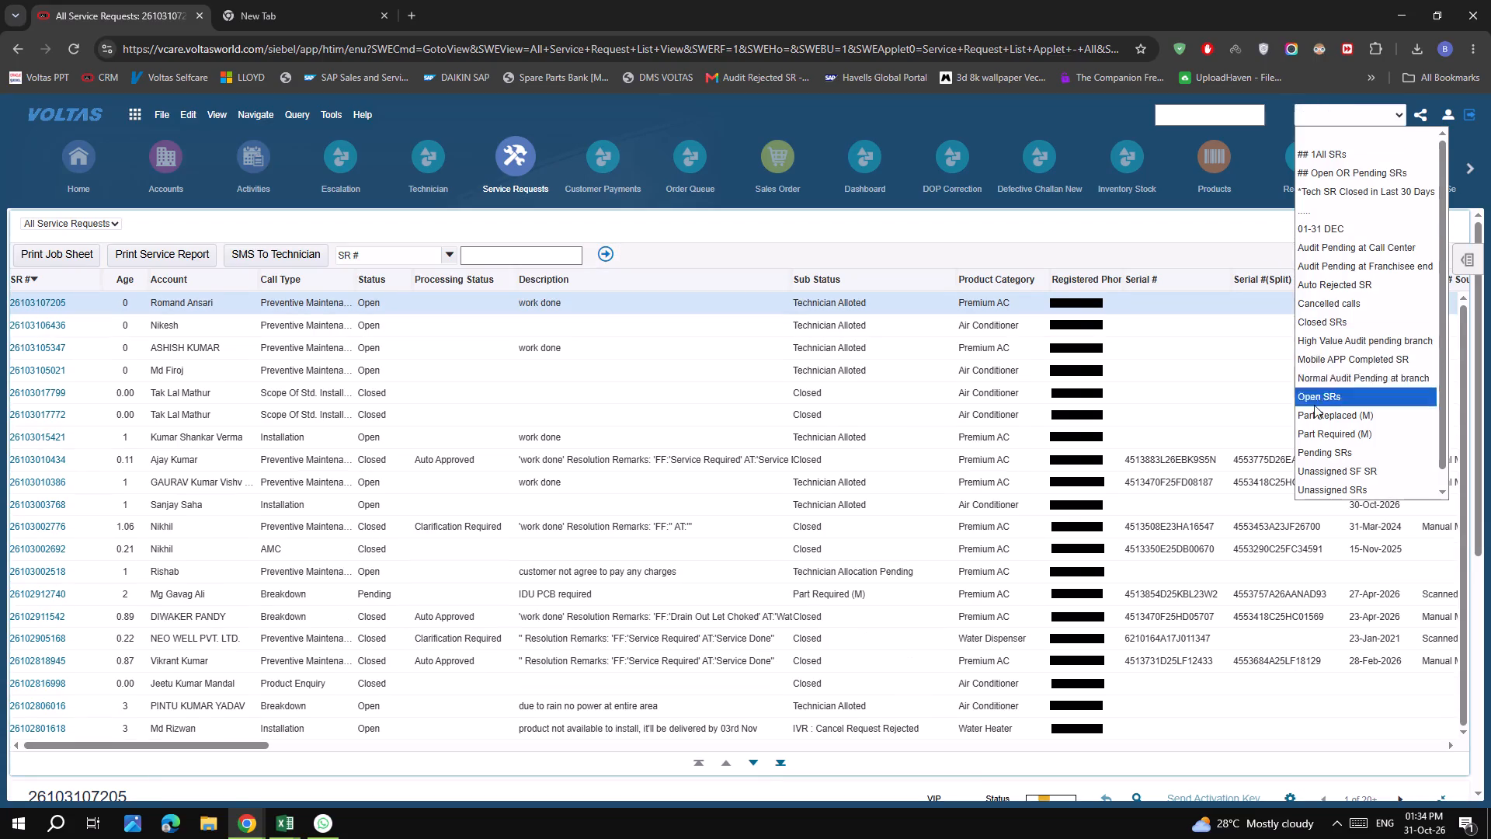
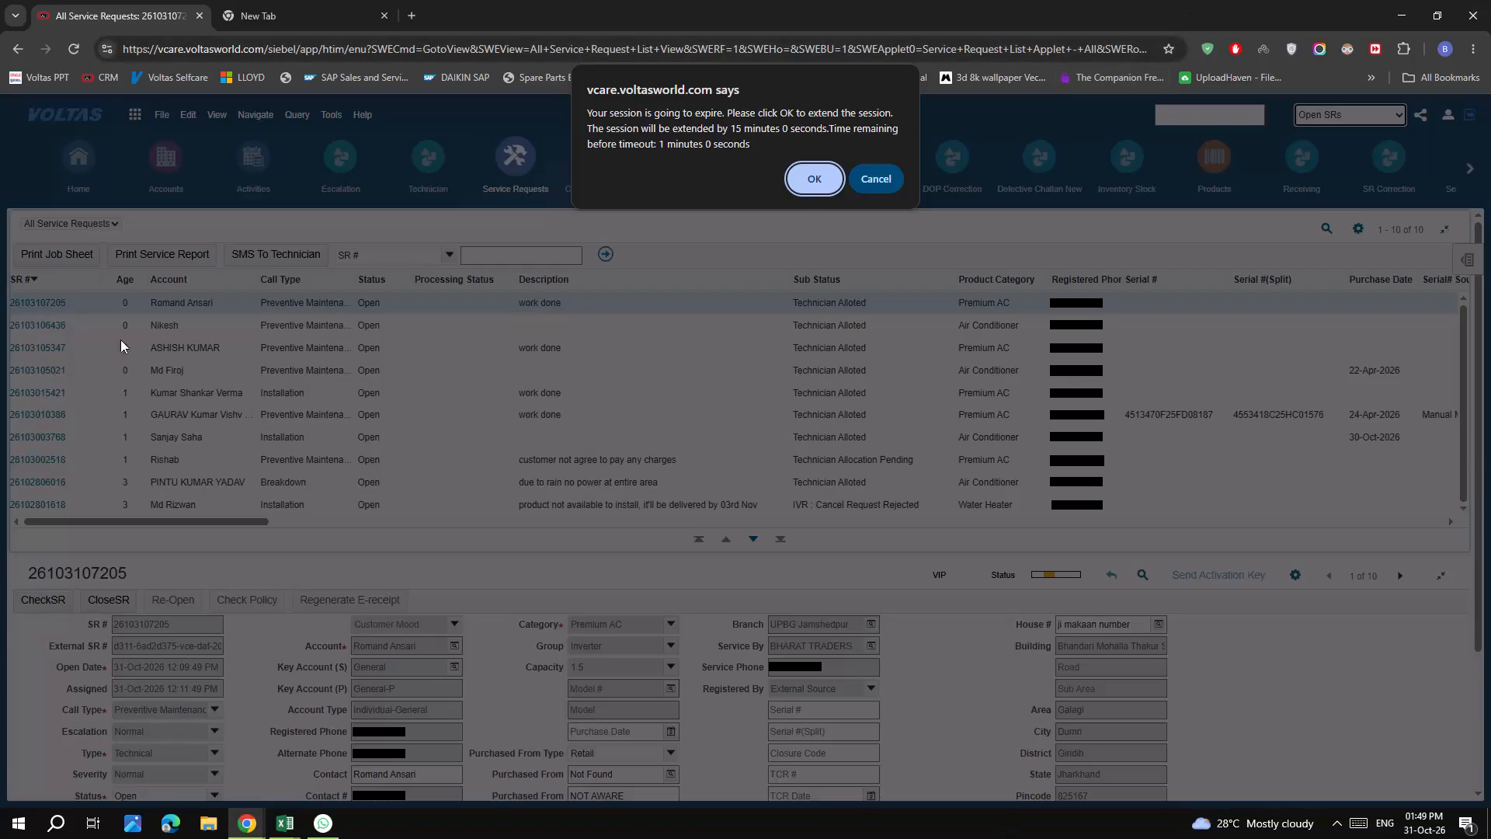
Acknowledge the session expiry notices and log in again to return to the All Service Requests view.
{"action": "left_click", "coordinate": [815, 178]}
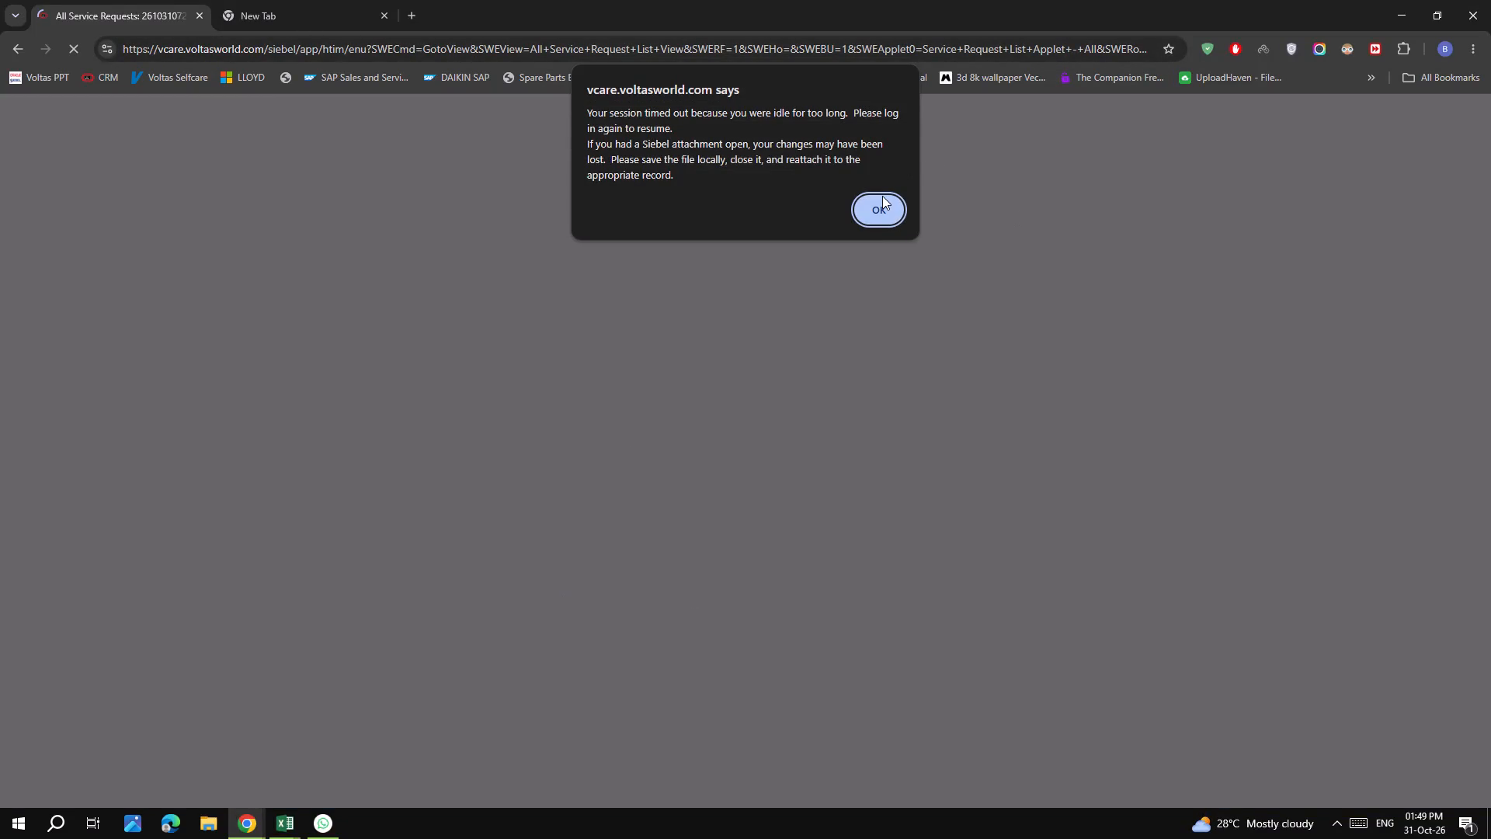
{"action": "key", "text": "space"}
{"action": "left_click", "coordinate": [700, 474]}
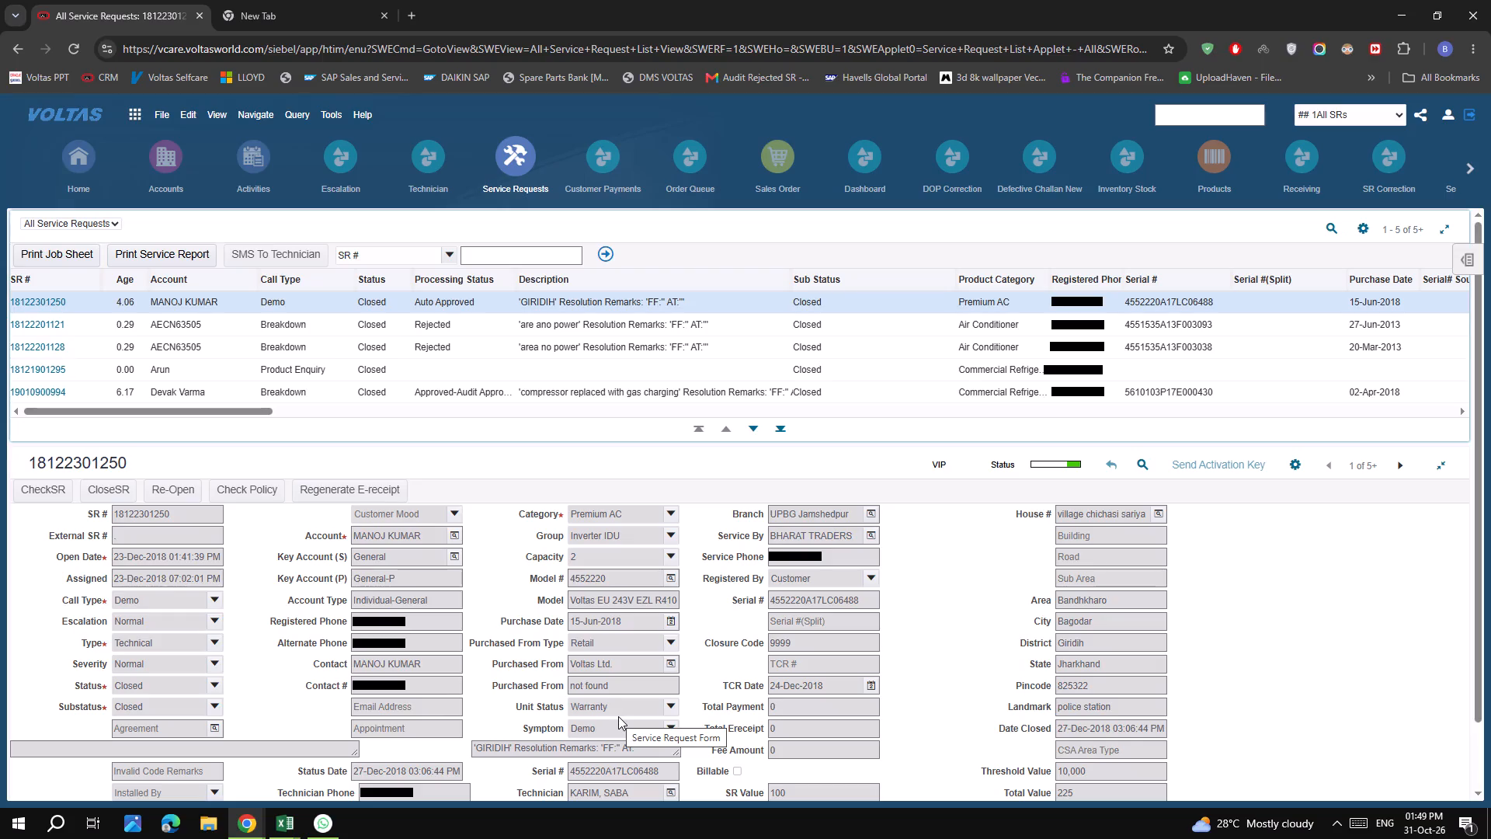
Filter the service requests list with the Open SRs query.
{"action": "left_click", "coordinate": [1352, 103]}
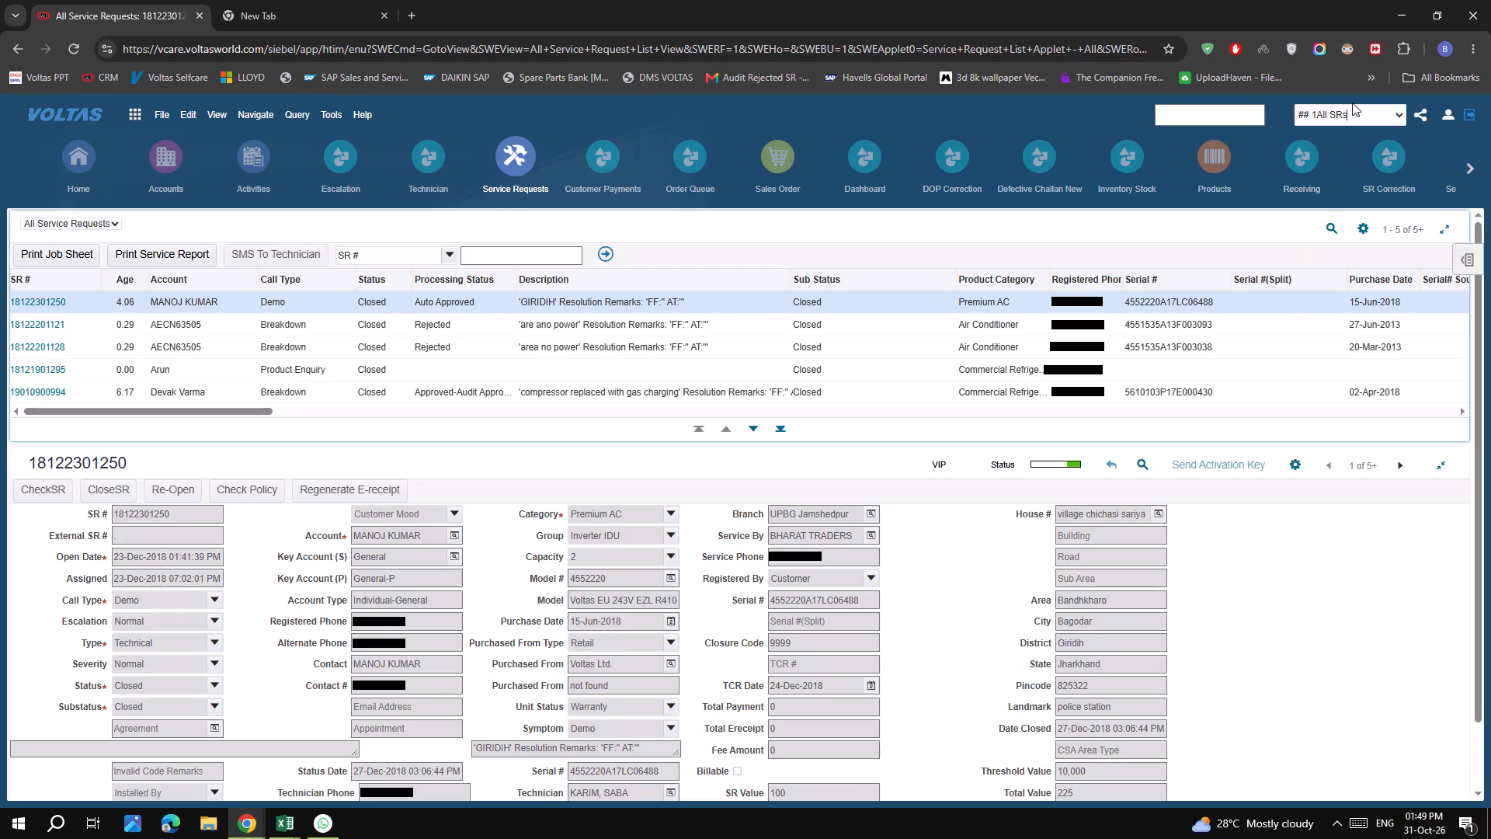
{"action": "left_click", "coordinate": [1361, 111]}
{"action": "left_click", "coordinate": [1345, 375]}
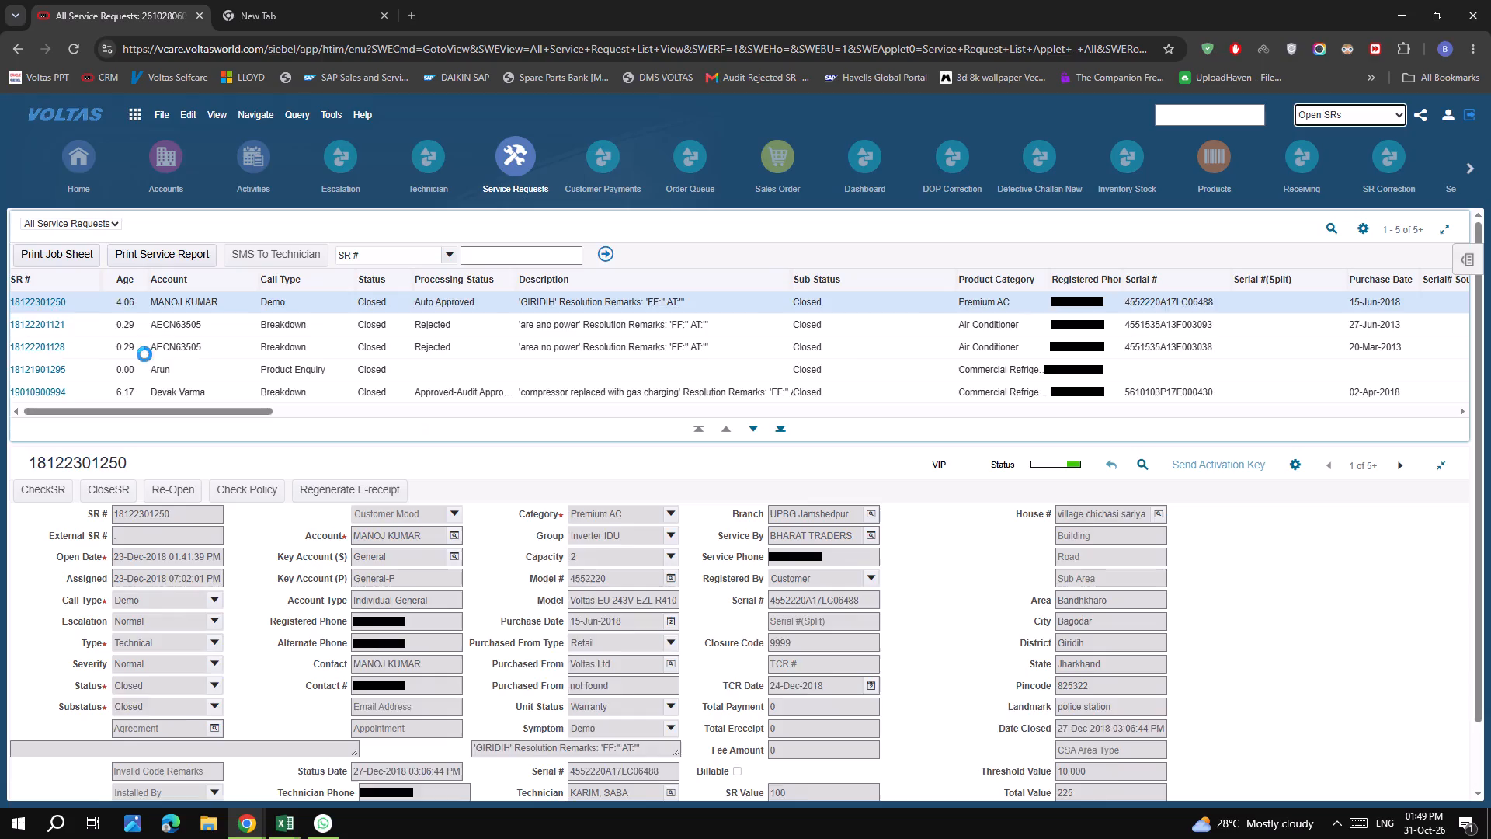
Sort the open service requests by SR # in descending order and expand the list to show more records.
{"action": "left_click", "coordinate": [40, 277]}
{"action": "left_click", "coordinate": [73, 286]}
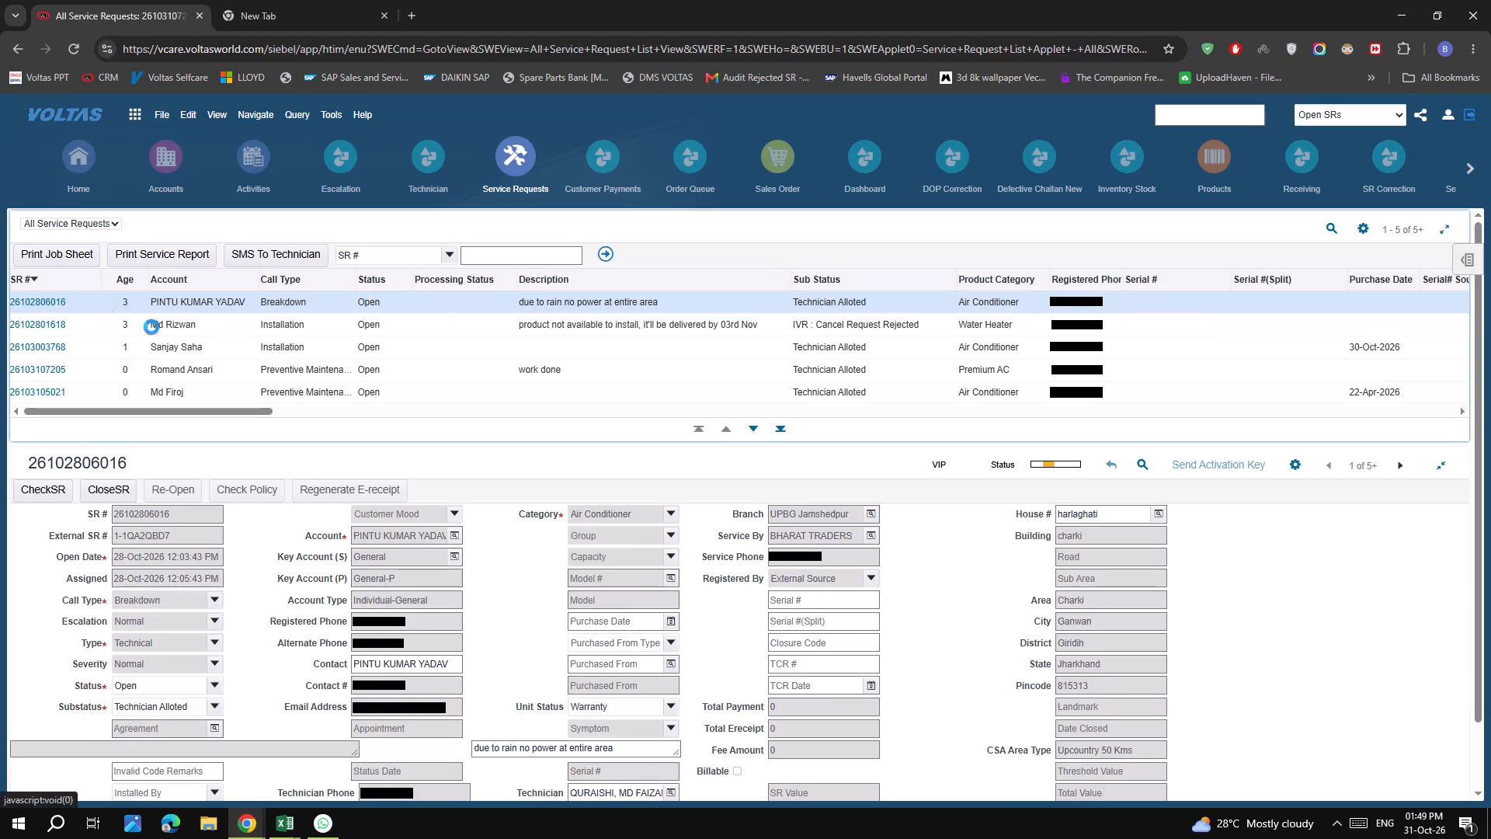
{"action": "left_click", "coordinate": [1448, 224]}
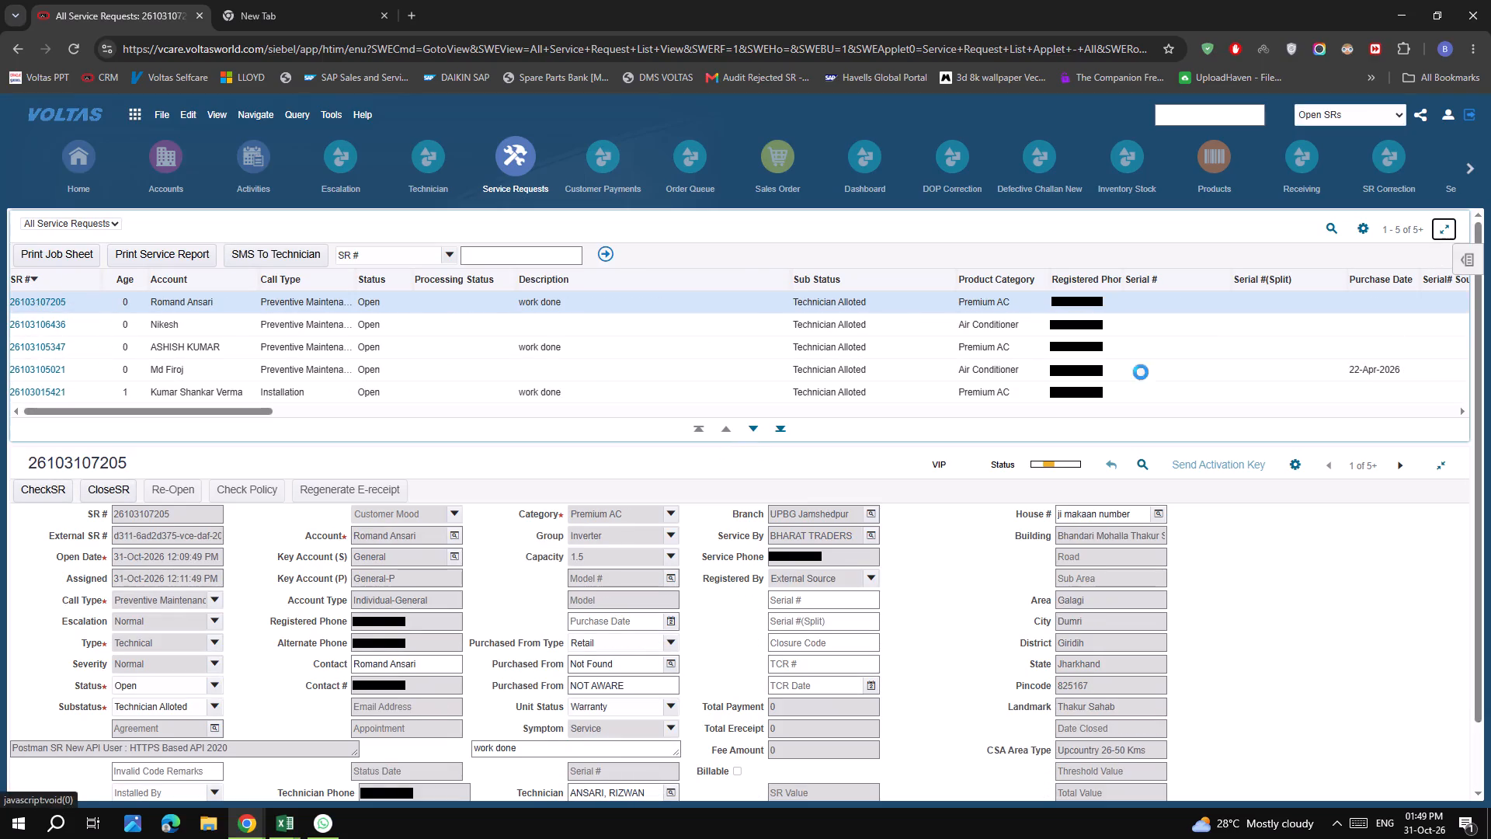
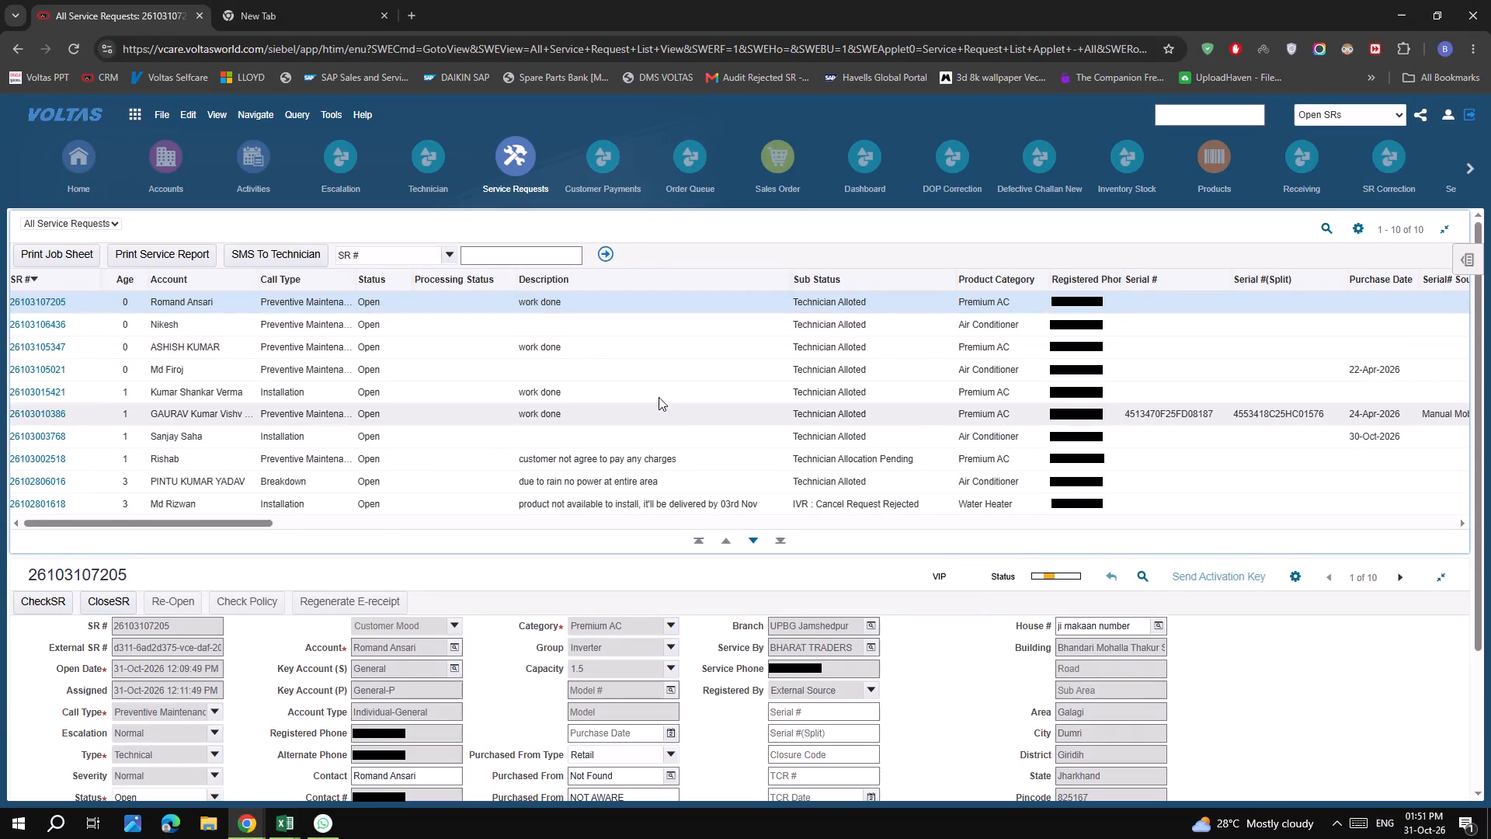
{"action": "left_click", "coordinate": [70, 50]}
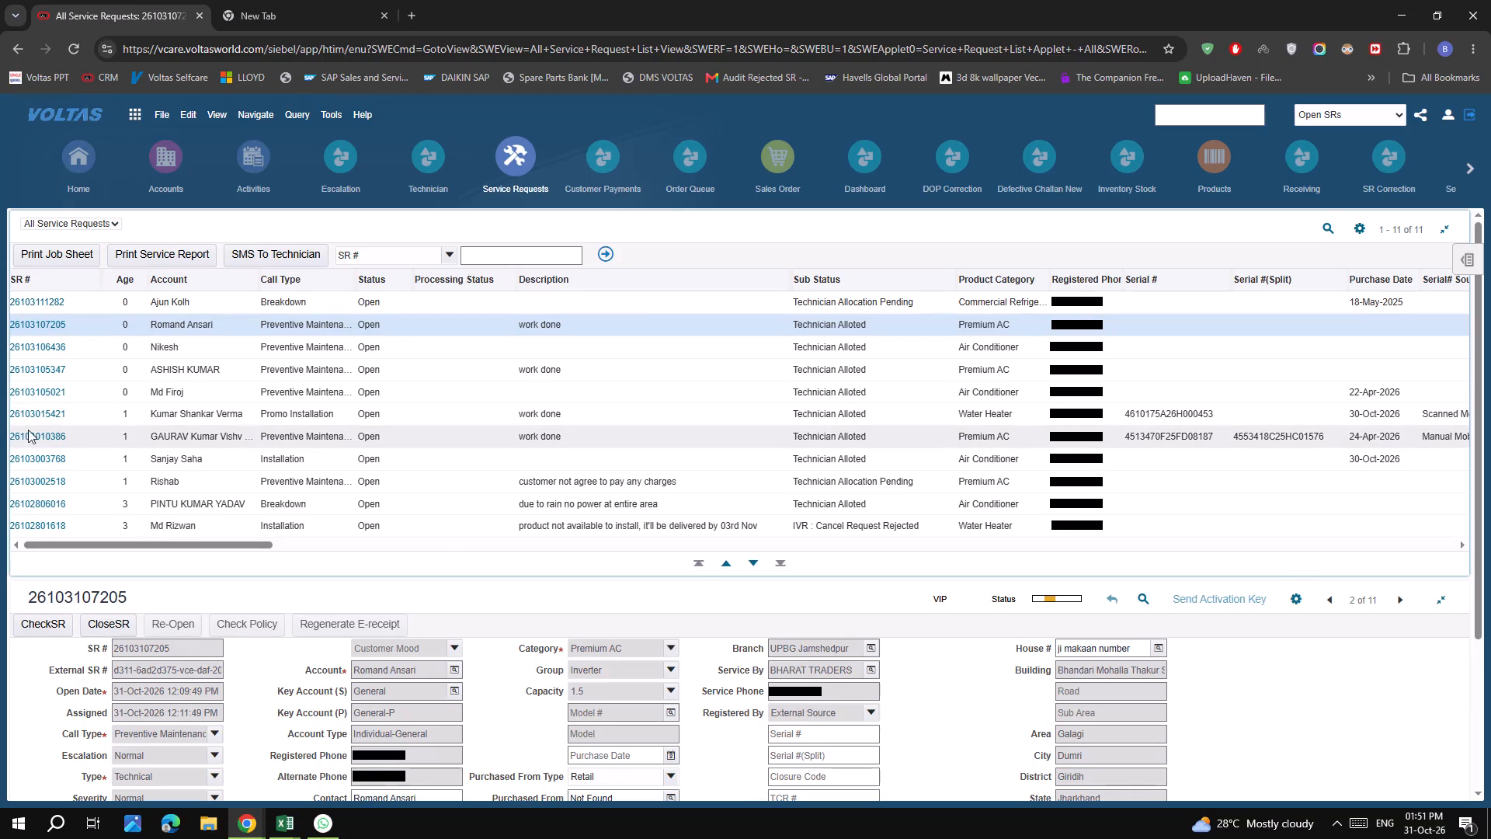
{"action": "left_click", "coordinate": [37, 411]}
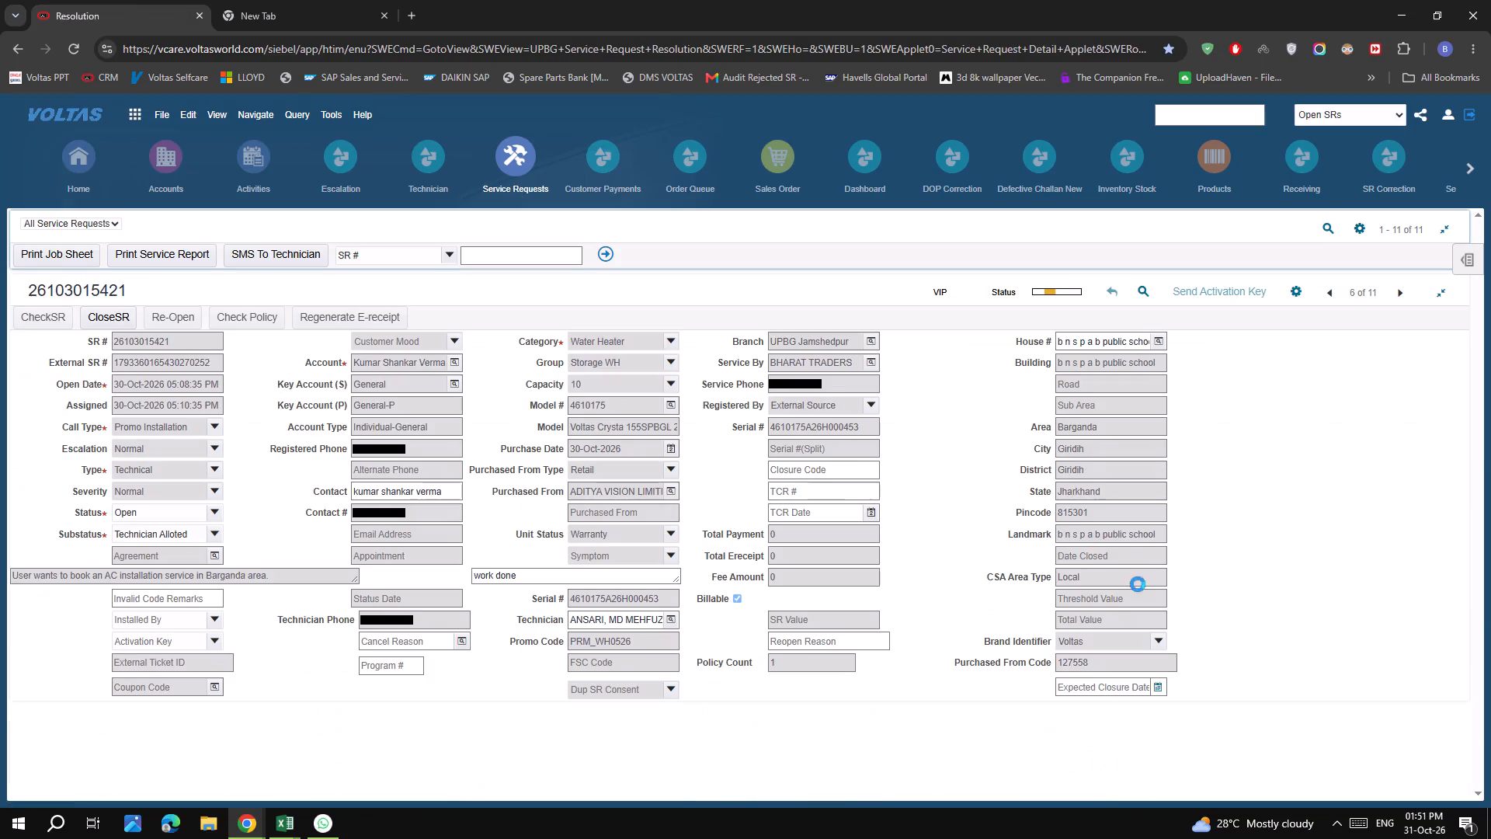
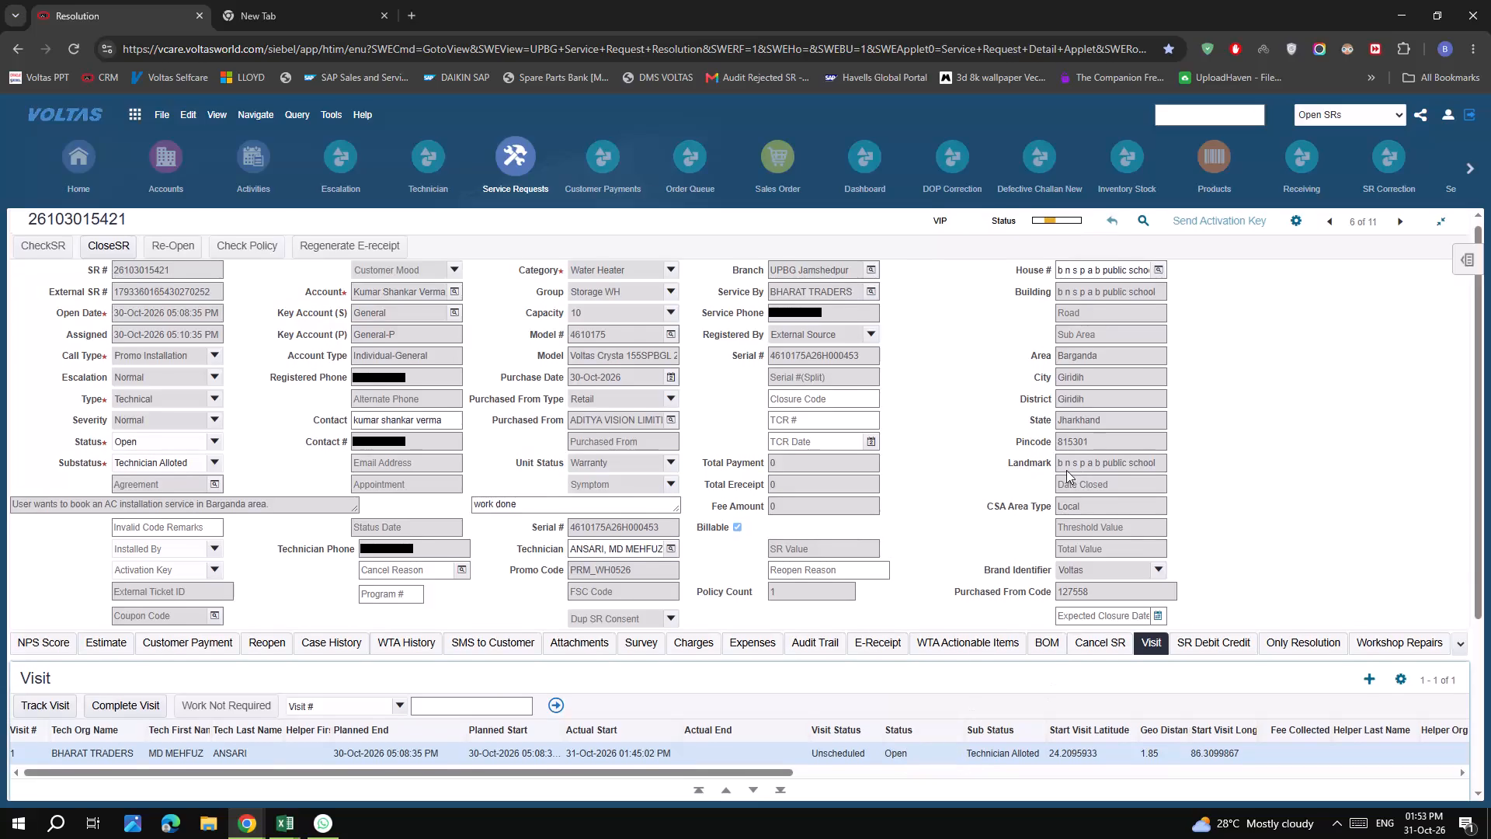
{"action": "left_click", "coordinate": [1404, 226]}
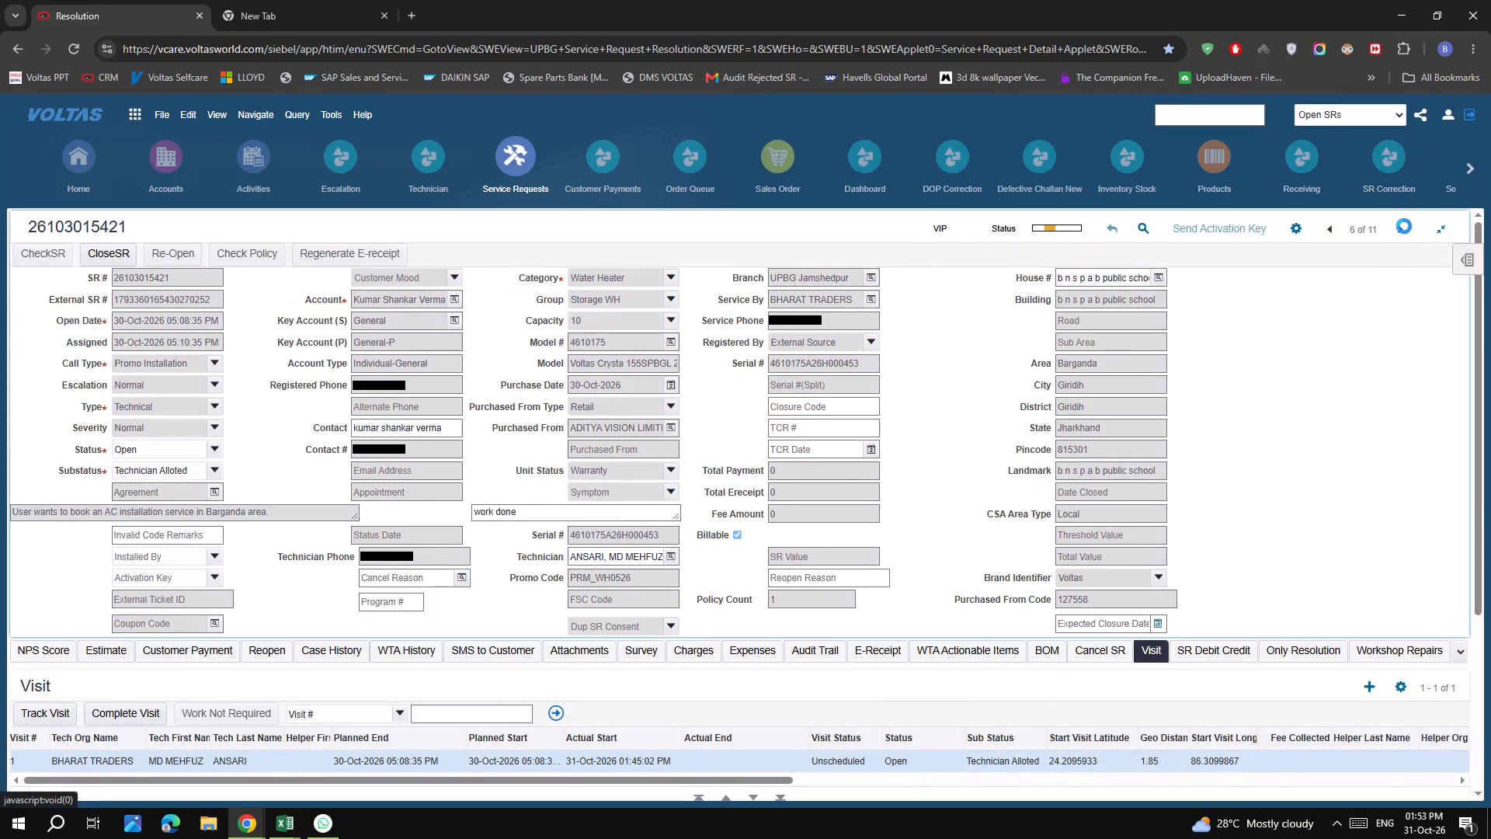
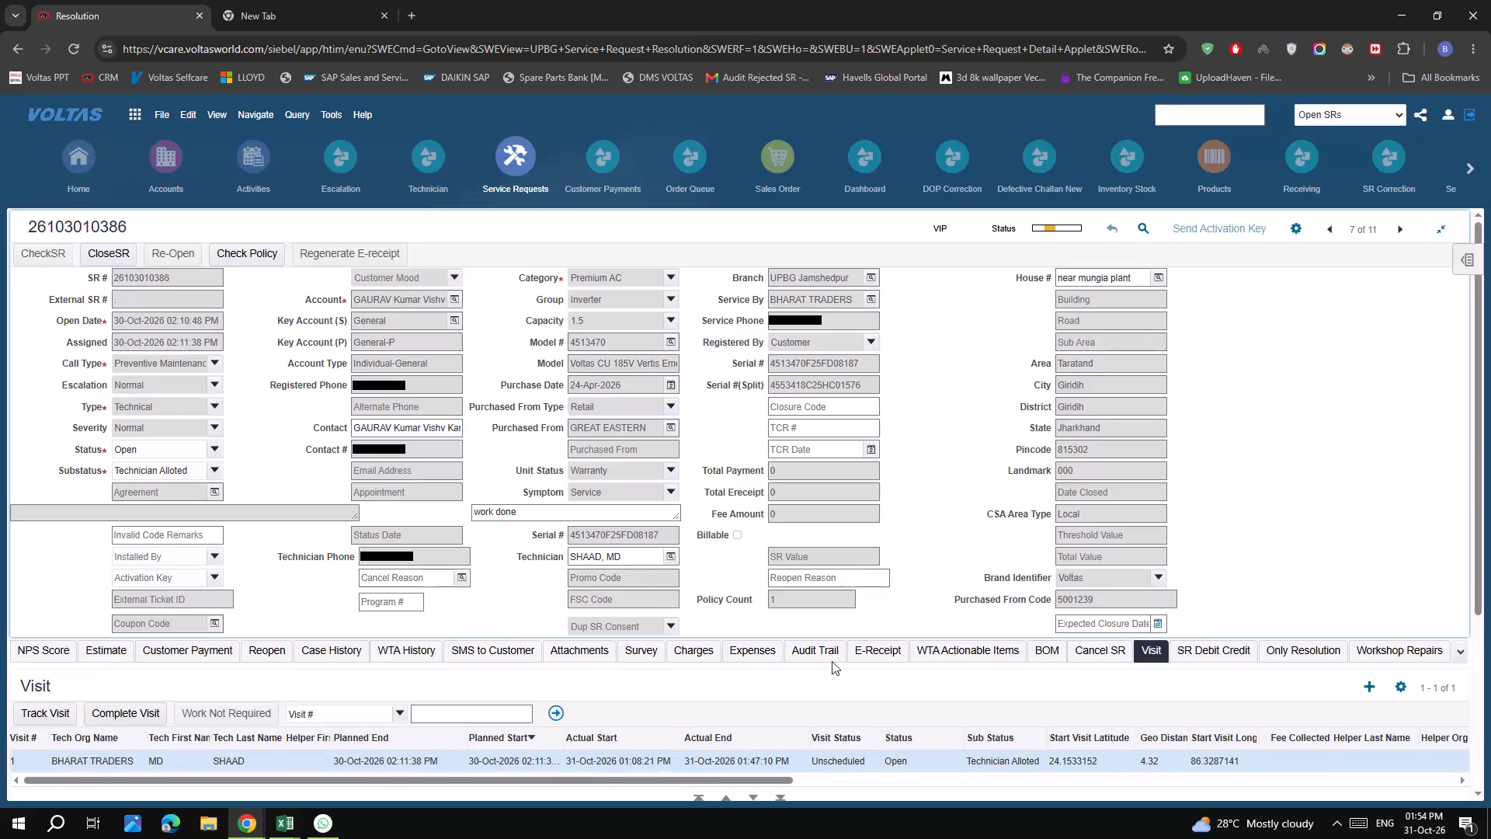
Examine the resolution details recorded under the visit of the open preventive maintenance service request.
{"action": "scroll", "coordinate": [668, 591], "scroll_direction": "down", "scroll_amount": 3}
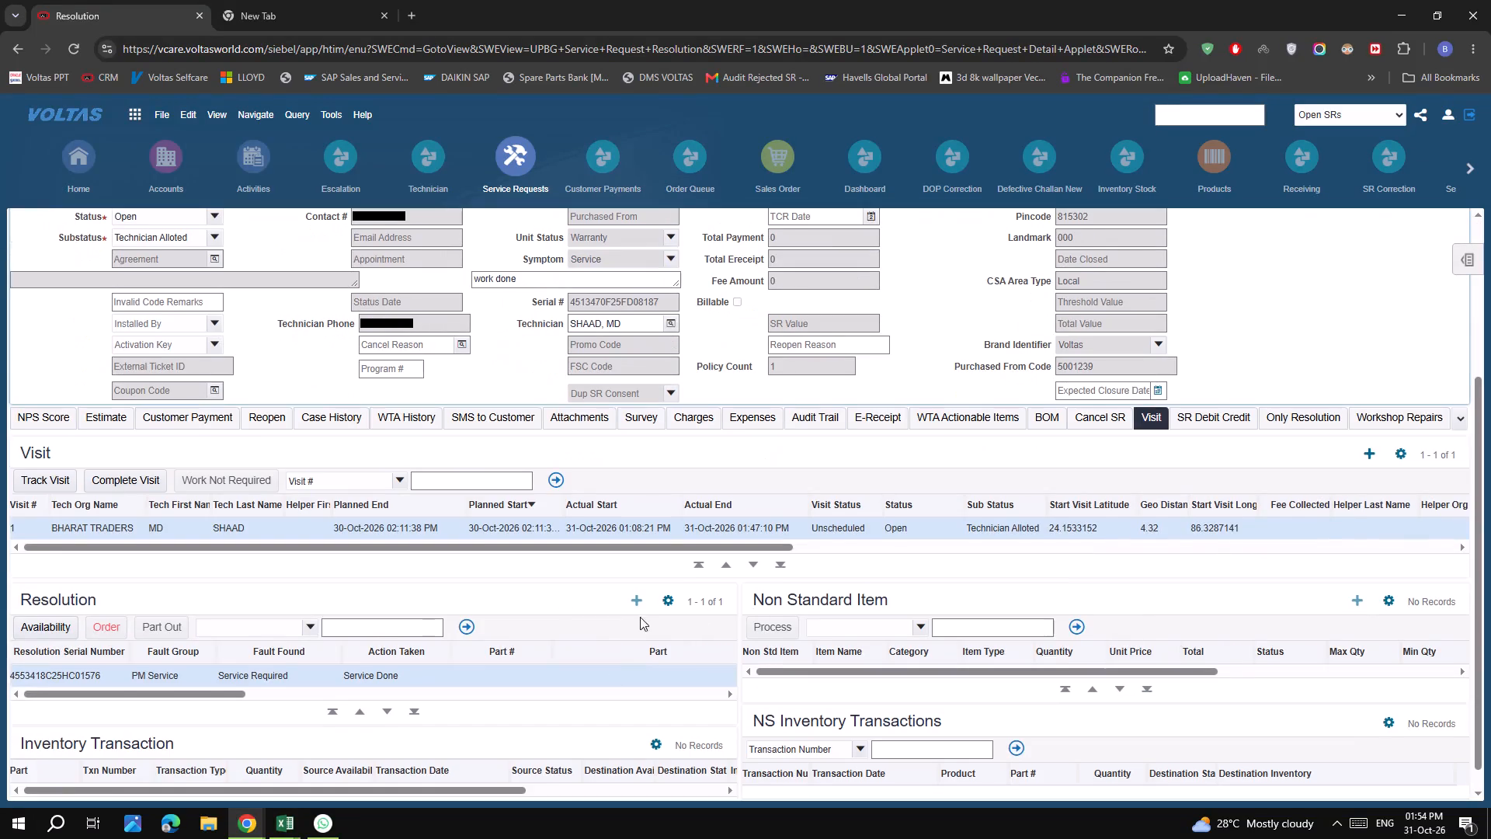
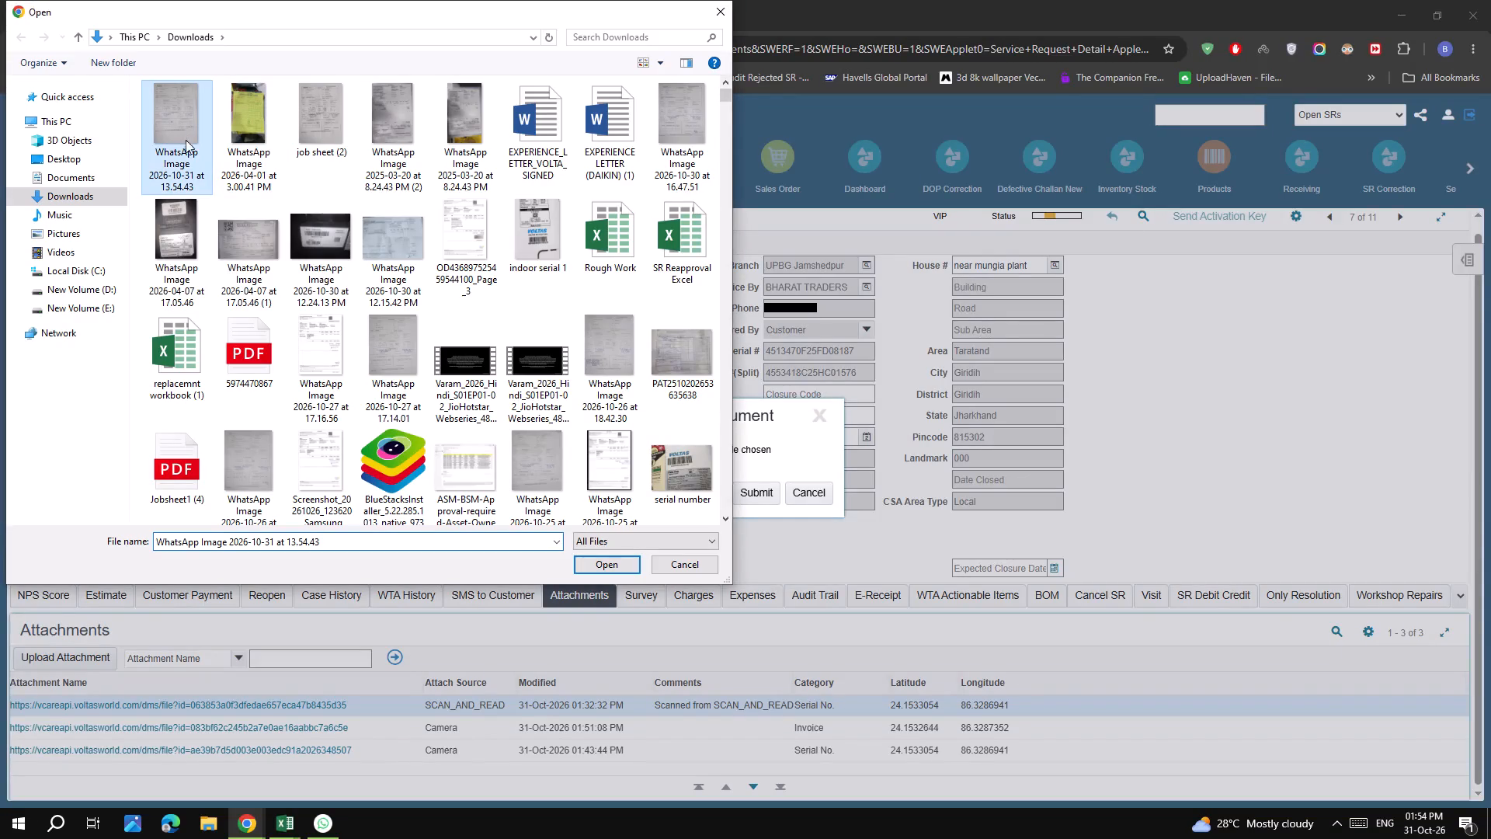
{"action": "left_click", "coordinate": [621, 573]}
{"action": "left_click", "coordinate": [752, 455]}
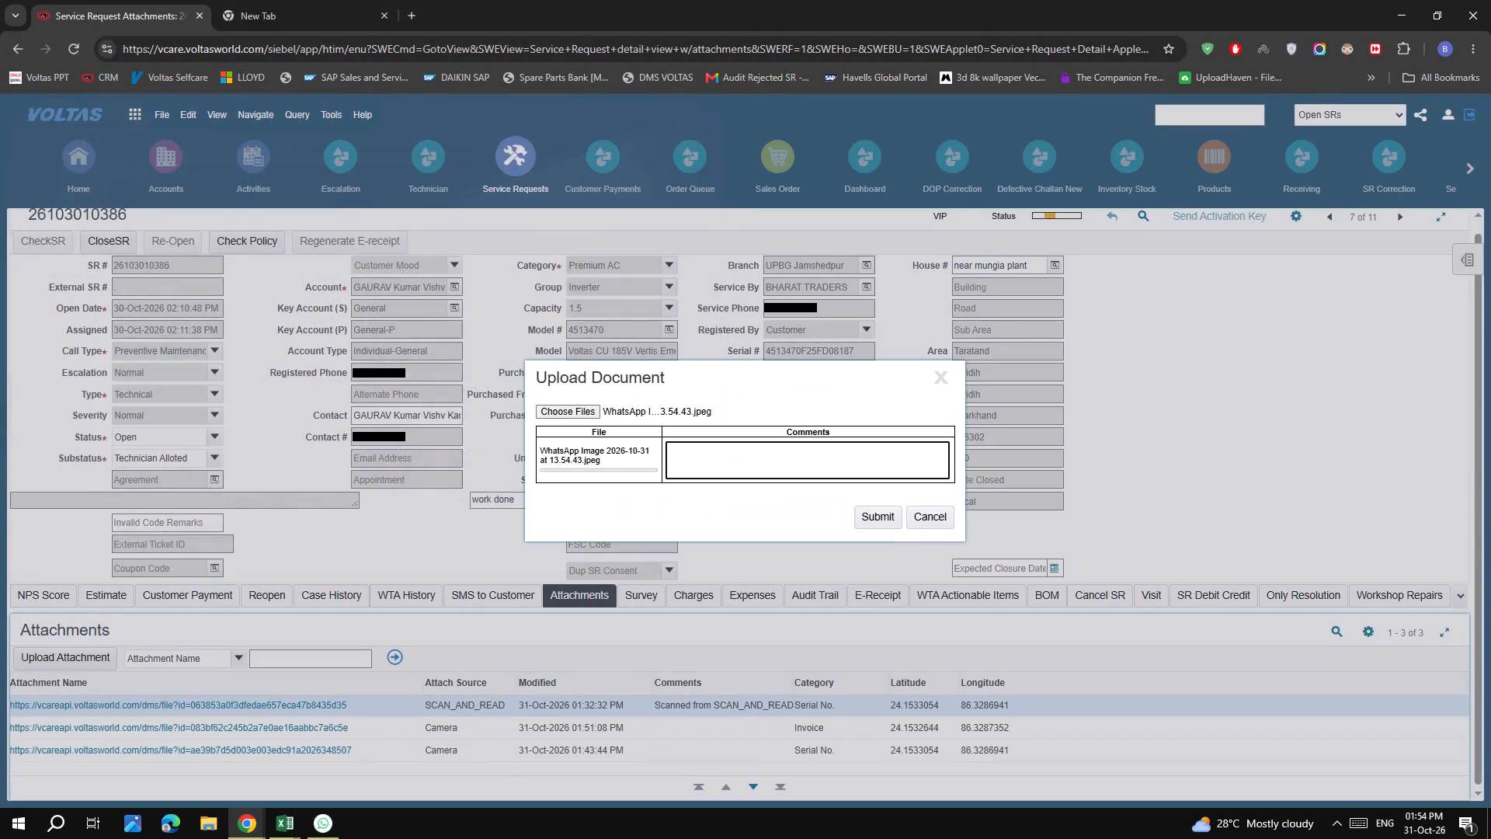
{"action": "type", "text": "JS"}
{"action": "left_click", "coordinate": [885, 519]}
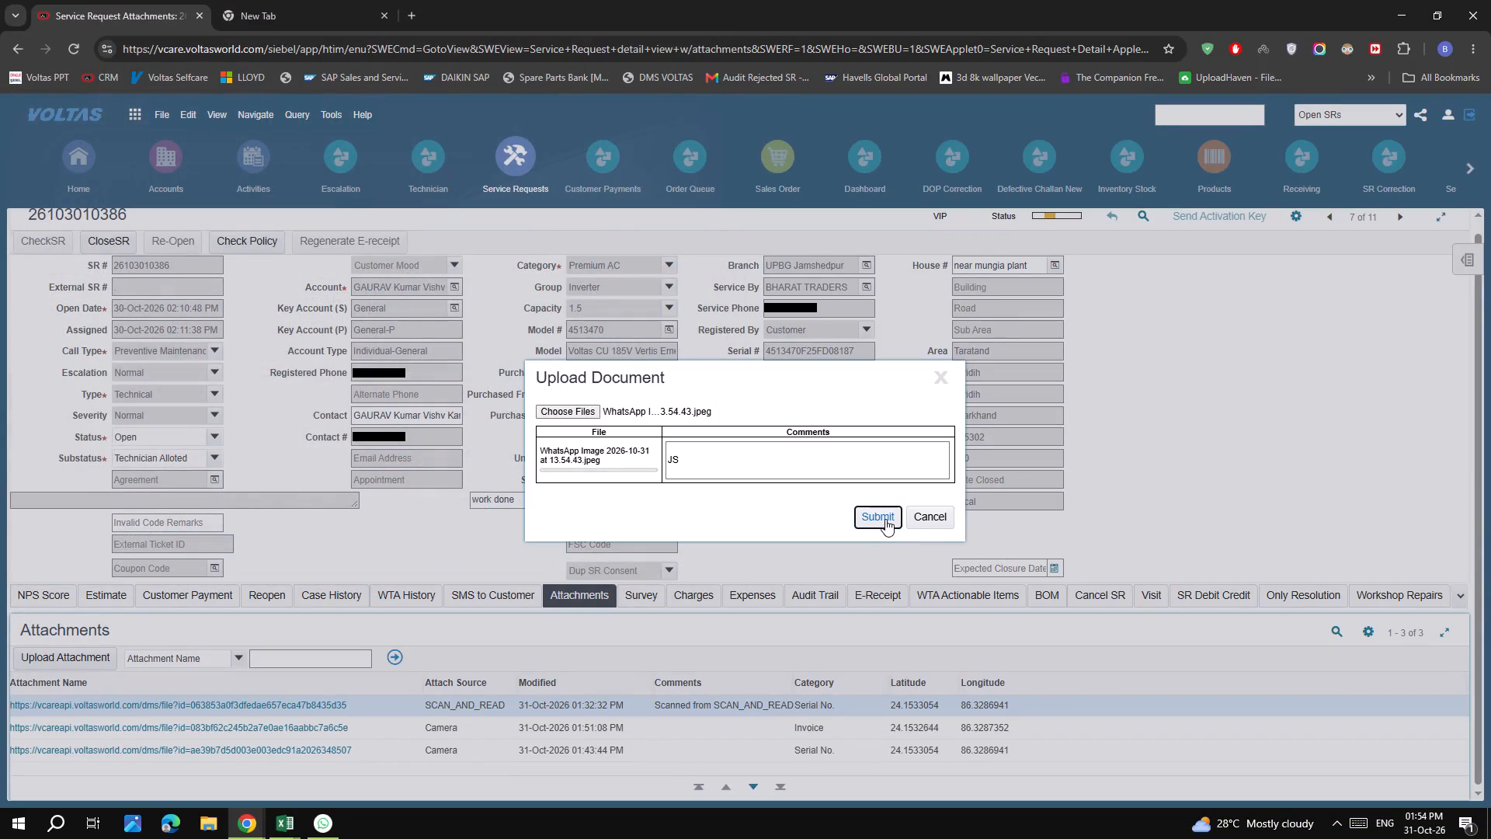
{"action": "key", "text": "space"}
Copy the new JS attachment's link, open it in a new browser tab to check the service report, and return to the service request.
{"action": "triple_click", "coordinate": [353, 707]}
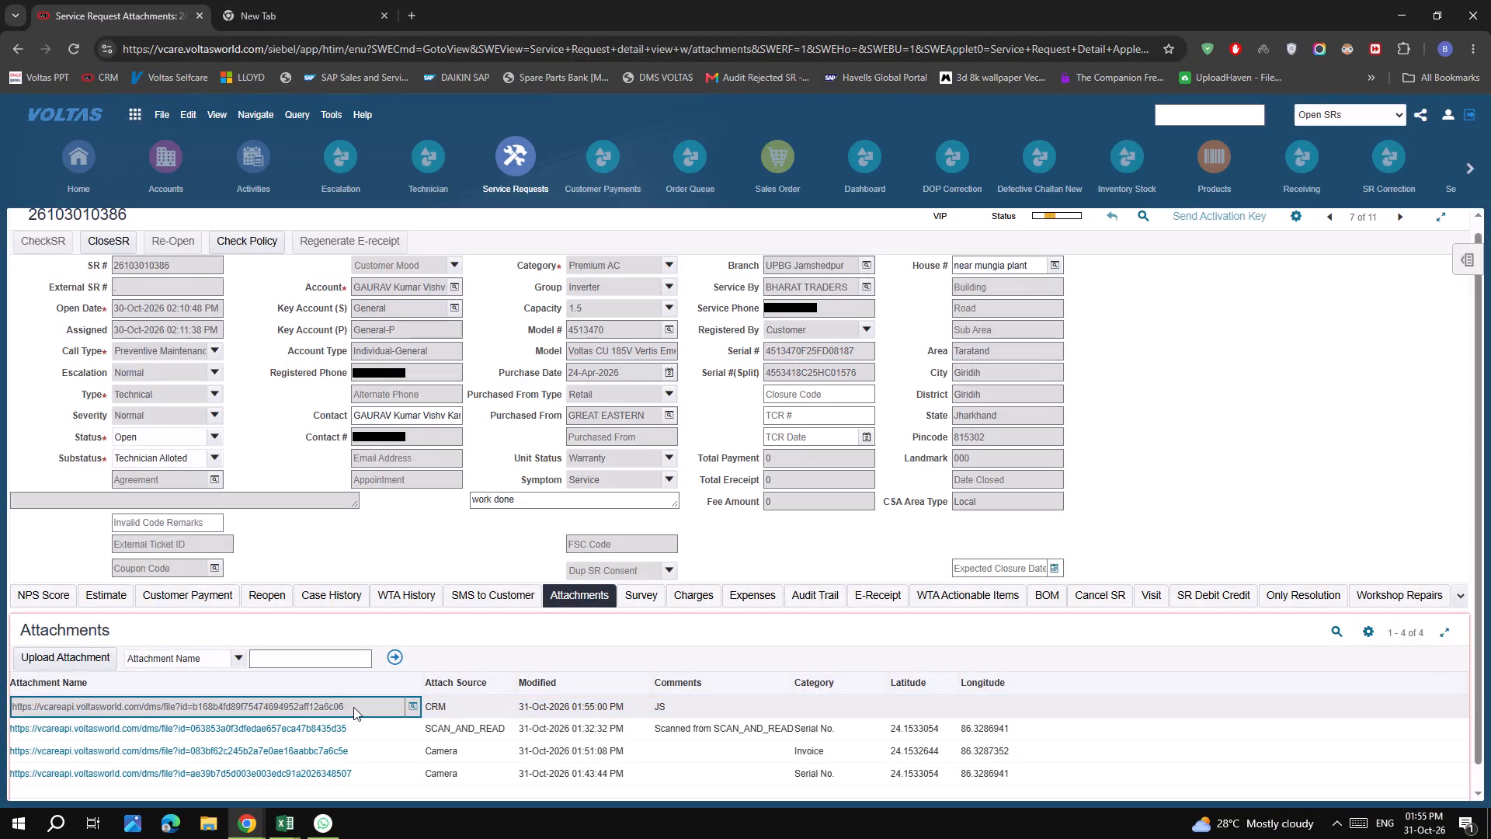
{"action": "key", "text": "ctrl+c"}
{"action": "left_click", "coordinate": [408, 19]}
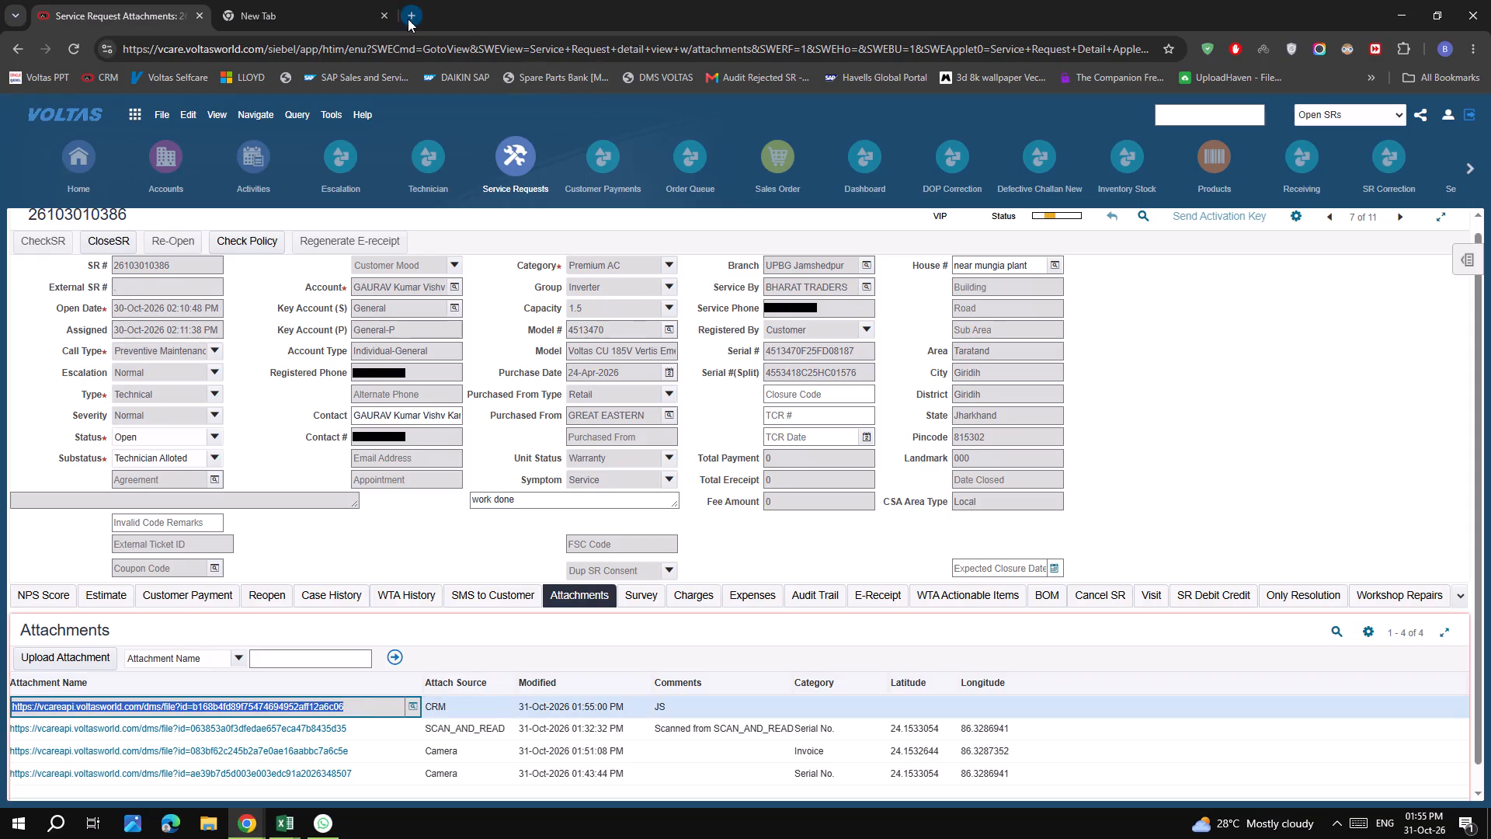
{"action": "key", "text": "ctrl+v"}
{"action": "key", "text": "Return"}
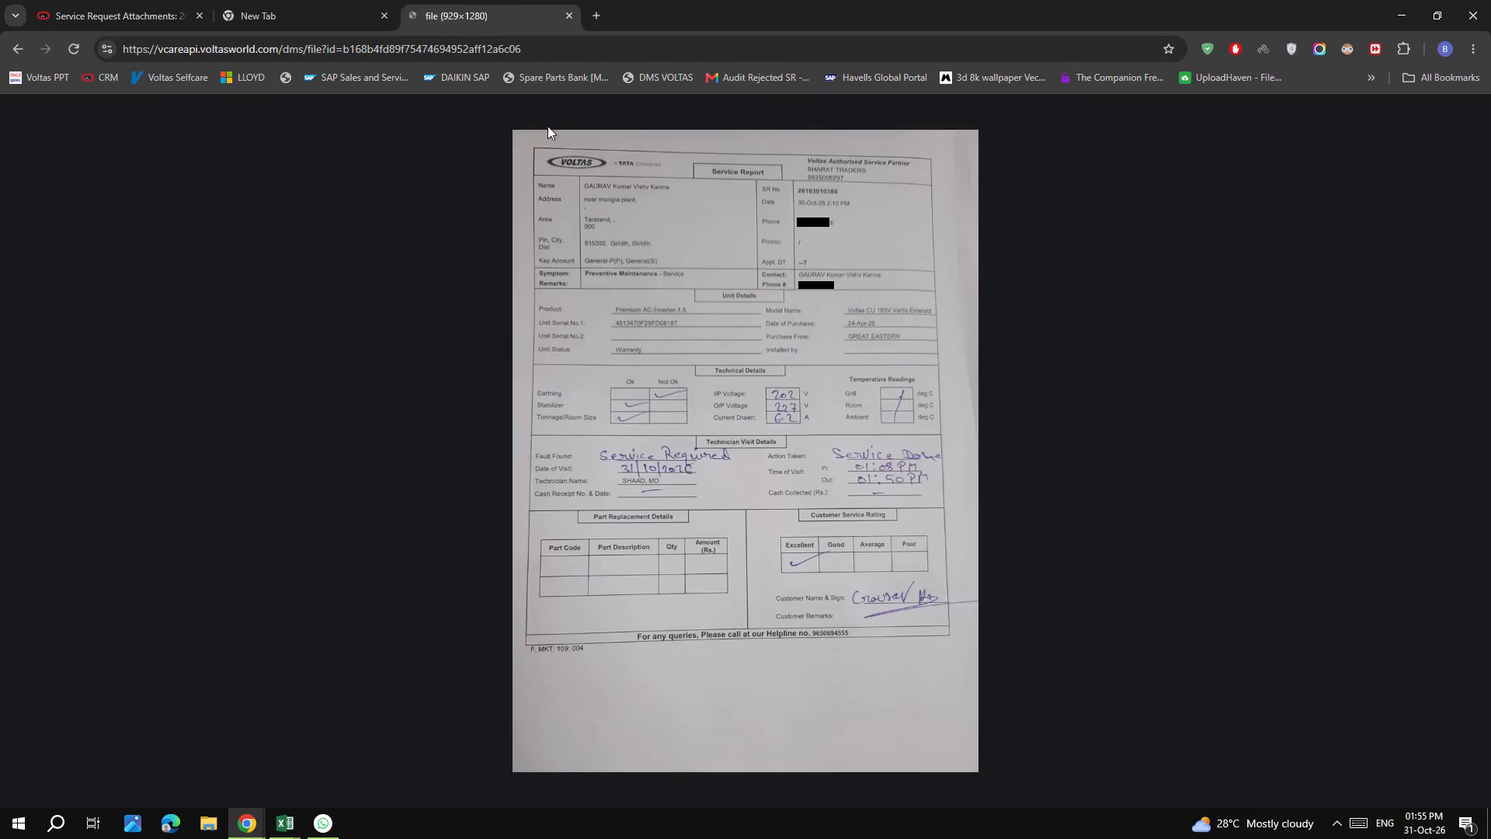
{"action": "left_click", "coordinate": [97, 16]}
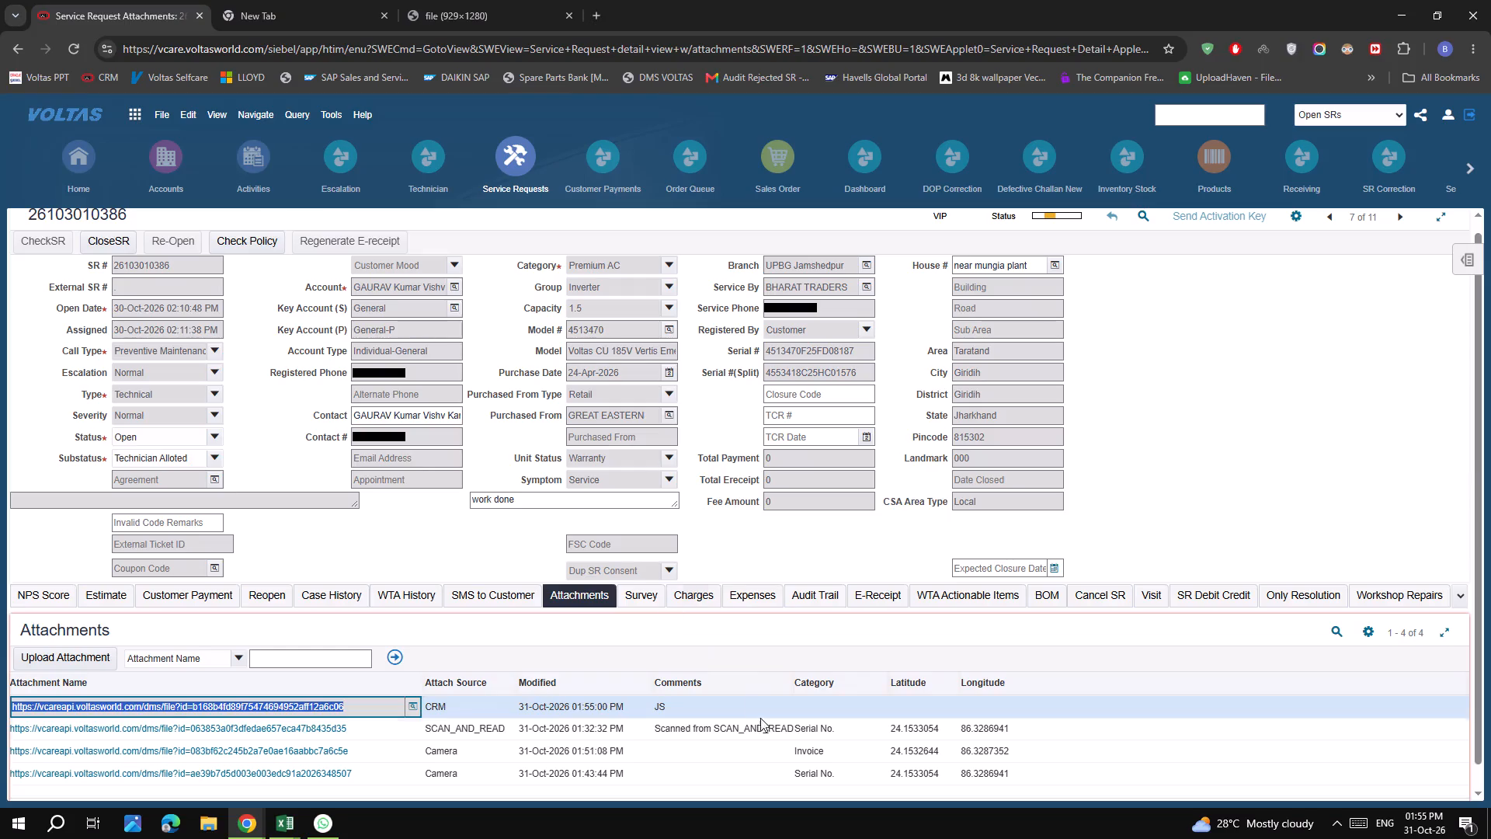
Set the JS attachment's category to Job Sheet and rerun the attachments search without a value to refresh the list.
{"action": "left_click", "coordinate": [803, 708]}
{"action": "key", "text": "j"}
{"action": "key", "text": "Return"}
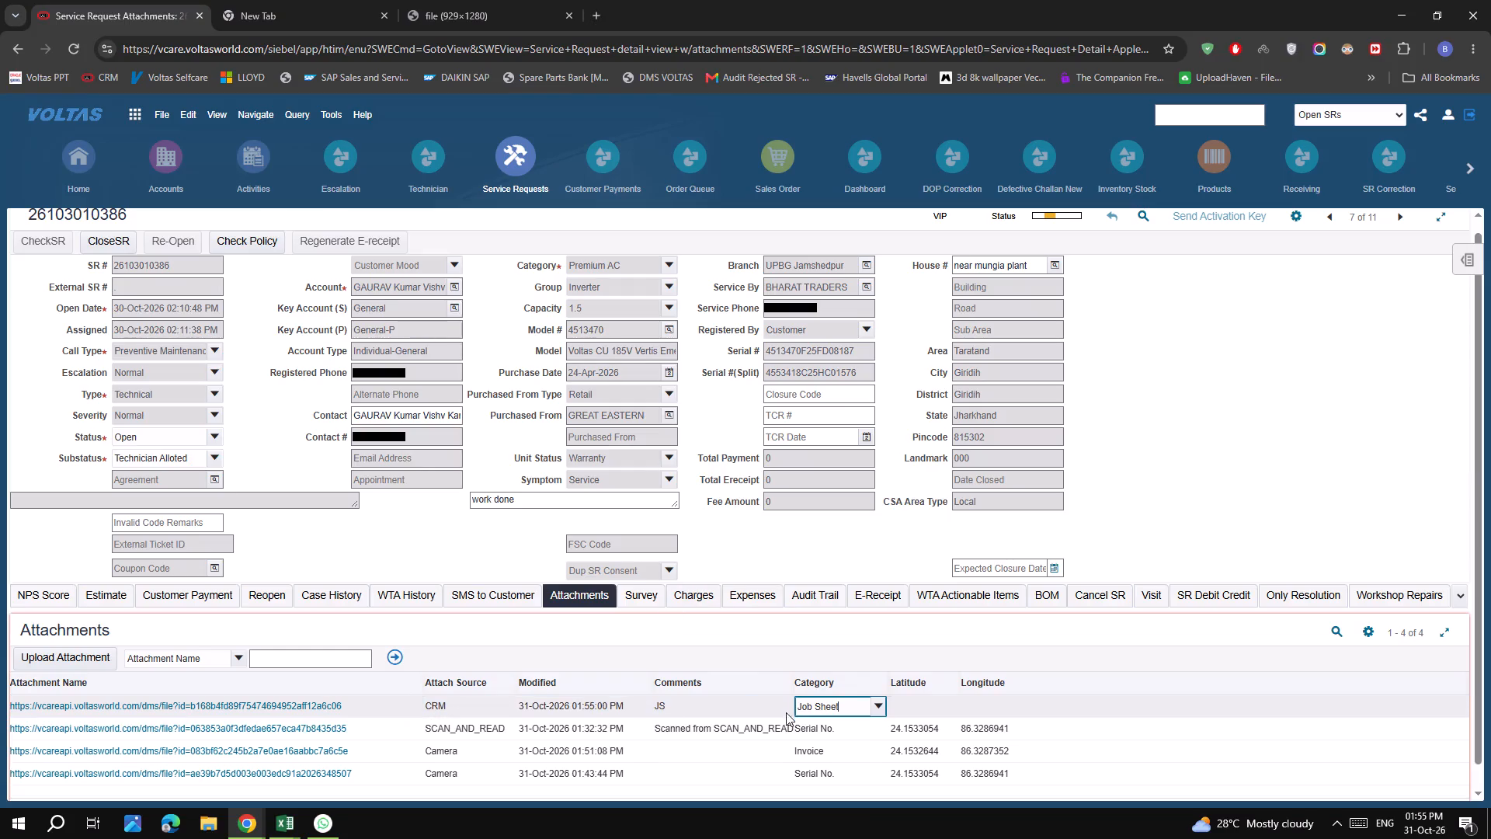
{"action": "left_click", "coordinate": [388, 659]}
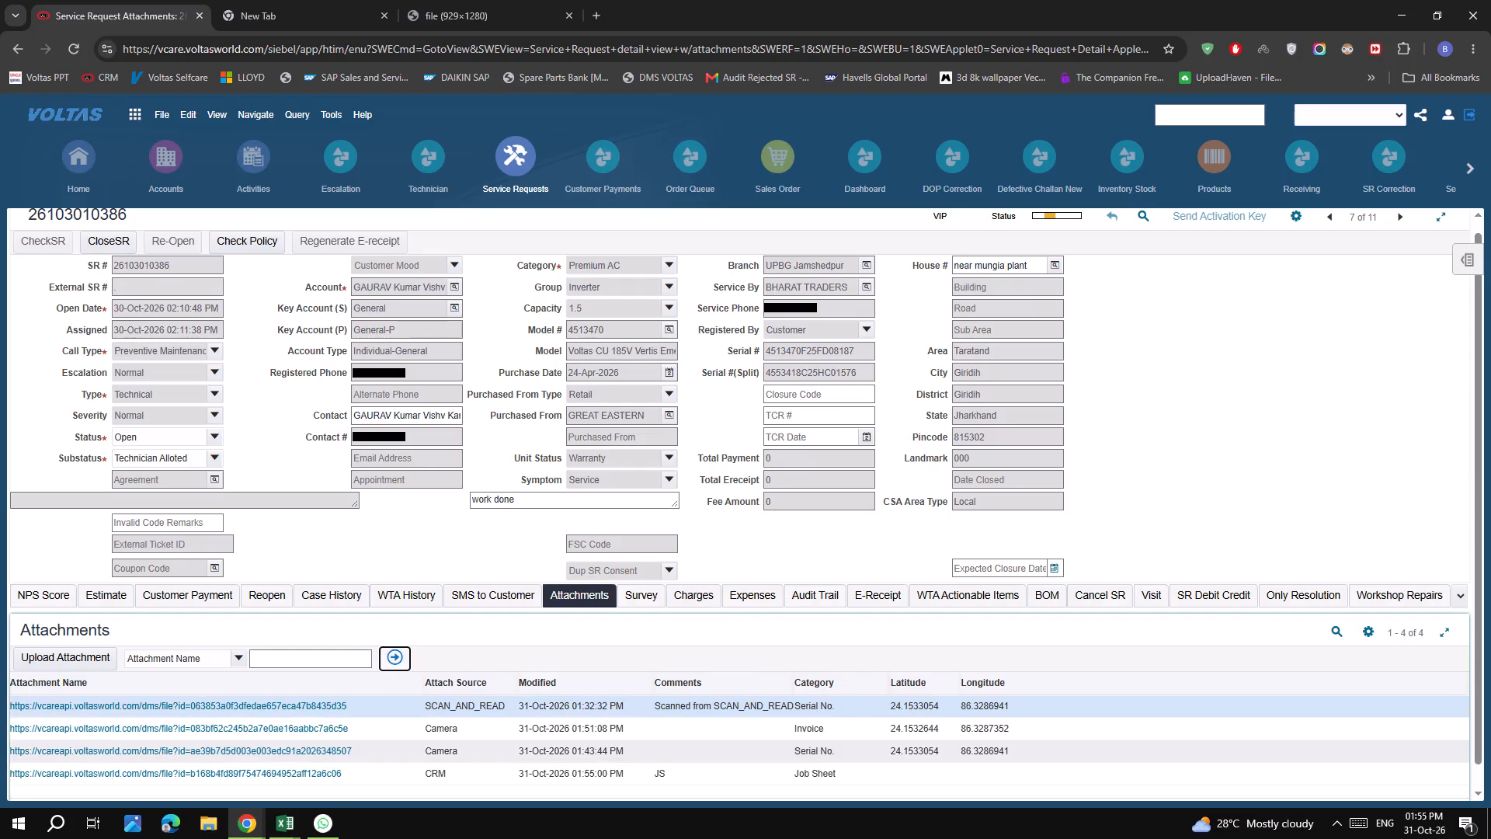
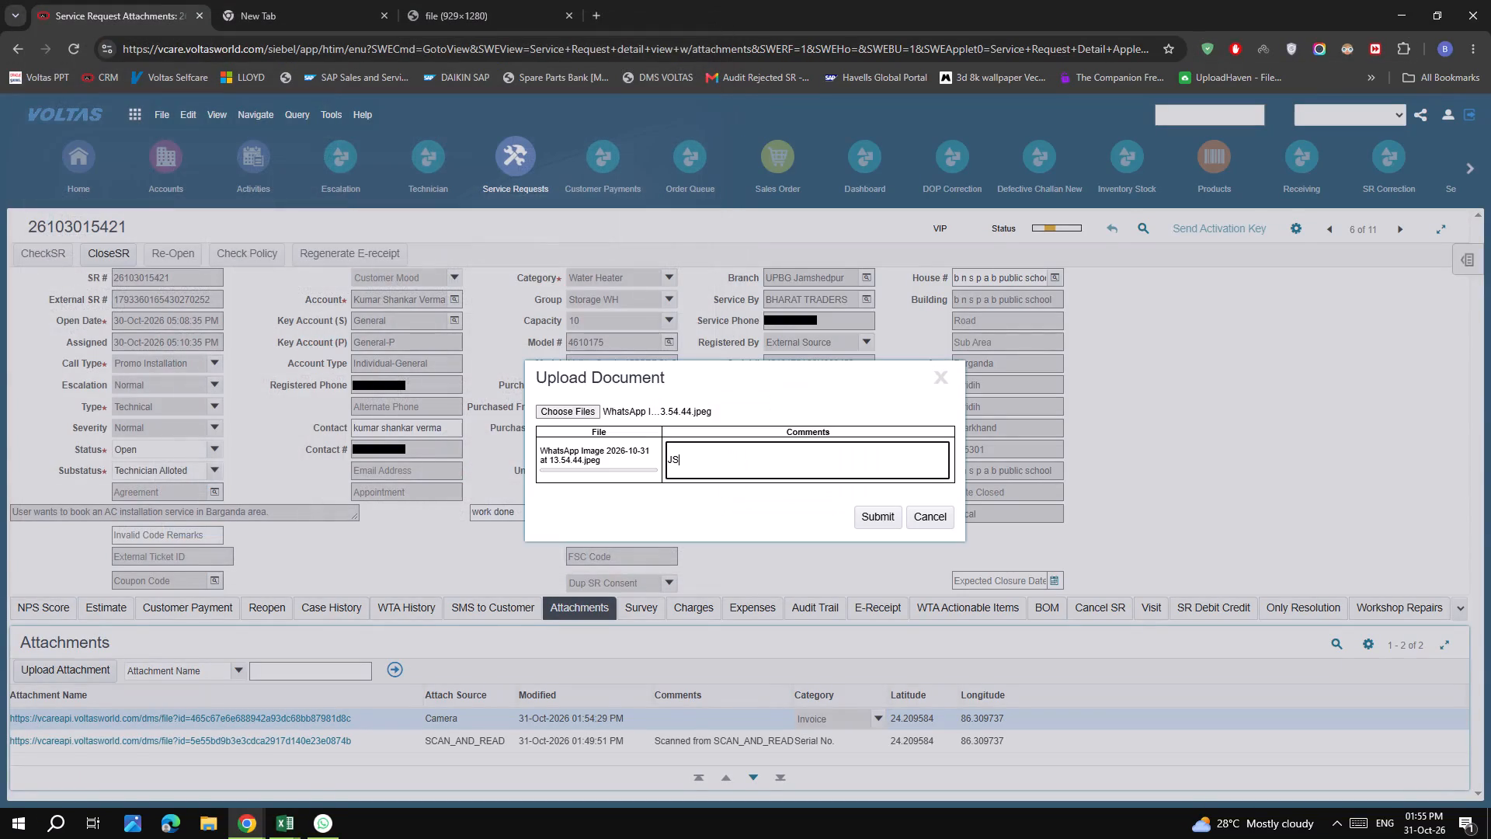
Submit the WhatsApp image upload commented JS, set the new attachment's category to Job Sheet, and refresh the attachments list.
{"action": "left_click", "coordinate": [891, 513]}
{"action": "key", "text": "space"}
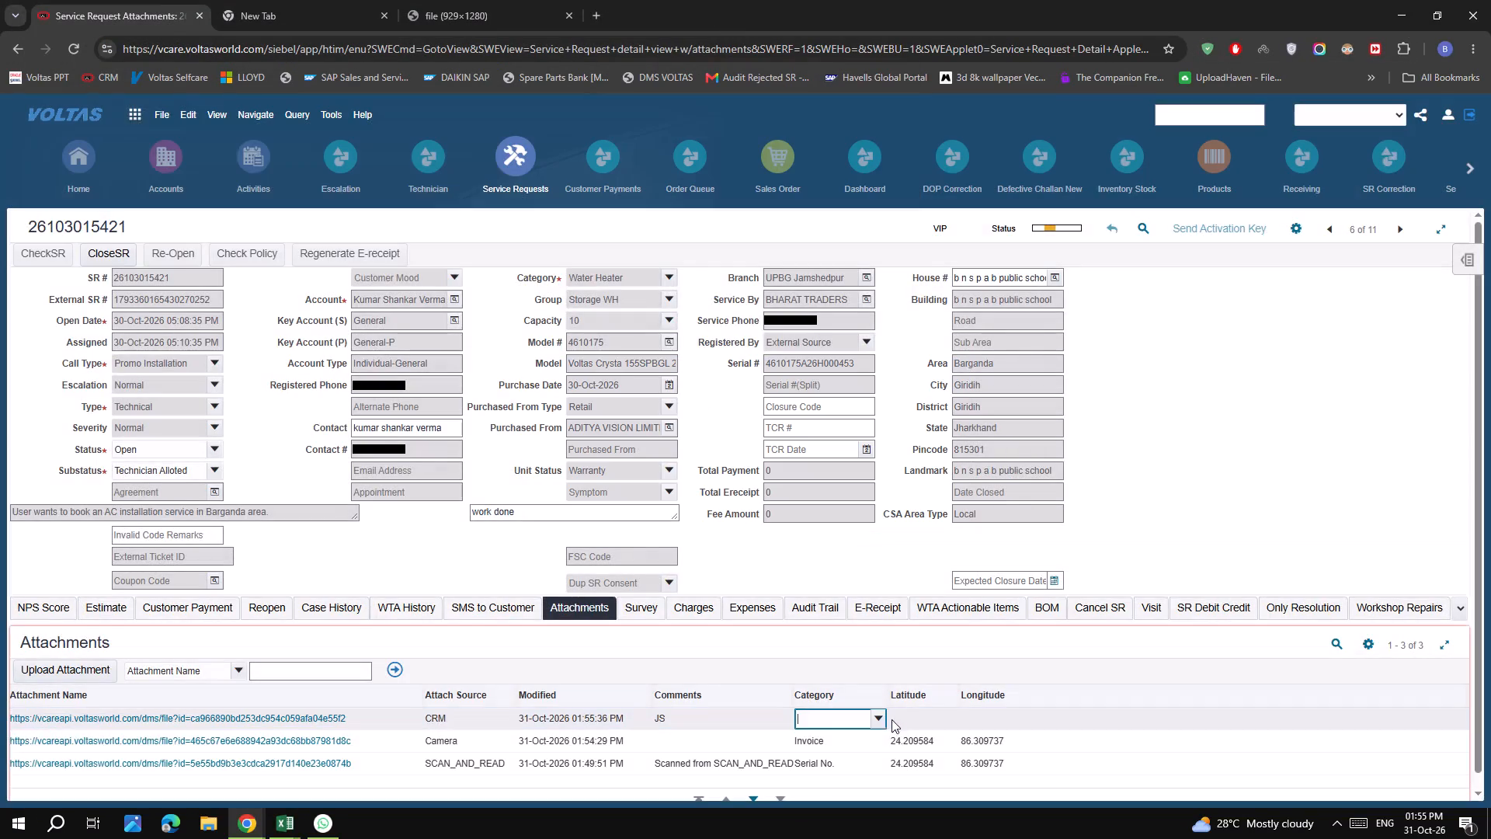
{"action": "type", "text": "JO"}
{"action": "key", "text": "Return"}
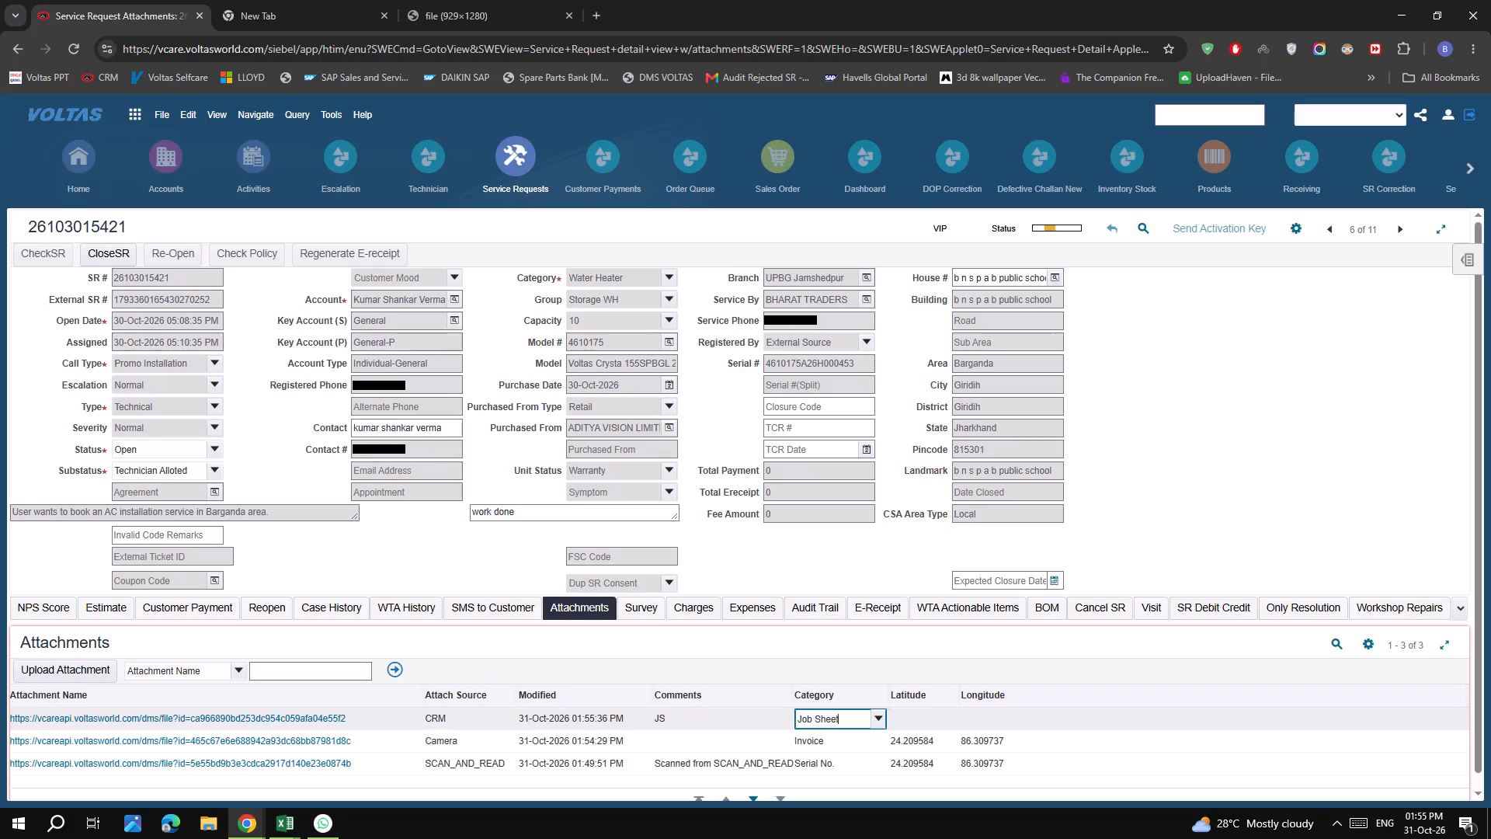
{"action": "left_click", "coordinate": [411, 669]}
{"action": "left_click", "coordinate": [394, 667]}
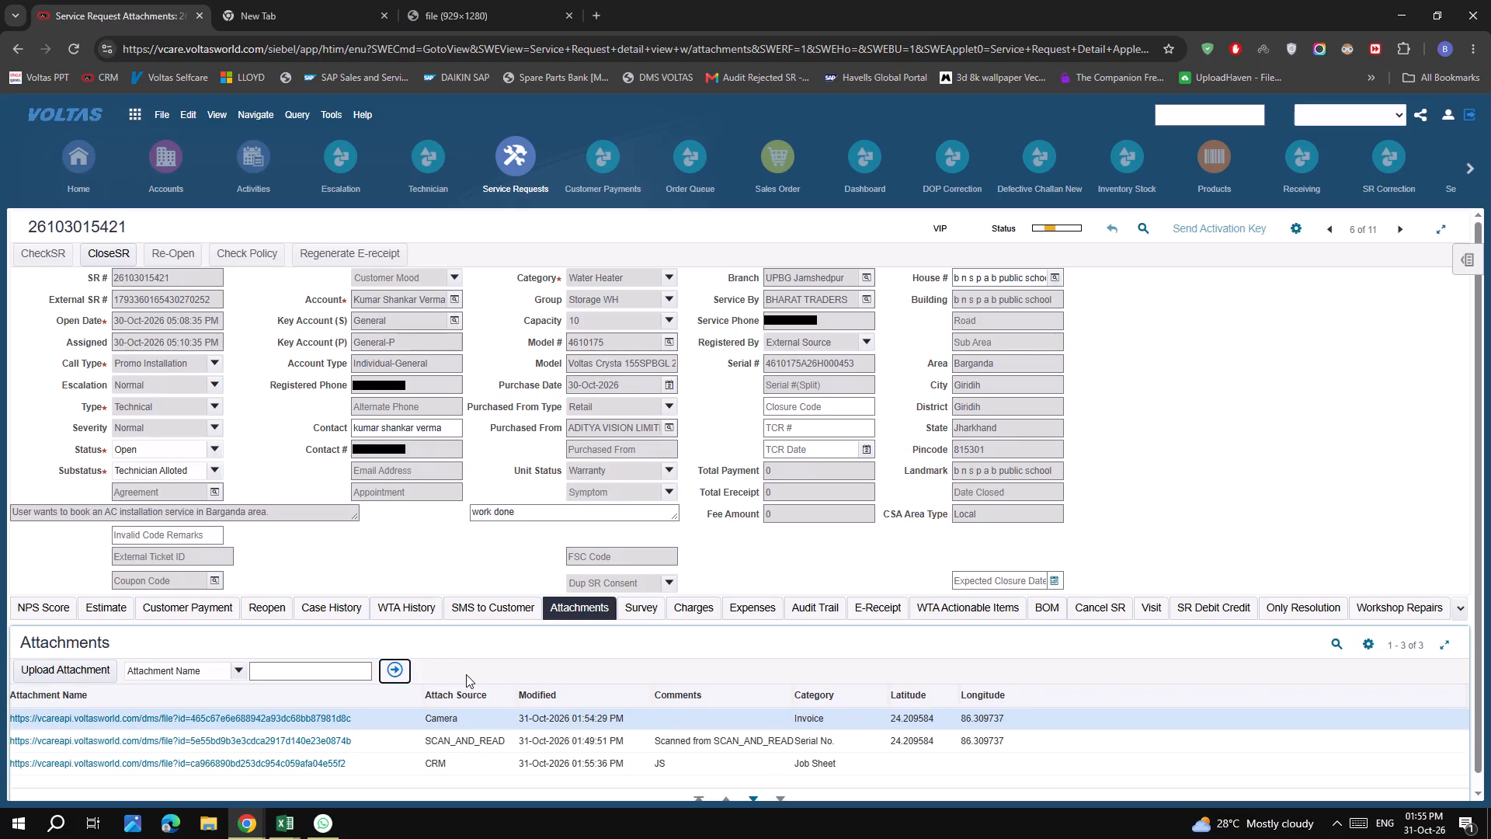
{"action": "left_click", "coordinate": [466, 674]}
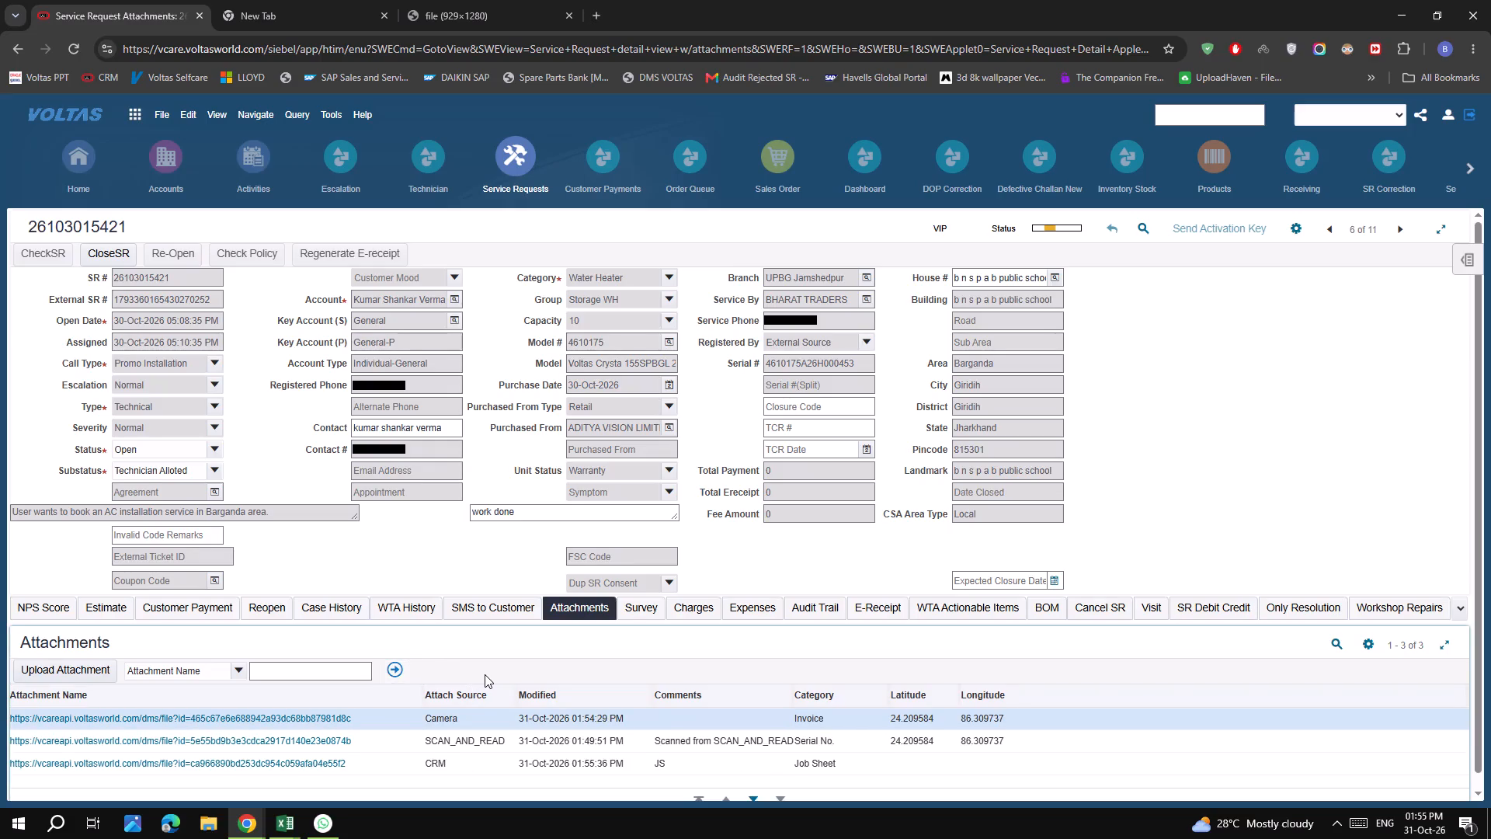
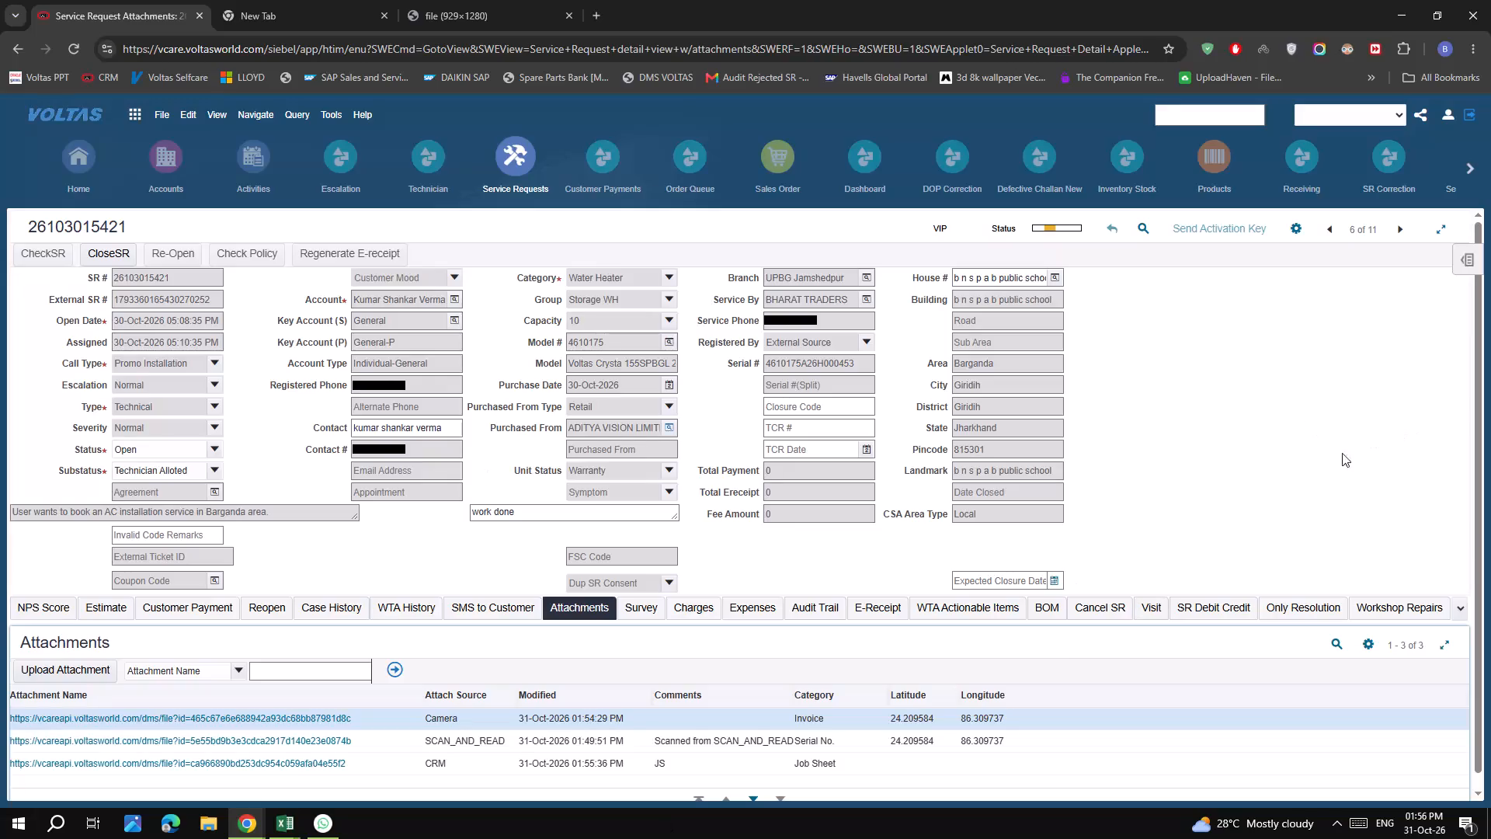
{"action": "scroll", "coordinate": [1380, 329], "scroll_direction": "up", "scroll_amount": 5}
{"action": "left_click", "coordinate": [1337, 232]}
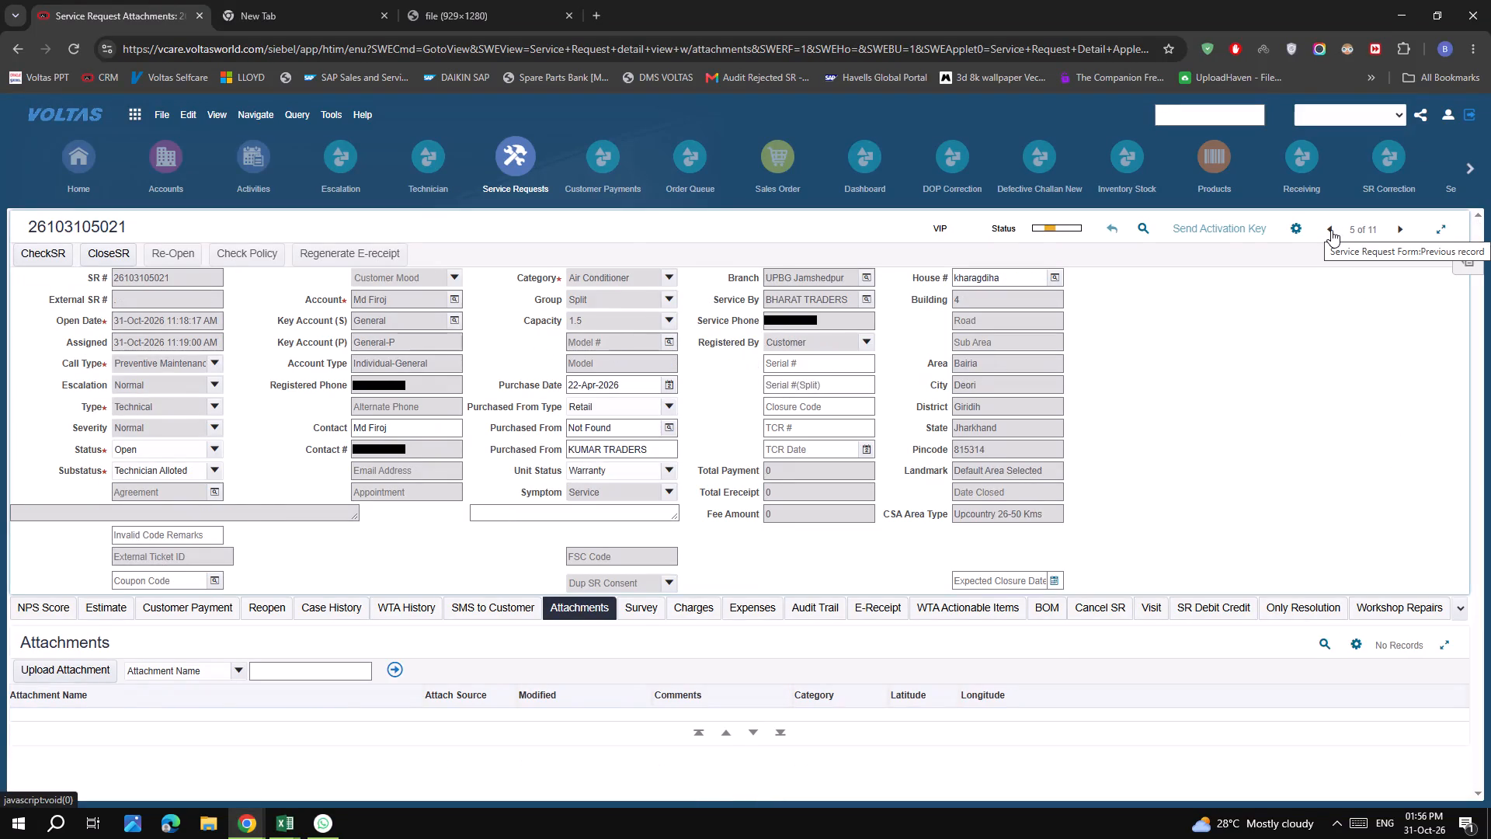
{"action": "left_click", "coordinate": [1331, 229]}
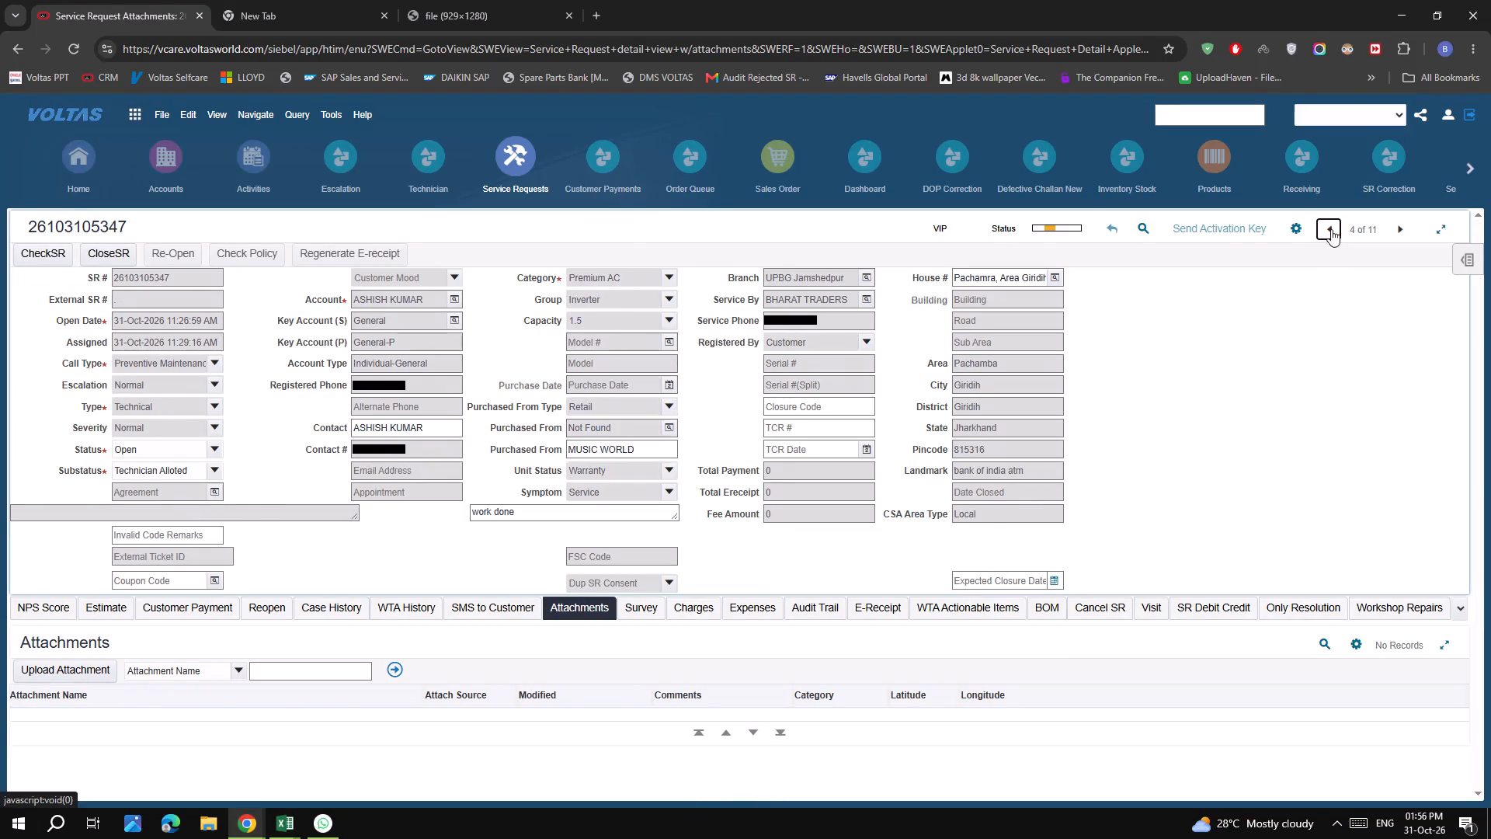
{"action": "left_click", "coordinate": [1288, 385]}
{"action": "left_click", "coordinate": [1394, 228]}
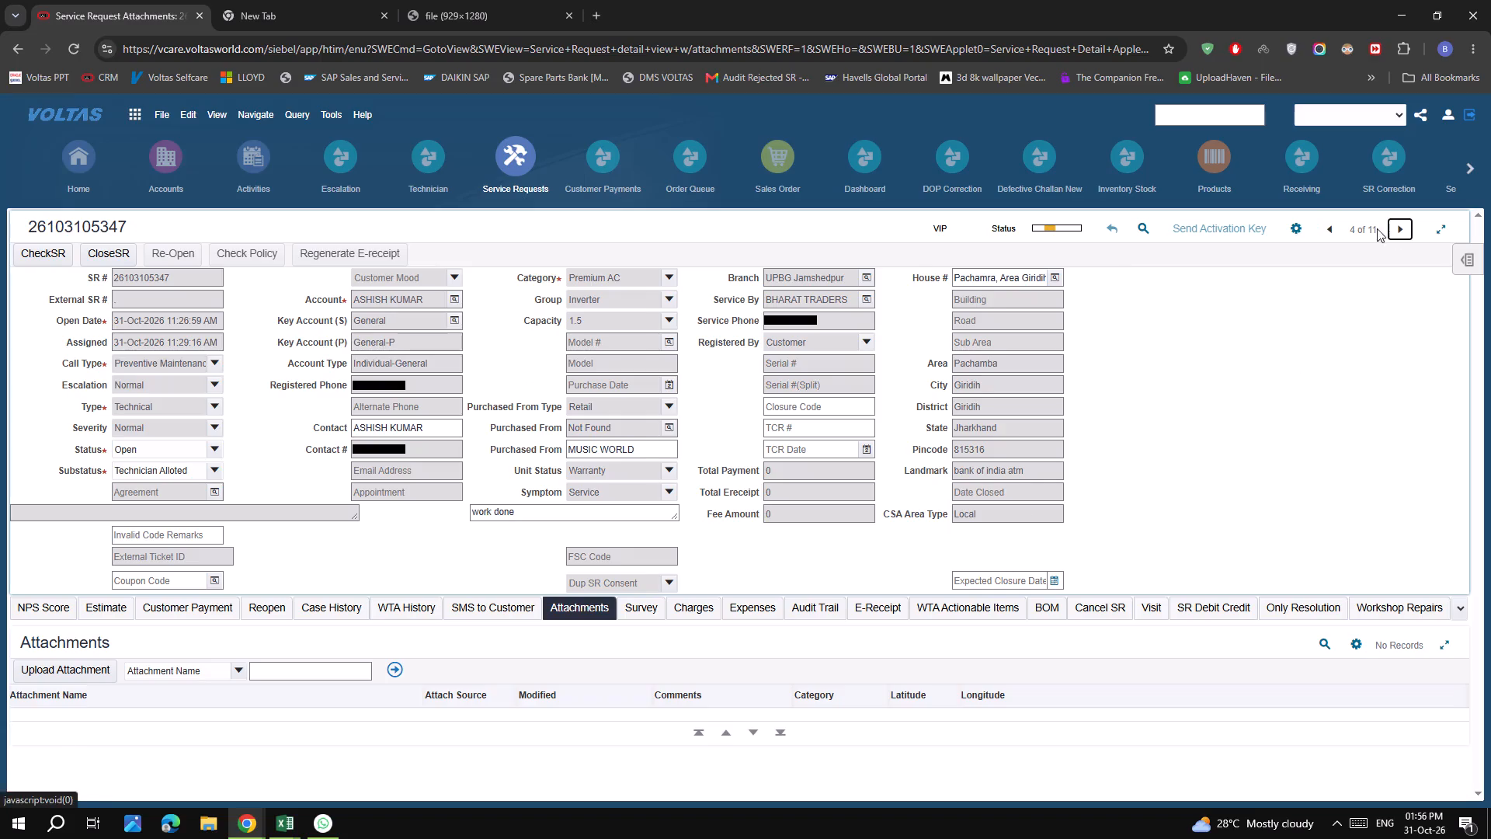
{"action": "left_click", "coordinate": [1331, 228]}
{"action": "left_click", "coordinate": [1156, 609]}
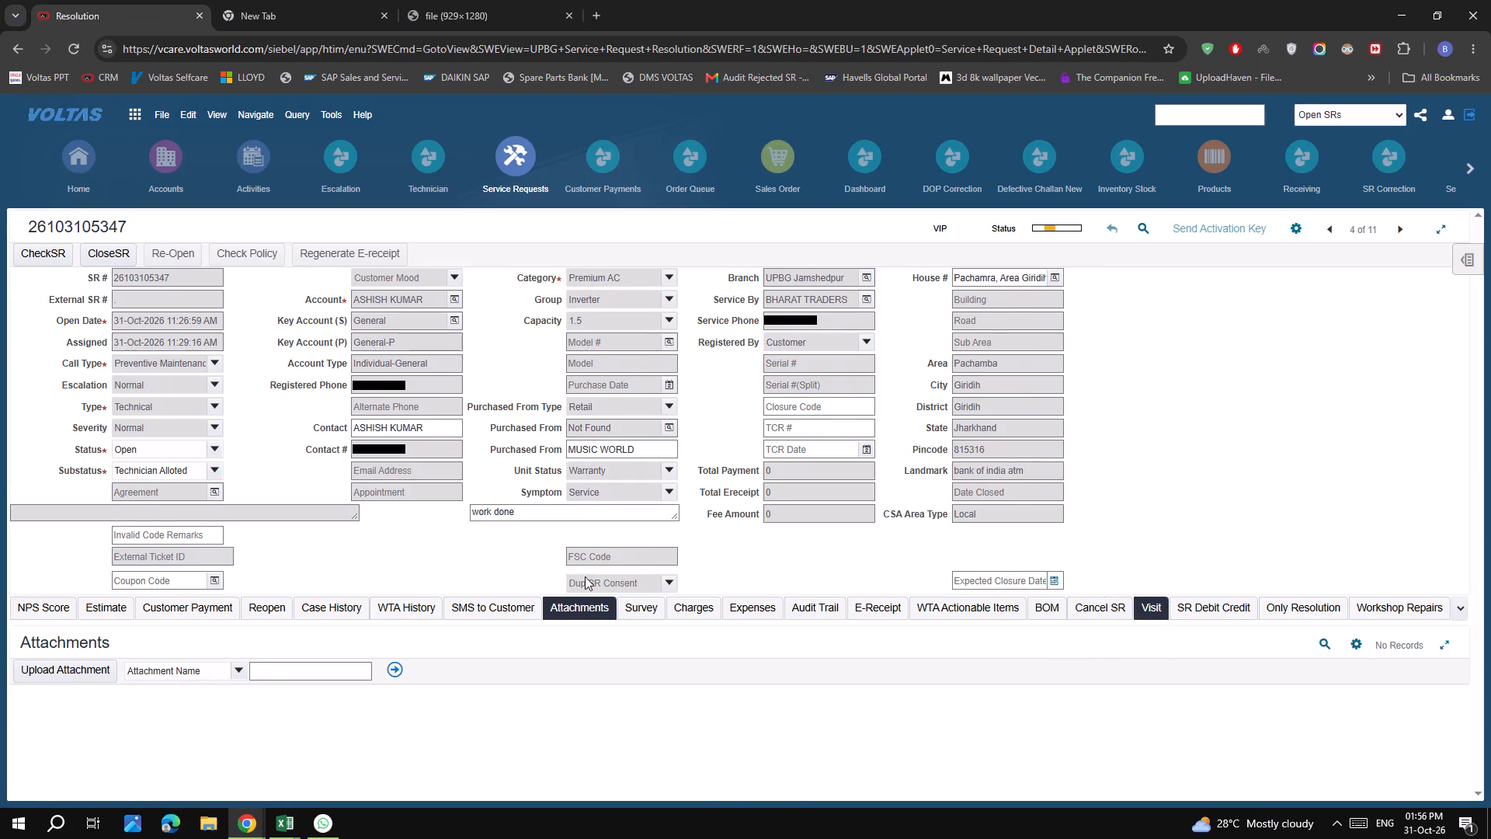
{"action": "left_click", "coordinate": [61, 44]}
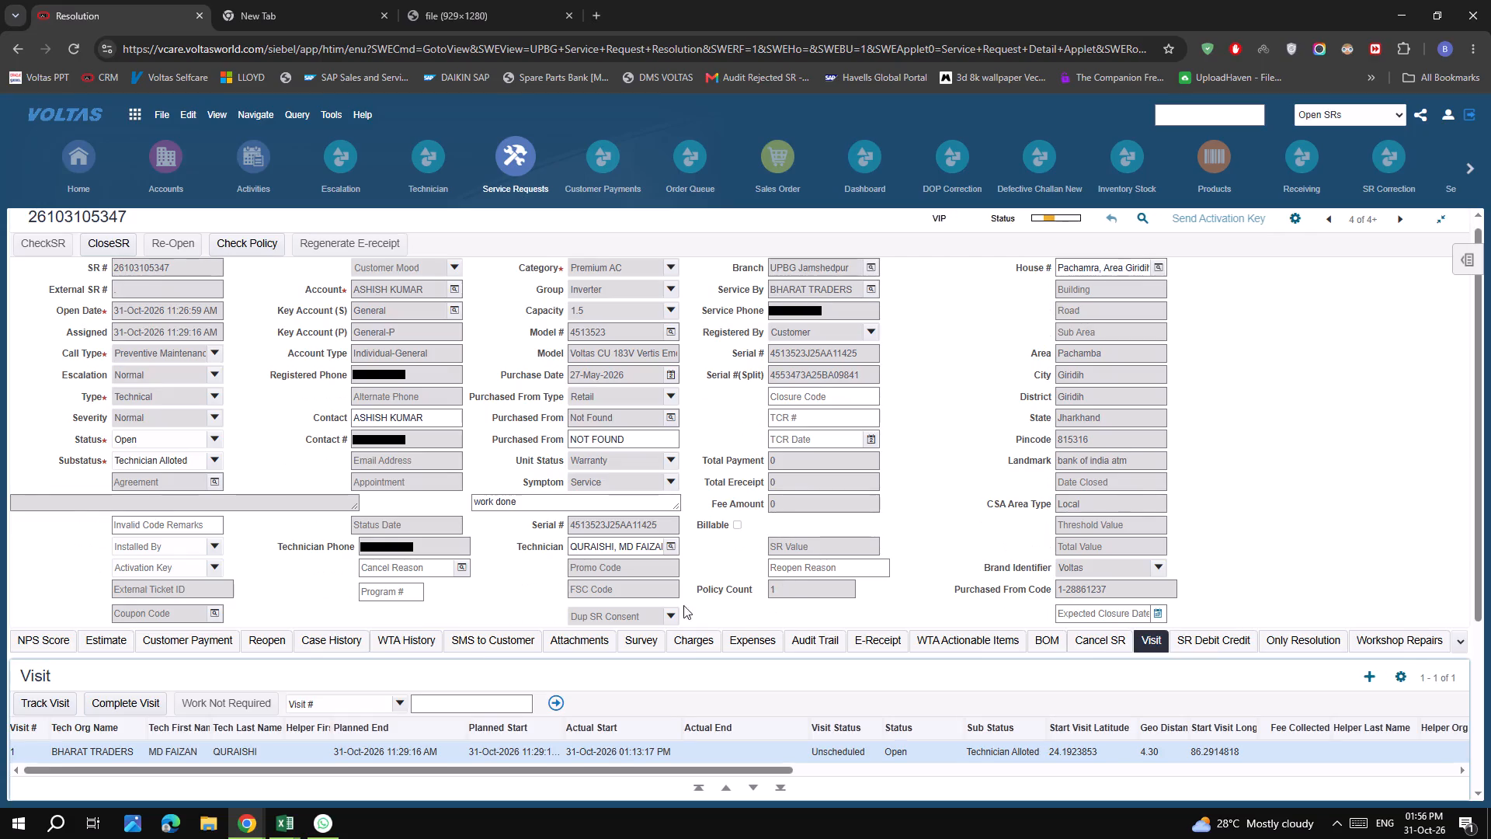
{"action": "left_click", "coordinate": [568, 639]}
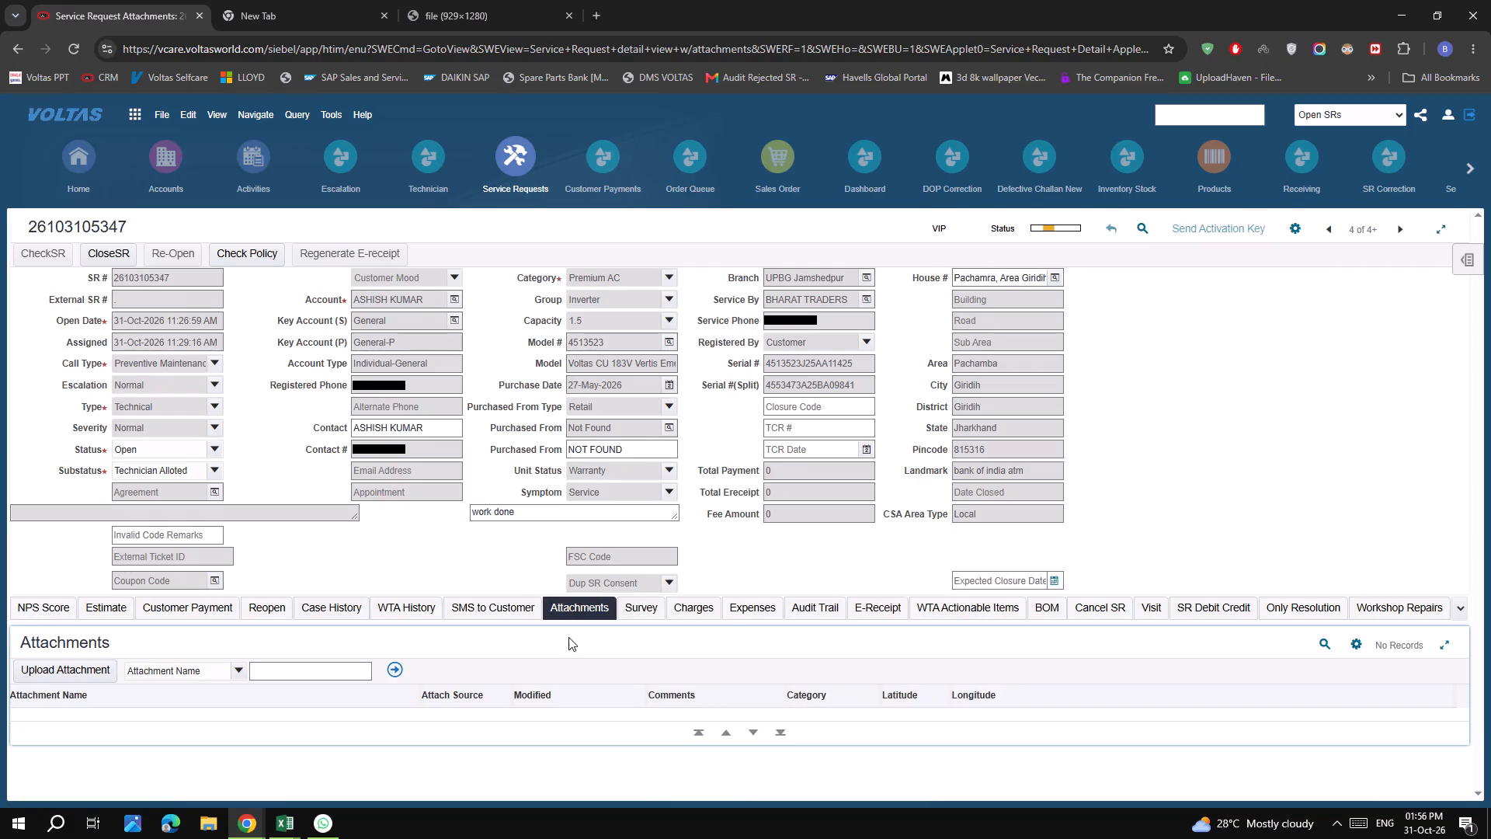
{"action": "left_click", "coordinate": [69, 46]}
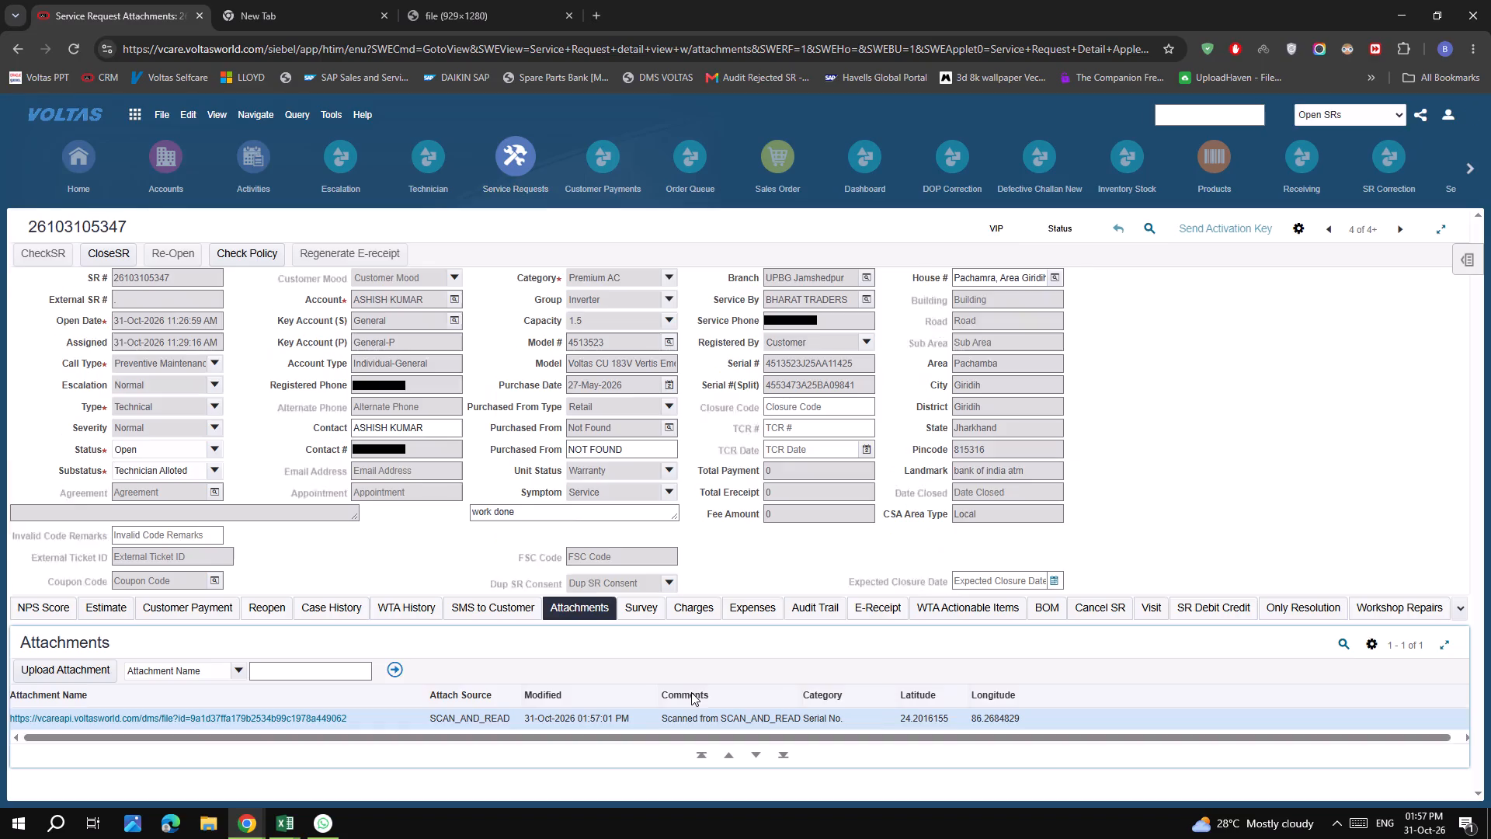
{"action": "left_click", "coordinate": [328, 718]}
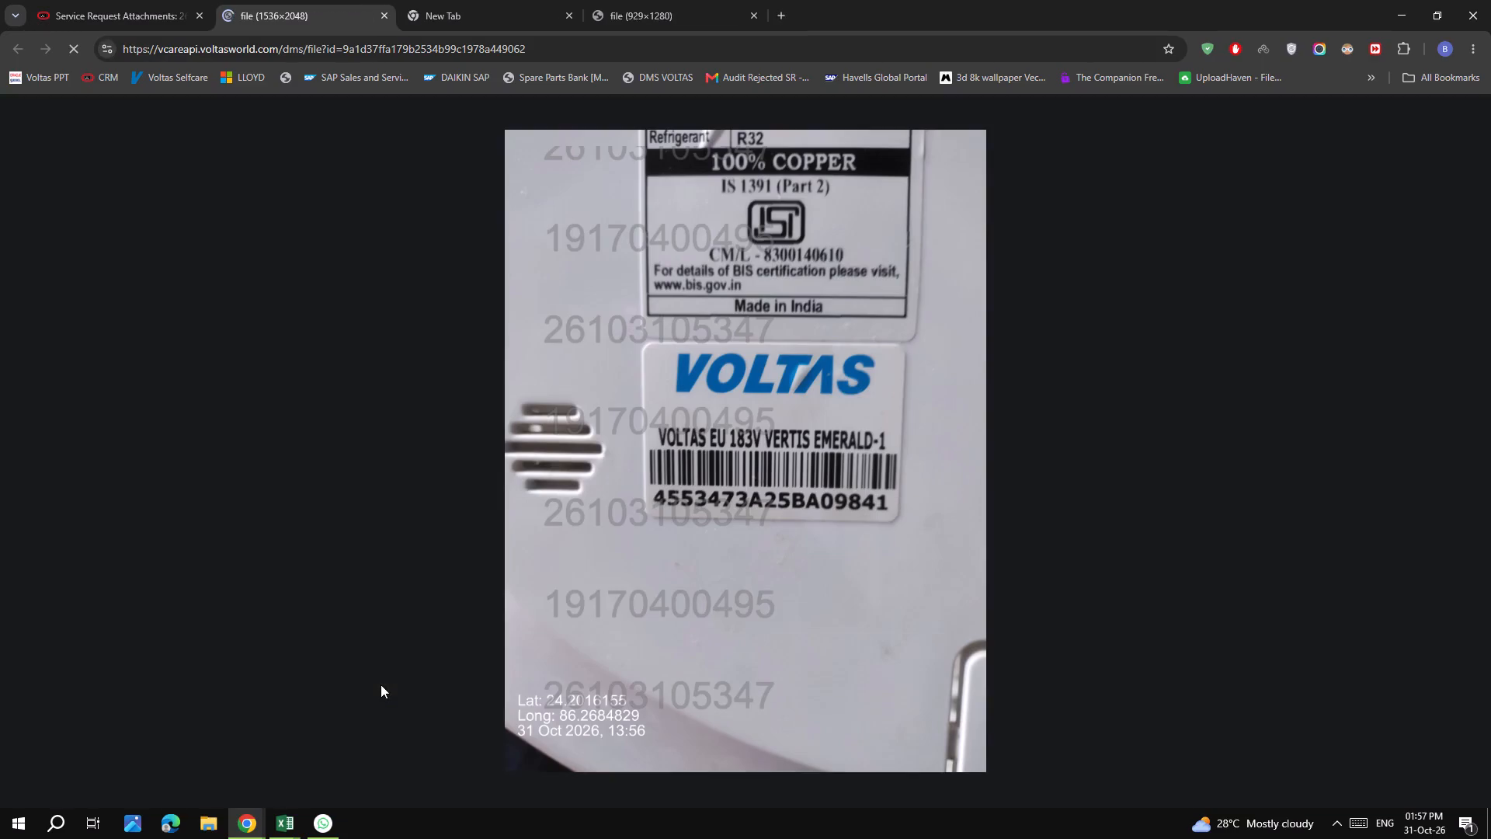
{"action": "left_click", "coordinate": [761, 508]}
{"action": "left_click", "coordinate": [771, 508]}
{"action": "left_click", "coordinate": [378, 13]}
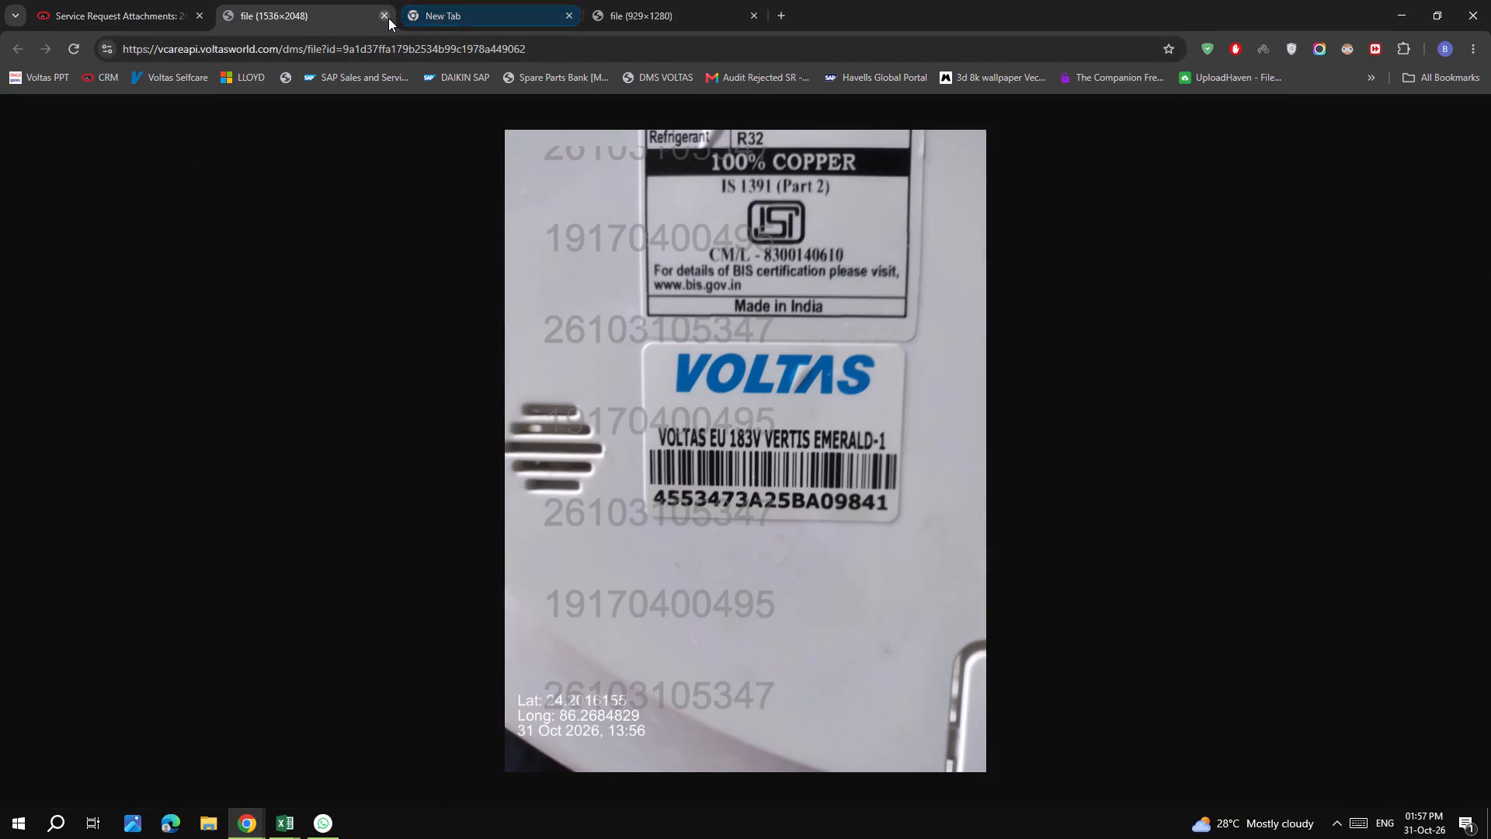
{"action": "left_click", "coordinate": [388, 18]}
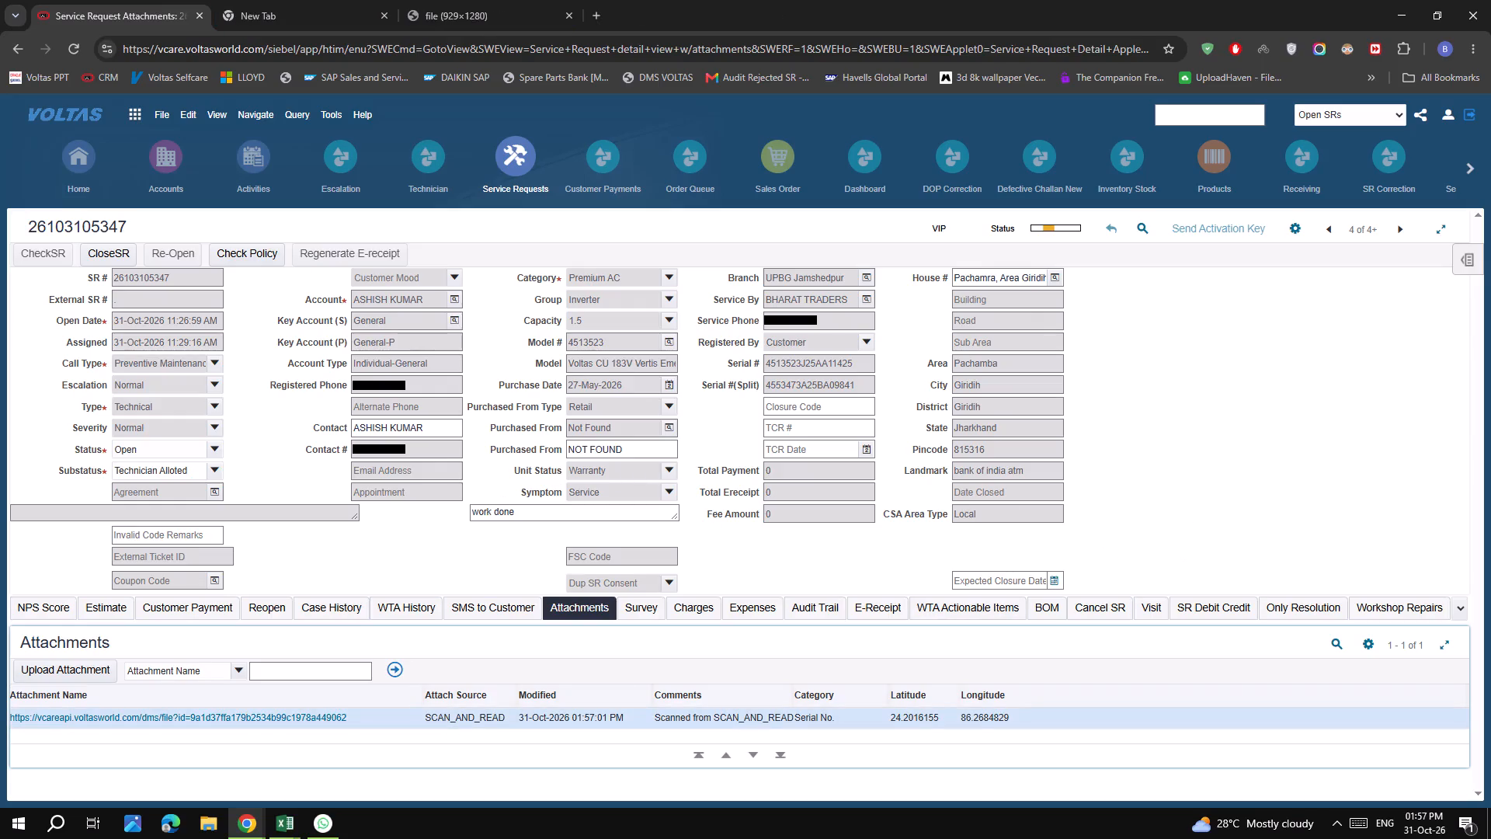
{"action": "left_click", "coordinate": [315, 716]}
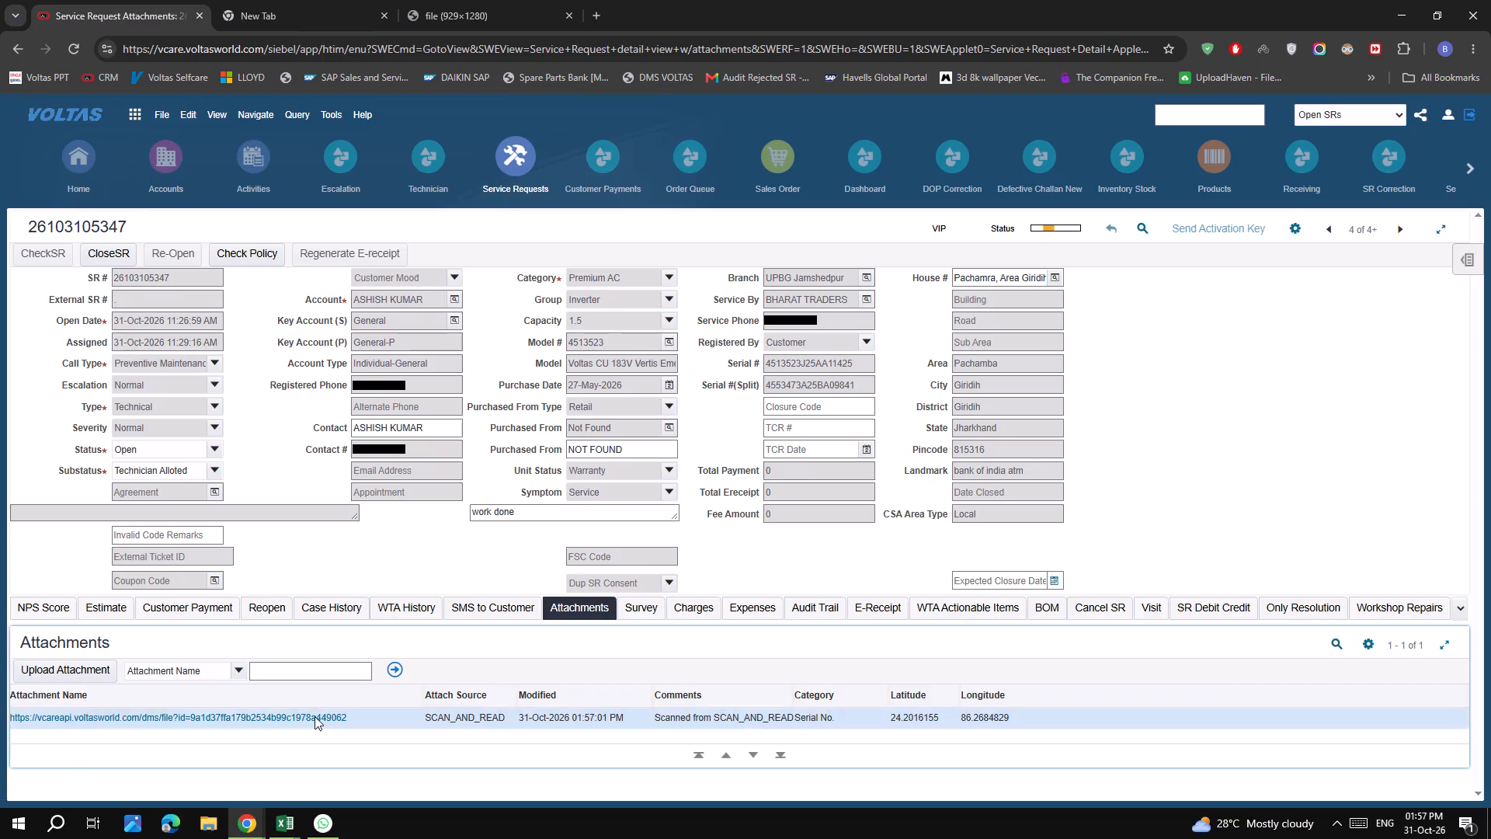
{"action": "left_click", "coordinate": [829, 461]}
{"action": "left_click", "coordinate": [829, 461]}
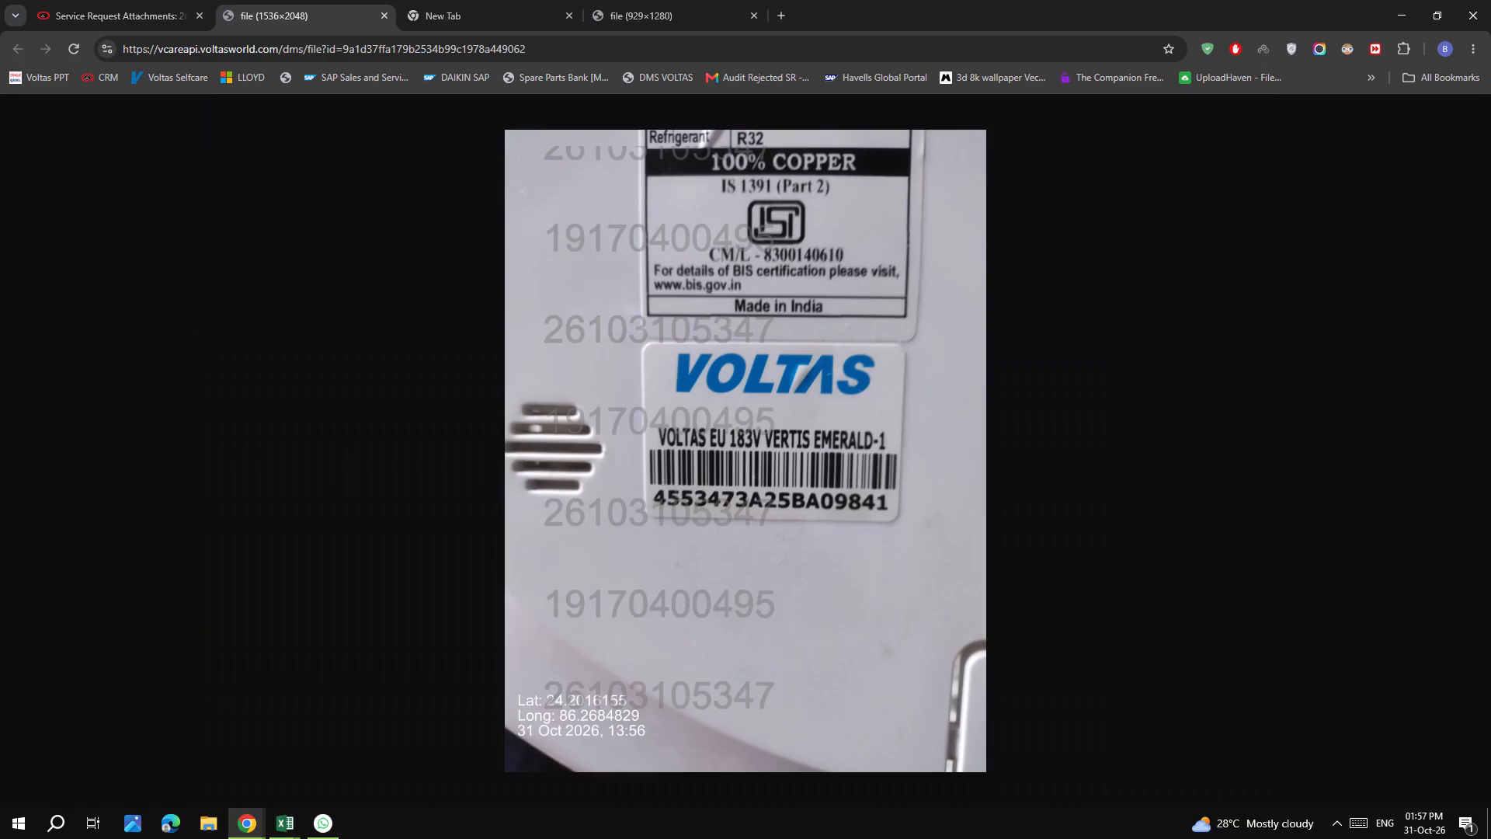
{"action": "left_click", "coordinate": [384, 12]}
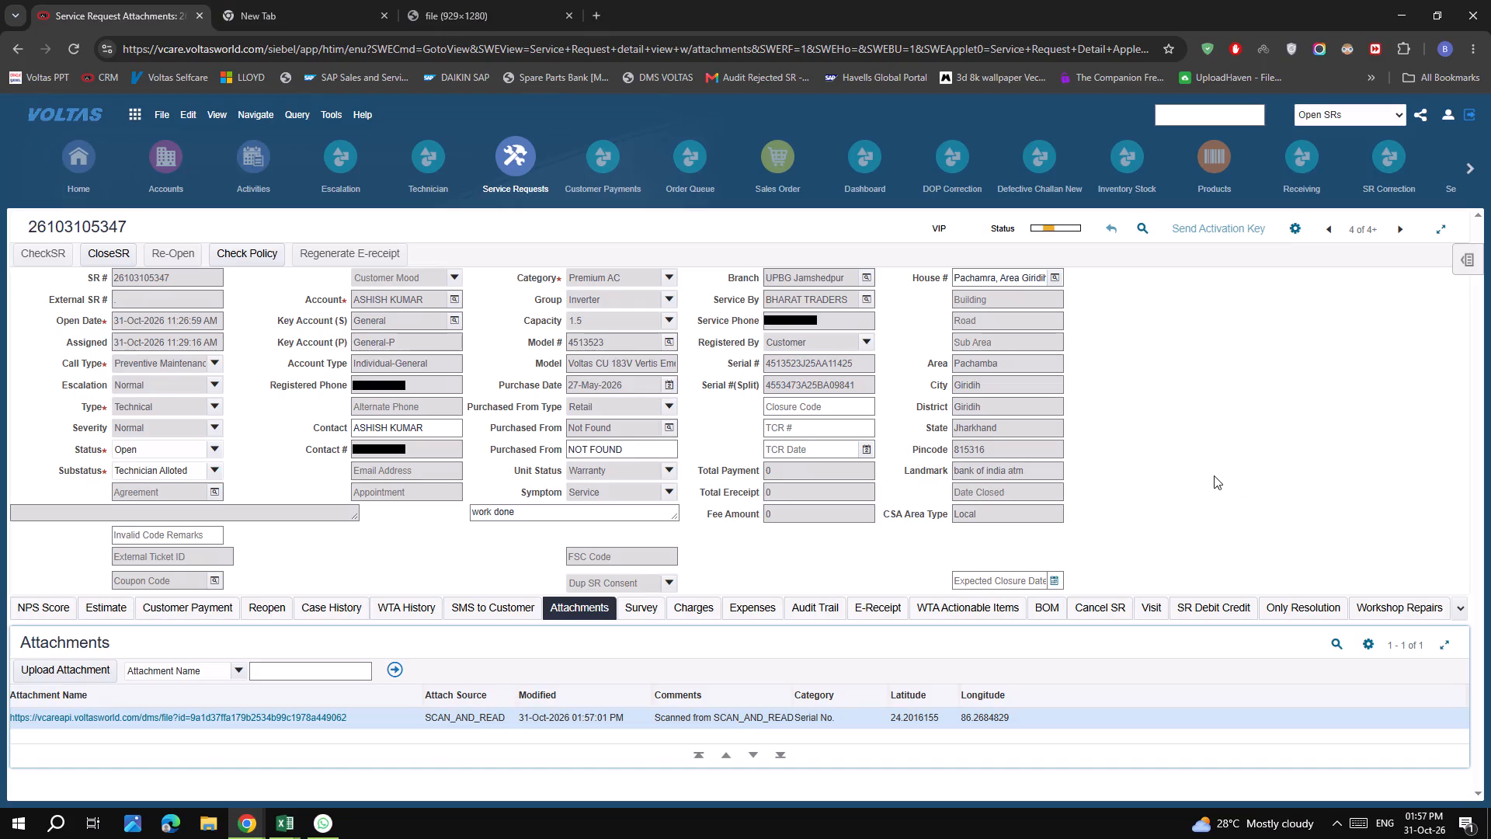
{"action": "left_click", "coordinate": [1214, 475]}
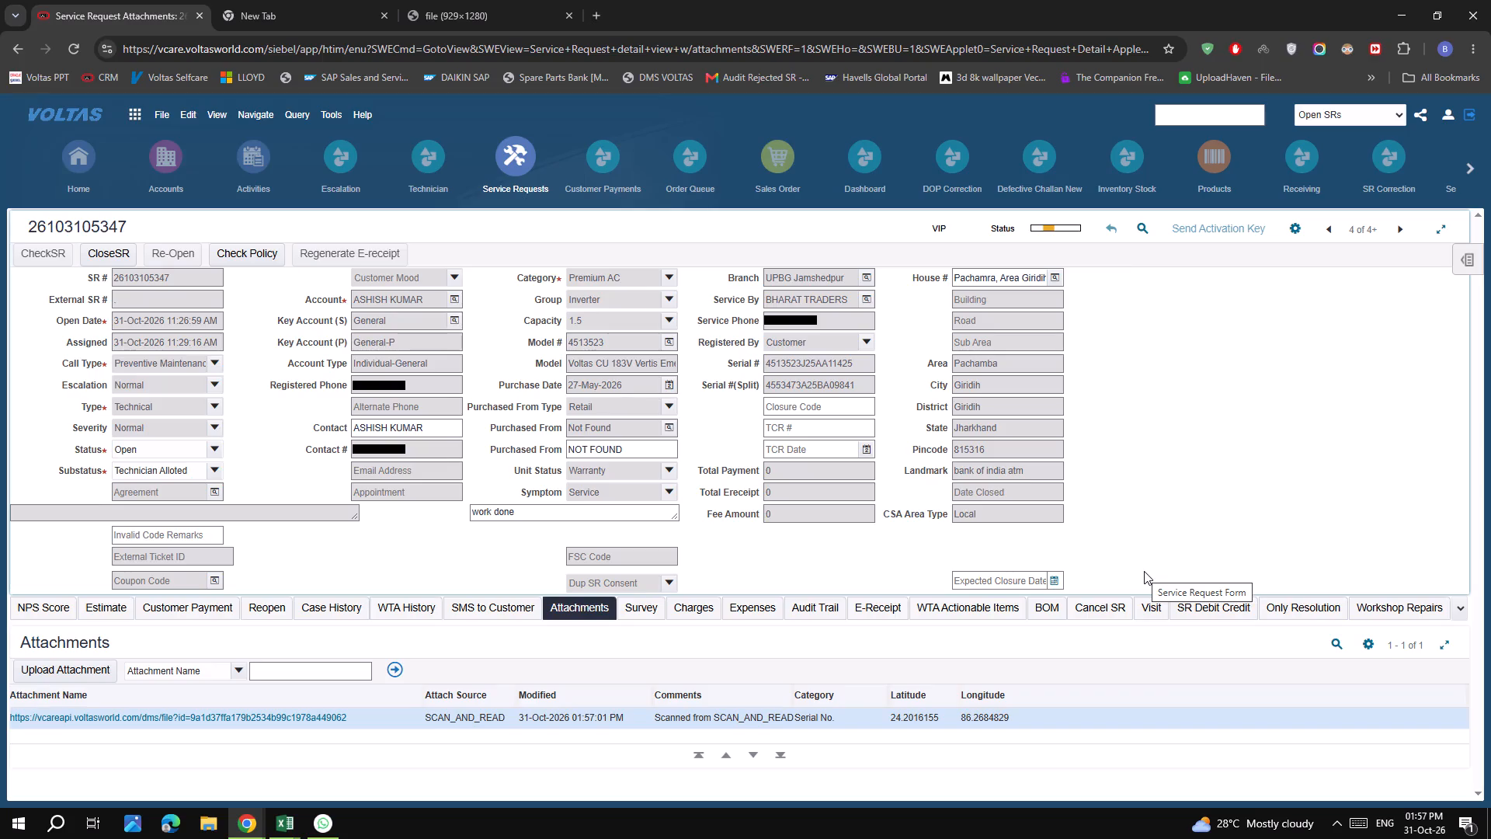
{"action": "left_click", "coordinate": [646, 460]}
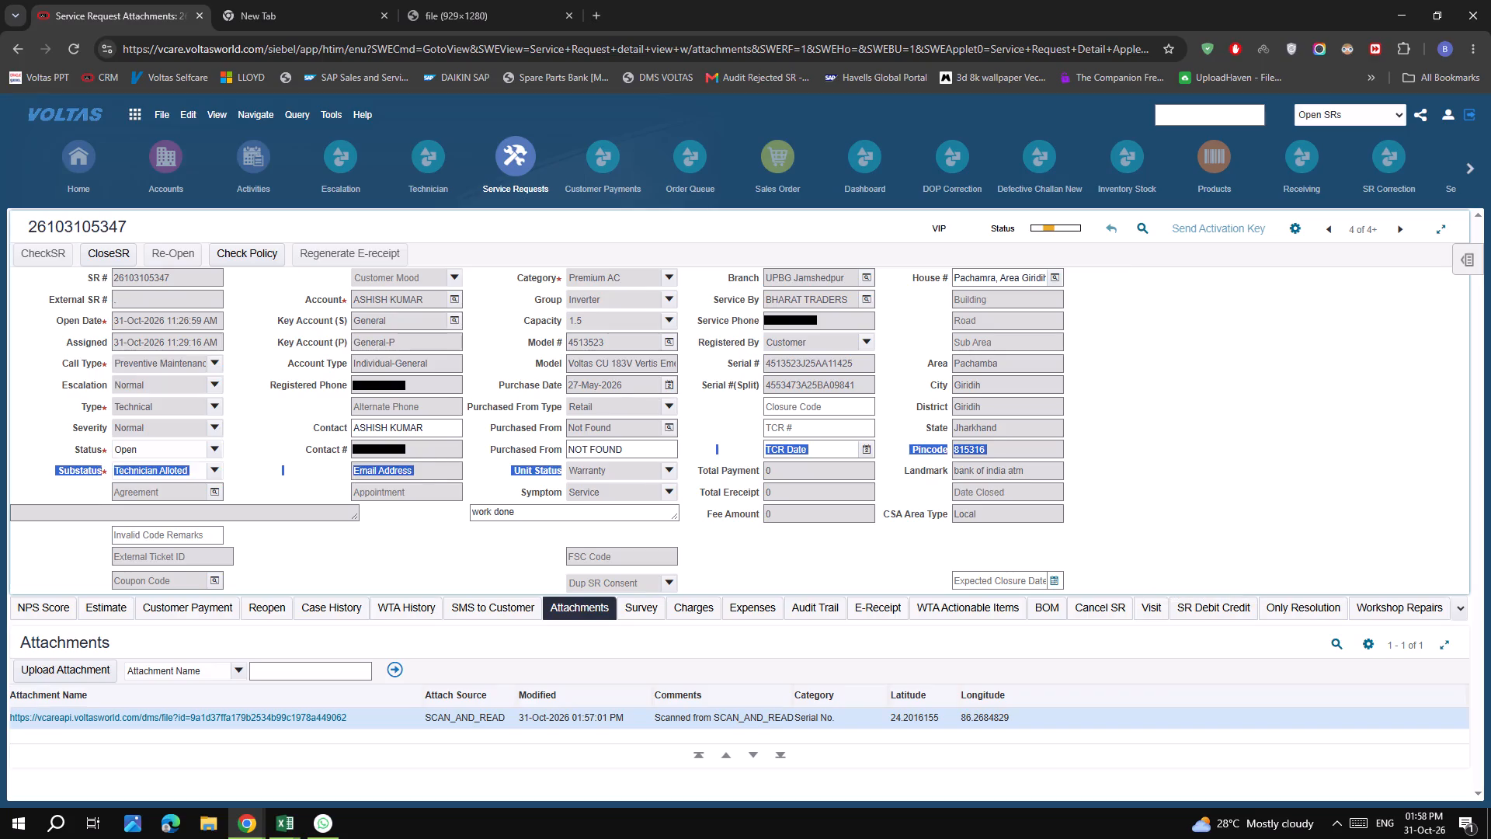
{"action": "triple_click", "coordinate": [652, 453]}
{"action": "key", "text": "m"}
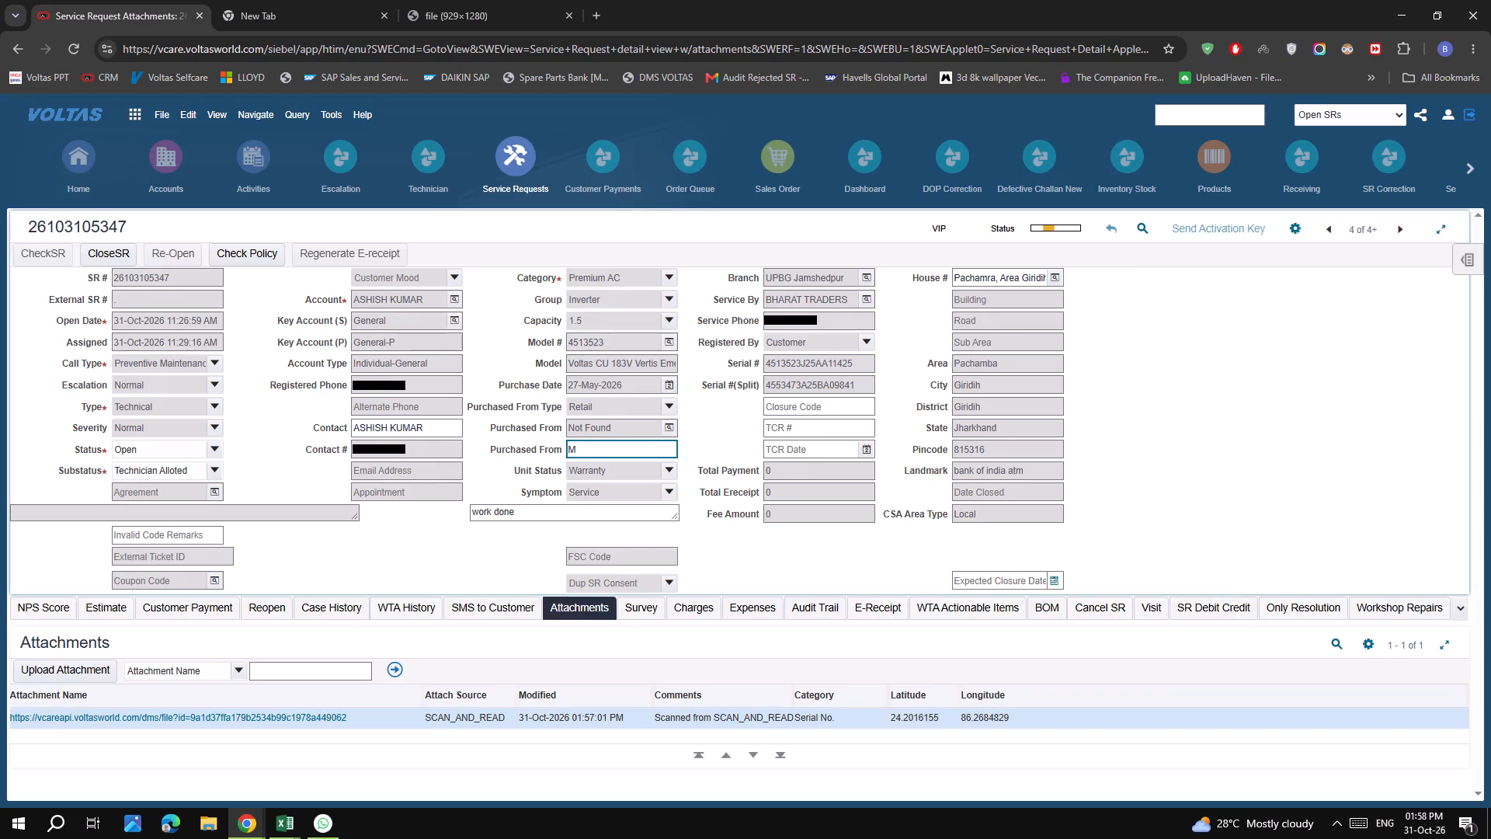
{"action": "type", "text": "UC"}
{"action": "key", "text": "BackSpace"}
{"action": "type", "text": "SIC"}
{"action": "key", "text": "space"}
{"action": "type", "text": "WORLD"}
{"action": "key", "text": "ctrl+s"}
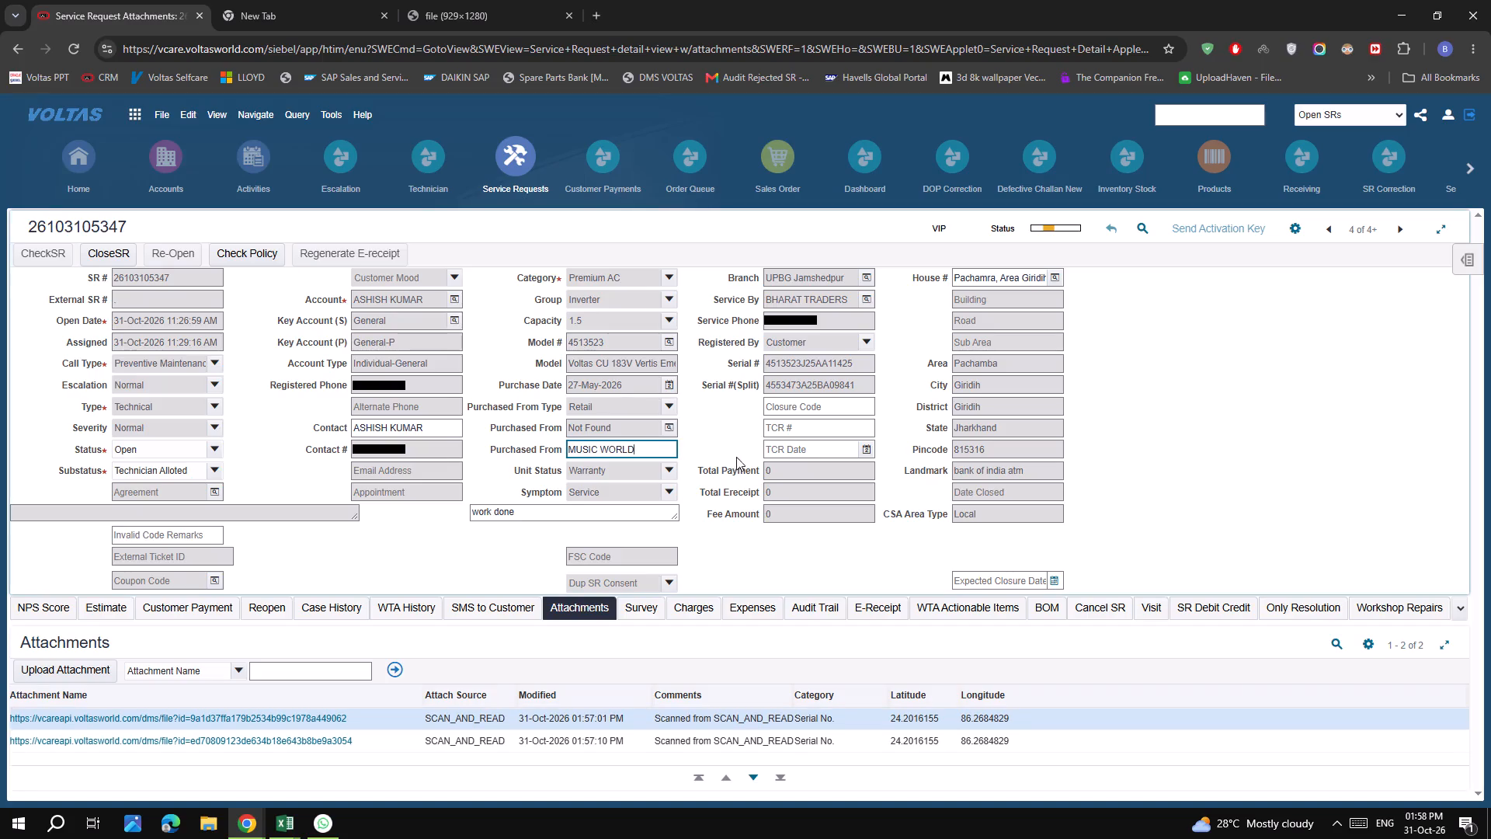
{"action": "left_click", "coordinate": [1161, 468]}
{"action": "left_click", "coordinate": [311, 740]}
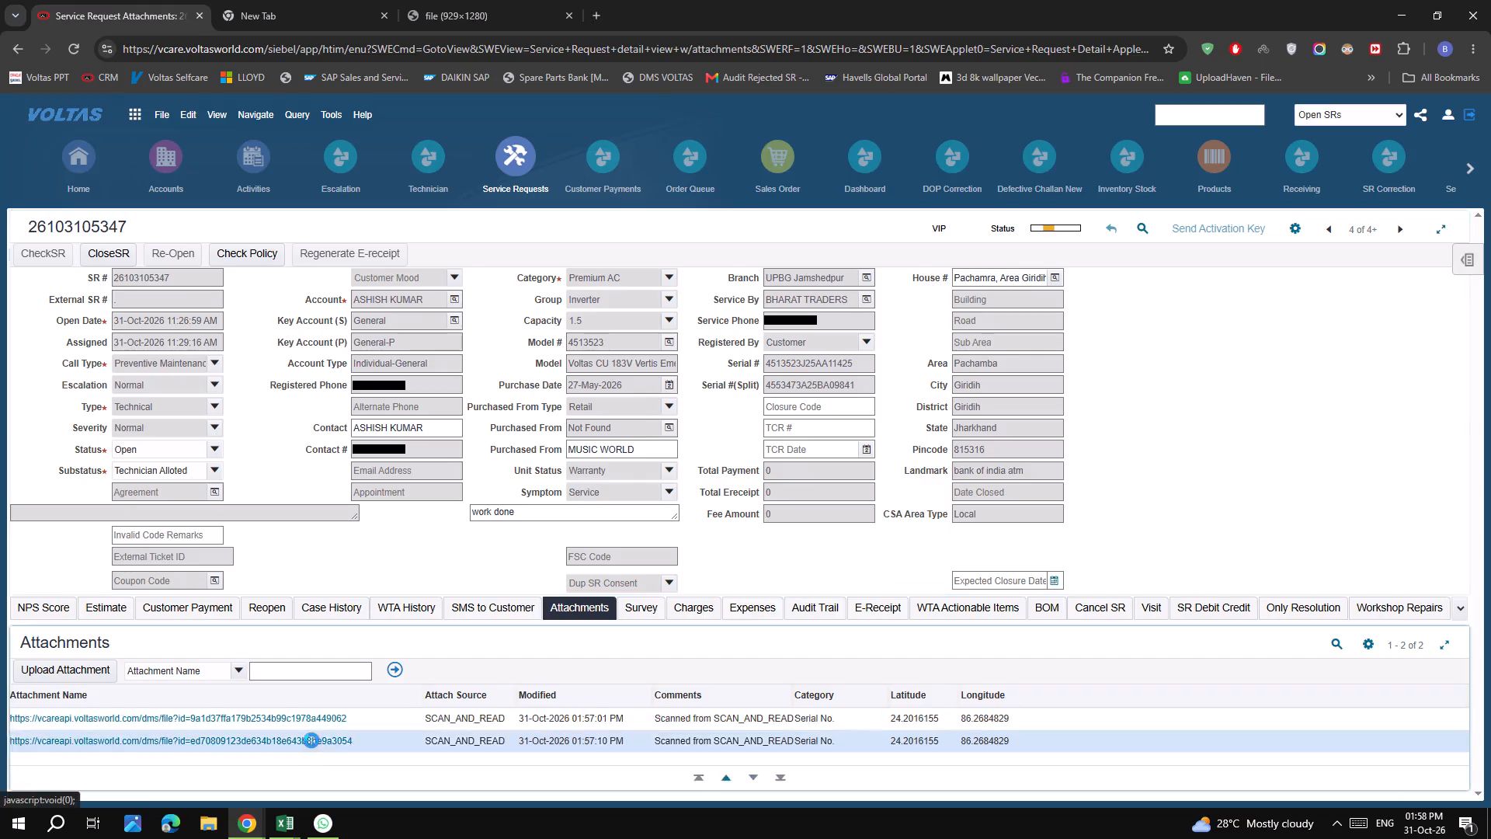
{"action": "left_click", "coordinate": [381, 16]}
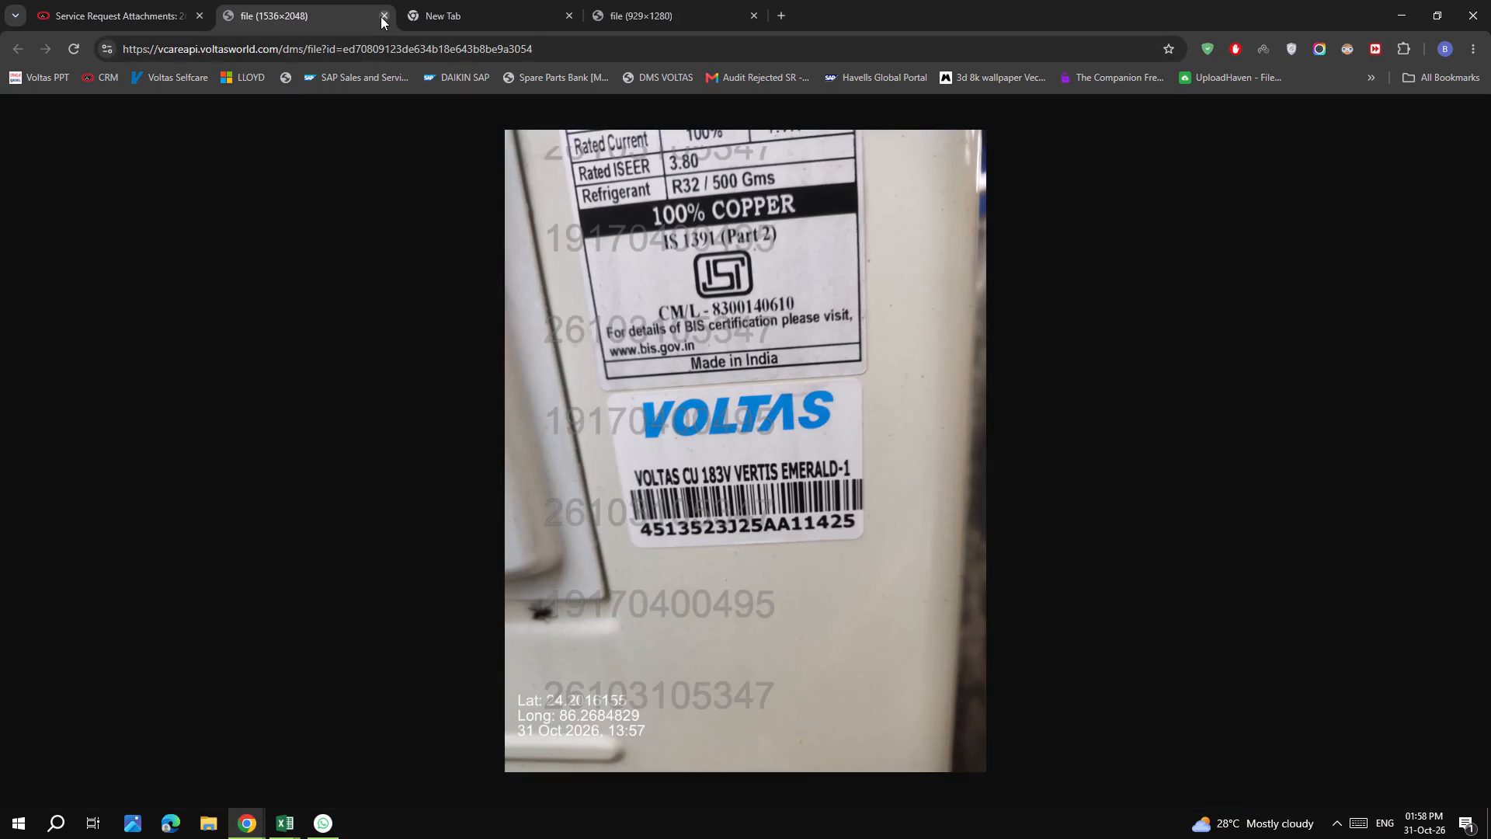
{"action": "left_click", "coordinate": [323, 715]}
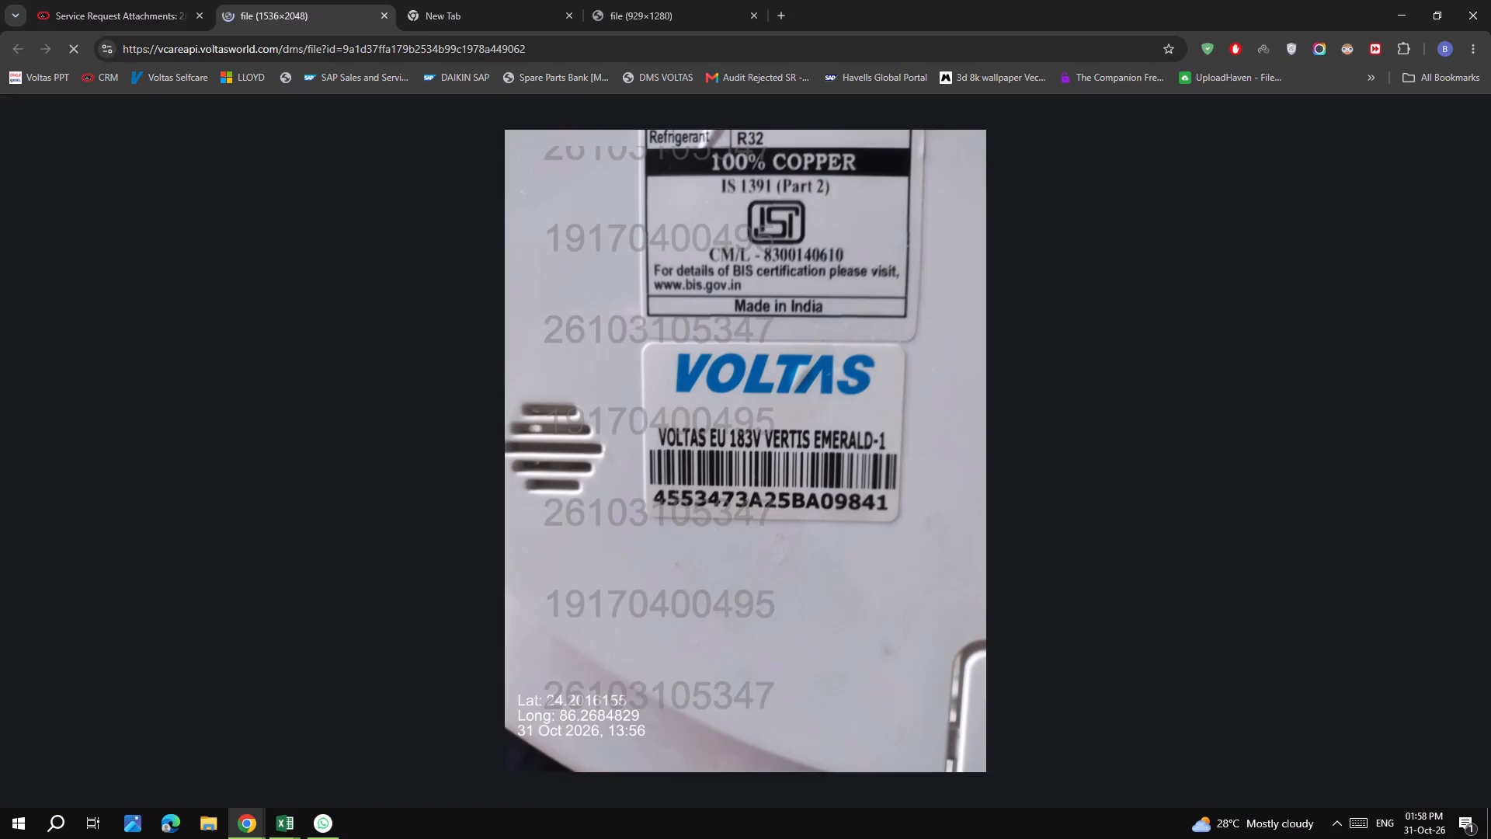
{"action": "left_click", "coordinate": [384, 16]}
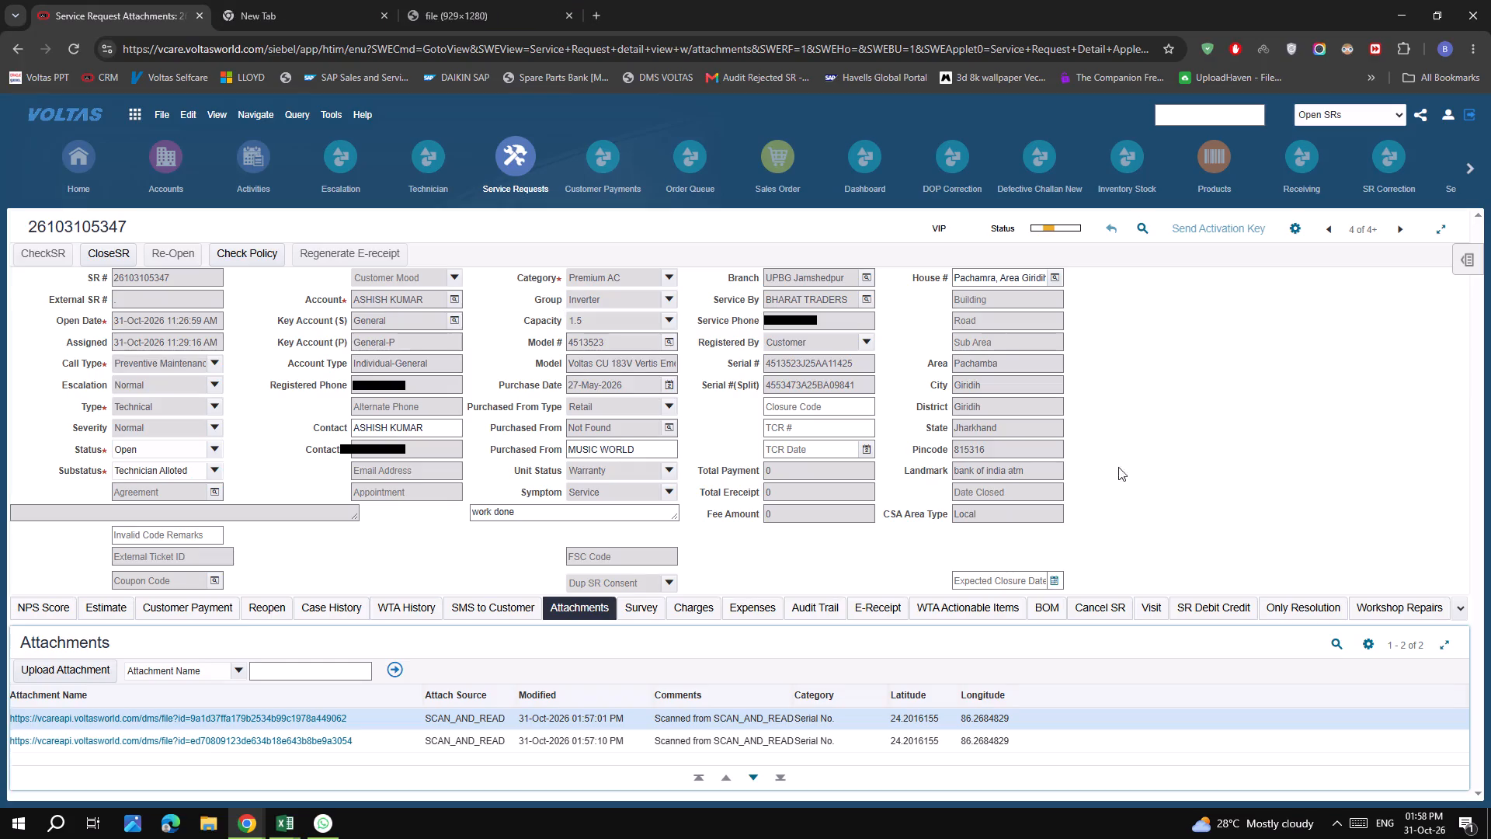
{"action": "left_click", "coordinate": [1097, 458]}
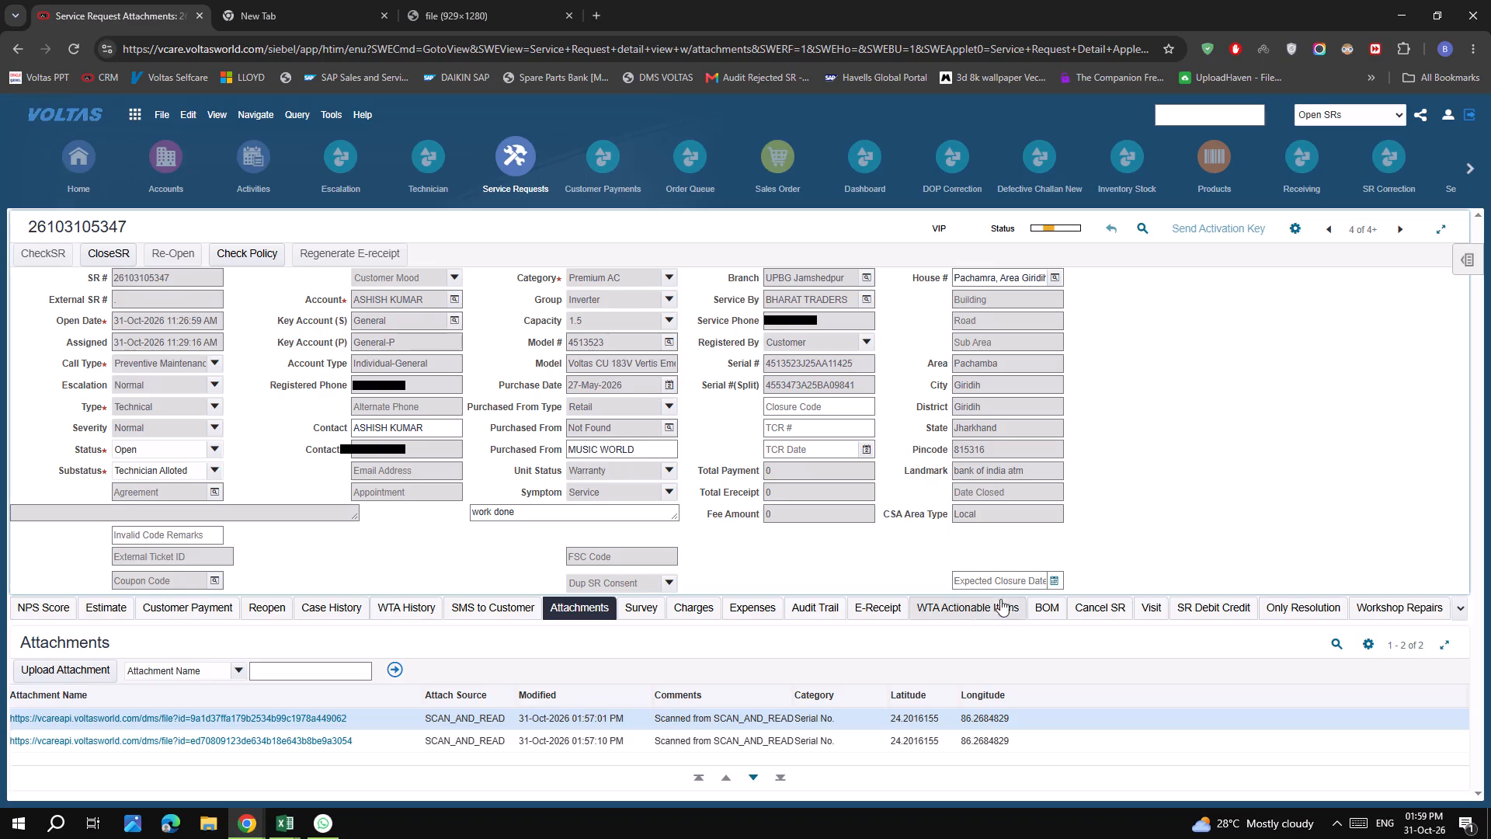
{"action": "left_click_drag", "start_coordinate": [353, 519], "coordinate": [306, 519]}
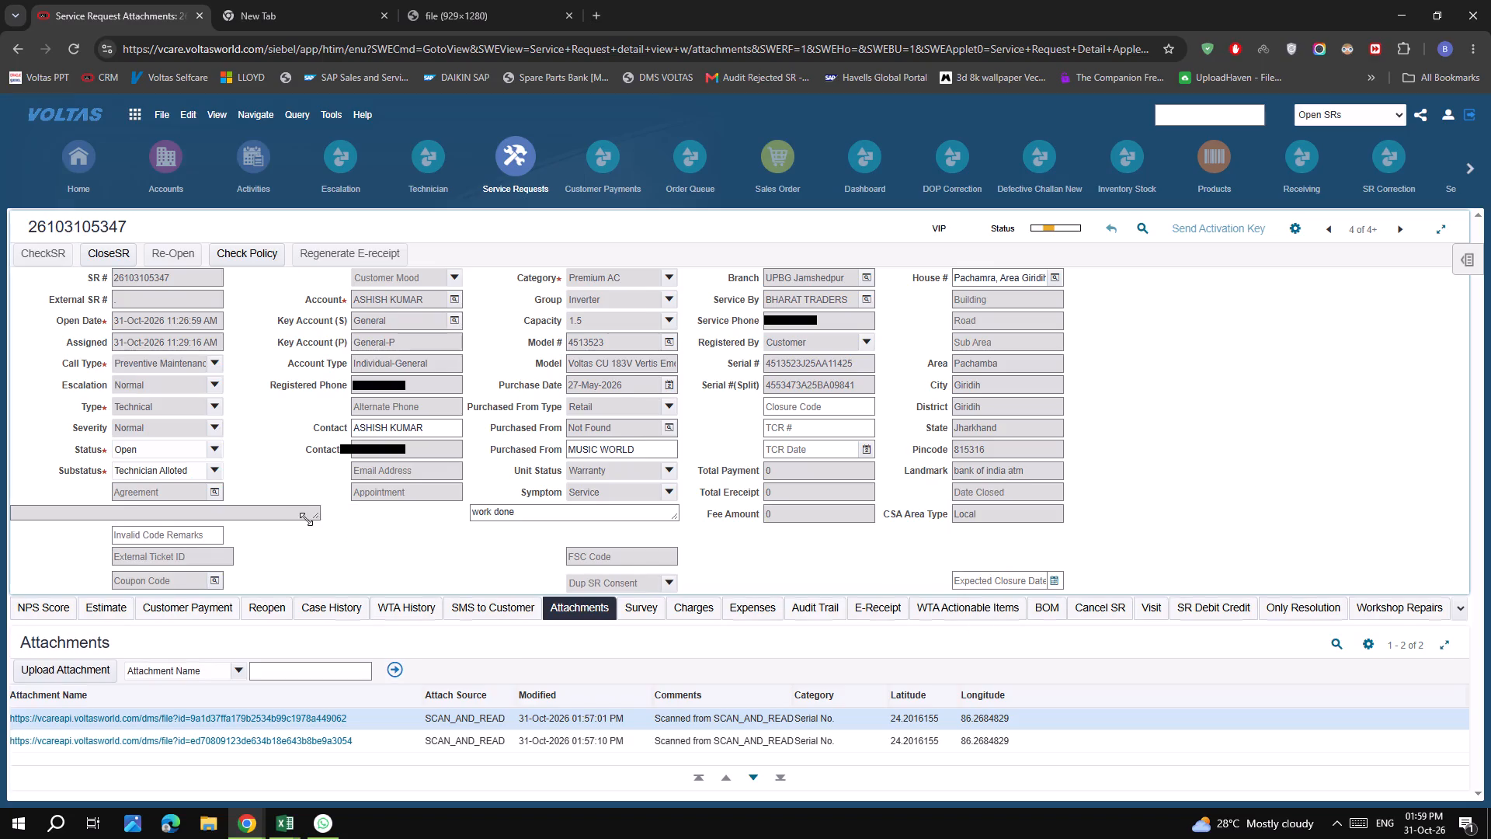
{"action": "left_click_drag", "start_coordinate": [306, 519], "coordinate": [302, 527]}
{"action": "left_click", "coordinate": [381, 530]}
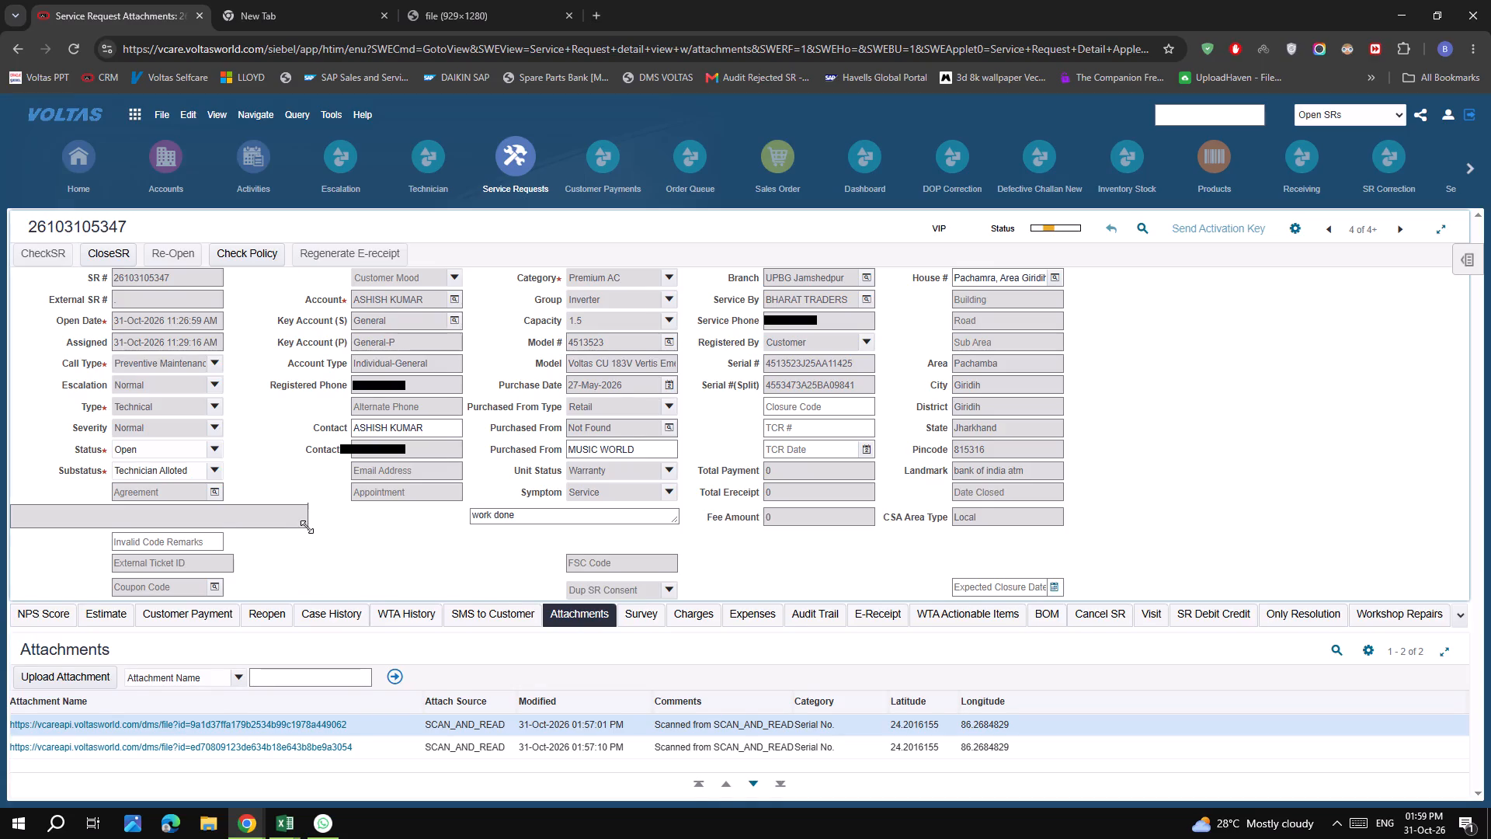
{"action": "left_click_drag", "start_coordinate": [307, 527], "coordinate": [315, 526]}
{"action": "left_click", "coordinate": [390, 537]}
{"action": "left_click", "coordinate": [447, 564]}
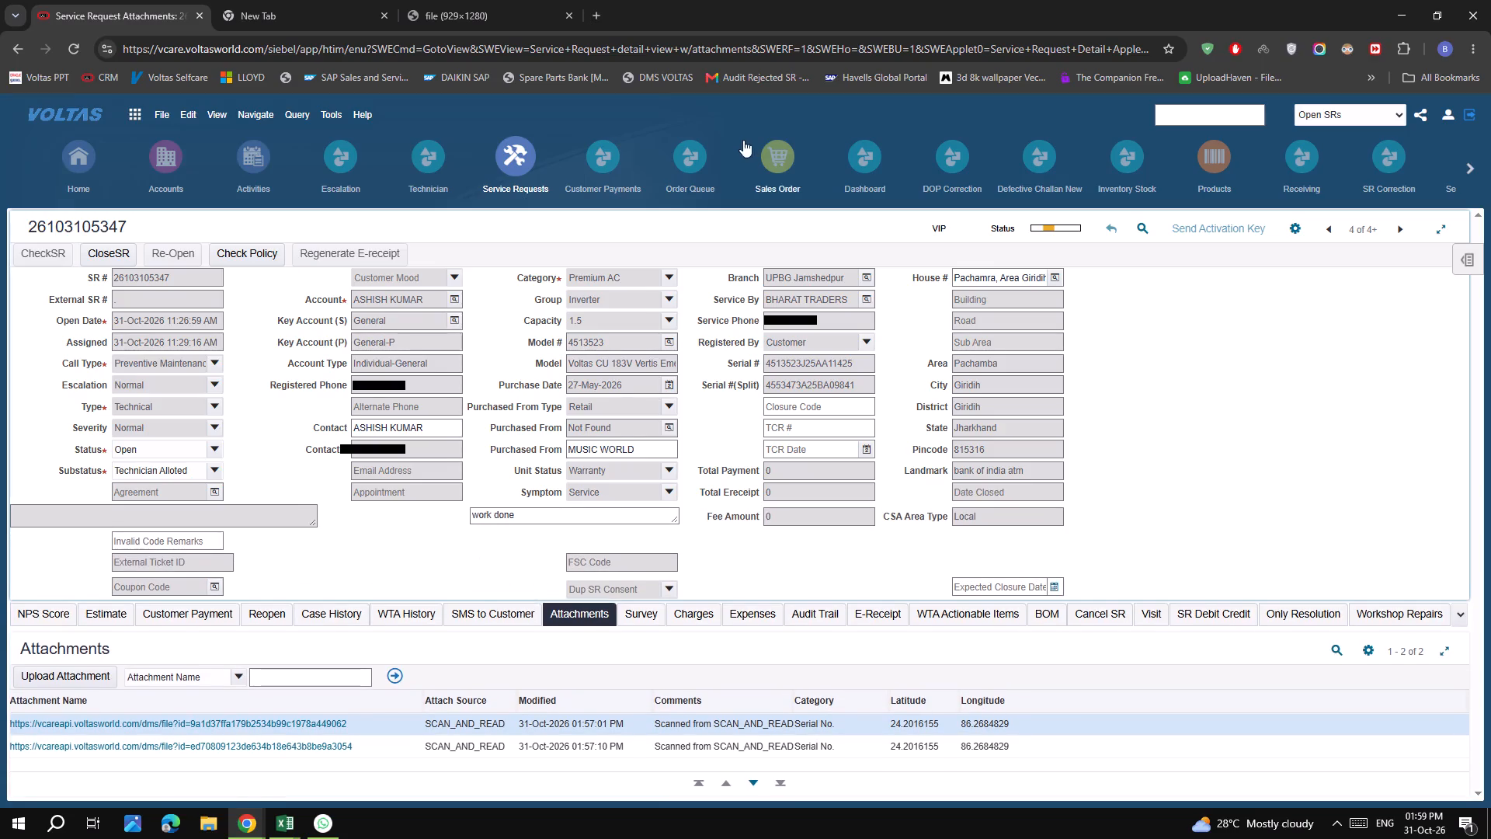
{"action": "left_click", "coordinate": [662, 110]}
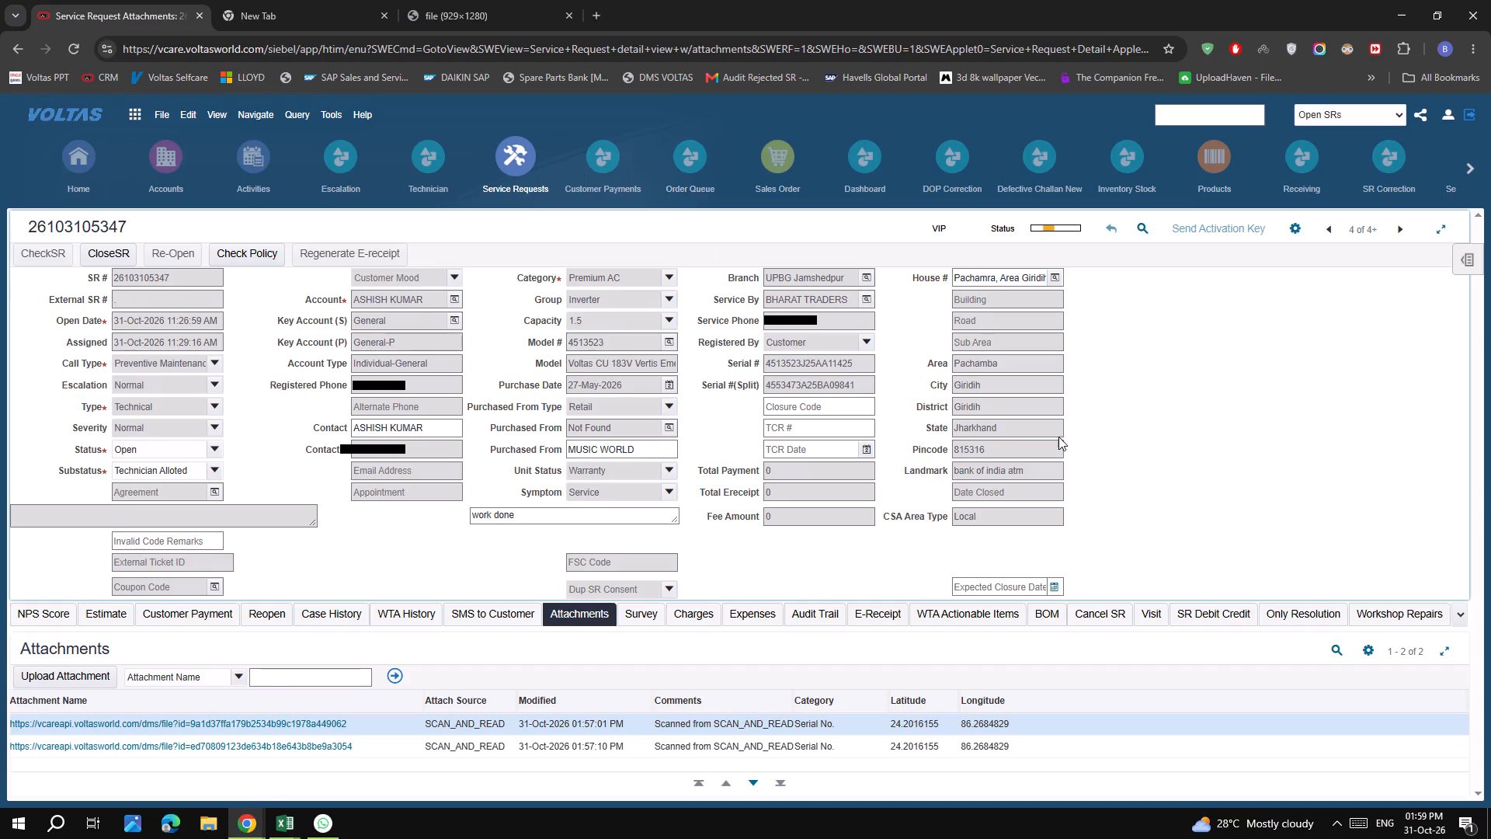
{"action": "left_click", "coordinate": [1403, 228]}
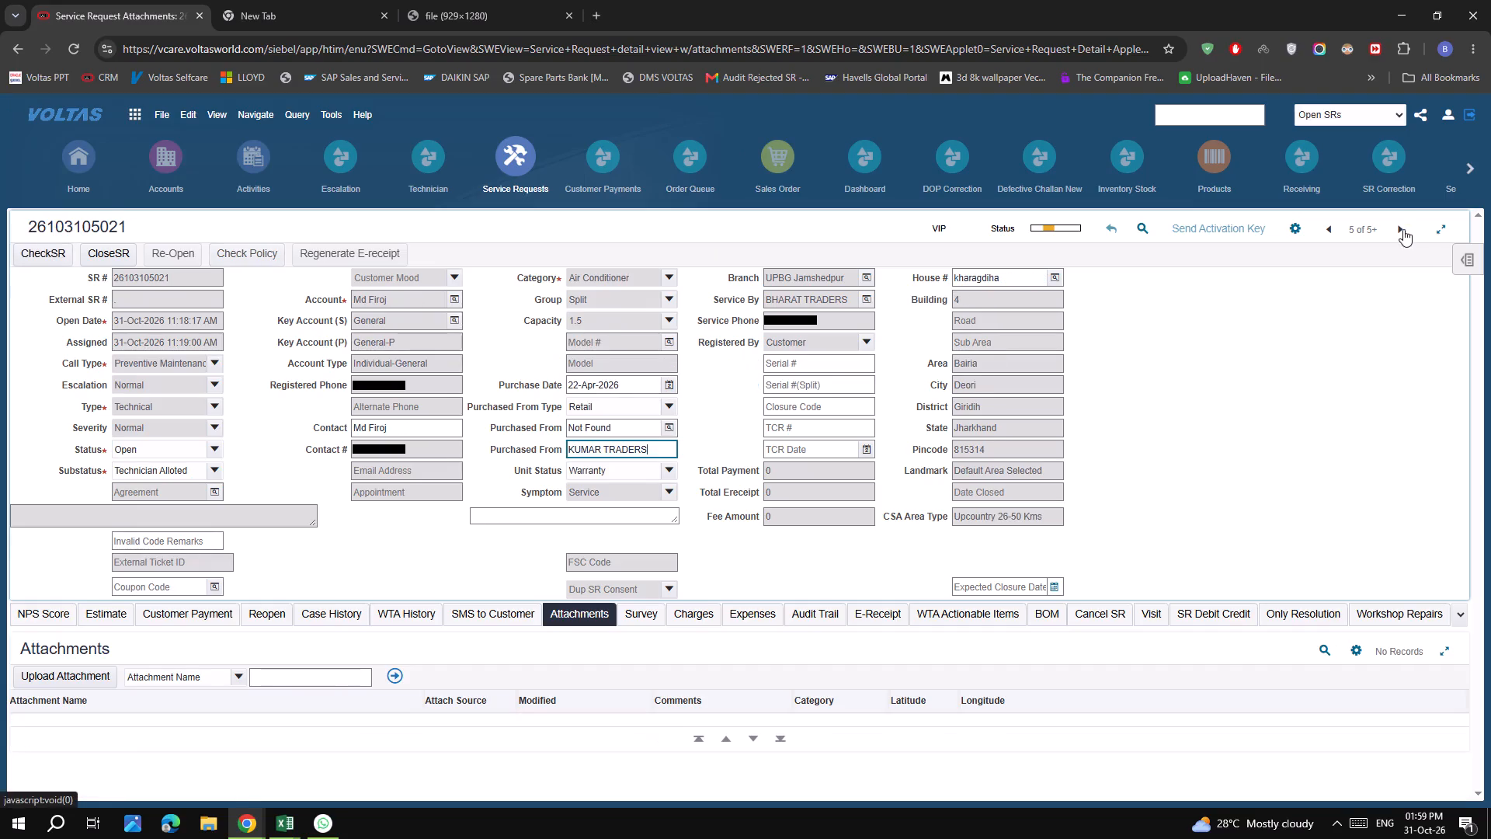
{"action": "left_click", "coordinate": [1324, 228]}
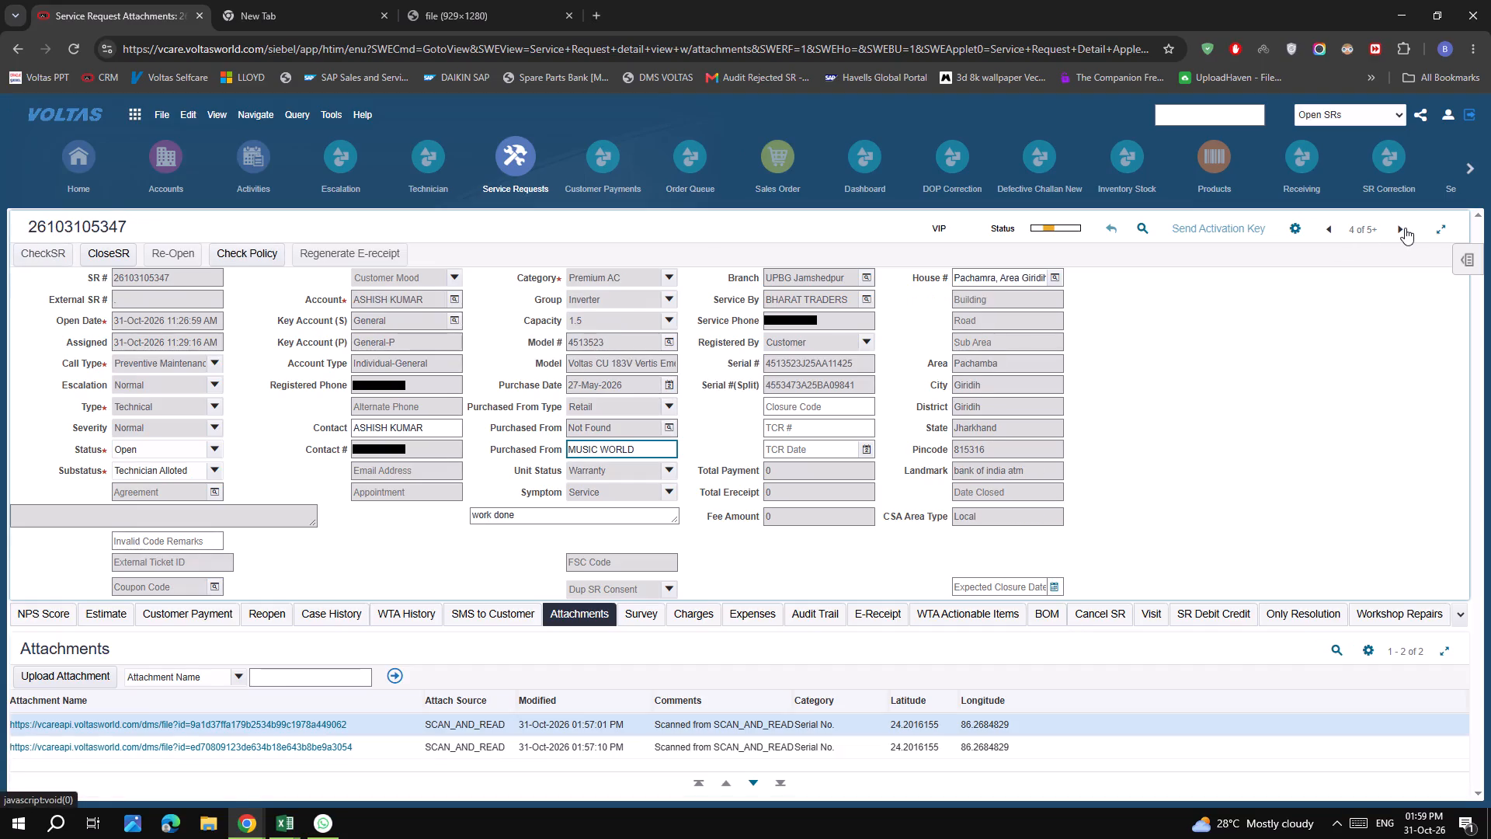
{"action": "left_click", "coordinate": [1405, 228]}
{"action": "left_click", "coordinate": [1269, 477]}
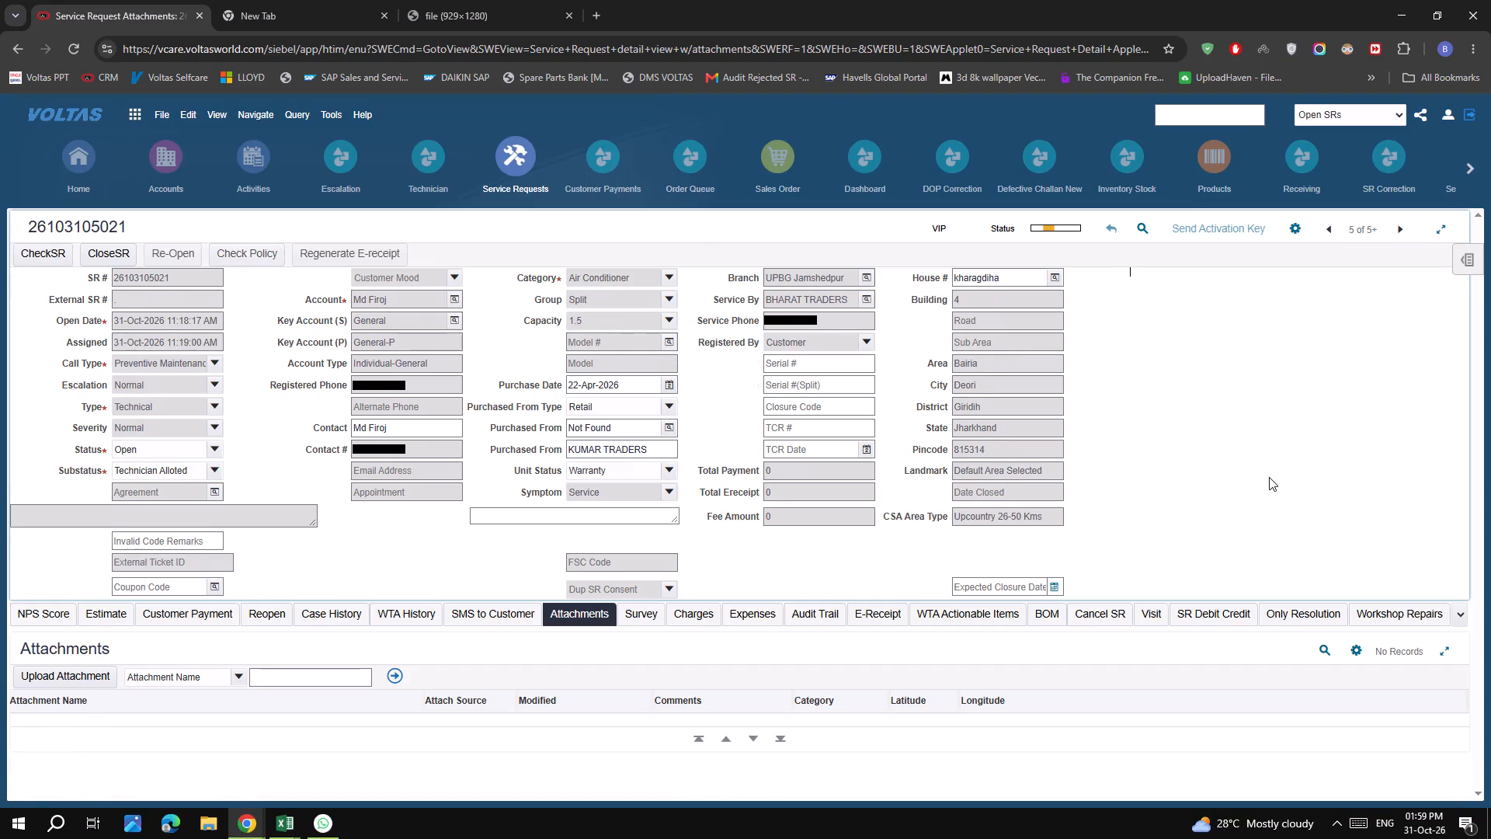
{"action": "left_click", "coordinate": [1400, 232]}
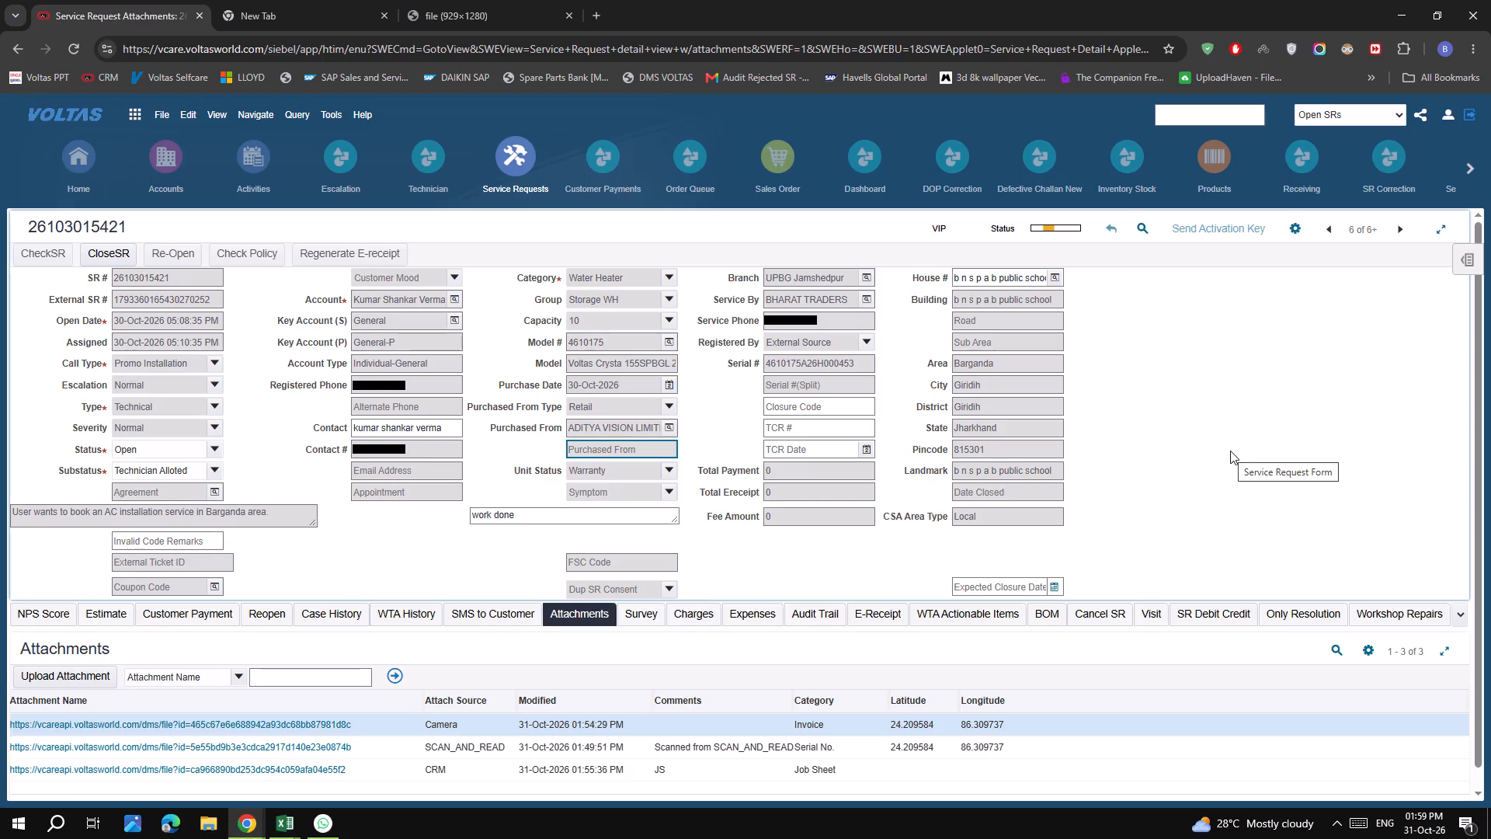
{"action": "left_click", "coordinate": [1273, 411]}
{"action": "left_click", "coordinate": [1402, 233]}
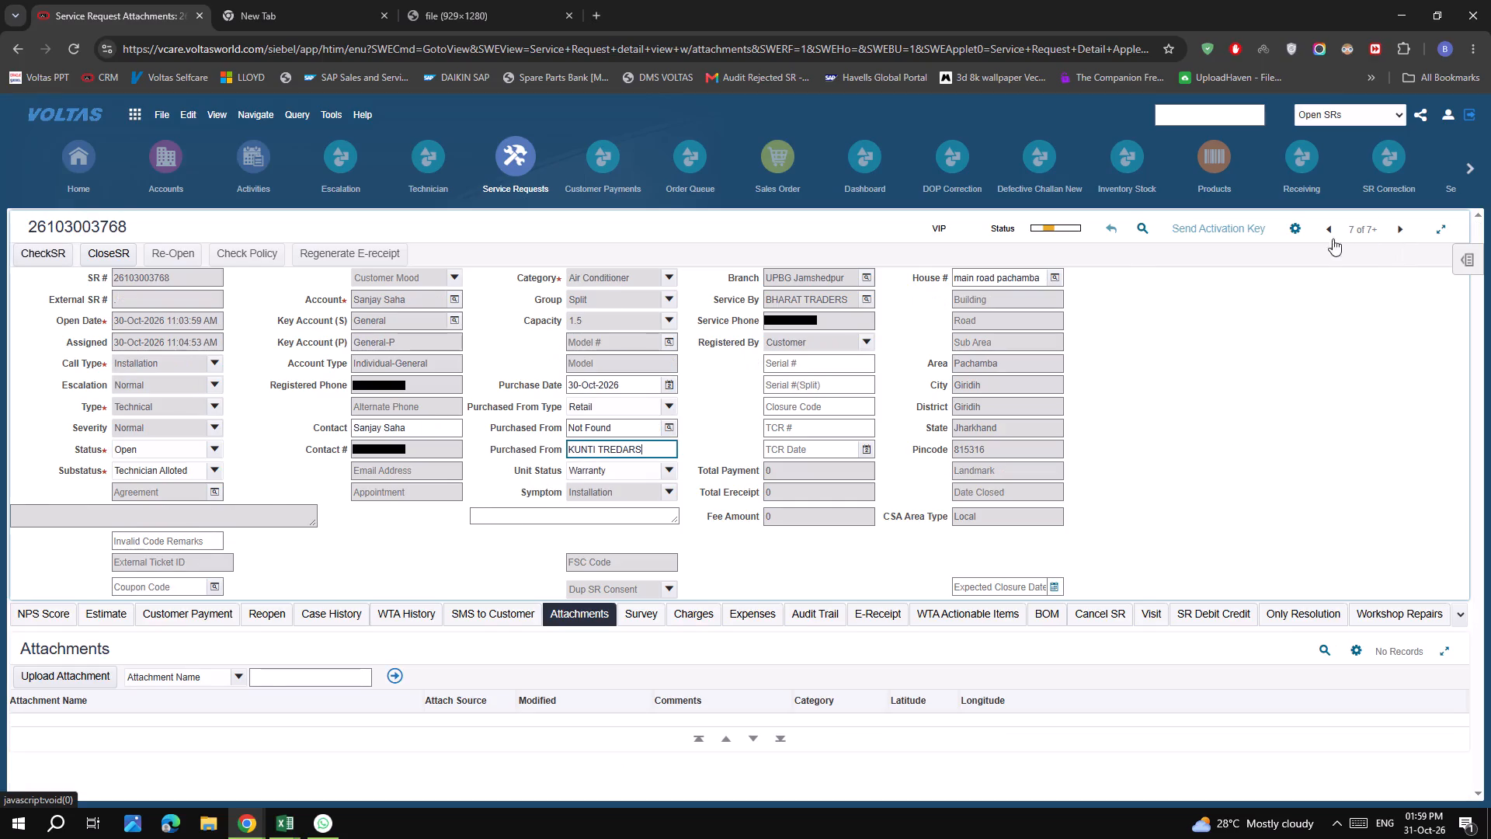
{"action": "left_click", "coordinate": [1329, 232]}
{"action": "left_click", "coordinate": [1329, 232]}
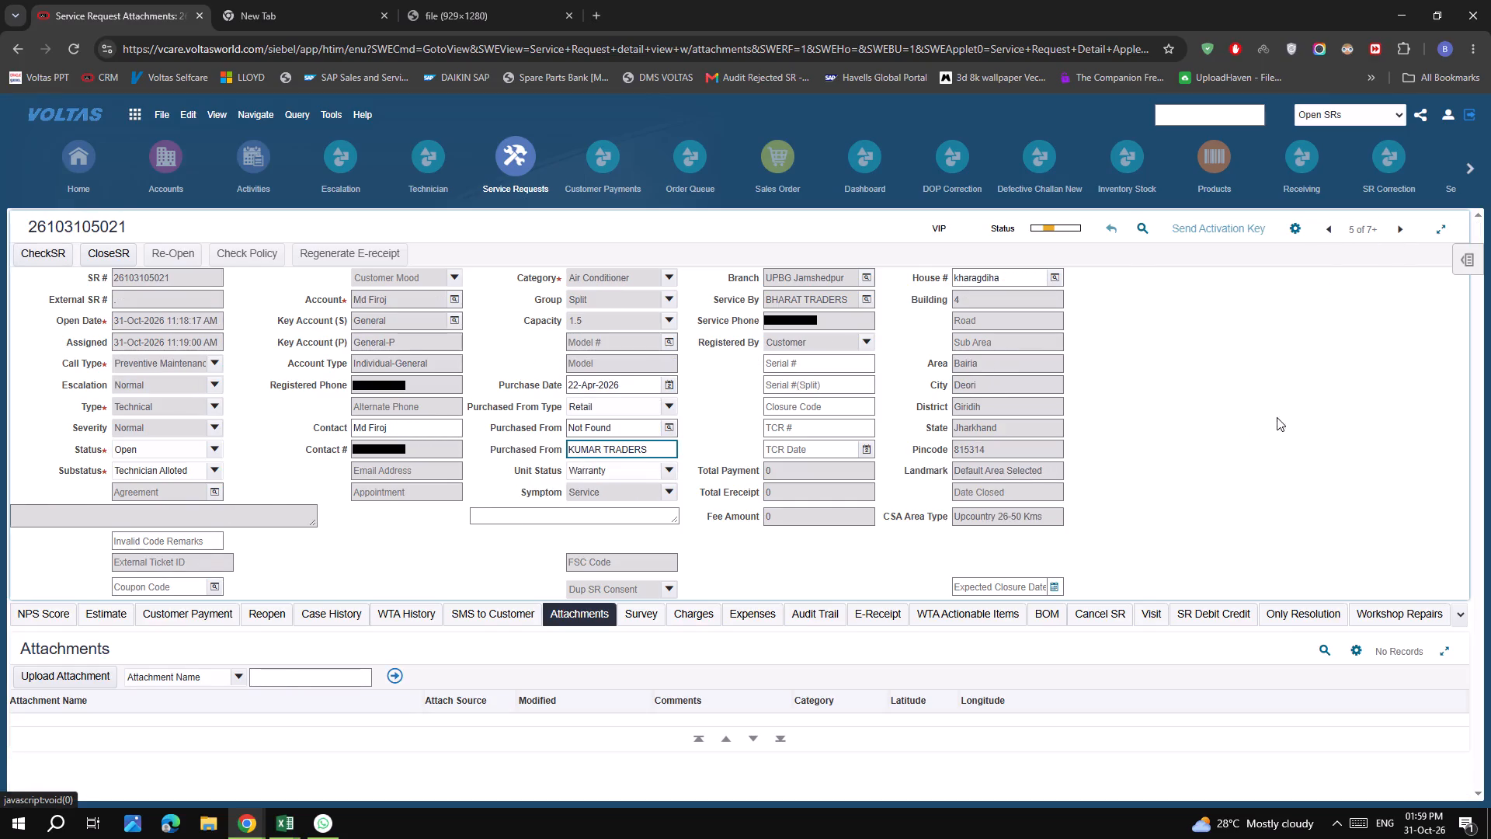
{"action": "left_click", "coordinate": [1332, 374]}
{"action": "left_click", "coordinate": [1399, 232]}
{"action": "scroll", "coordinate": [1093, 594], "scroll_direction": "down", "scroll_amount": 4}
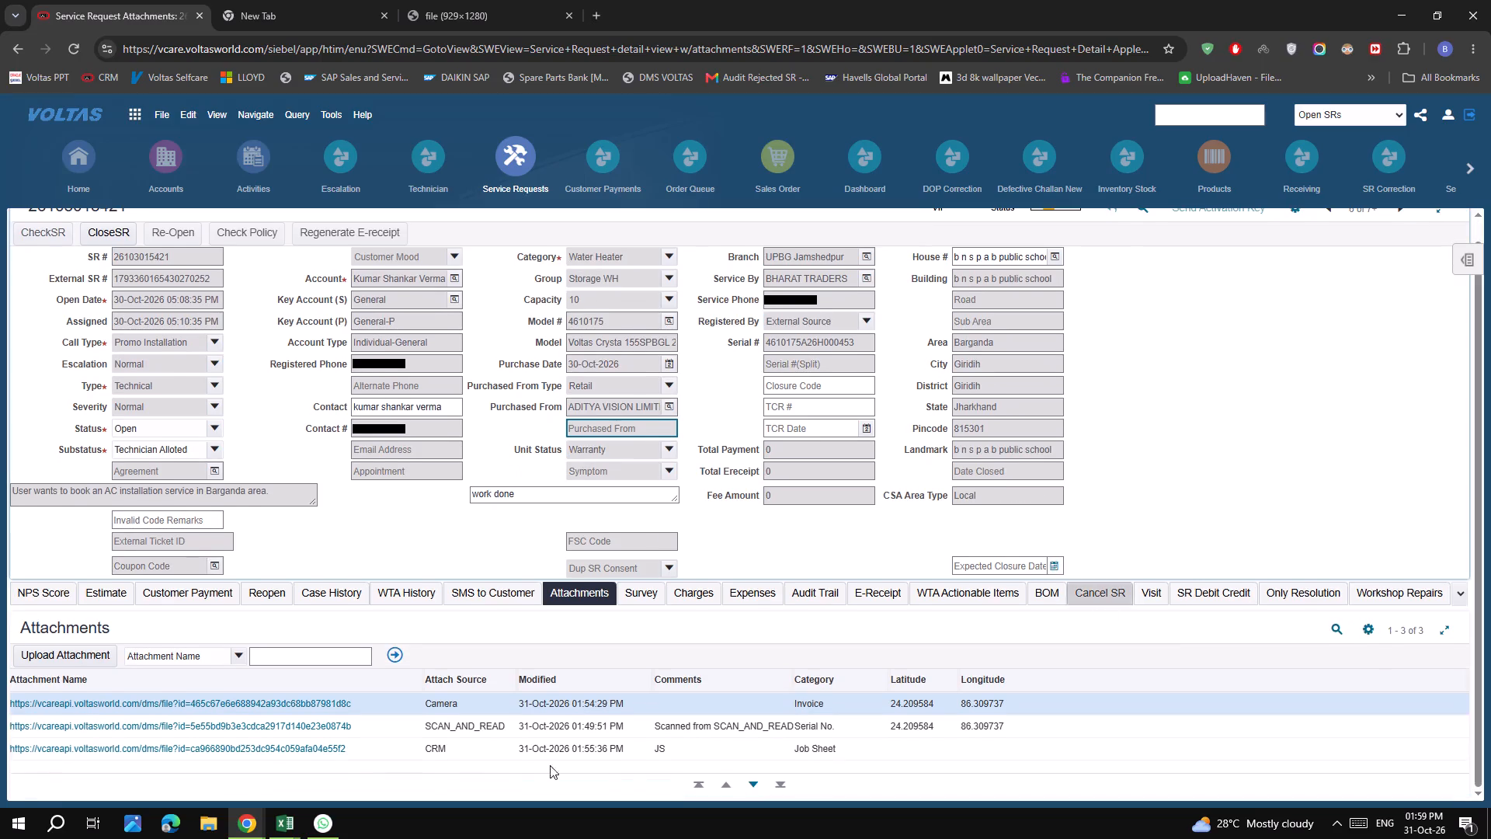
{"action": "left_click", "coordinate": [316, 727]}
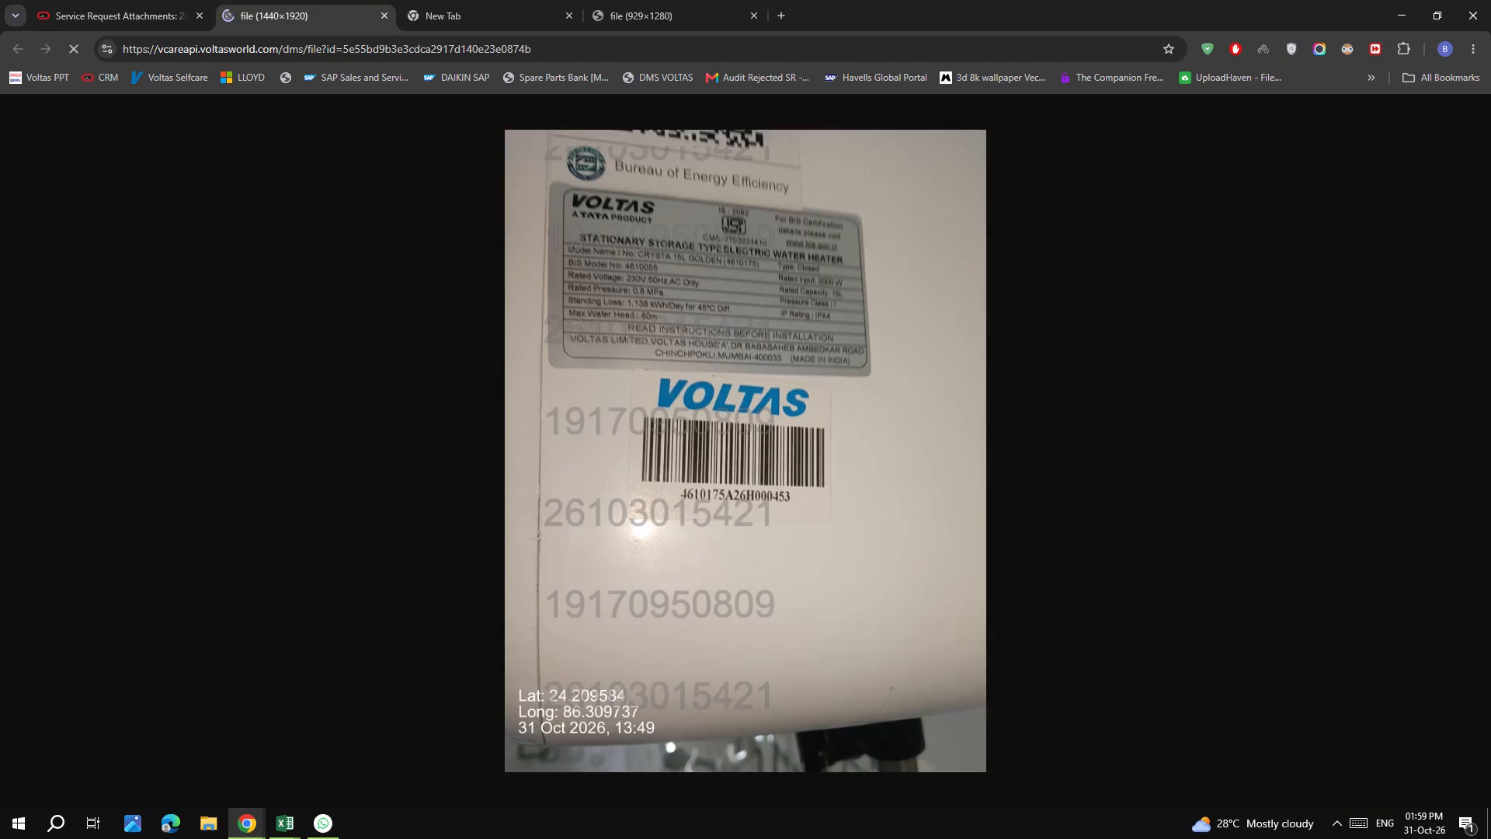
{"action": "left_click", "coordinate": [722, 450]}
{"action": "left_click", "coordinate": [722, 450]}
{"action": "double_click", "coordinate": [722, 450]}
{"action": "left_click", "coordinate": [381, 17]}
{"action": "left_click", "coordinate": [335, 743]}
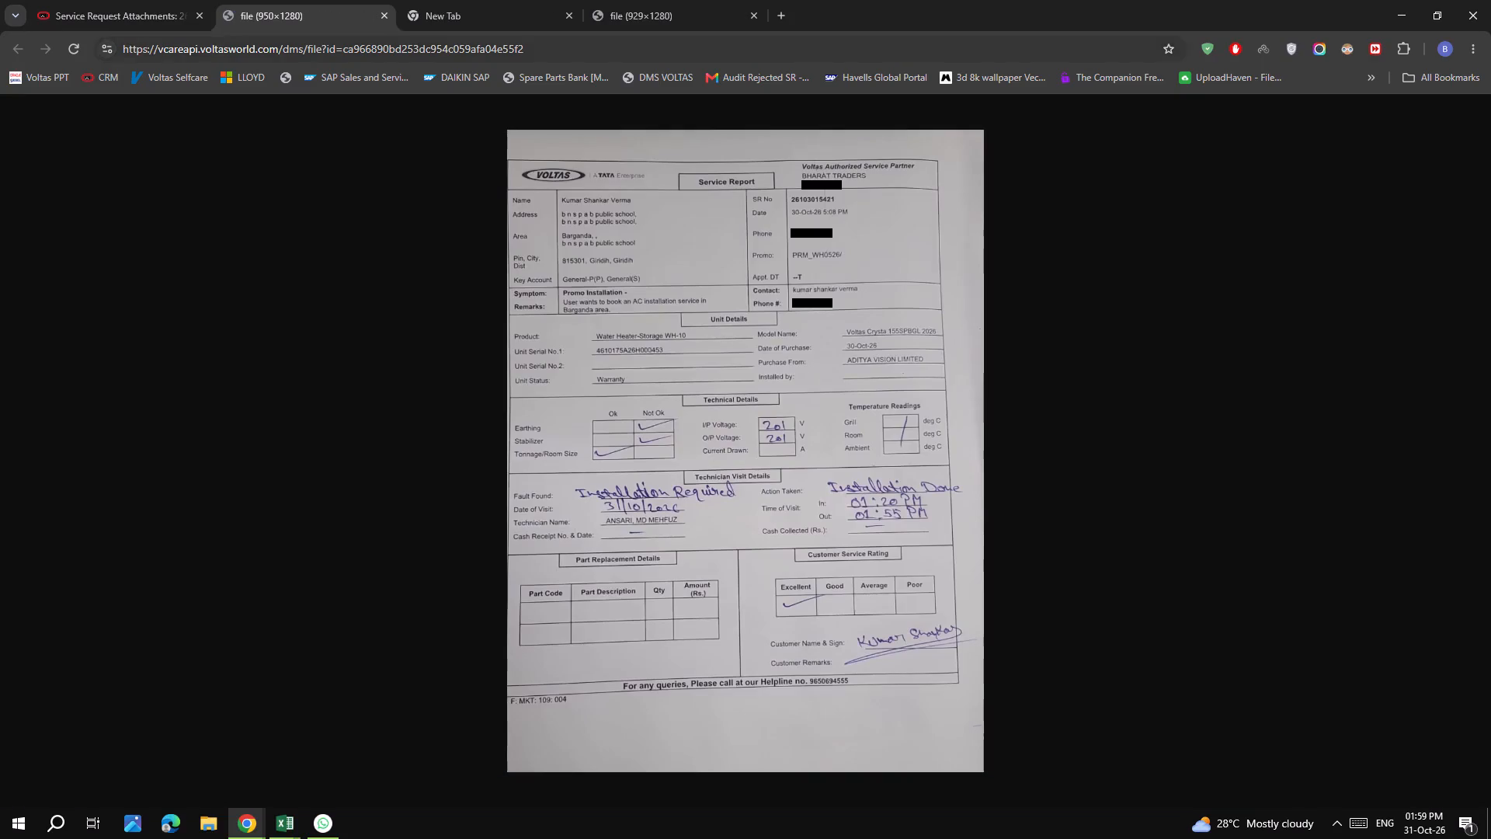
{"action": "left_click", "coordinate": [389, 14]}
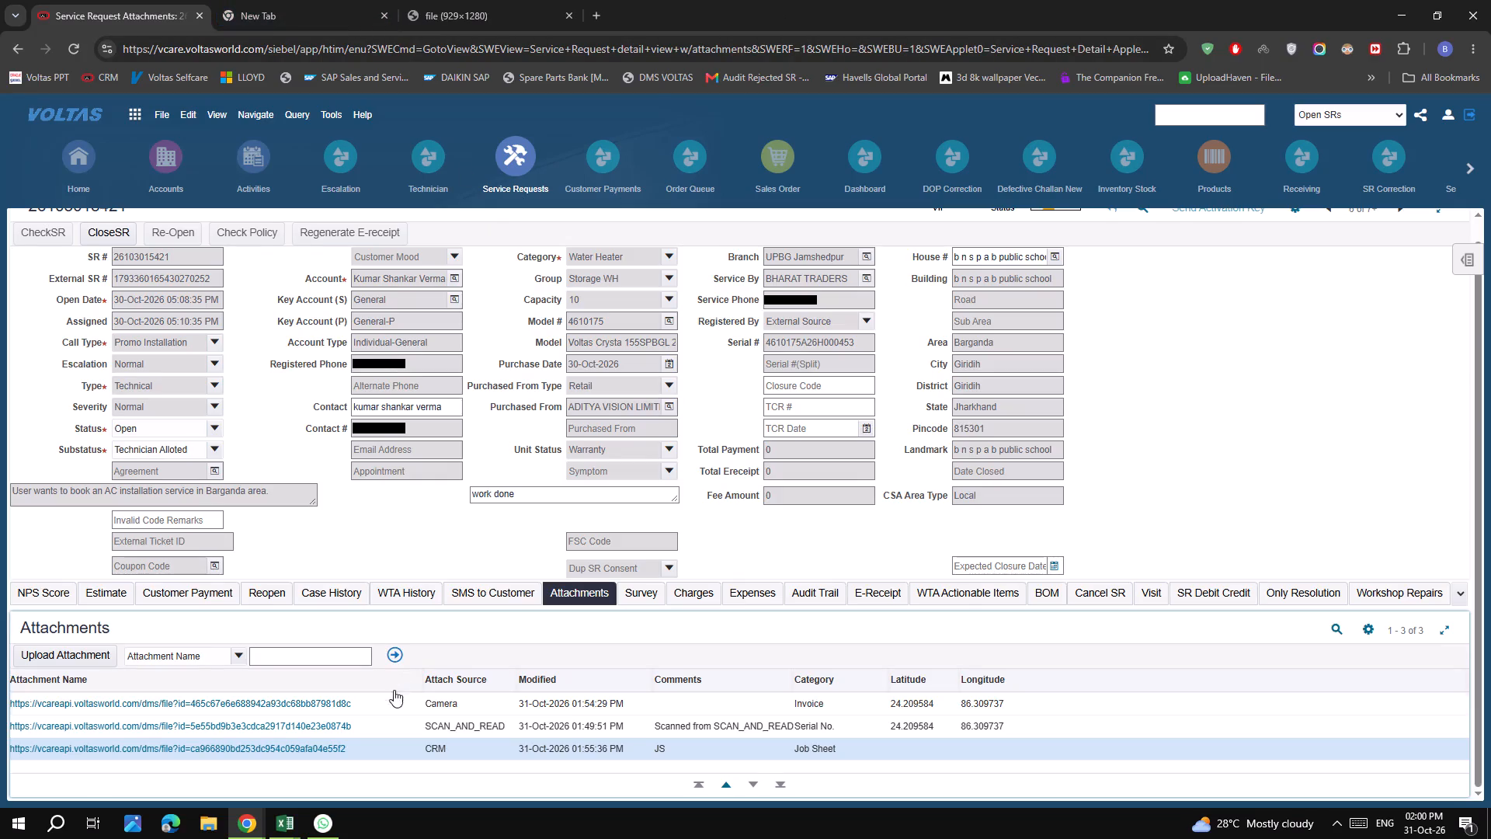
{"action": "left_click", "coordinate": [328, 708]}
{"action": "left_click", "coordinate": [755, 513]}
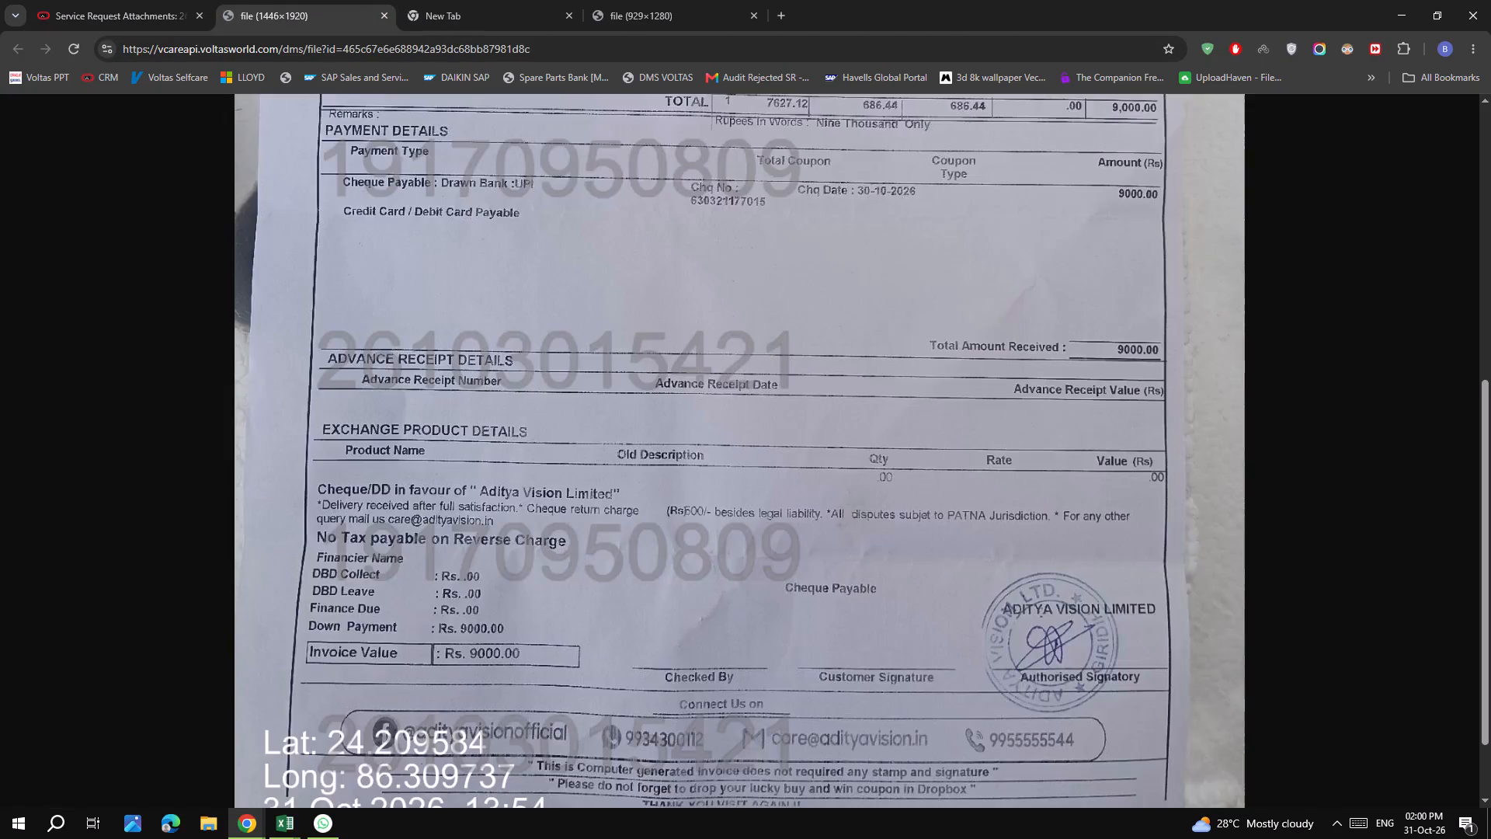
{"action": "scroll", "coordinate": [765, 515], "scroll_direction": "up", "scroll_amount": 5}
{"action": "left_click", "coordinate": [800, 505]}
{"action": "left_click", "coordinate": [753, 329]}
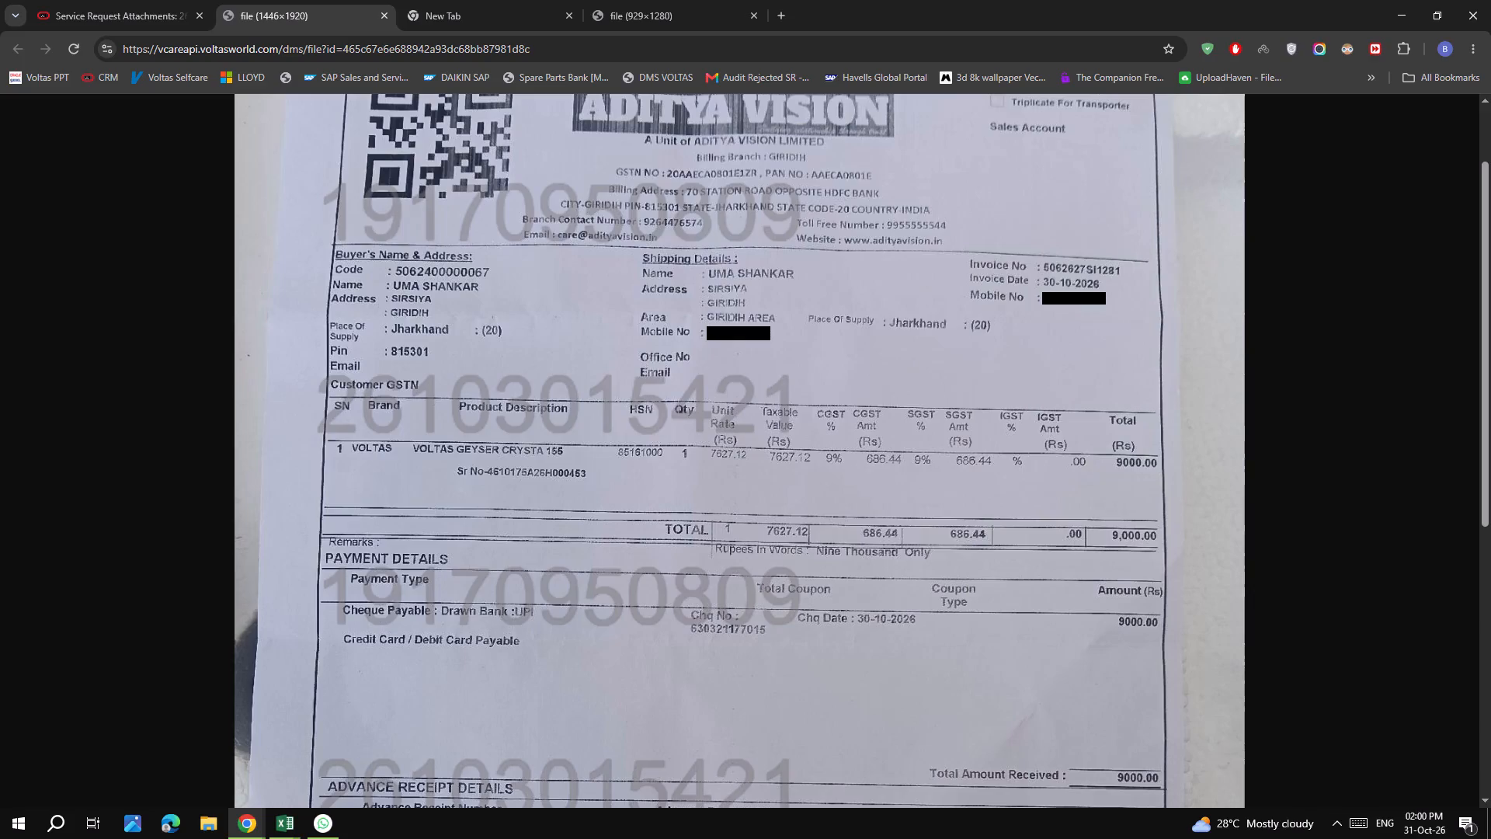
{"action": "left_click", "coordinate": [384, 10]}
{"action": "left_click", "coordinate": [1152, 593]}
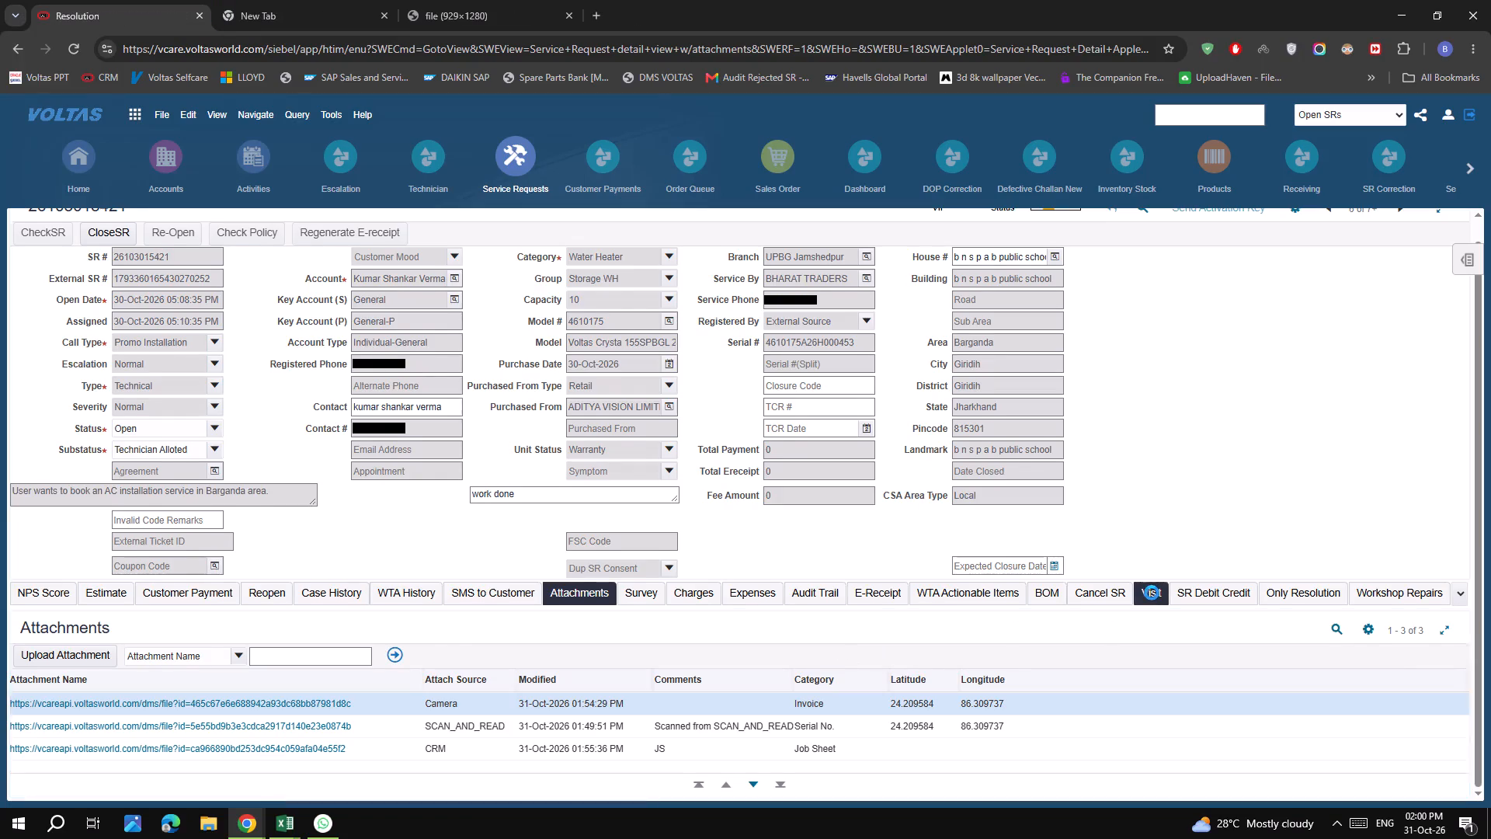
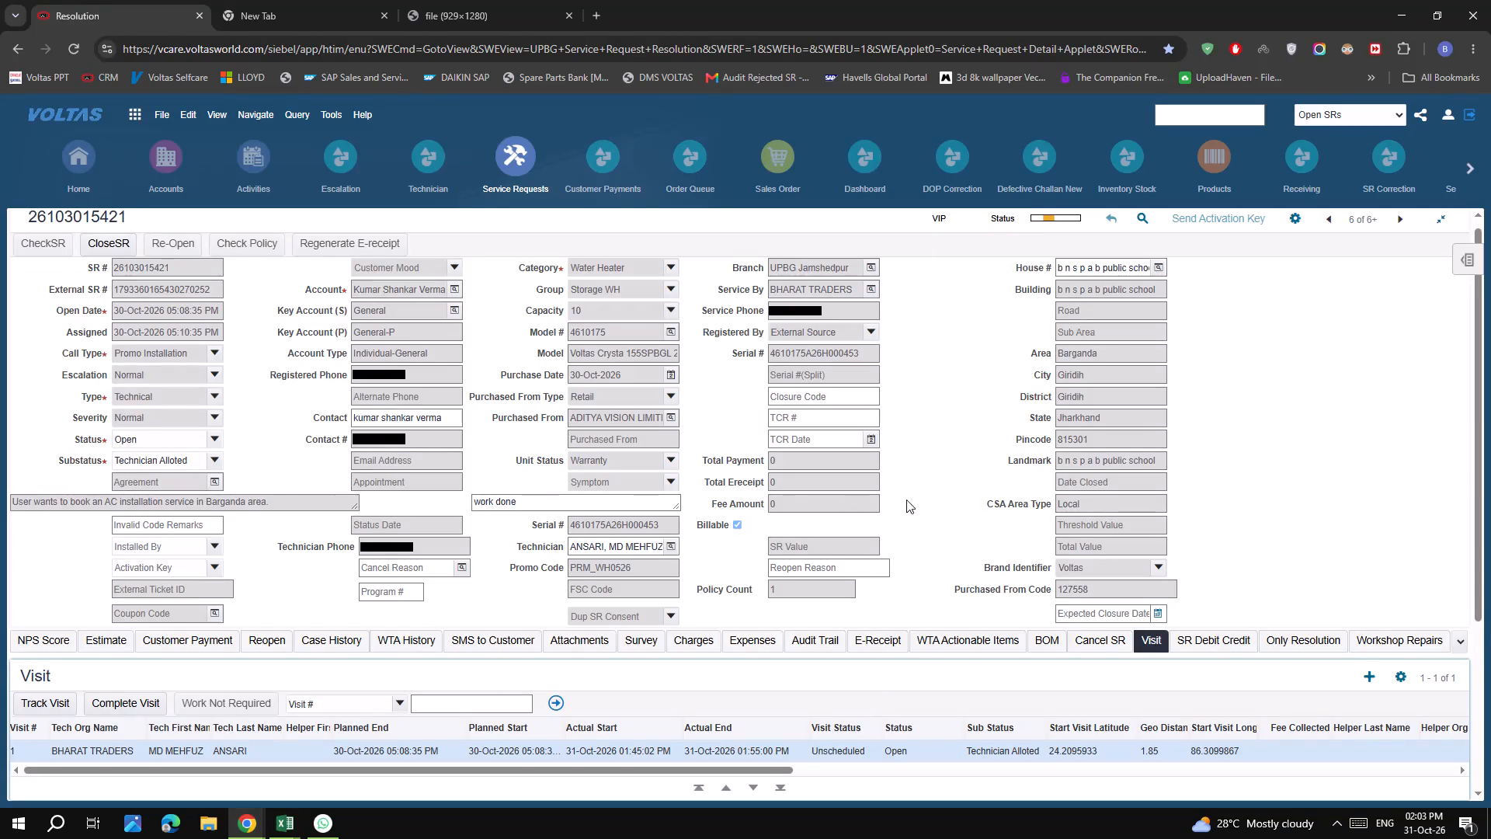
{"action": "left_click", "coordinate": [919, 463]}
{"action": "left_click", "coordinate": [76, 36]}
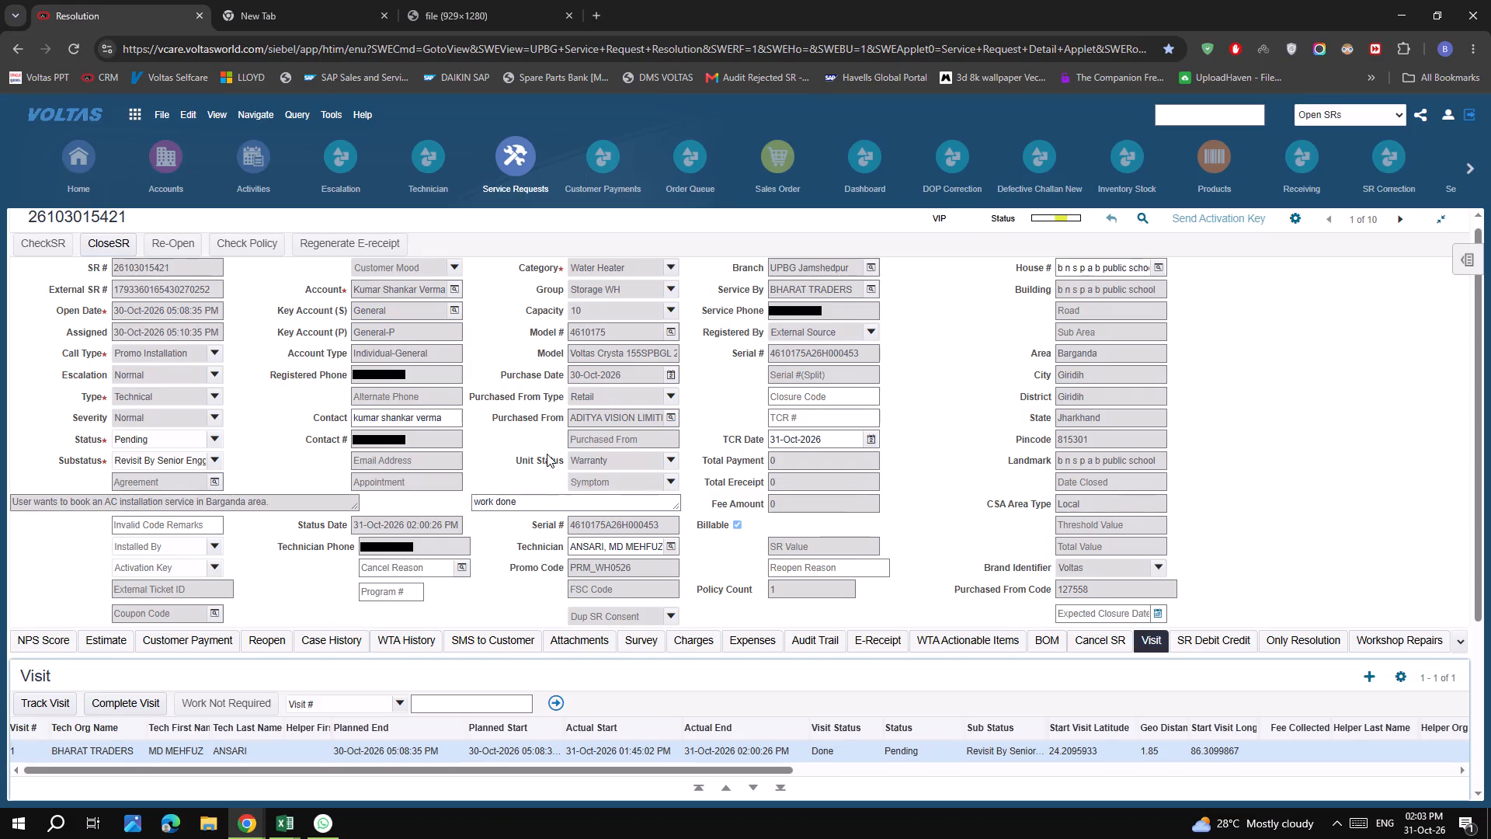
{"action": "scroll", "coordinate": [827, 485], "scroll_direction": "up", "scroll_amount": 6}
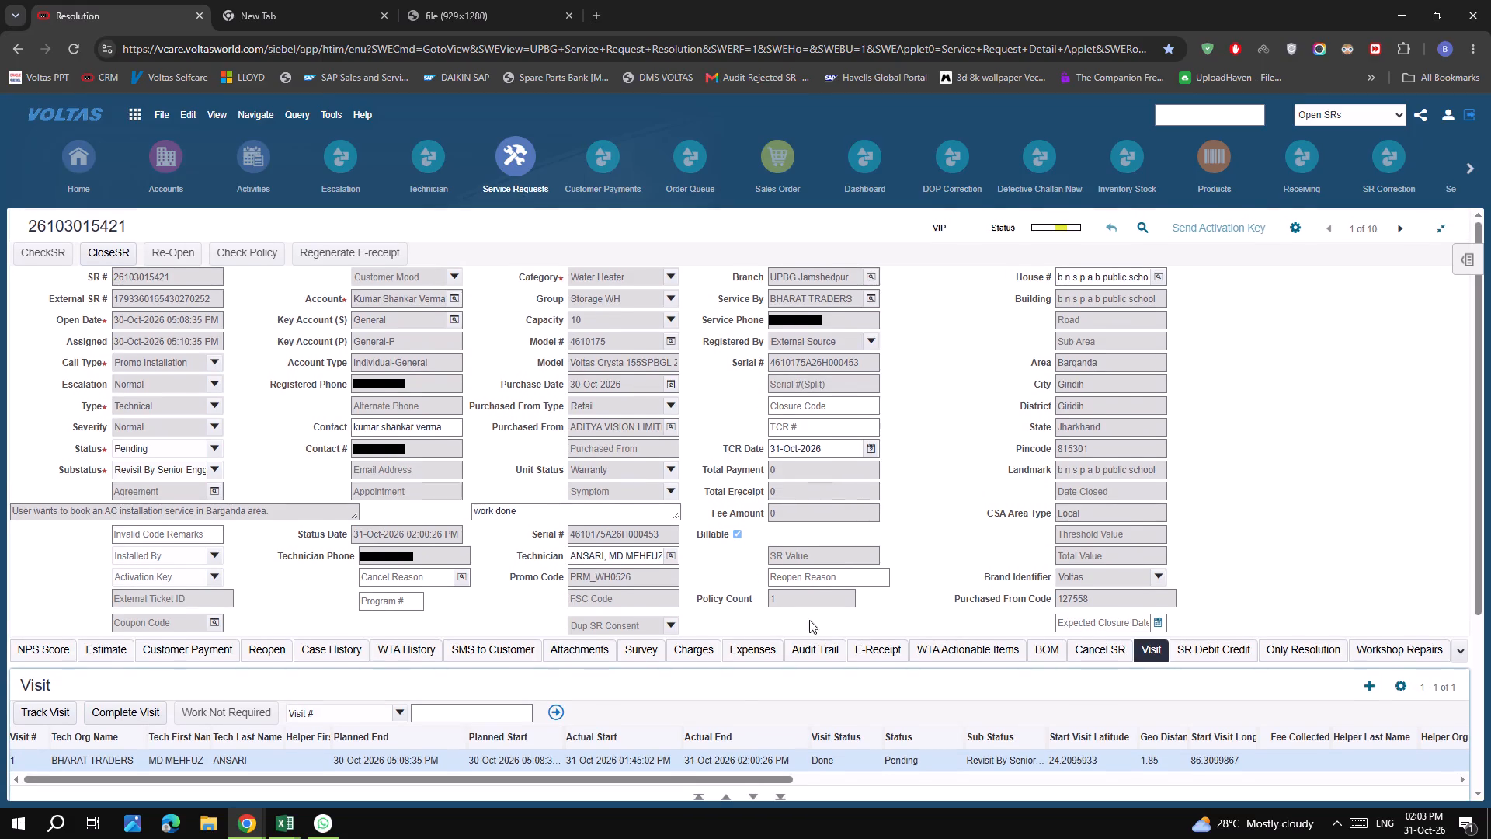
{"action": "scroll", "coordinate": [347, 758], "scroll_direction": "down", "scroll_amount": 4}
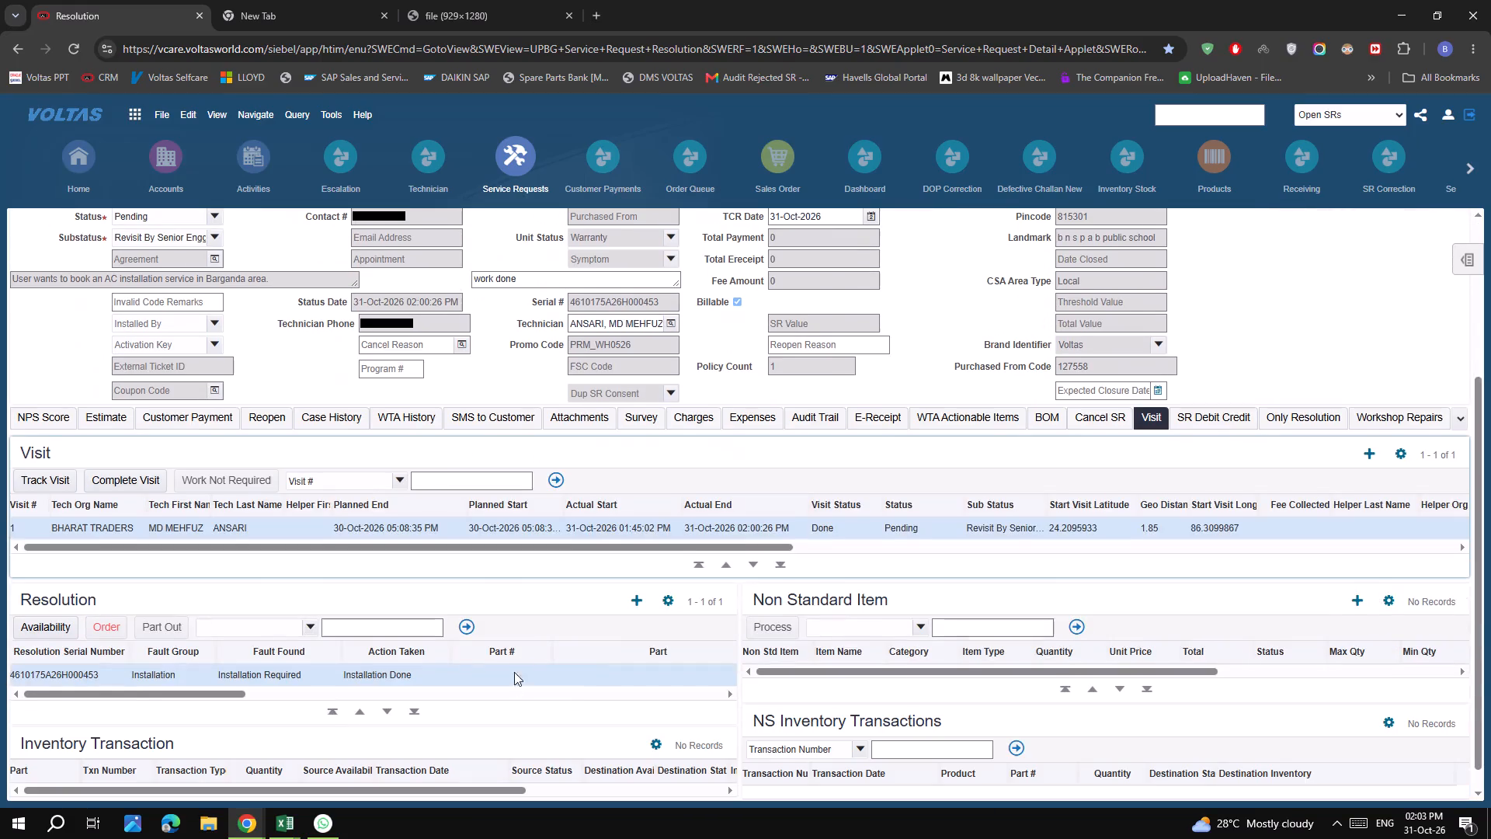
{"action": "left_click", "coordinate": [595, 424]}
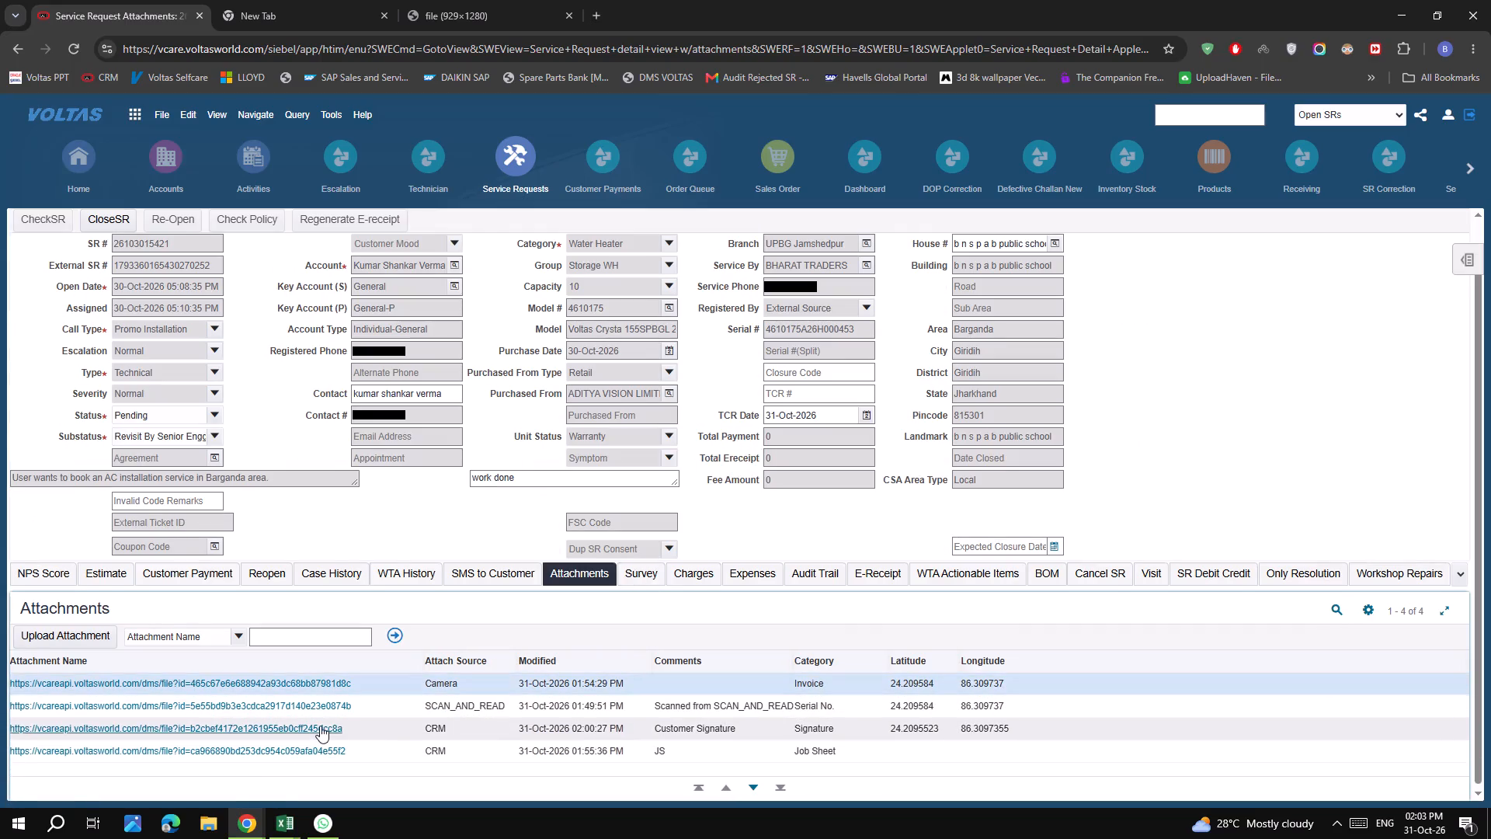
{"action": "left_click", "coordinate": [320, 726]}
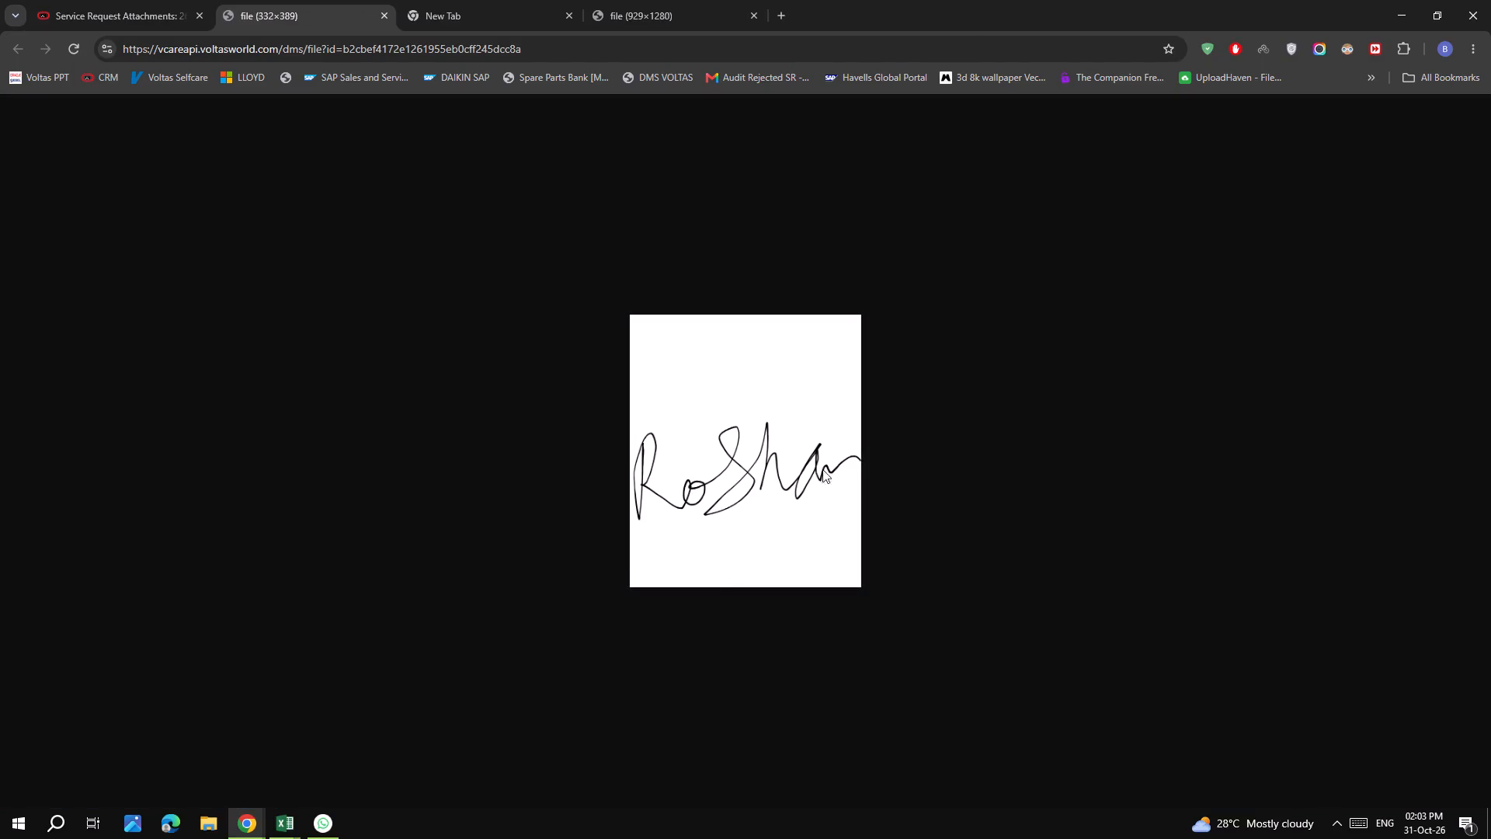
{"action": "left_click", "coordinate": [393, 11]}
{"action": "left_click", "coordinate": [382, 16]}
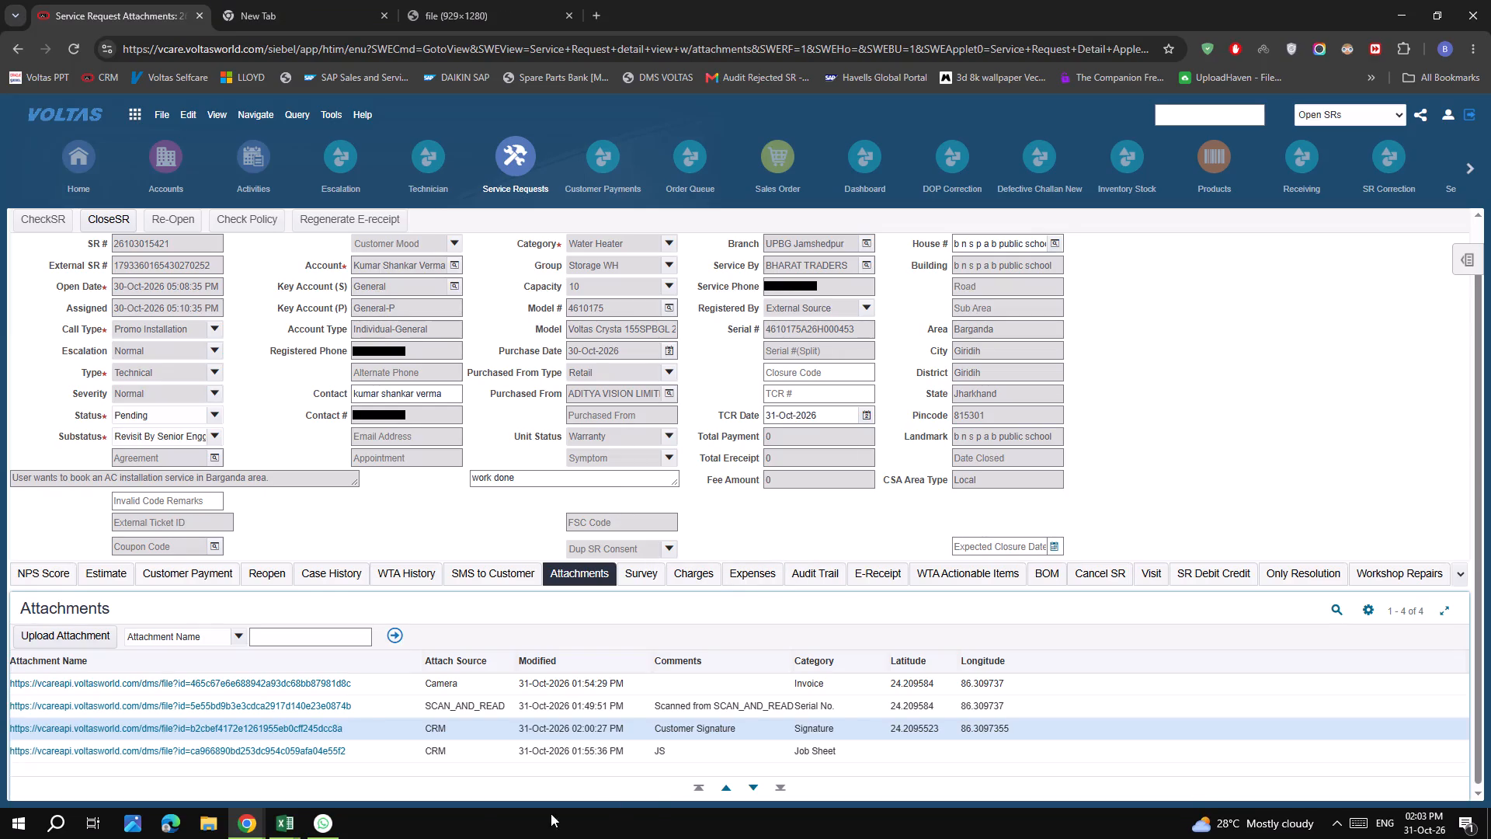
{"action": "left_click", "coordinate": [297, 701]}
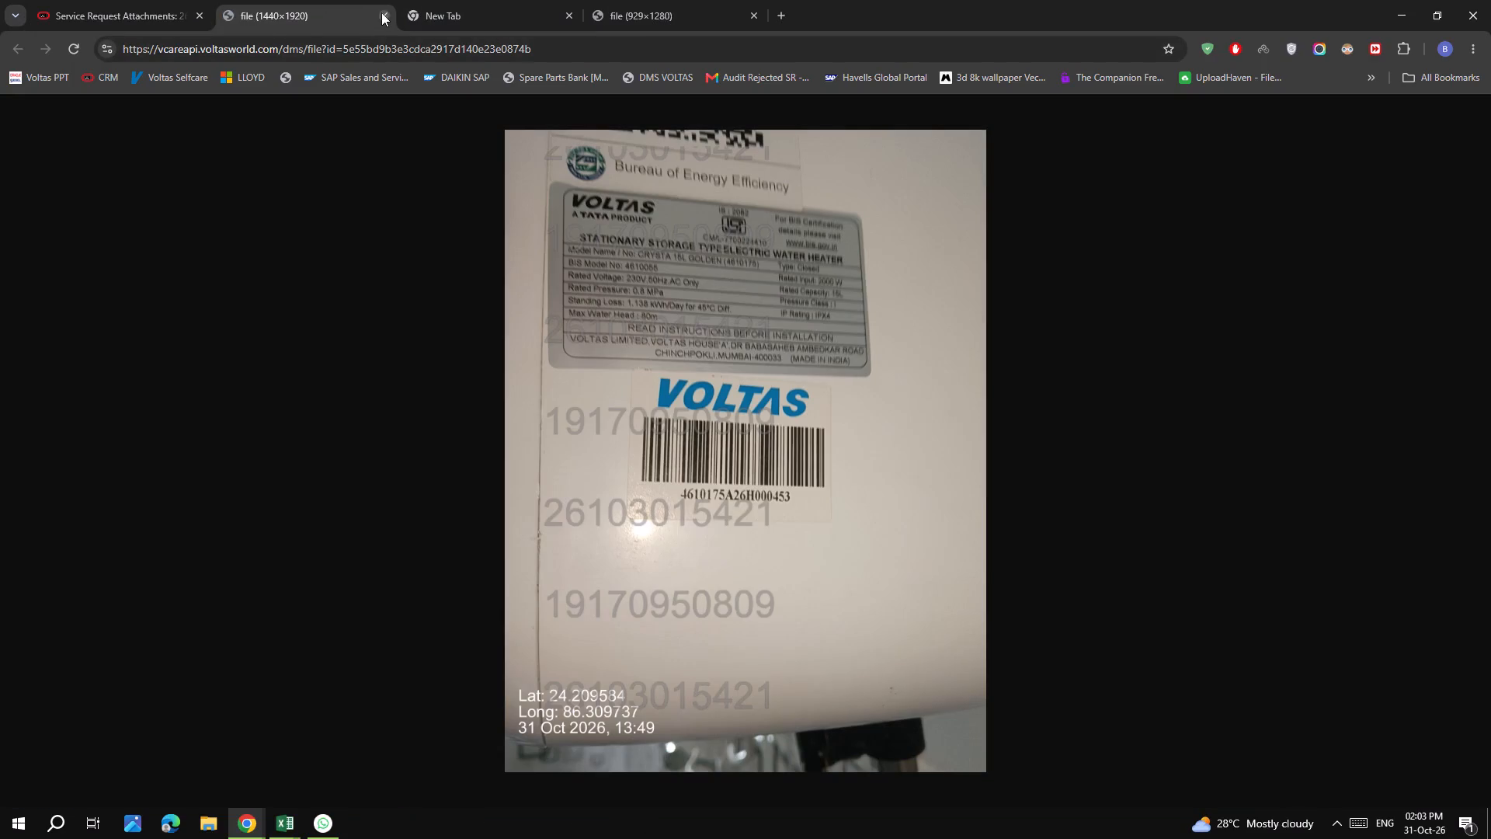
{"action": "left_click", "coordinate": [381, 12]}
{"action": "left_click", "coordinate": [327, 751]}
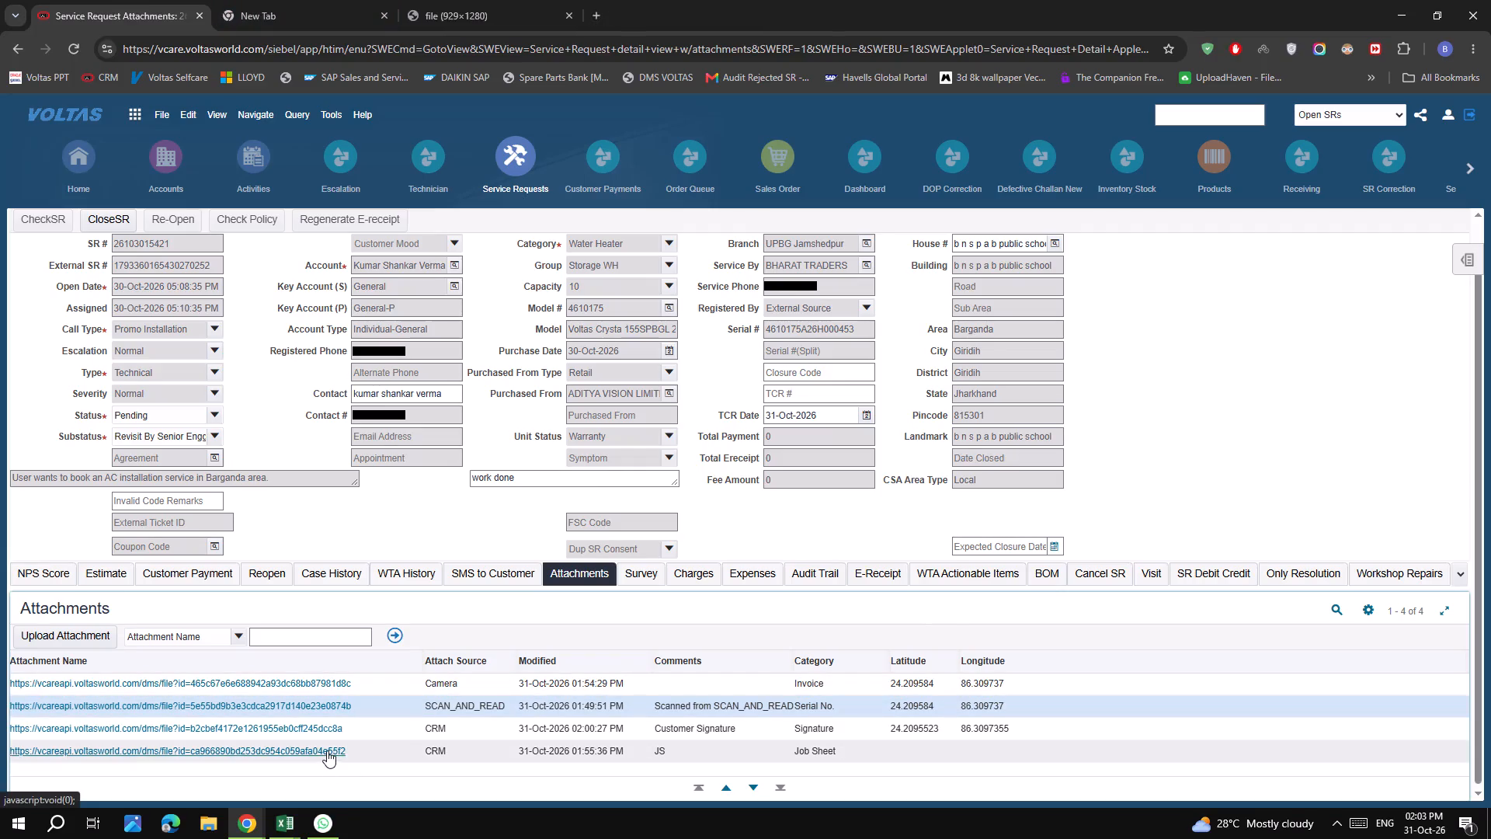
{"action": "left_click", "coordinate": [902, 662]}
{"action": "left_click", "coordinate": [902, 662]}
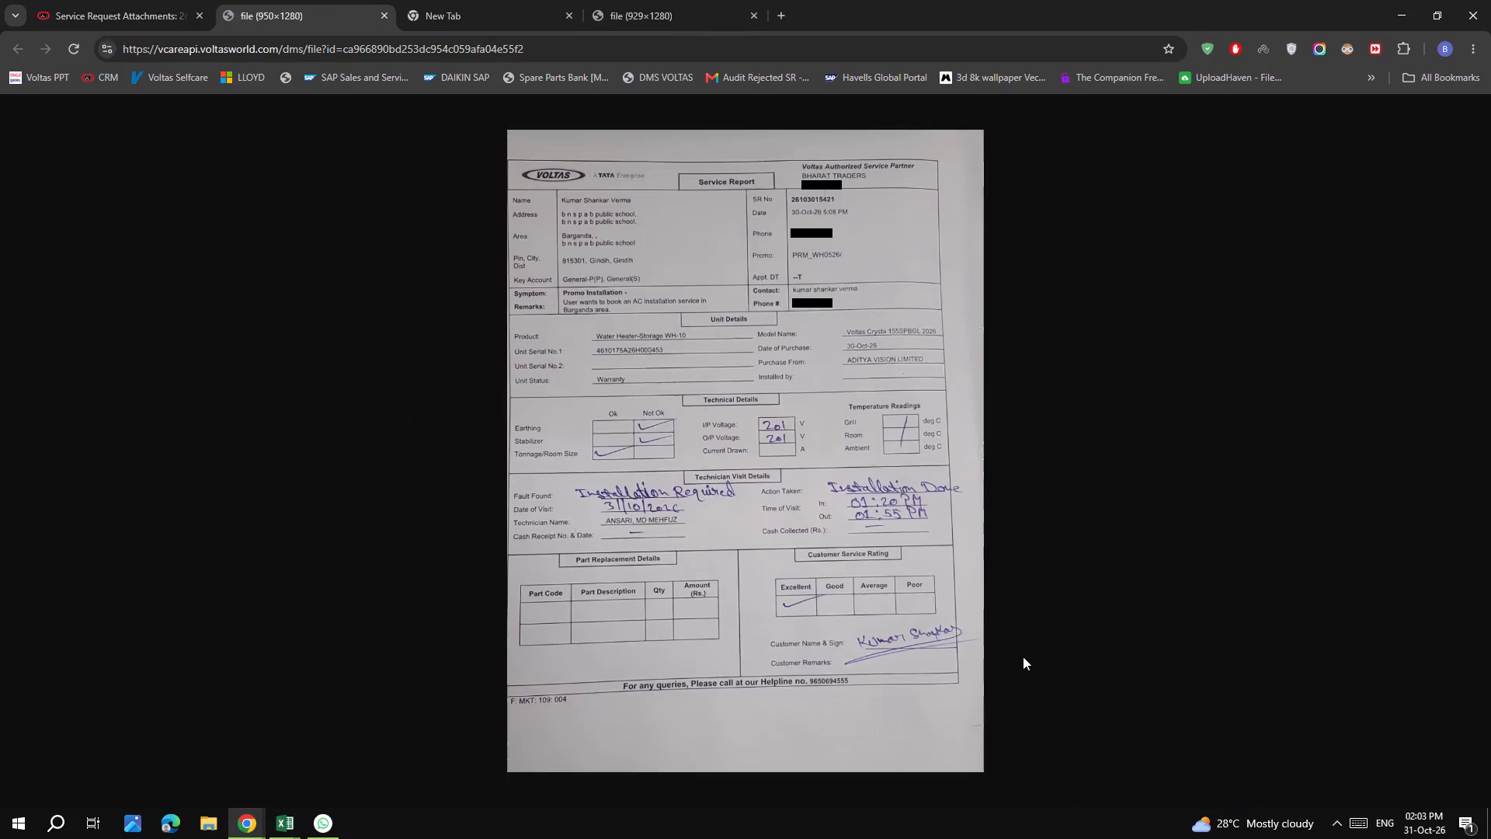
{"action": "left_click", "coordinate": [387, 14]}
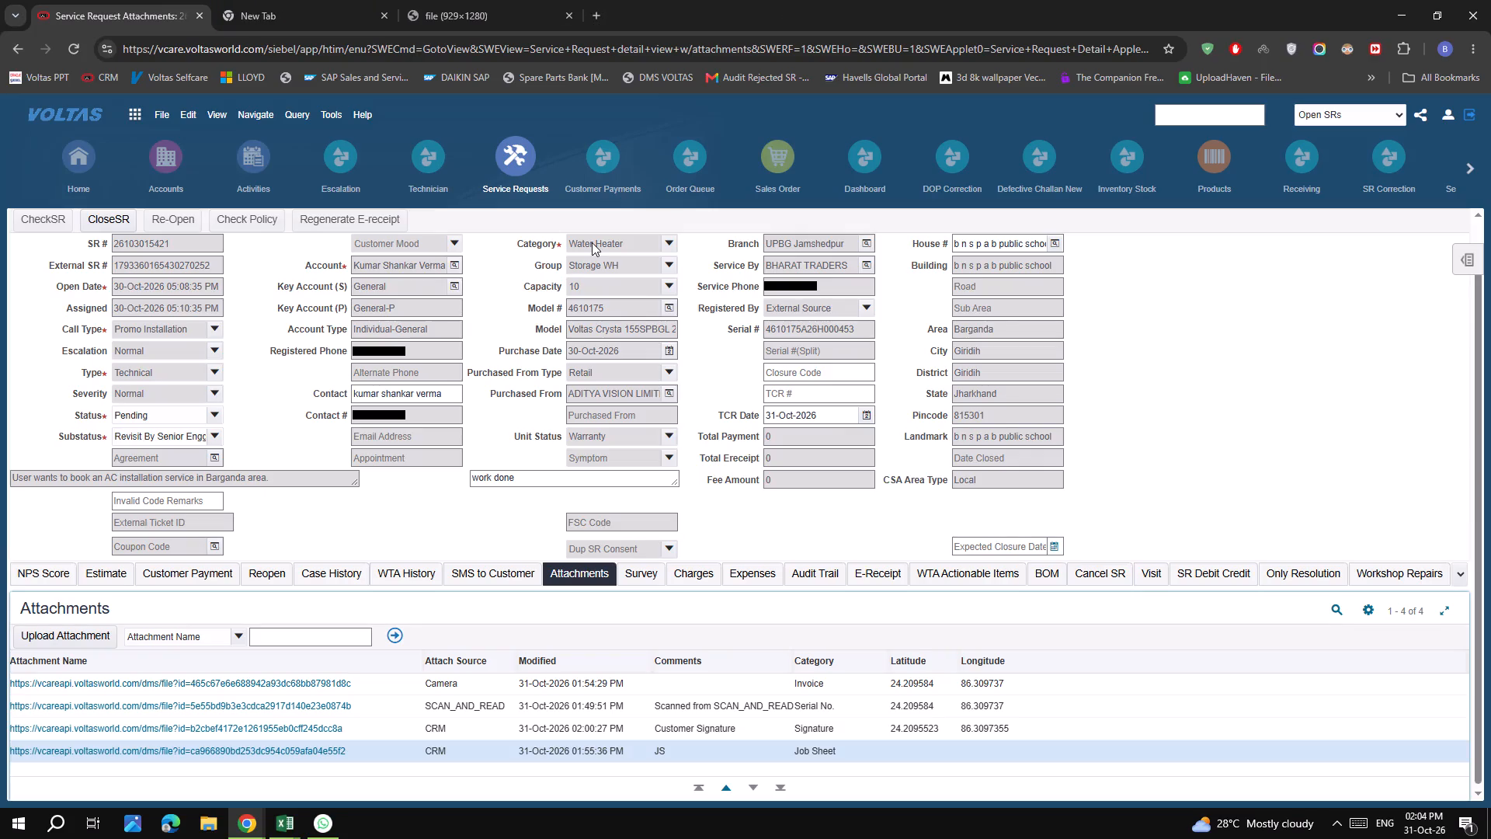
Return to the Service Requests screen.
{"action": "left_click", "coordinate": [521, 148]}
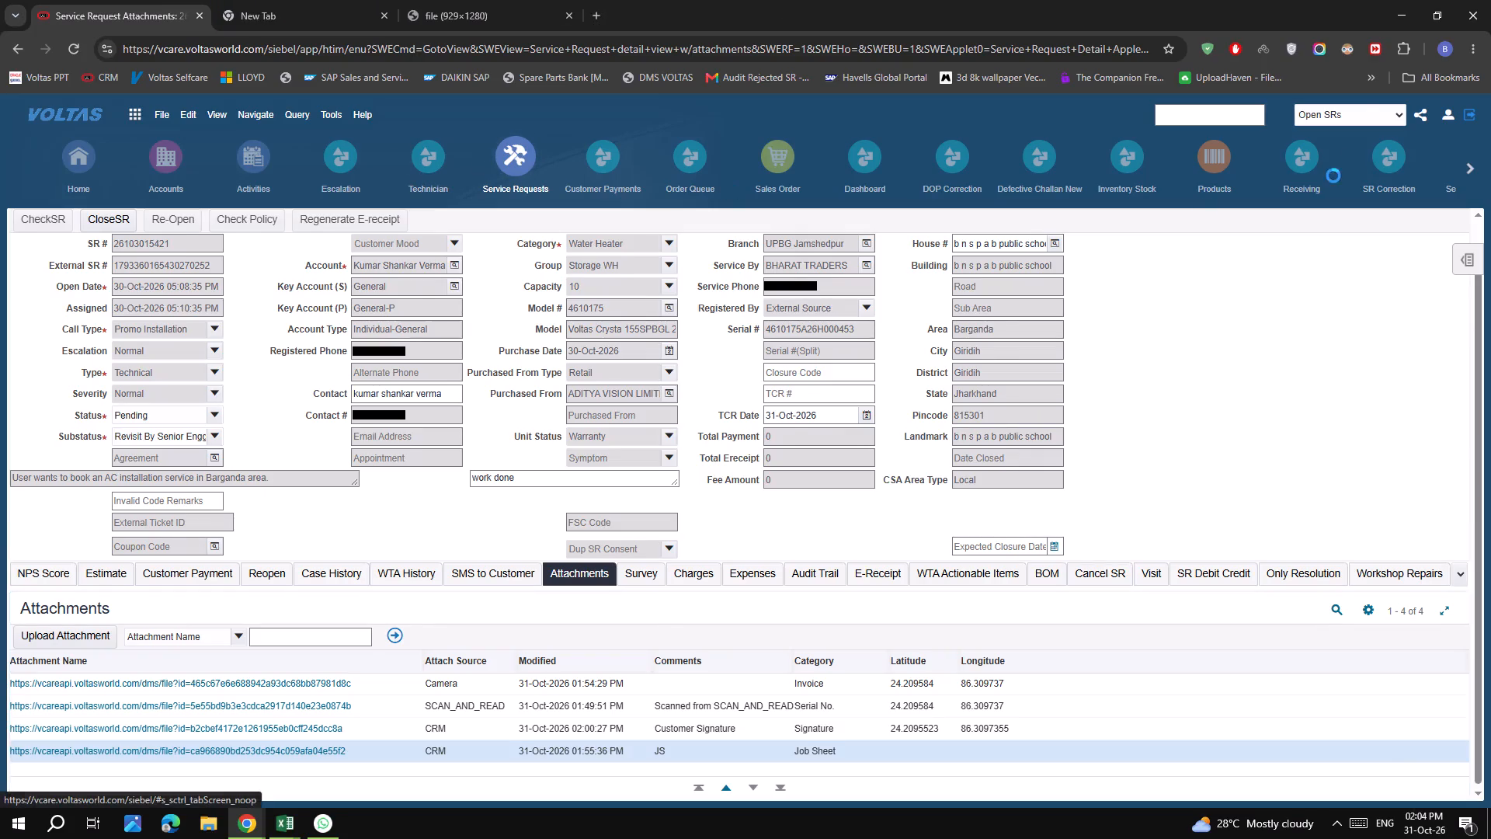
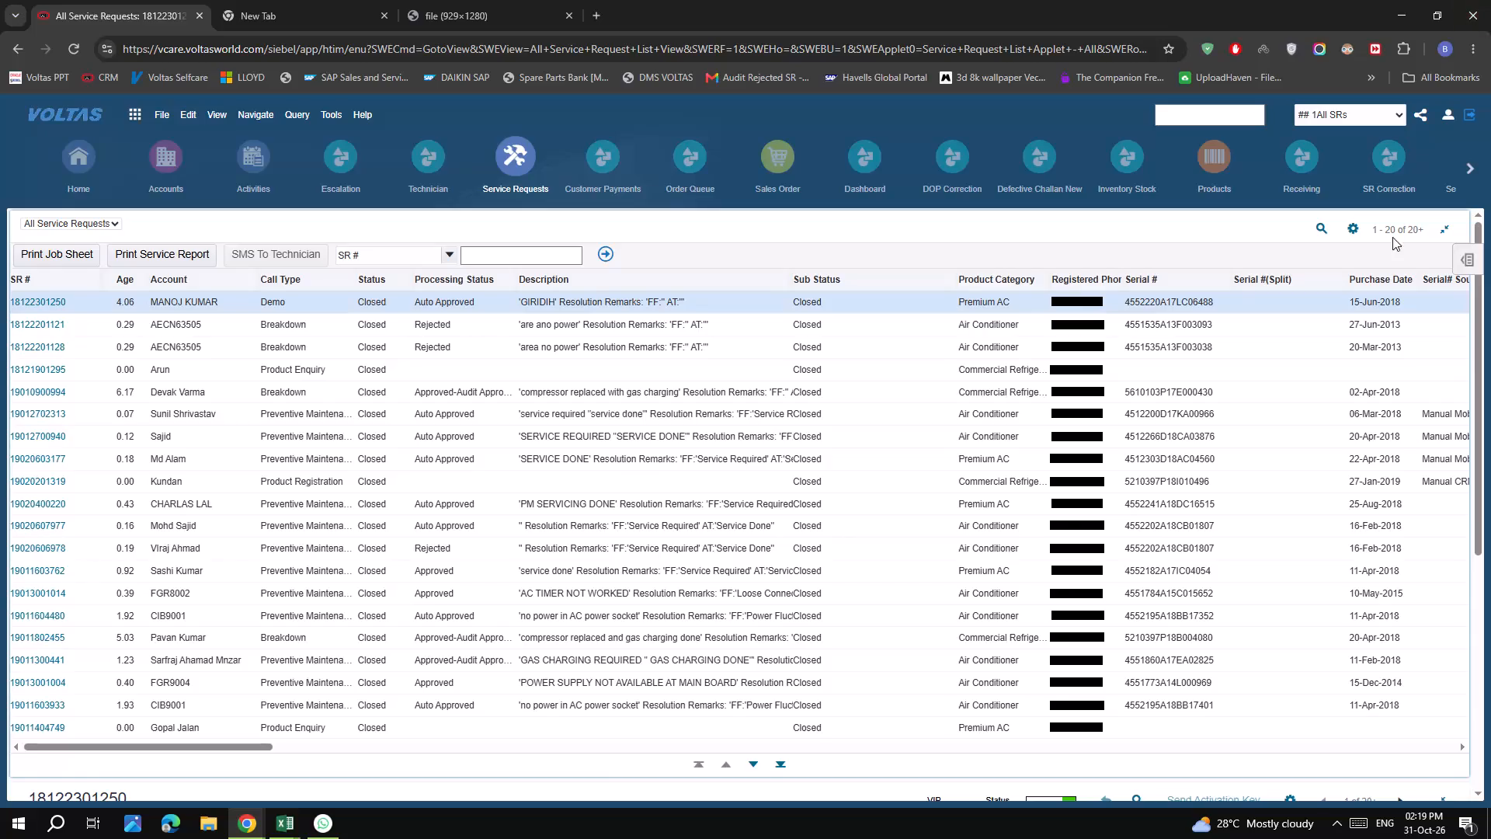
{"action": "left_click", "coordinate": [1353, 121]}
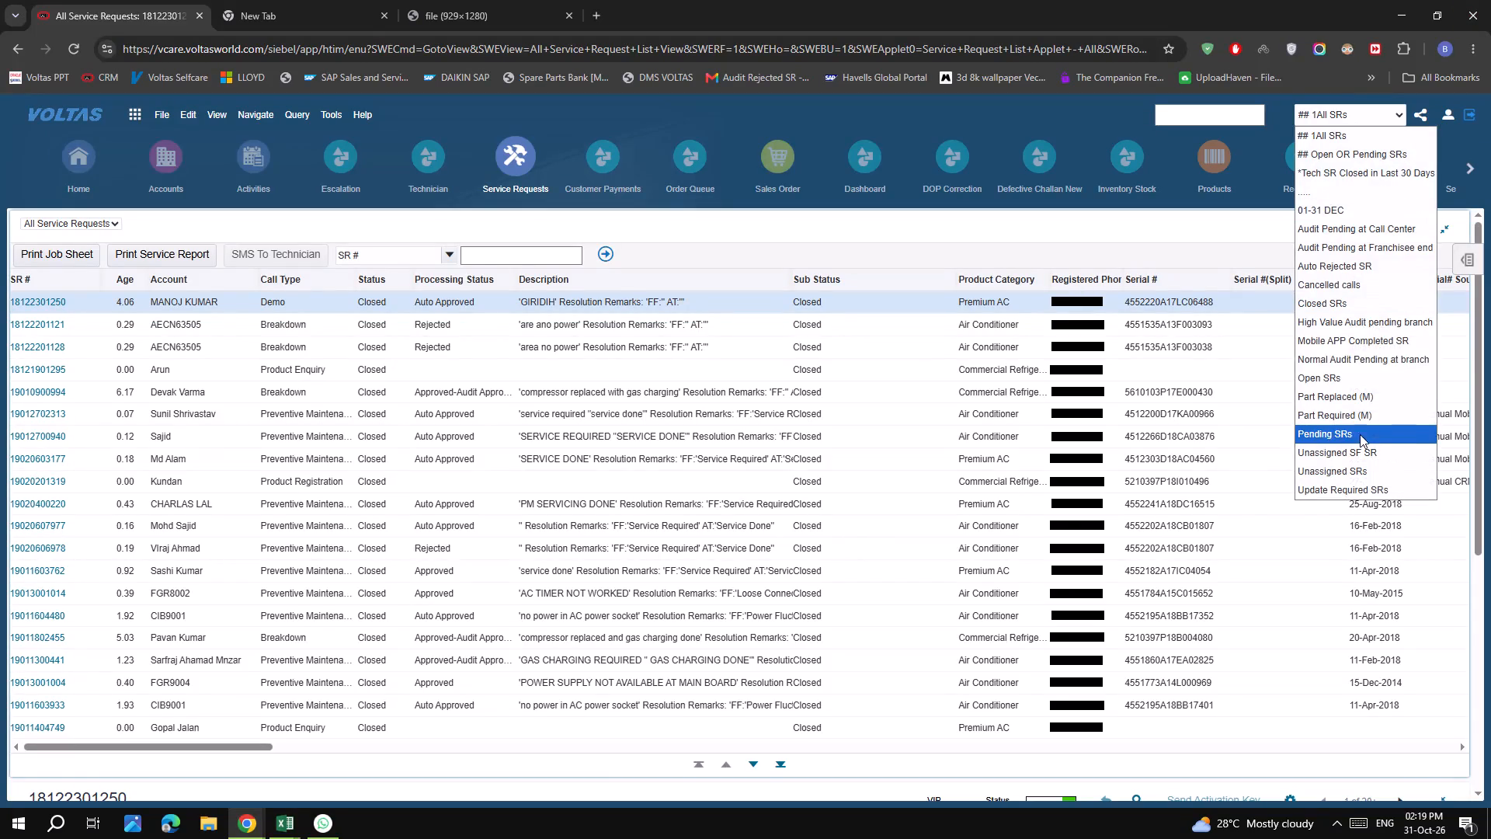
{"action": "left_click", "coordinate": [1360, 434]}
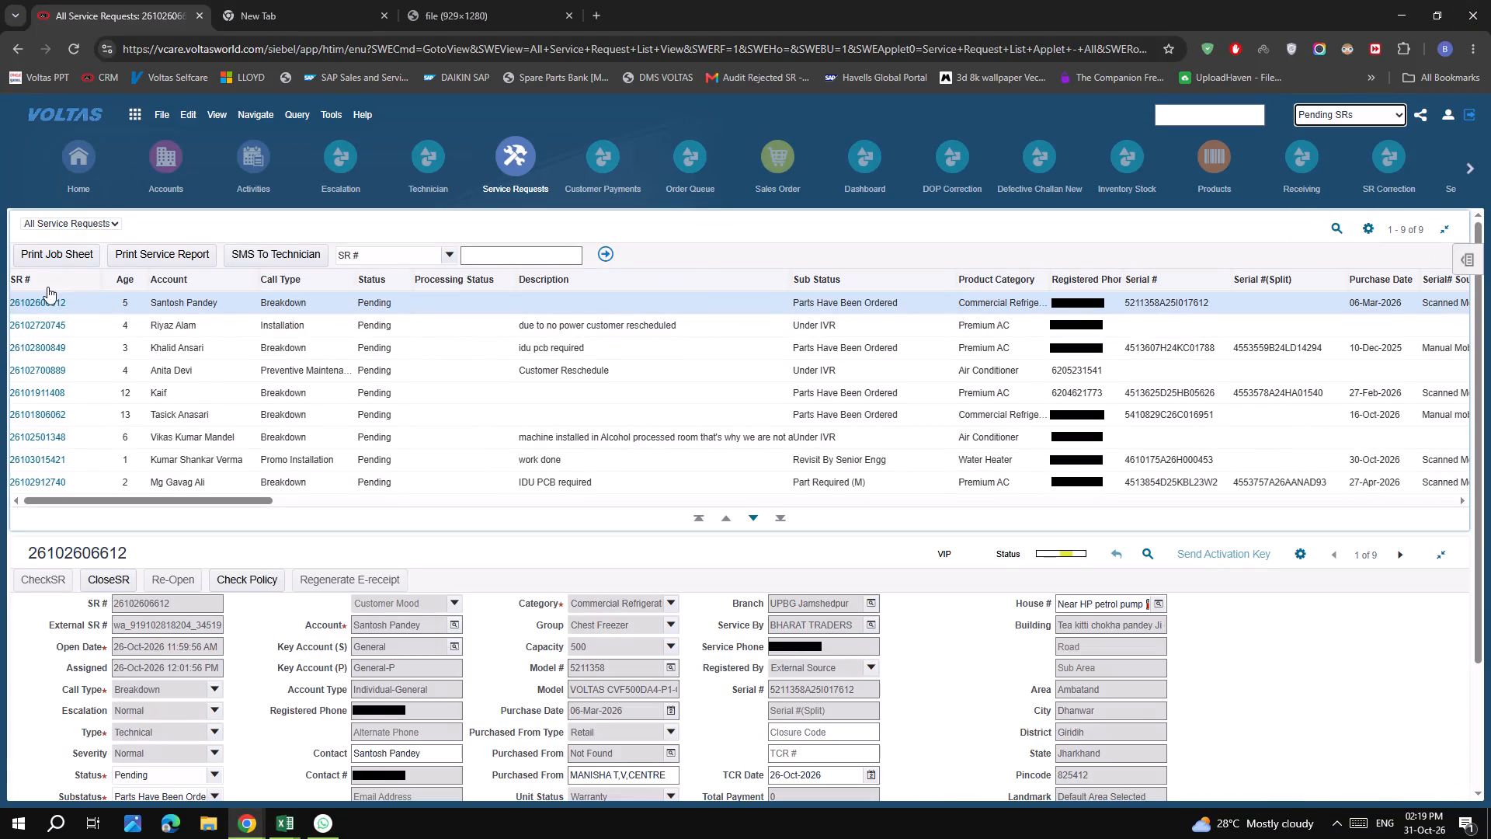
{"action": "left_click", "coordinate": [45, 276]}
{"action": "left_click", "coordinate": [73, 280]}
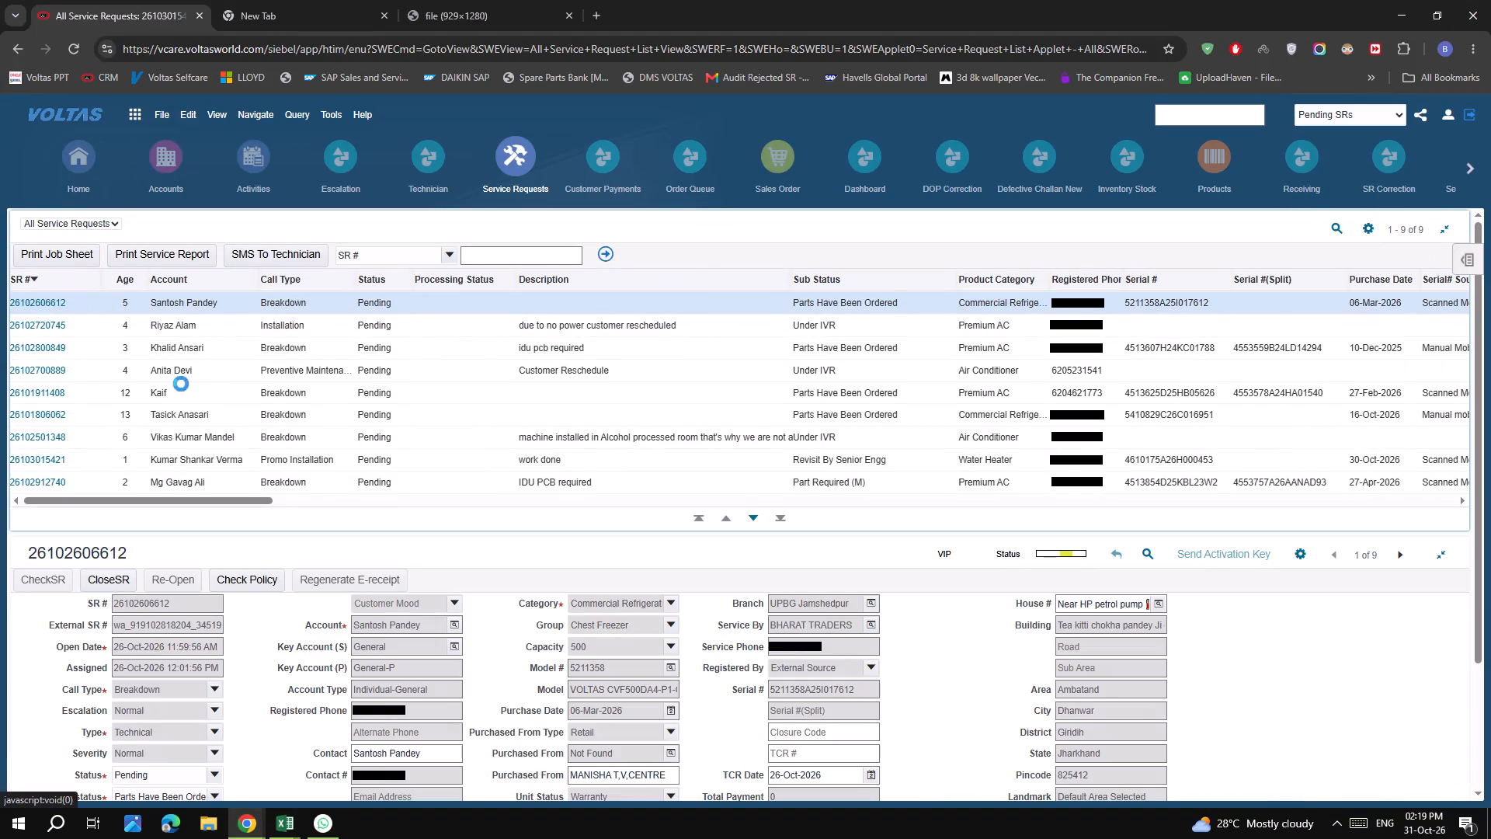
{"action": "left_click", "coordinate": [54, 301]}
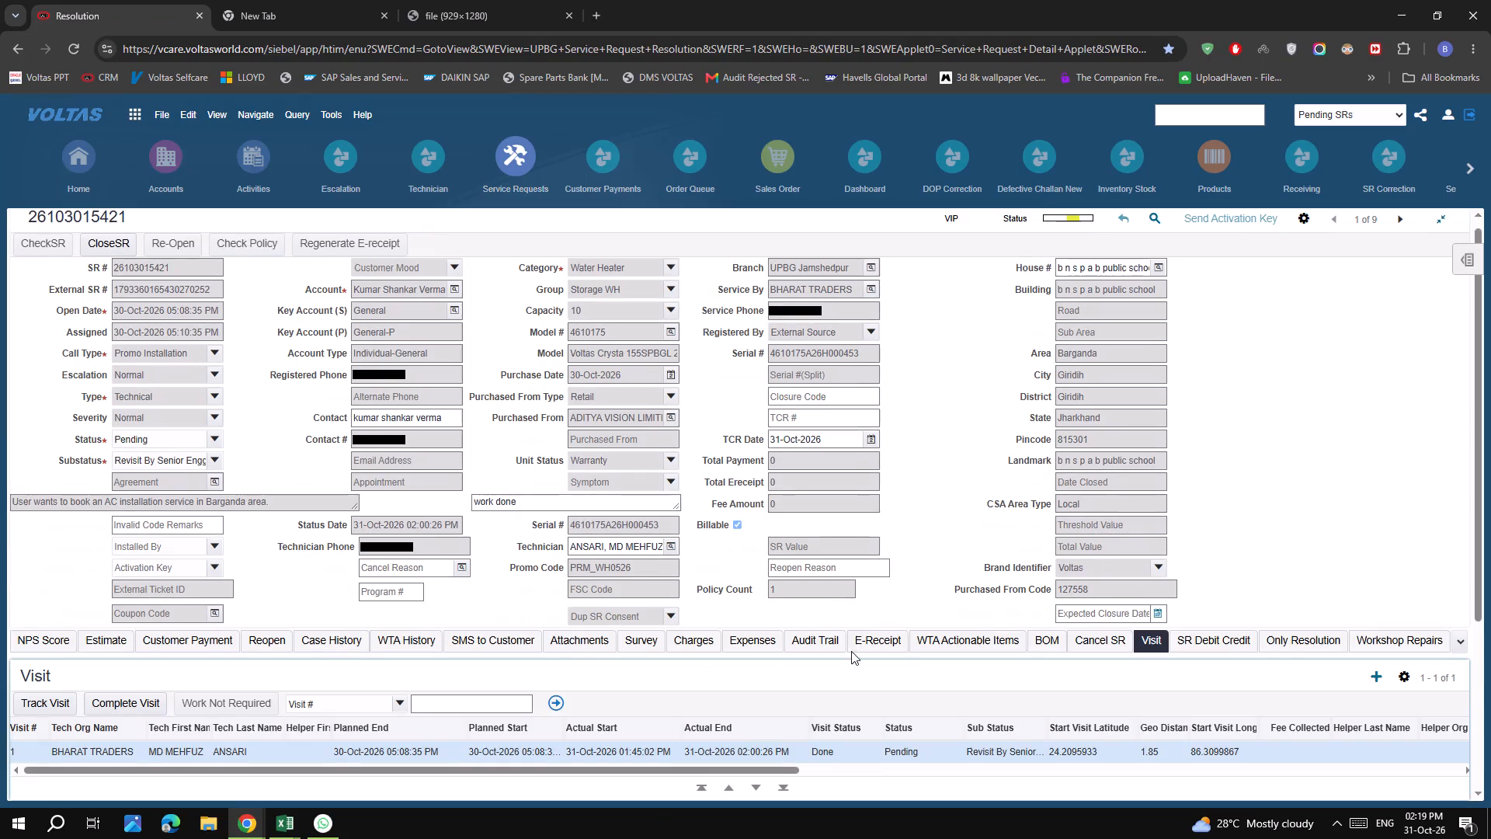
{"action": "scroll", "coordinate": [916, 699], "scroll_direction": "down", "scroll_amount": 5}
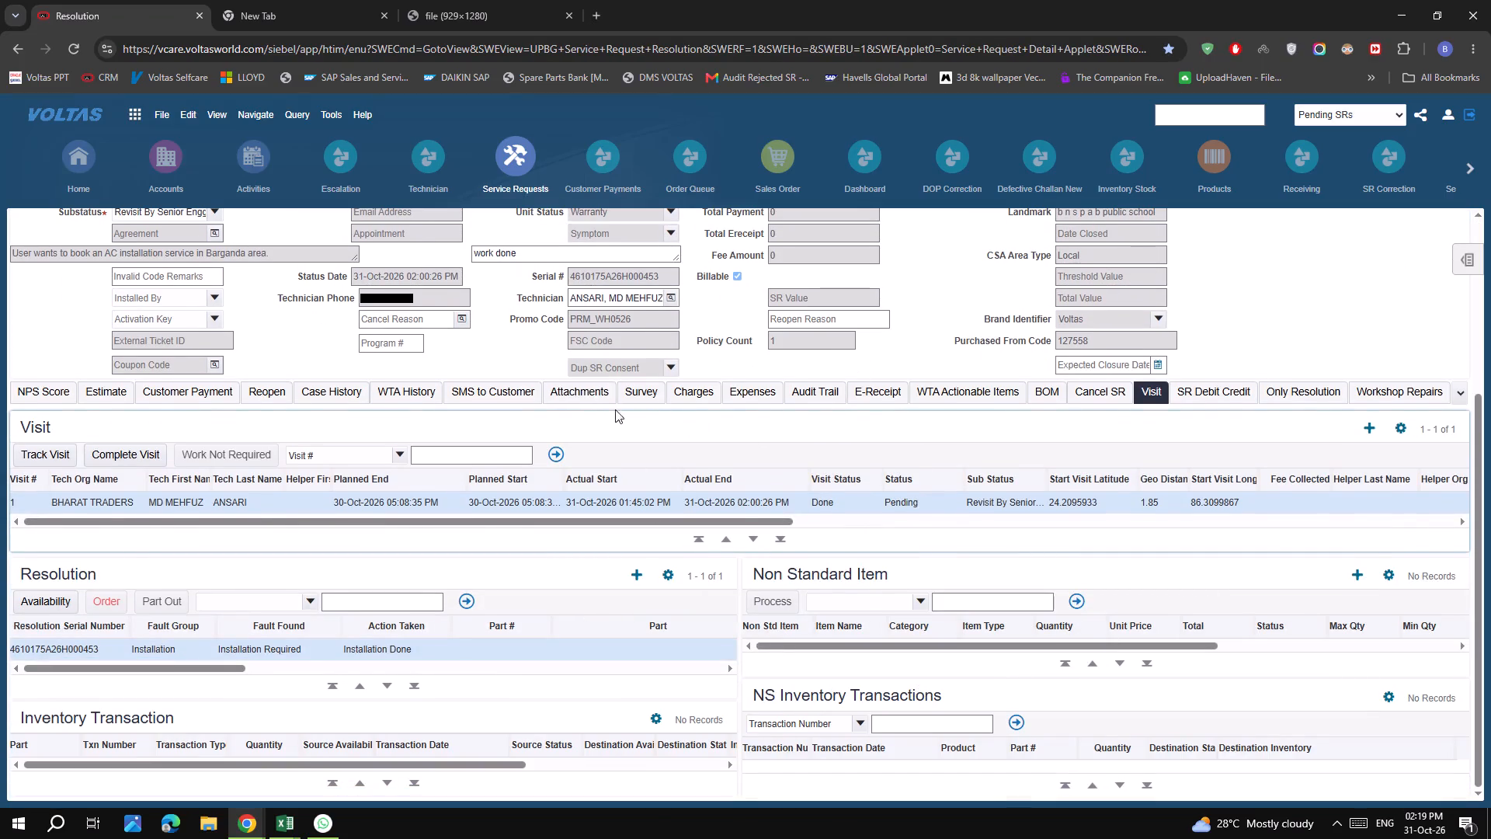
{"action": "left_click", "coordinate": [934, 501]}
{"action": "left_click", "coordinate": [955, 500]}
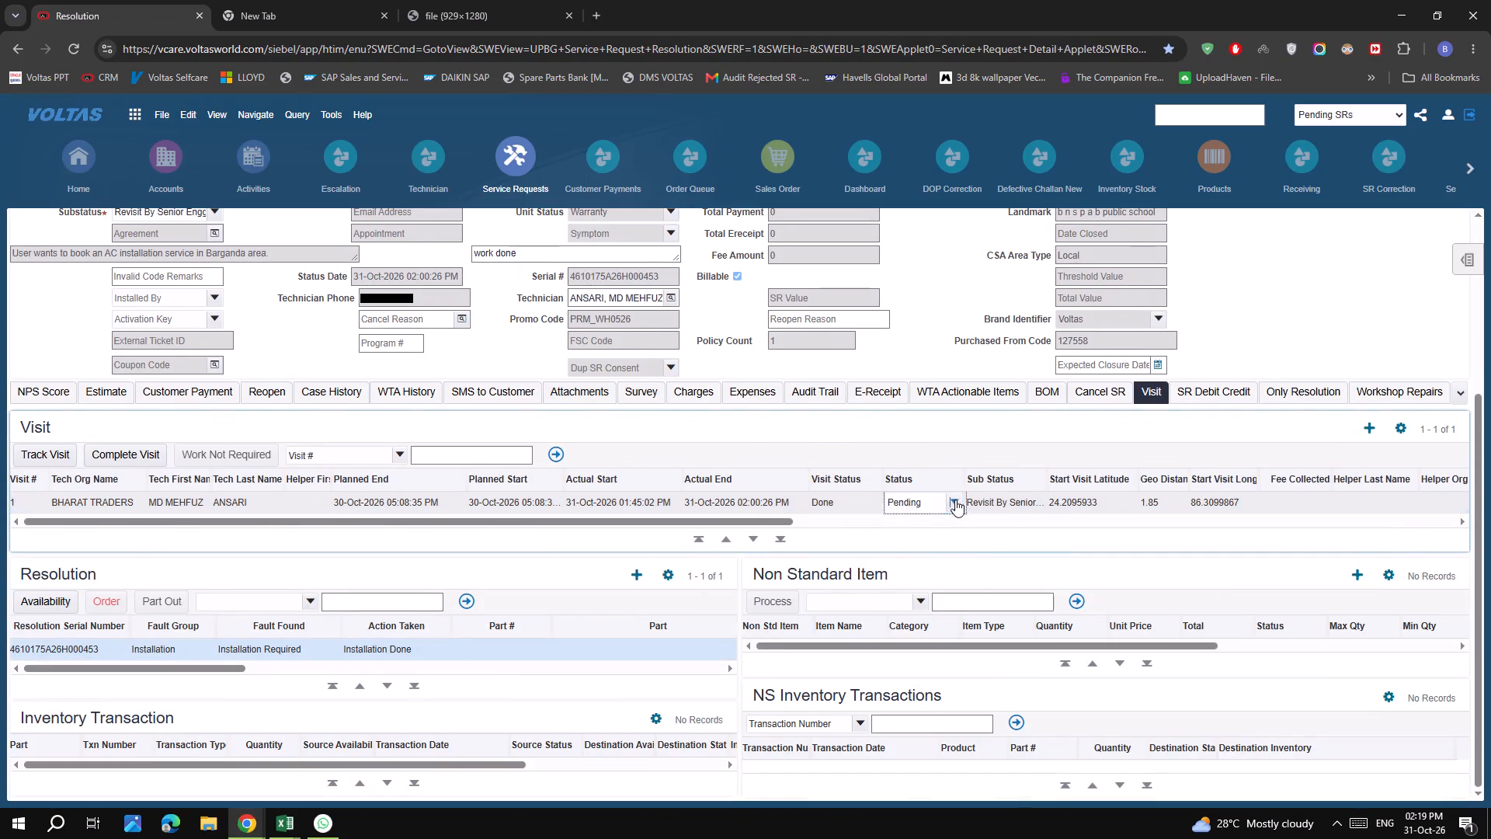
{"action": "left_click", "coordinate": [948, 578]}
{"action": "left_click", "coordinate": [954, 499]}
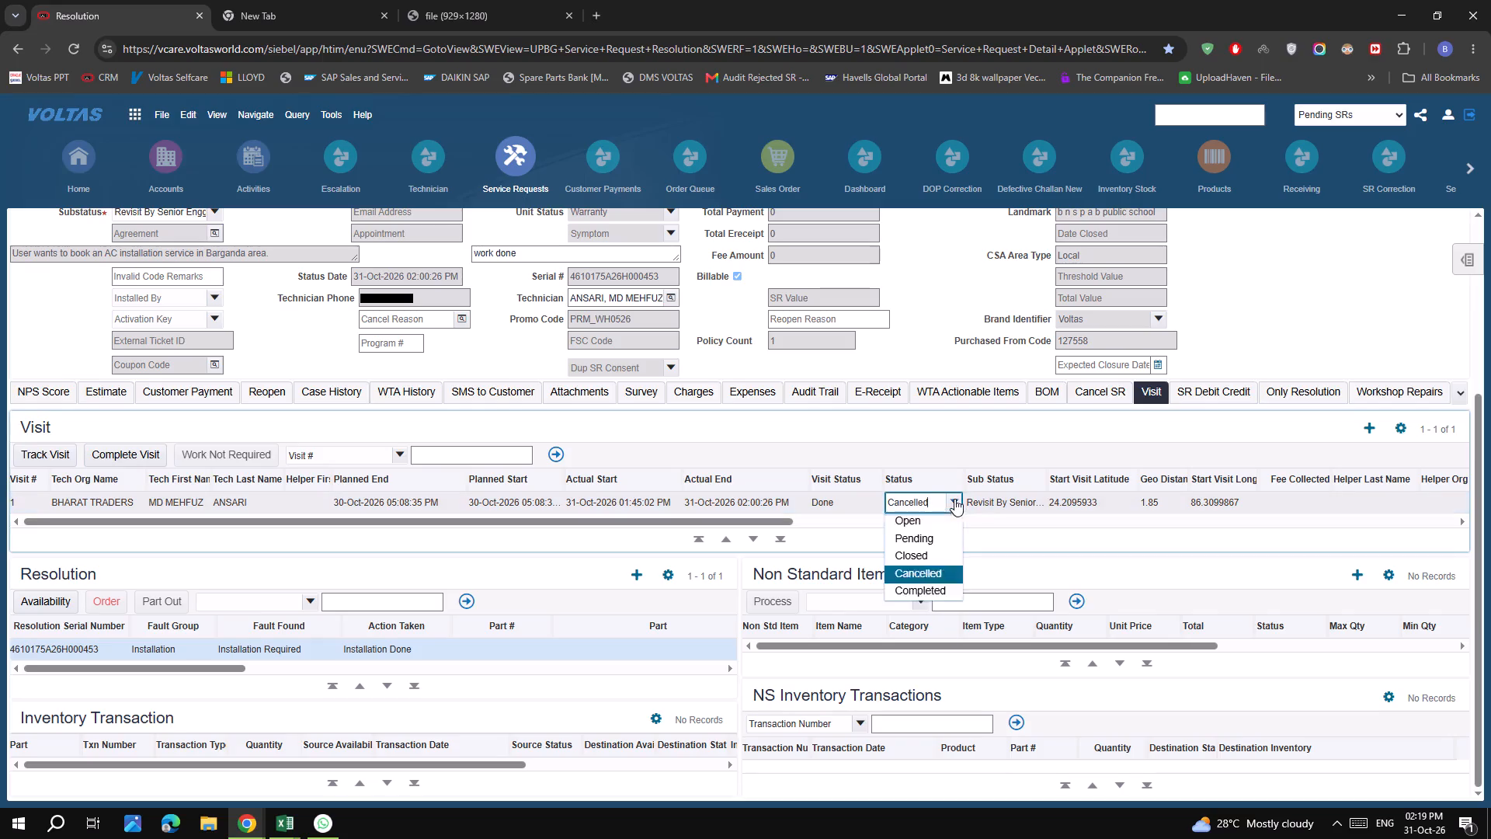
{"action": "left_click", "coordinate": [941, 594]}
{"action": "left_click", "coordinate": [557, 457]}
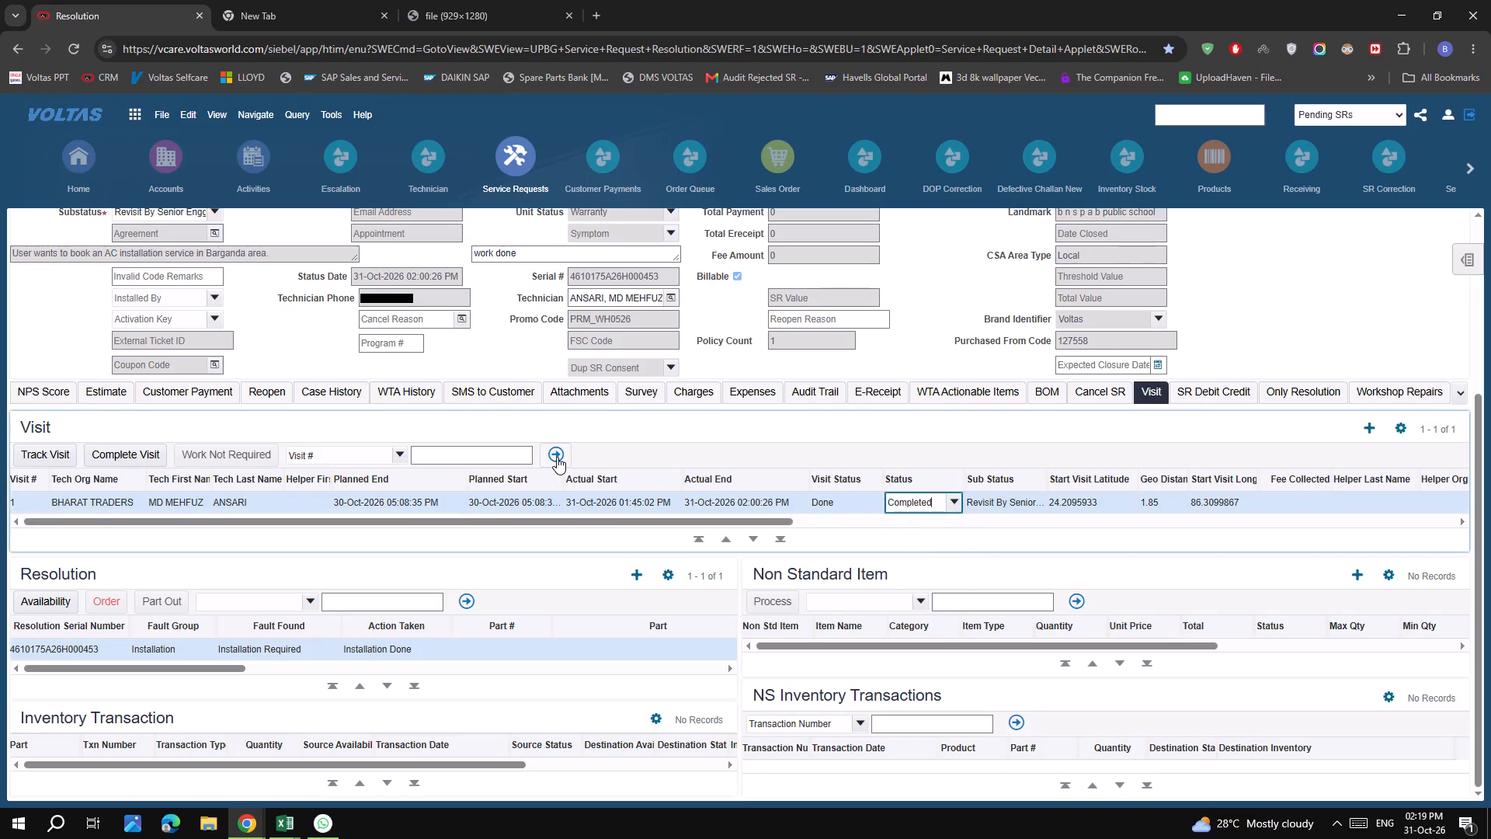
{"action": "left_click", "coordinate": [149, 458]}
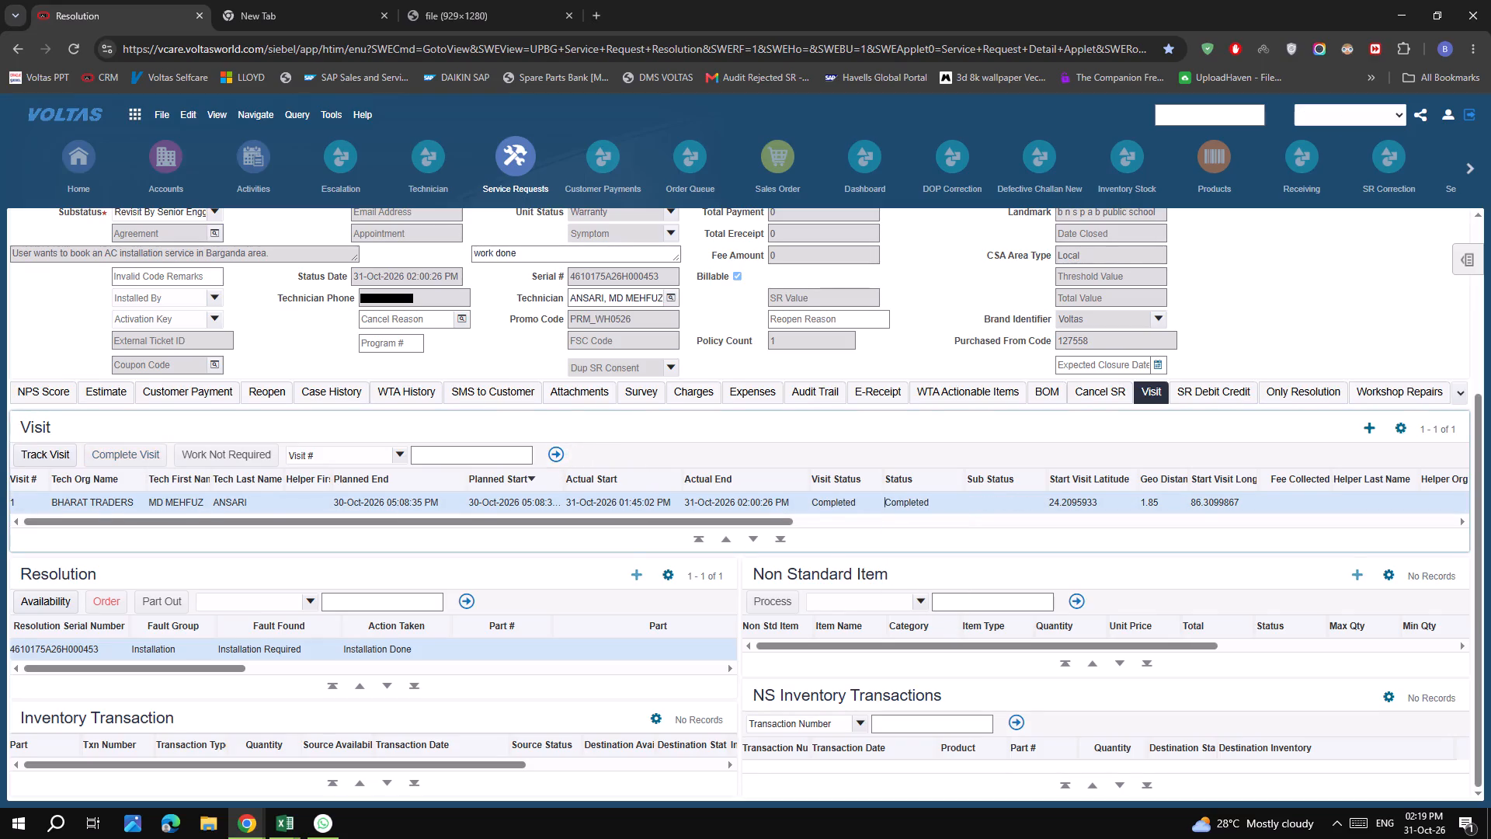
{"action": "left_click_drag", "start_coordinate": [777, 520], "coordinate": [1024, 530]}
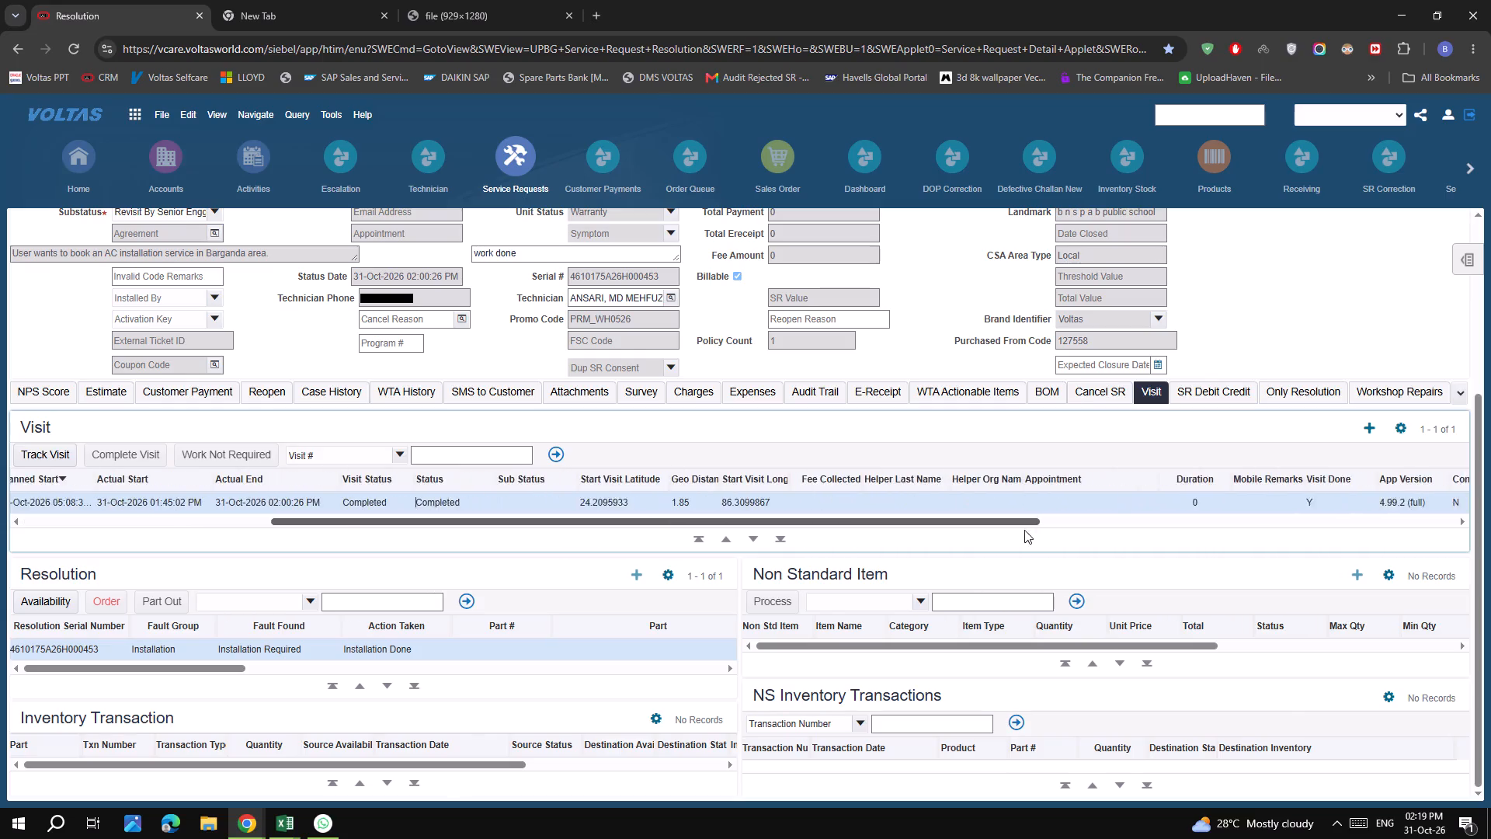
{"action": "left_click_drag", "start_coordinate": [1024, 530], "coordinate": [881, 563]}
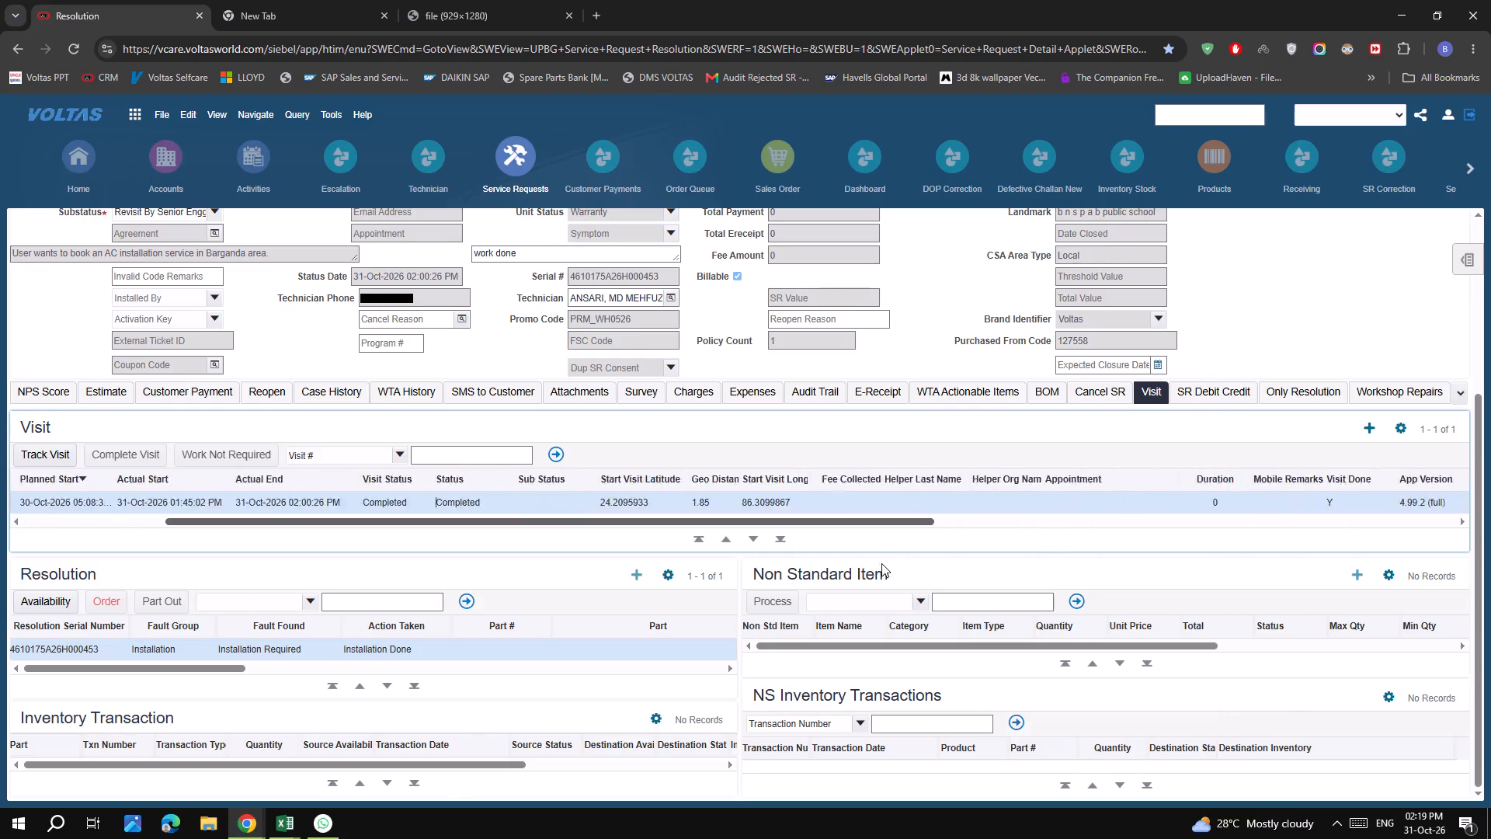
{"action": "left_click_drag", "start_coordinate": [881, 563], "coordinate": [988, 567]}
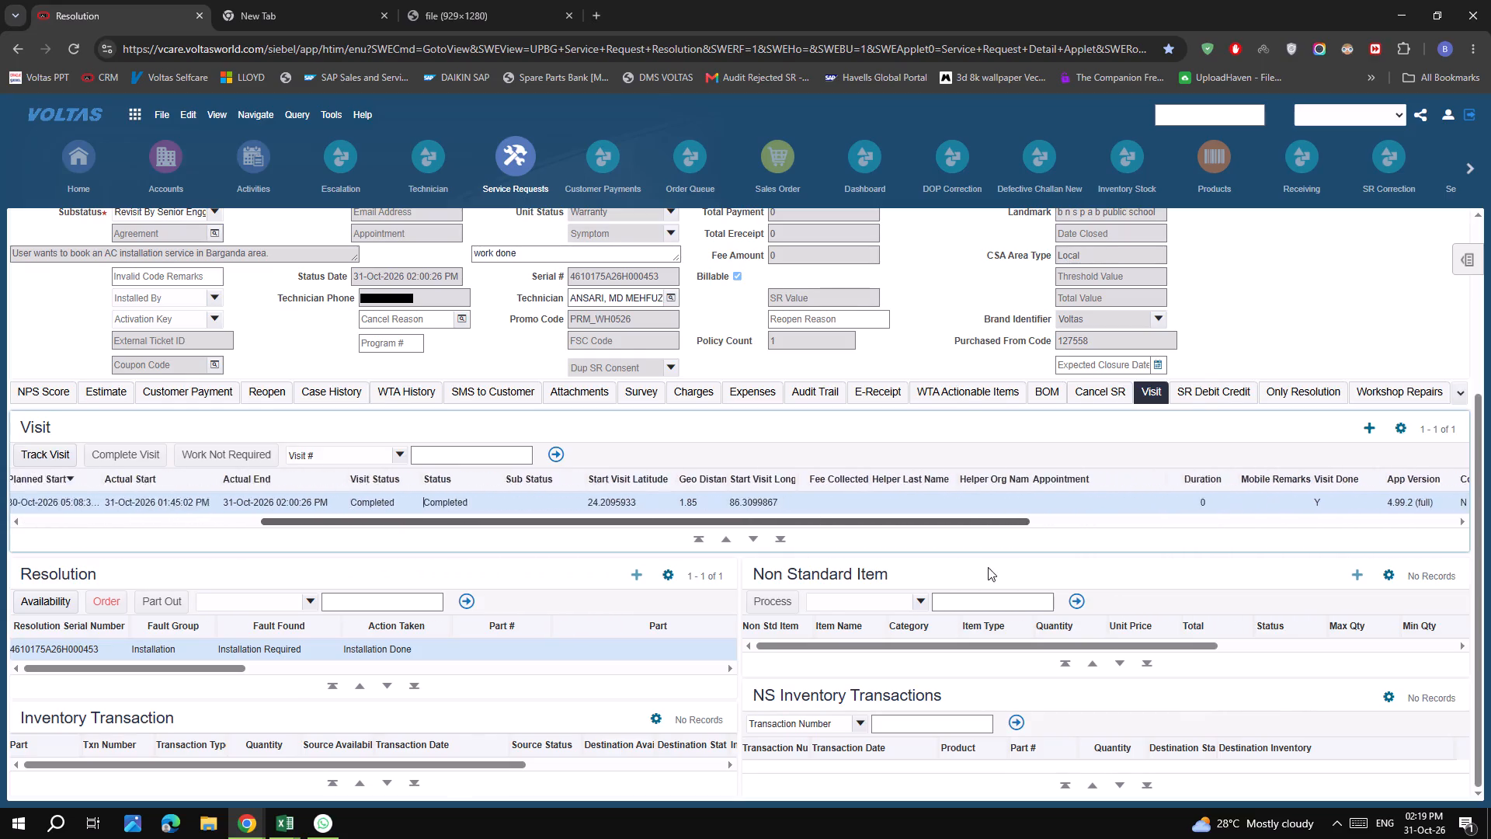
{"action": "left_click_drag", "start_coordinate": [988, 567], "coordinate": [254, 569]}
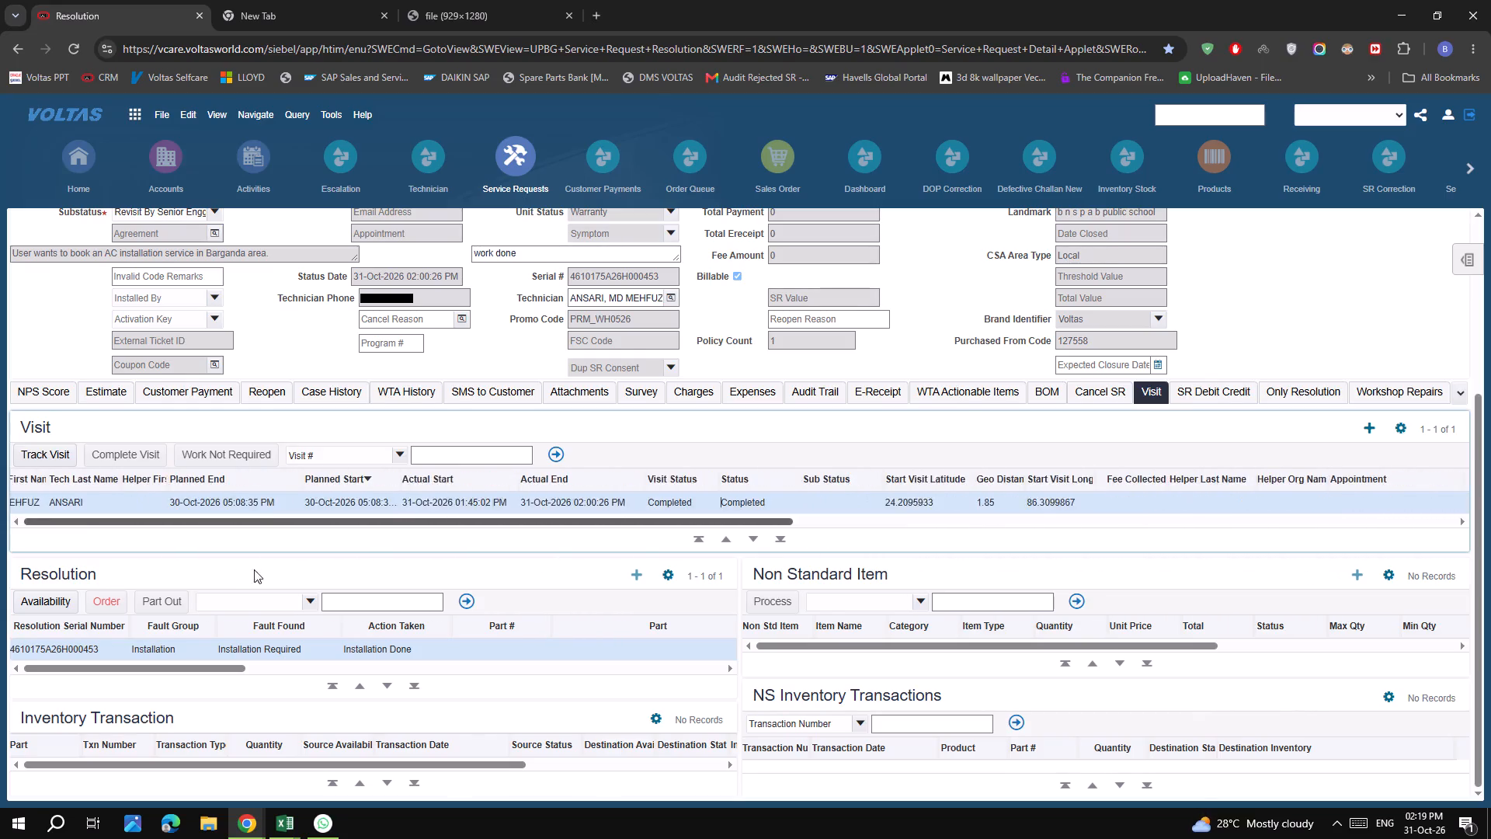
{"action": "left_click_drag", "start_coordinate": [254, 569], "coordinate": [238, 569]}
{"action": "scroll", "coordinate": [805, 569], "scroll_direction": "up", "scroll_amount": 5}
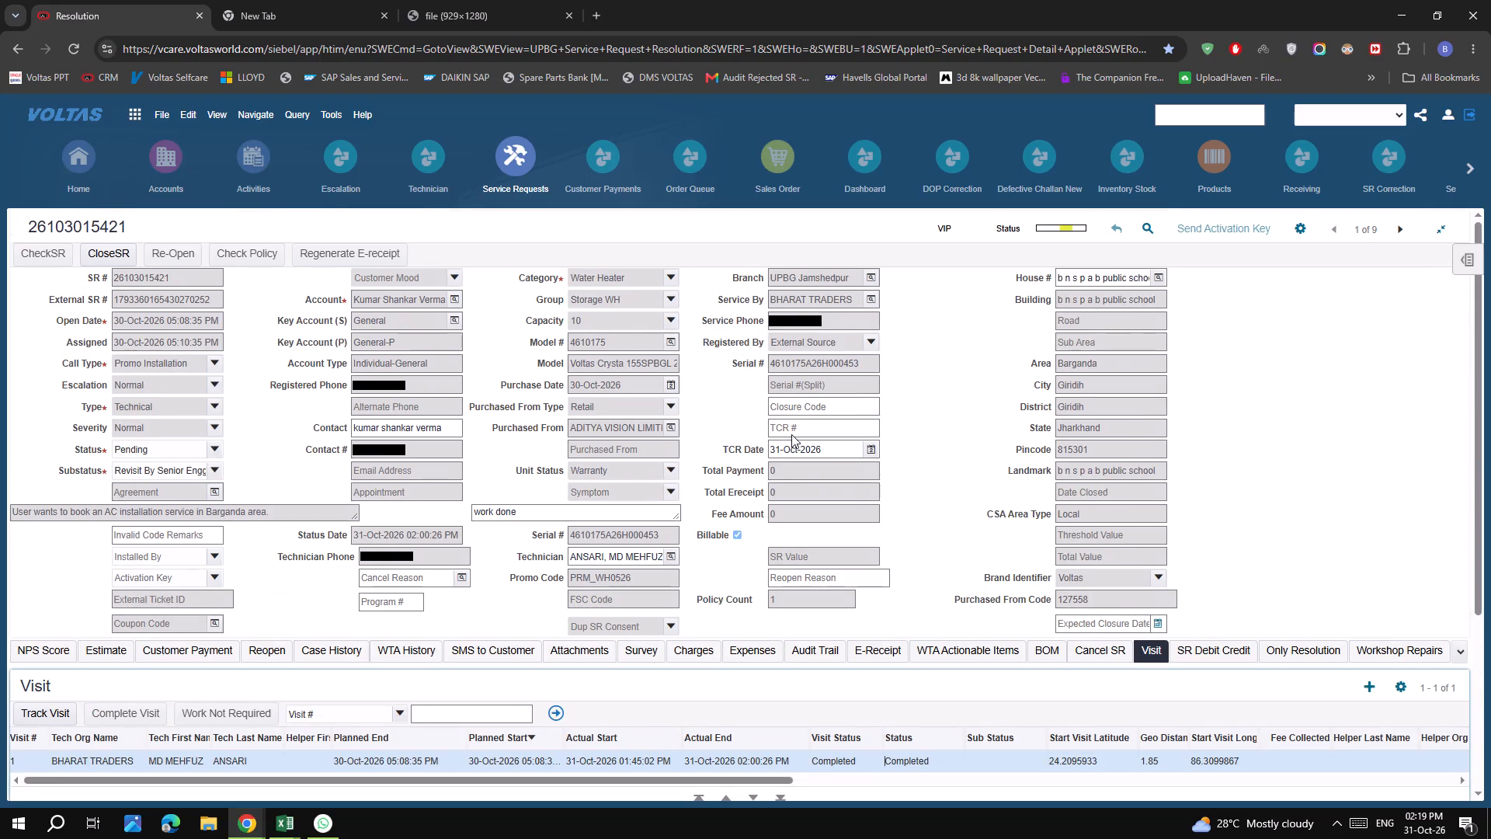
{"action": "left_click", "coordinate": [841, 407]}
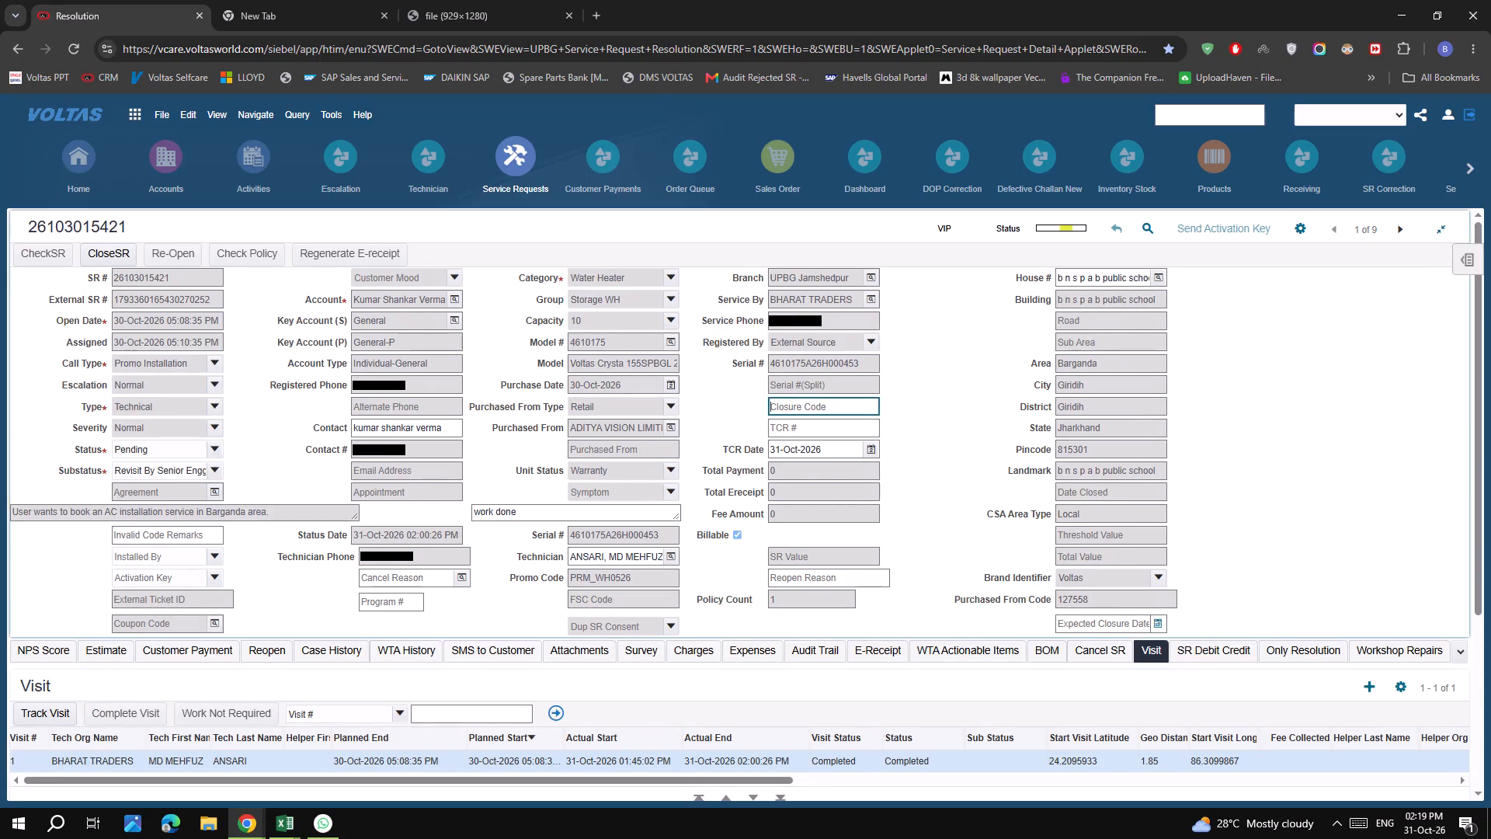
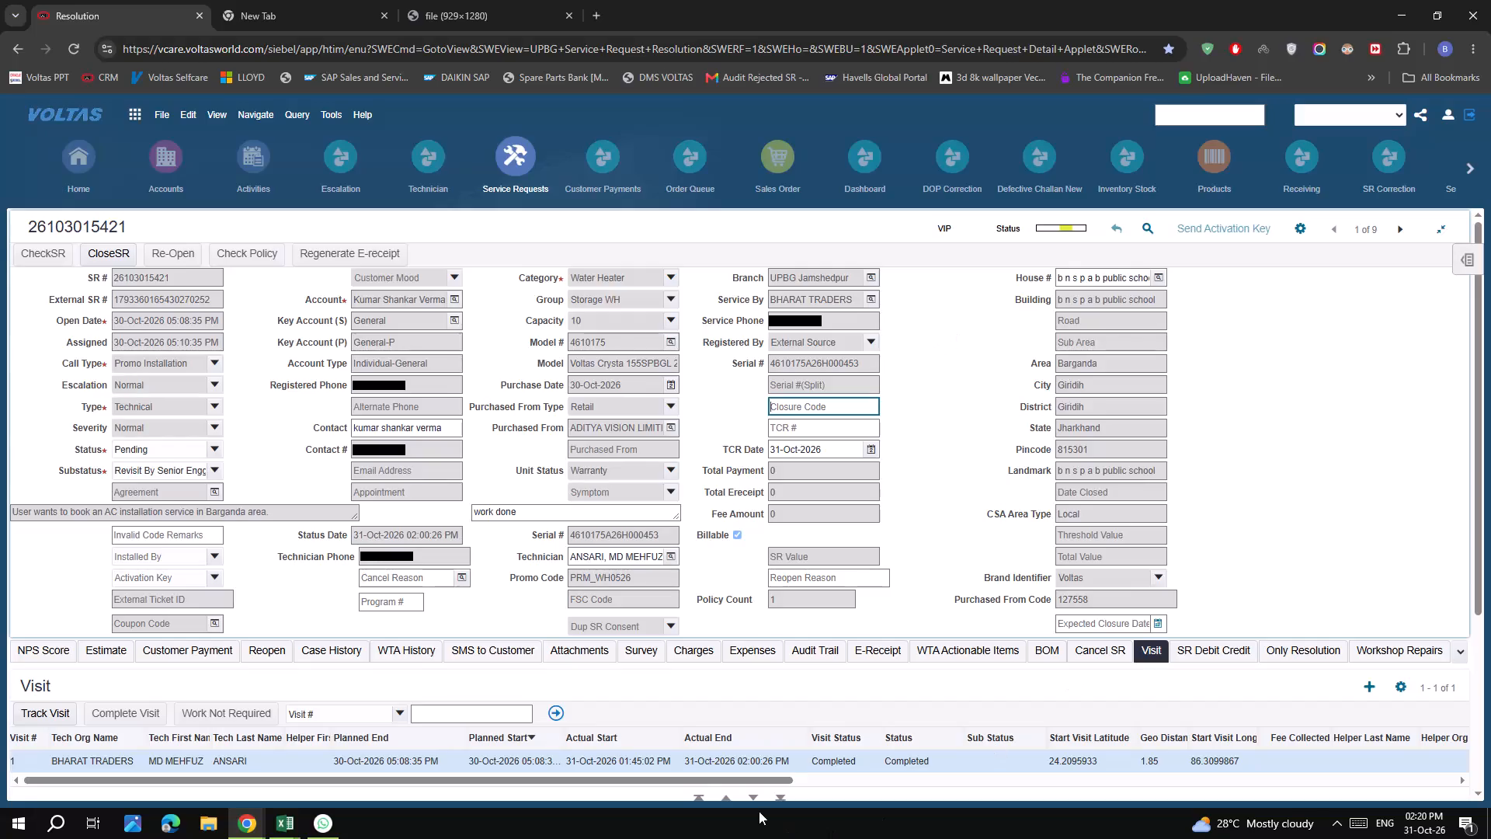
{"action": "left_click", "coordinate": [463, 649]}
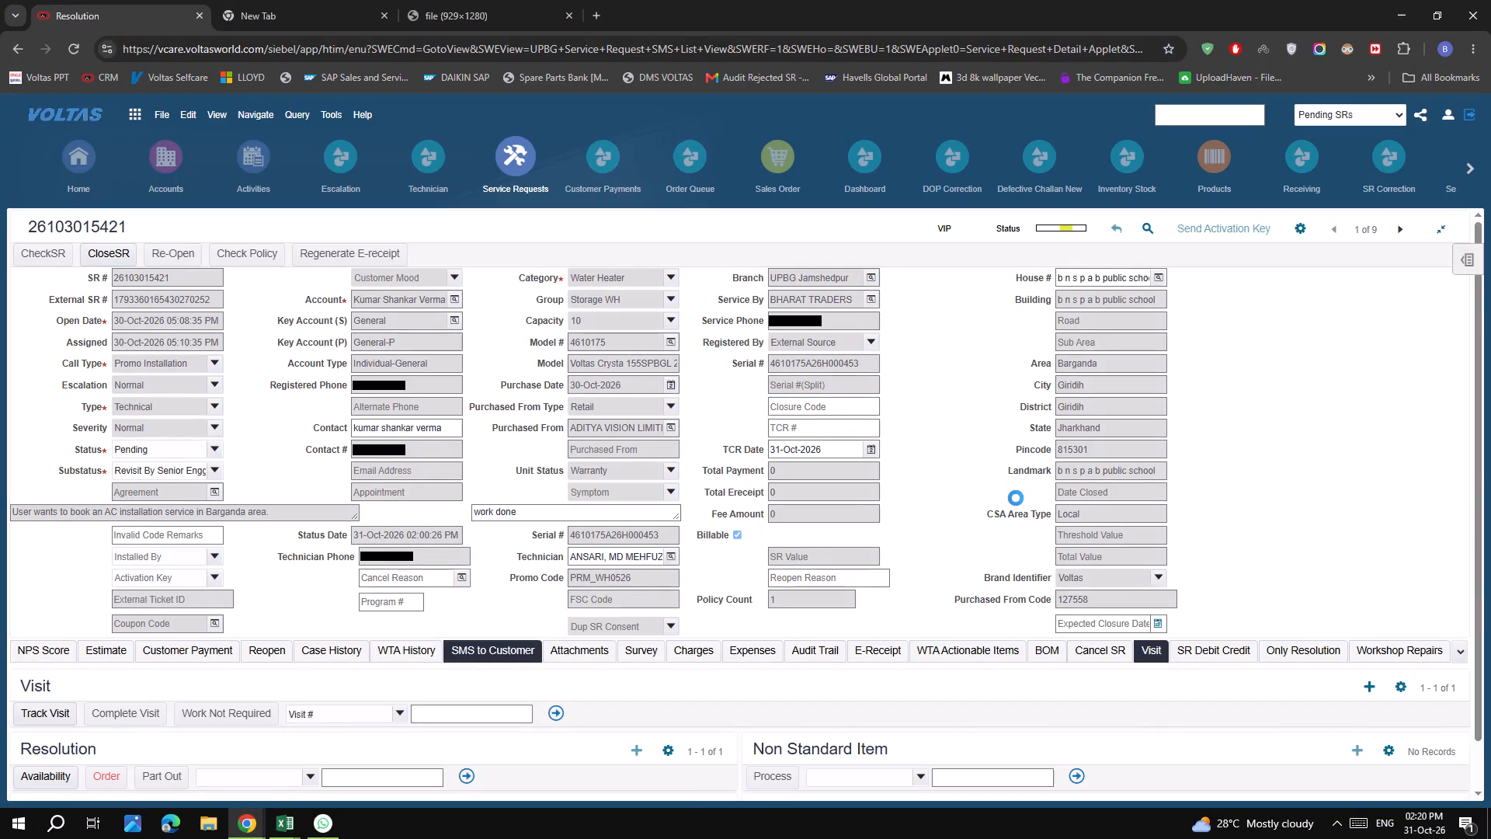
{"action": "left_click", "coordinate": [807, 399]}
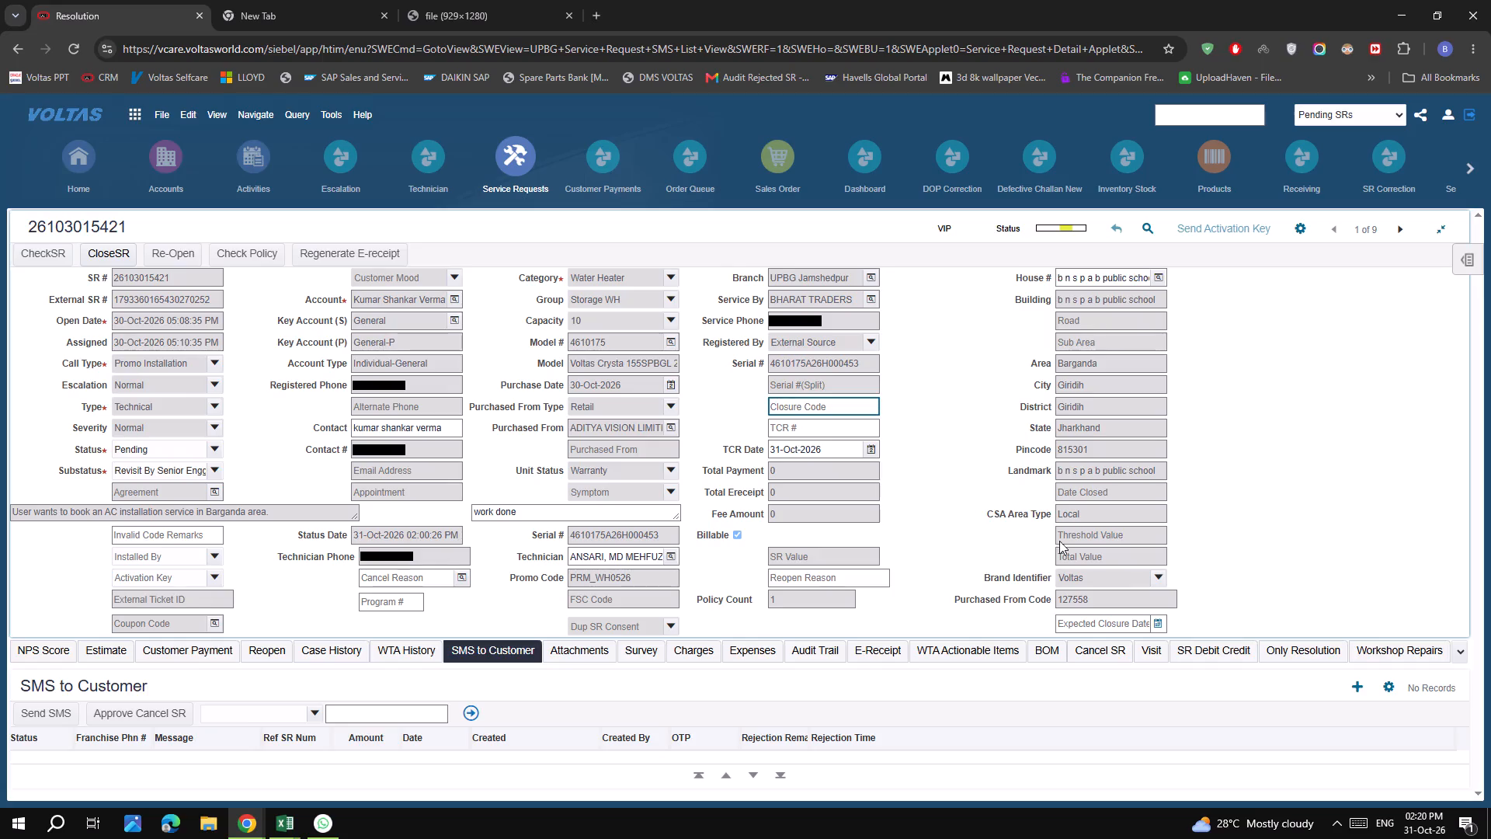
{"action": "left_click", "coordinate": [936, 476]}
{"action": "left_click", "coordinate": [840, 411]}
{"action": "left_click", "coordinate": [1414, 226]}
{"action": "left_click", "coordinate": [1404, 228]}
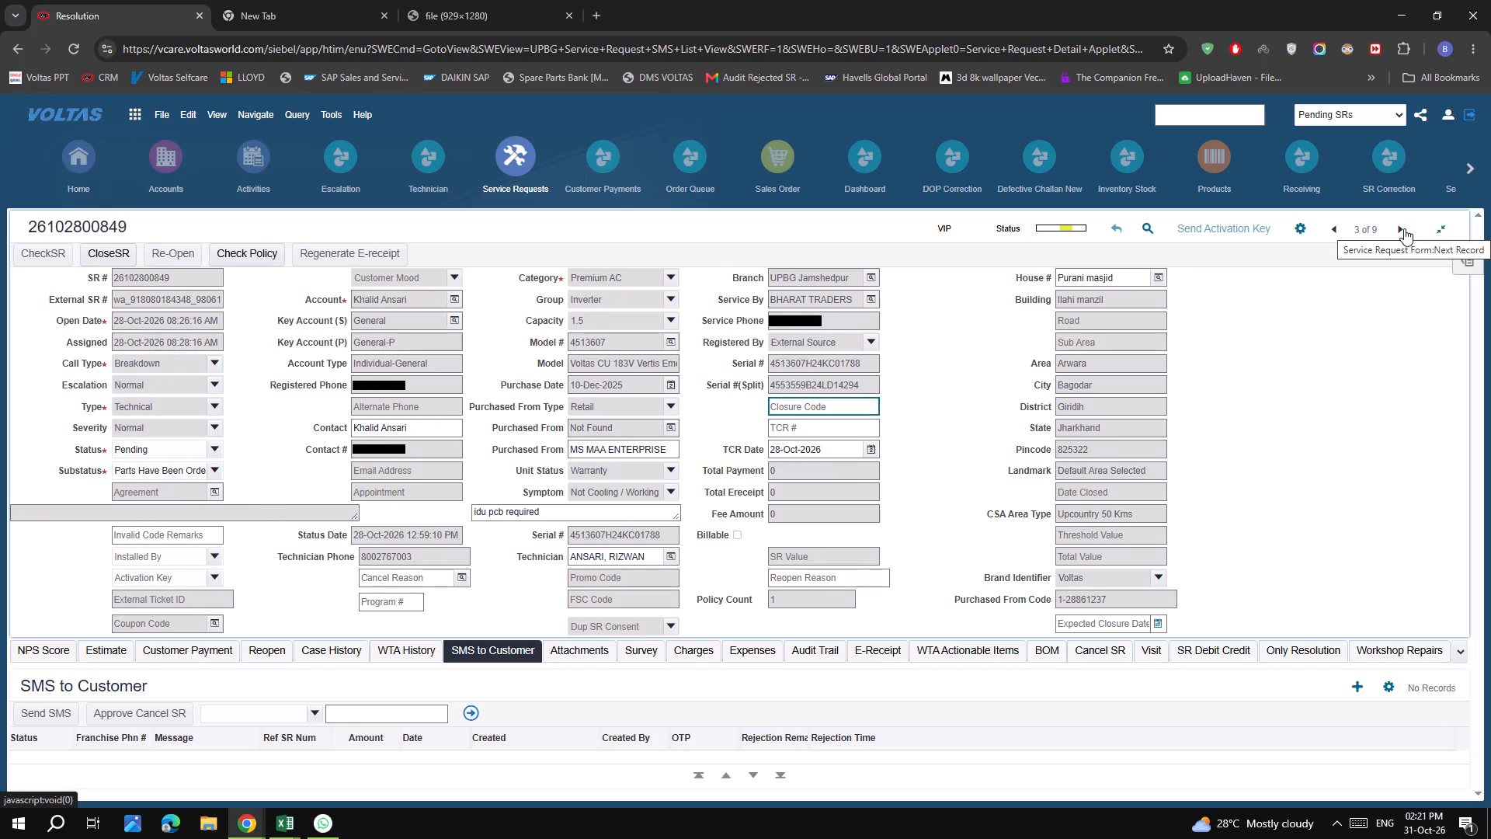
{"action": "left_click", "coordinate": [1326, 122]}
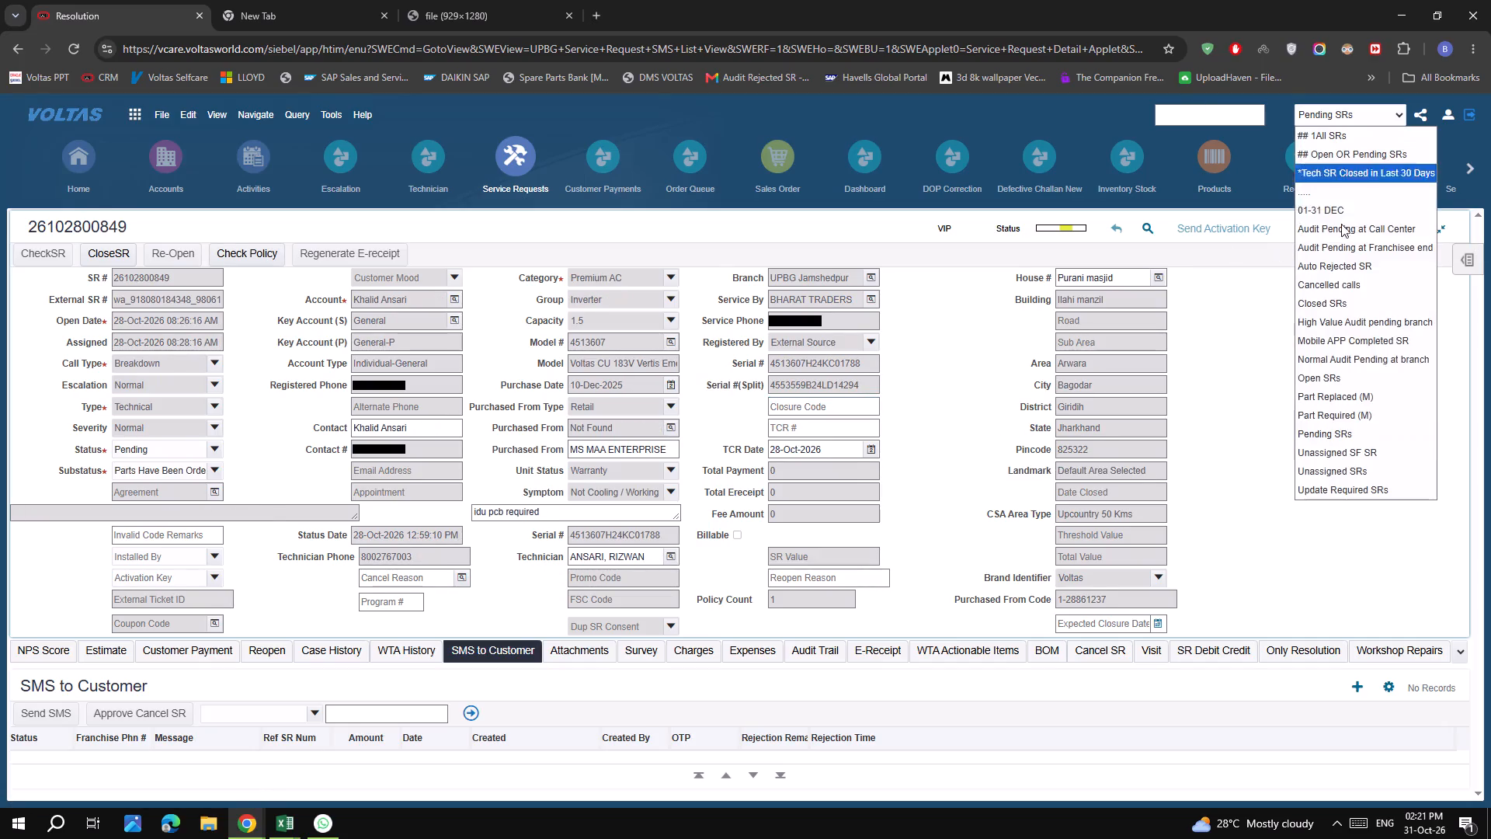
{"action": "left_click", "coordinate": [1332, 385]}
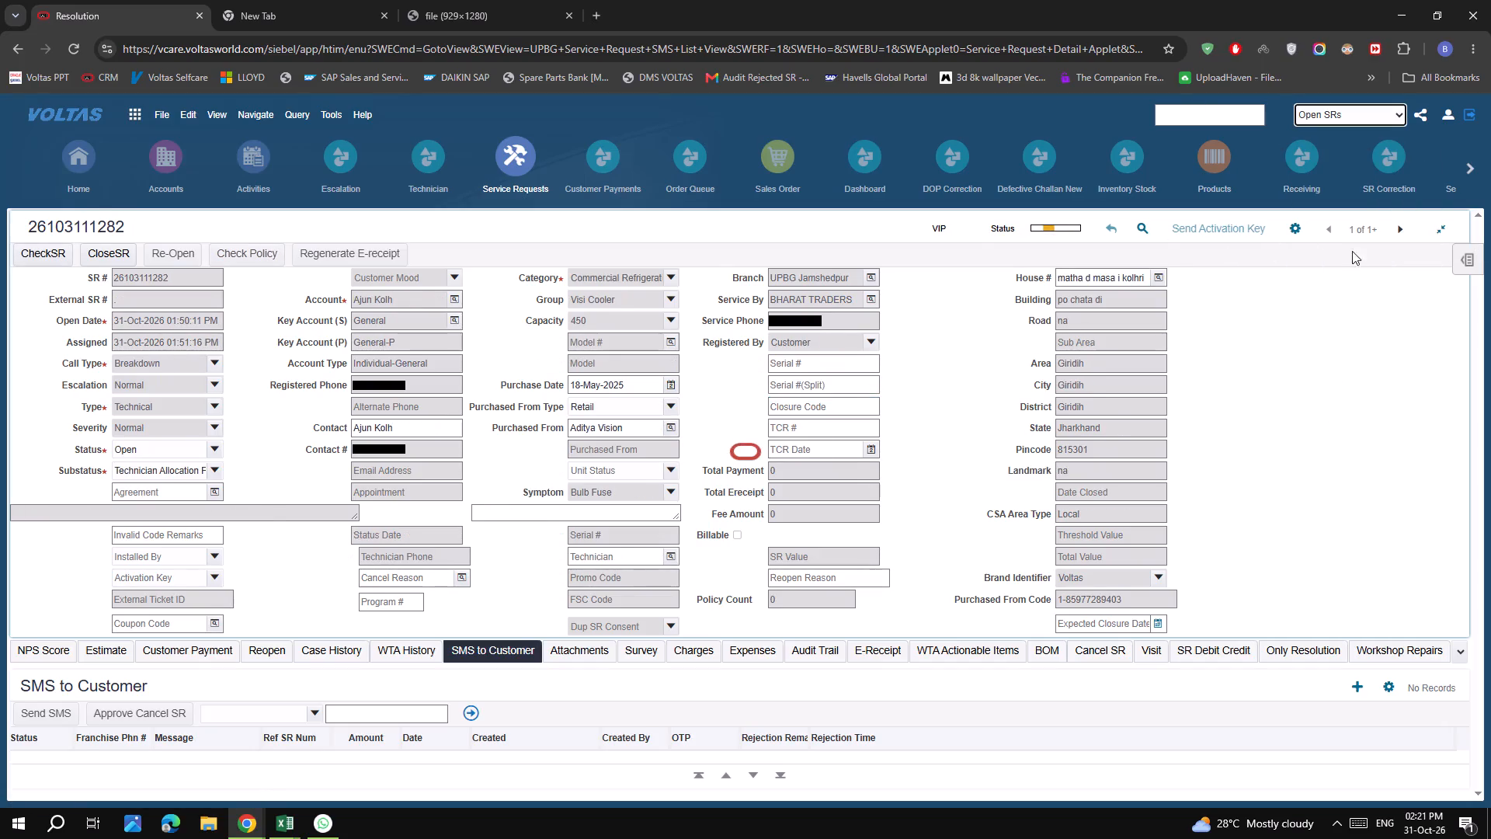
{"action": "left_click", "coordinate": [1402, 227]}
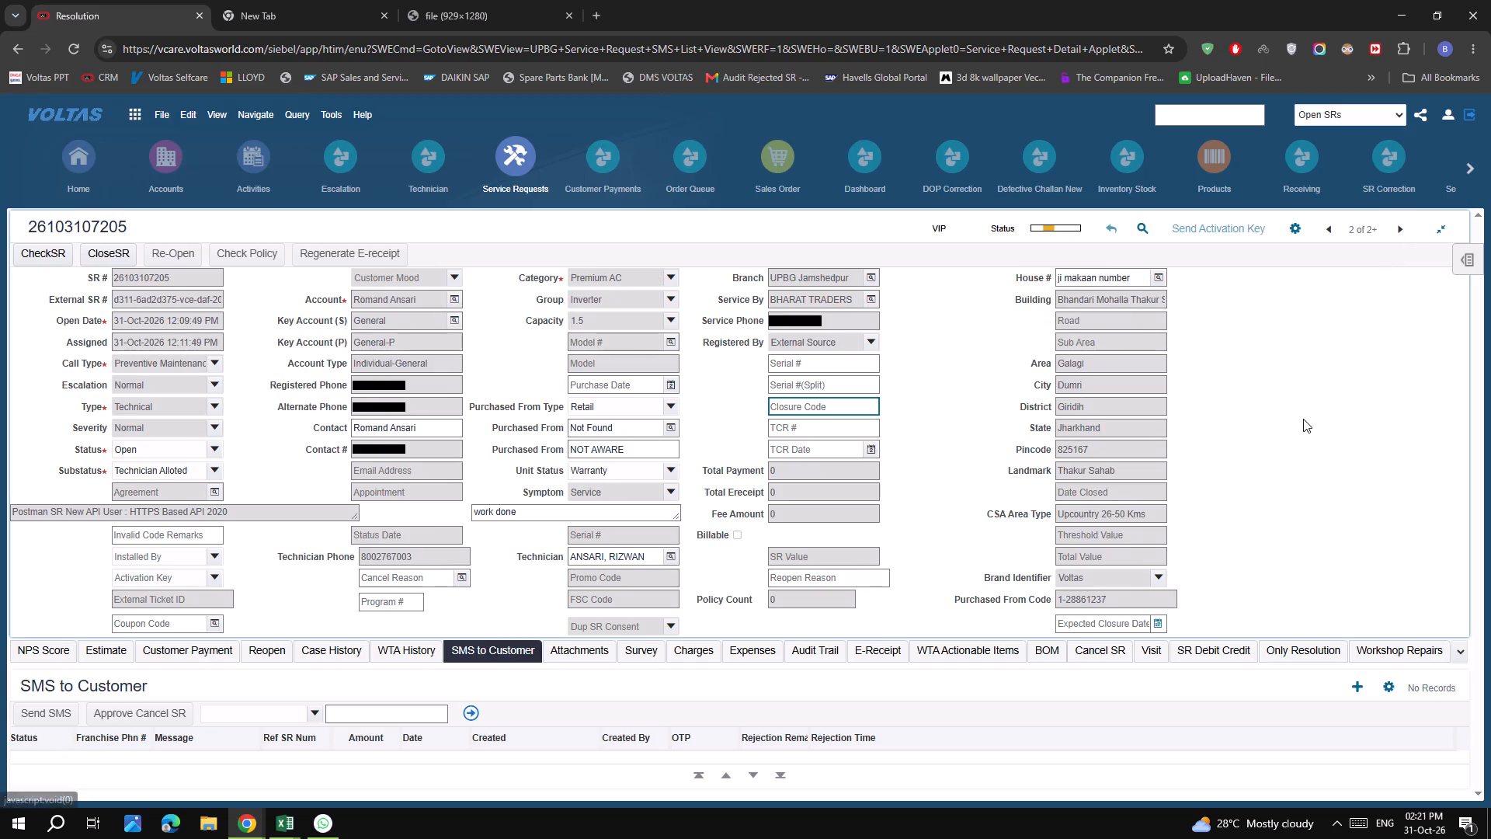
{"action": "left_click", "coordinate": [1303, 419]}
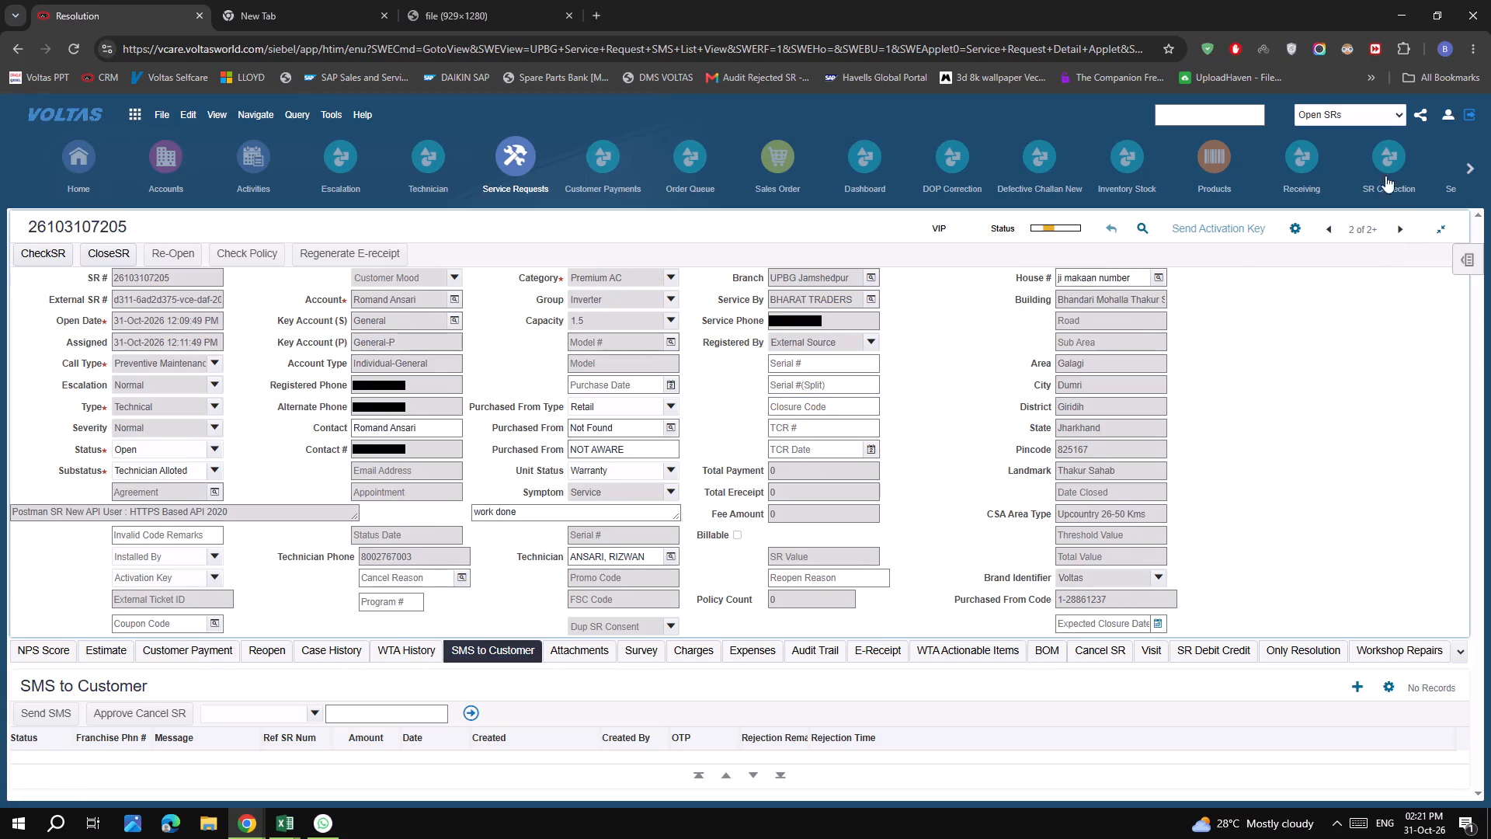
{"action": "left_click", "coordinate": [1360, 117]}
{"action": "left_click", "coordinate": [1339, 429]}
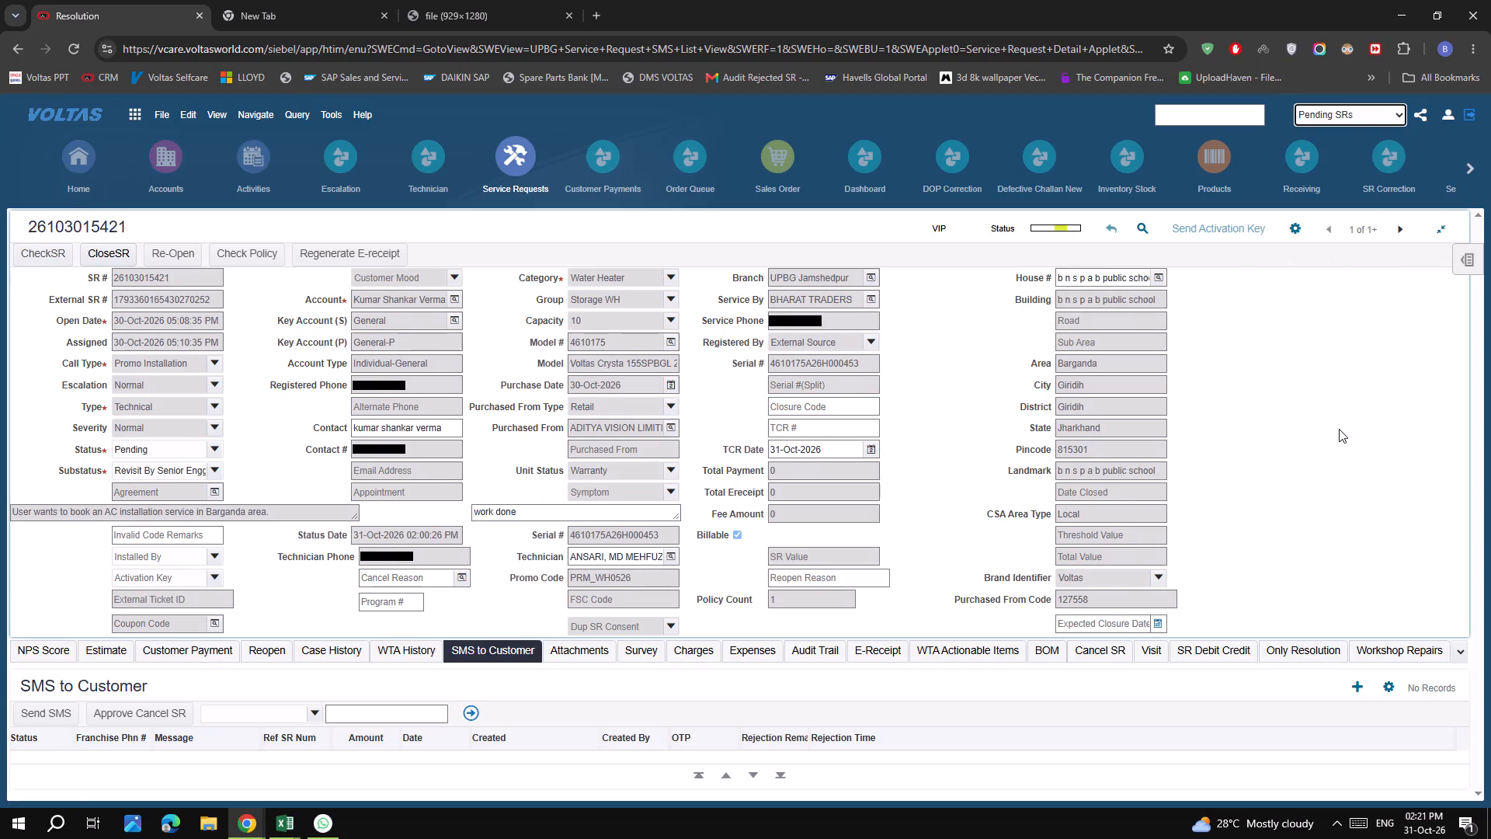
{"action": "left_click", "coordinate": [829, 410]}
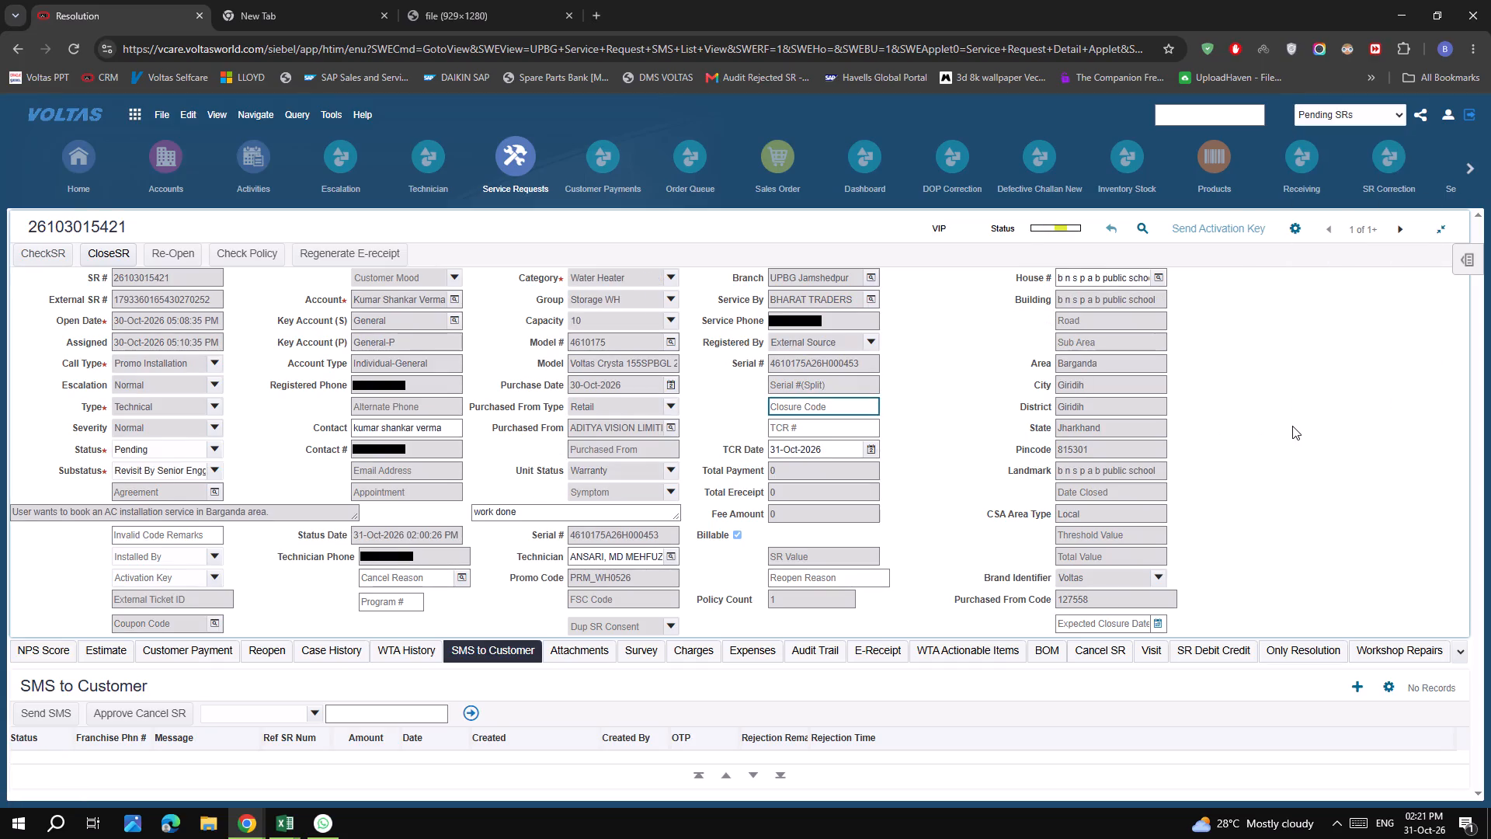
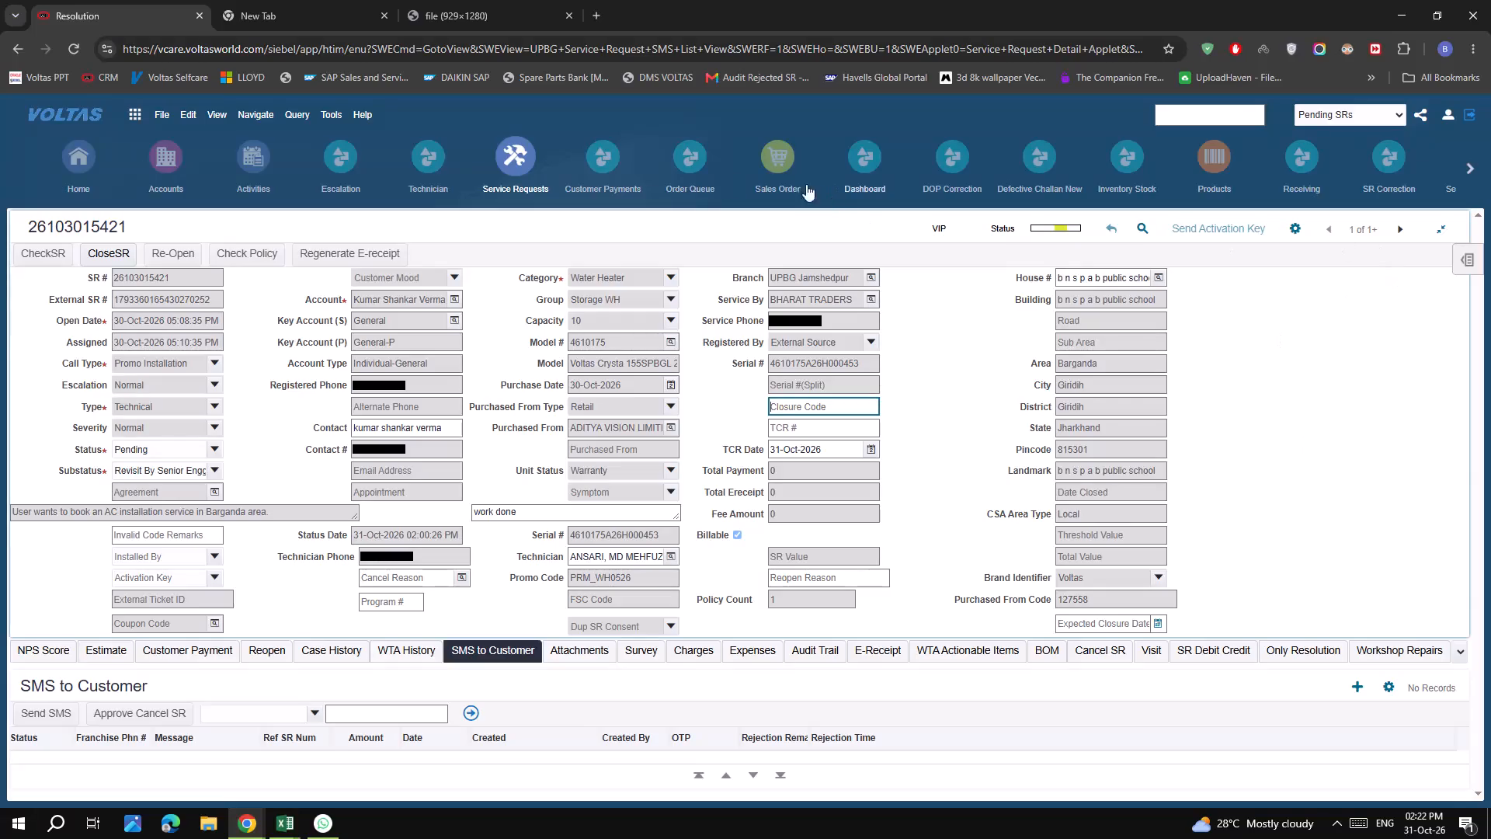
{"action": "left_click", "coordinate": [1333, 119]}
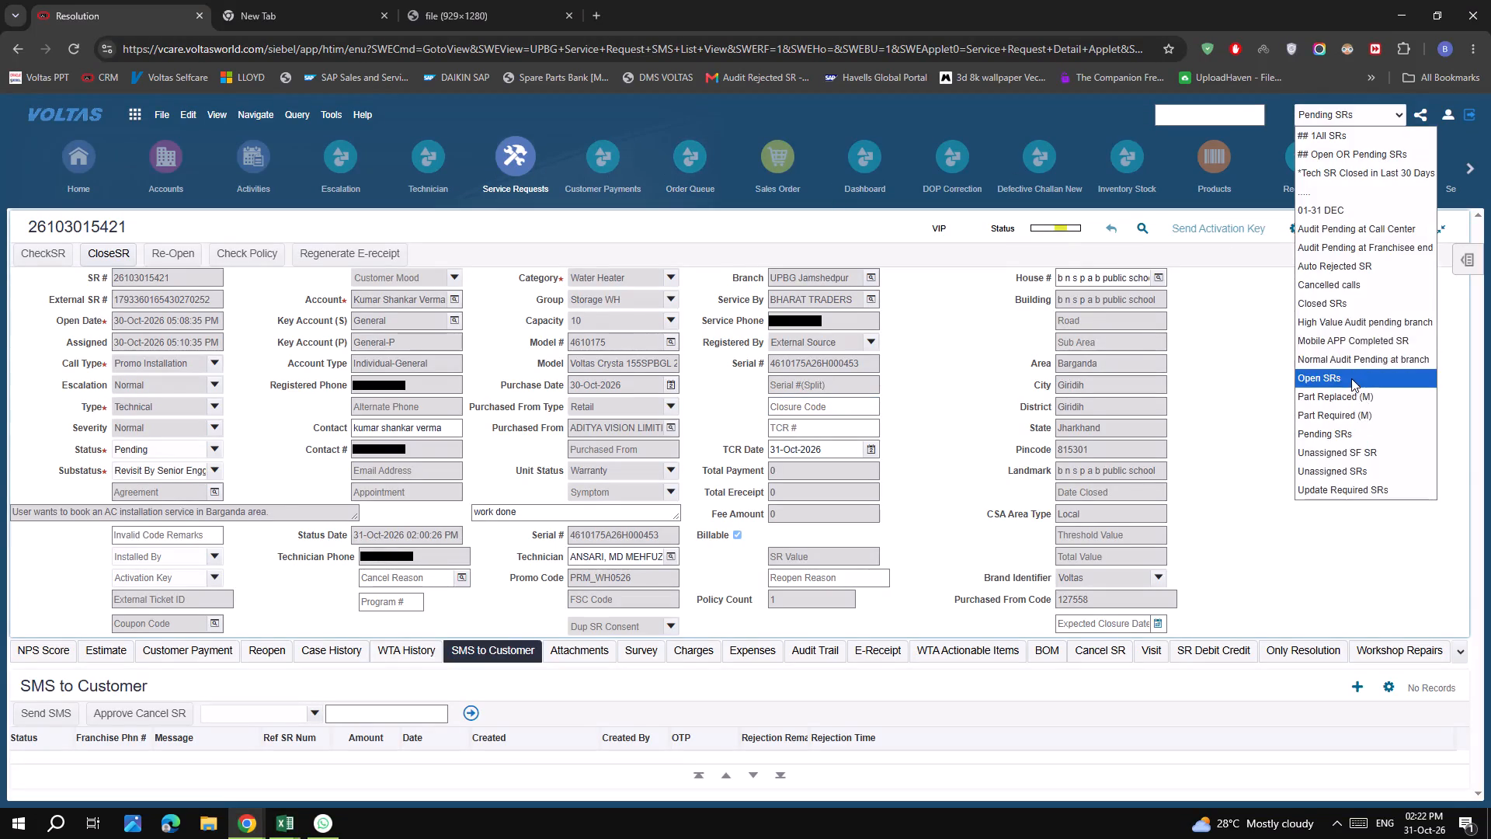
{"action": "left_click", "coordinate": [1351, 378]}
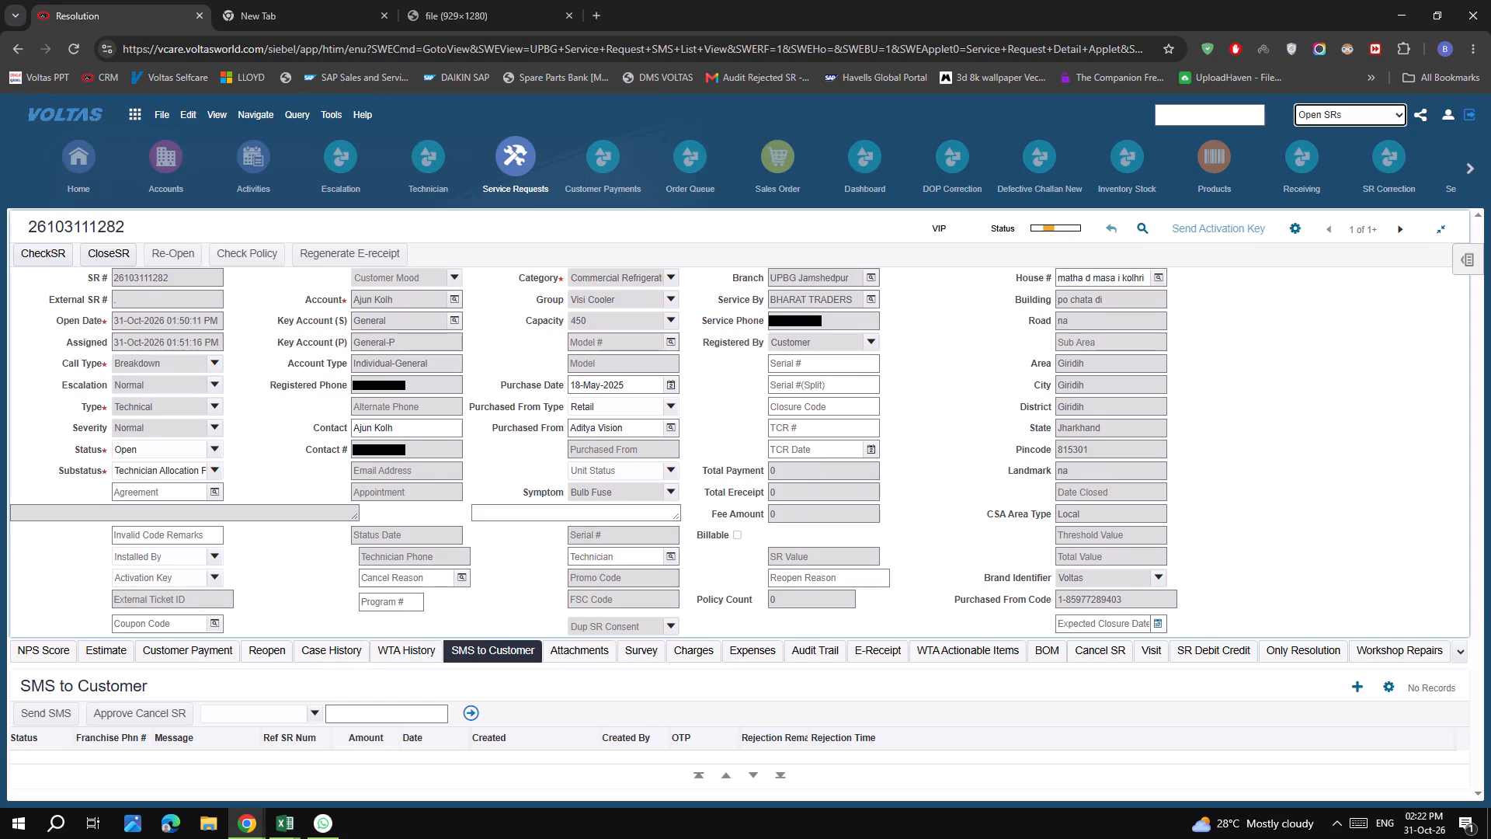
{"action": "left_click_drag", "start_coordinate": [1091, 273], "coordinate": [1185, 277]}
{"action": "left_click", "coordinate": [1261, 371]}
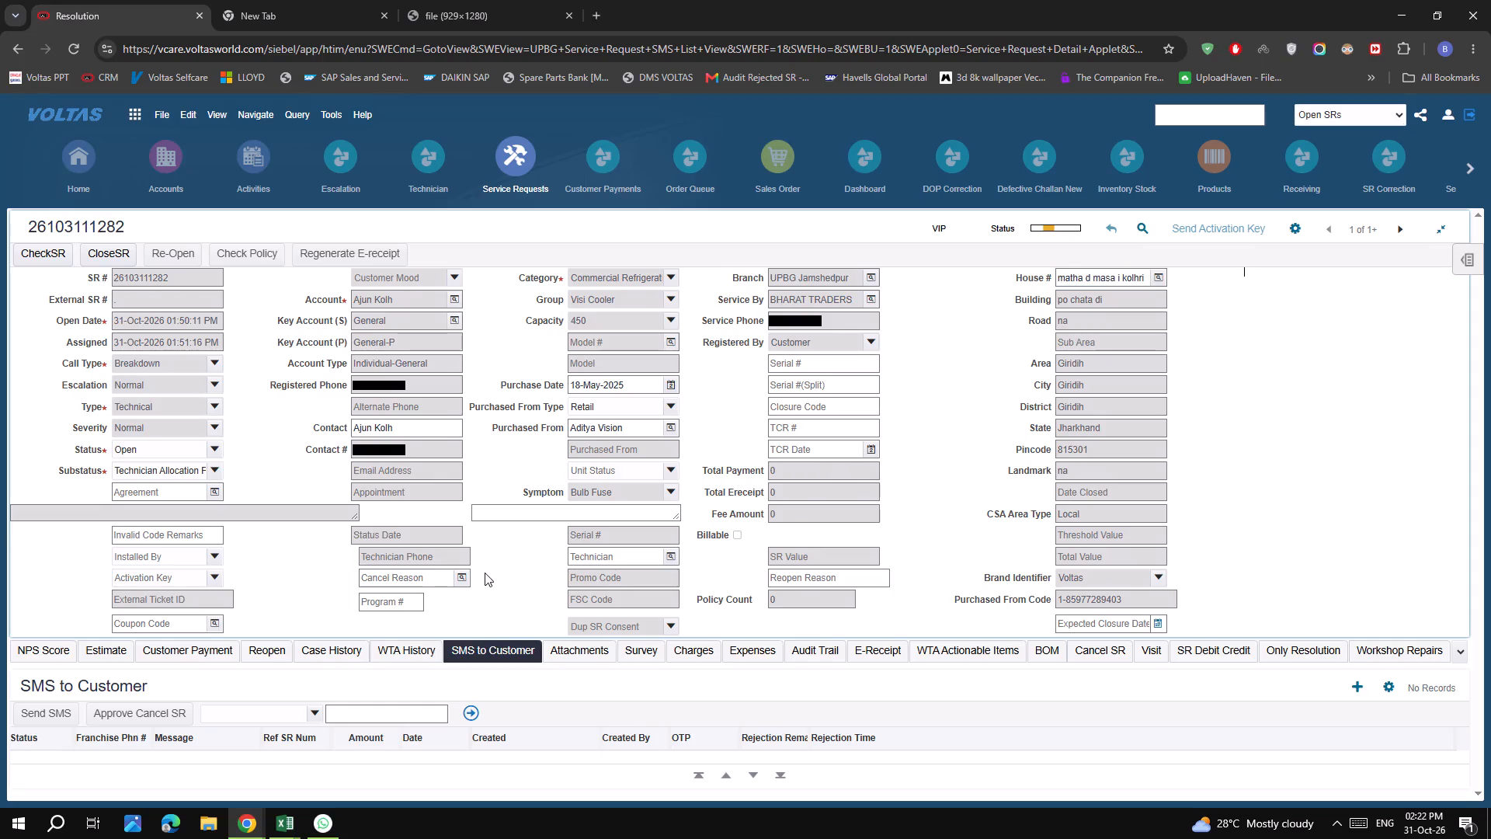
{"action": "double_click", "coordinate": [144, 283]}
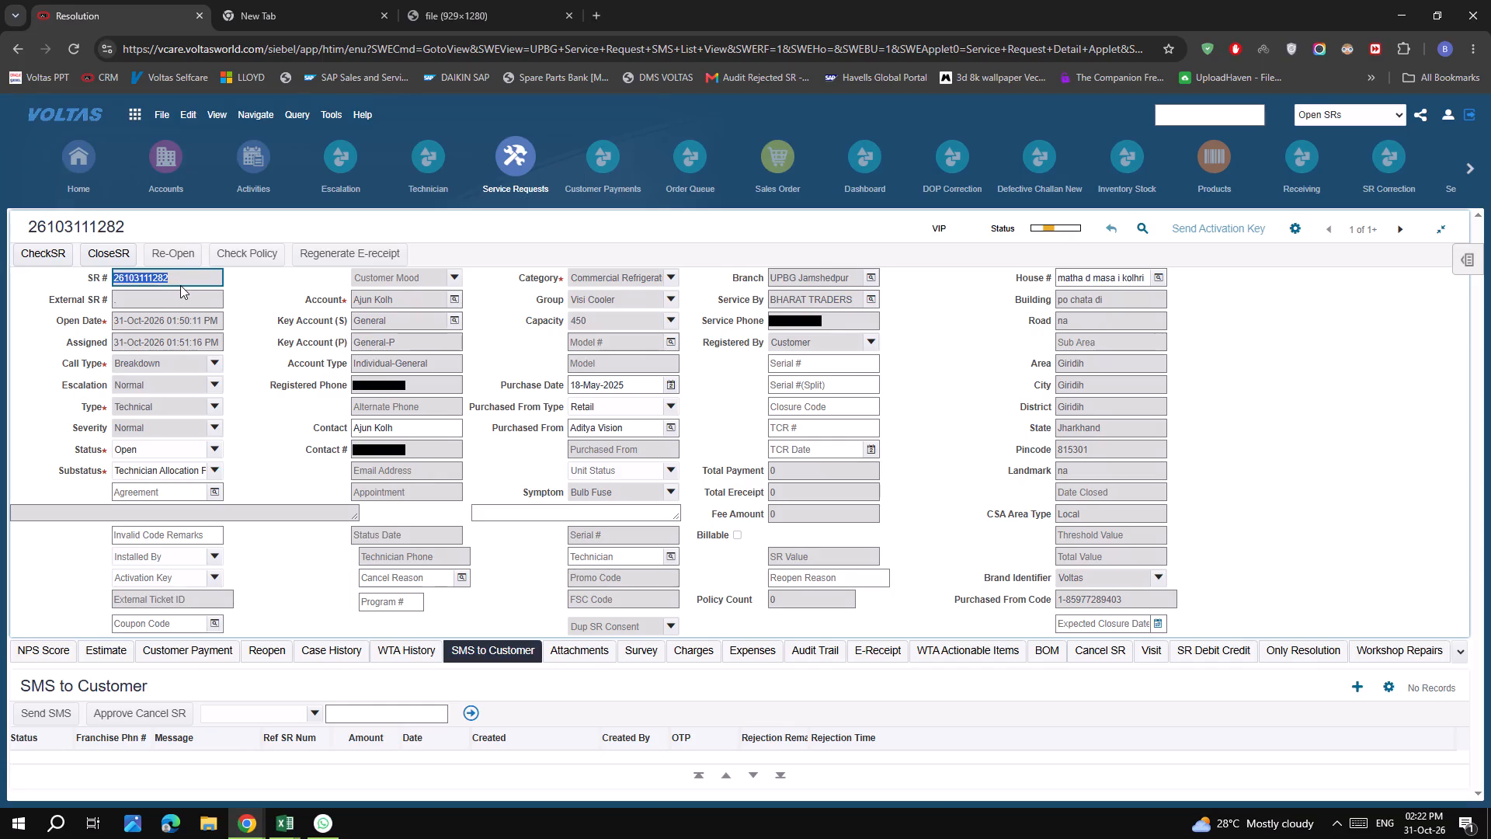
{"action": "key", "text": "ctrl+c"}
{"action": "key", "text": "ctrl+c"}
{"action": "key", "text": "ctrl+c"}
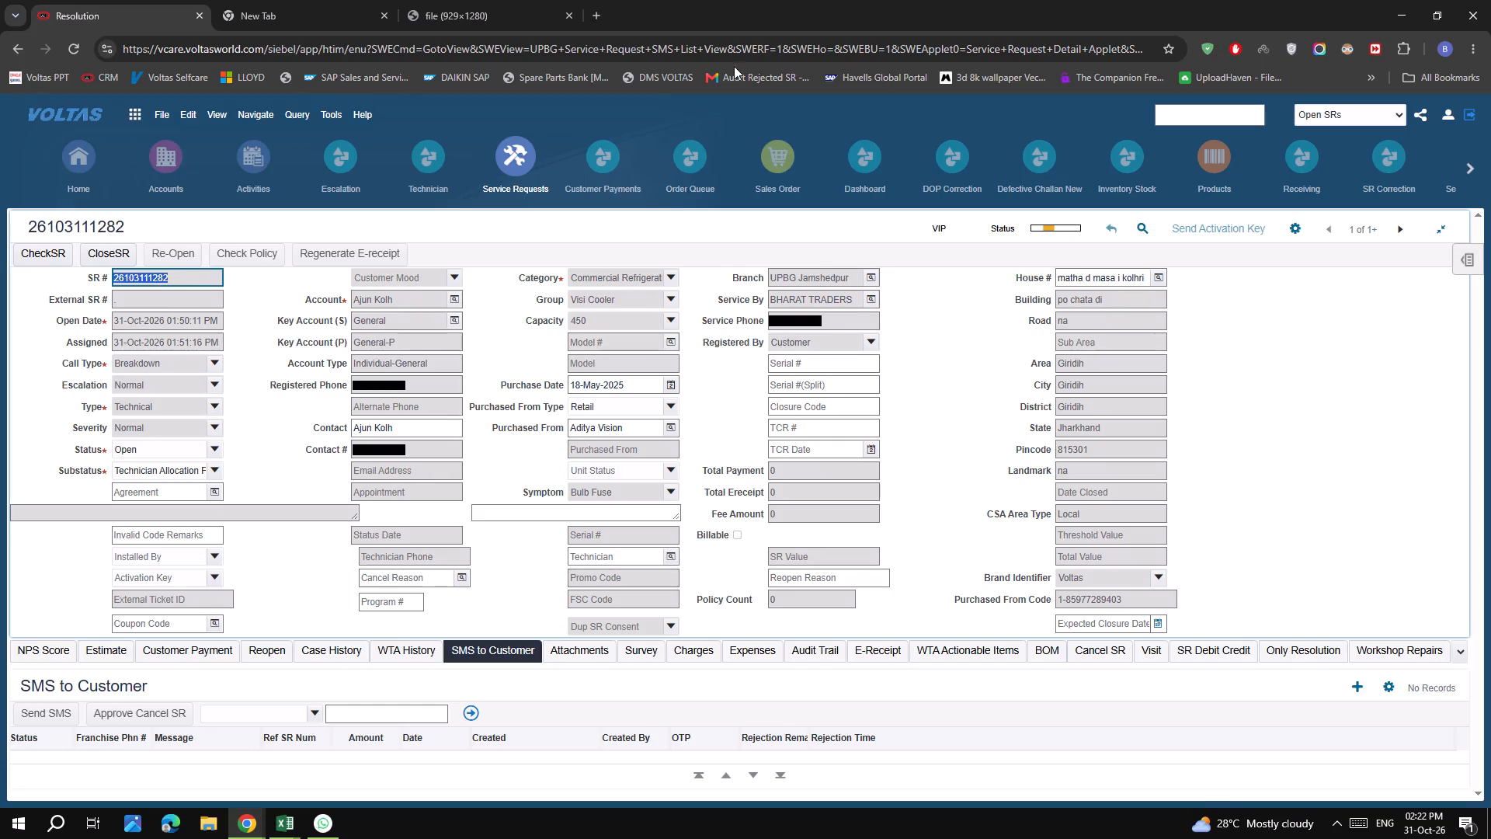
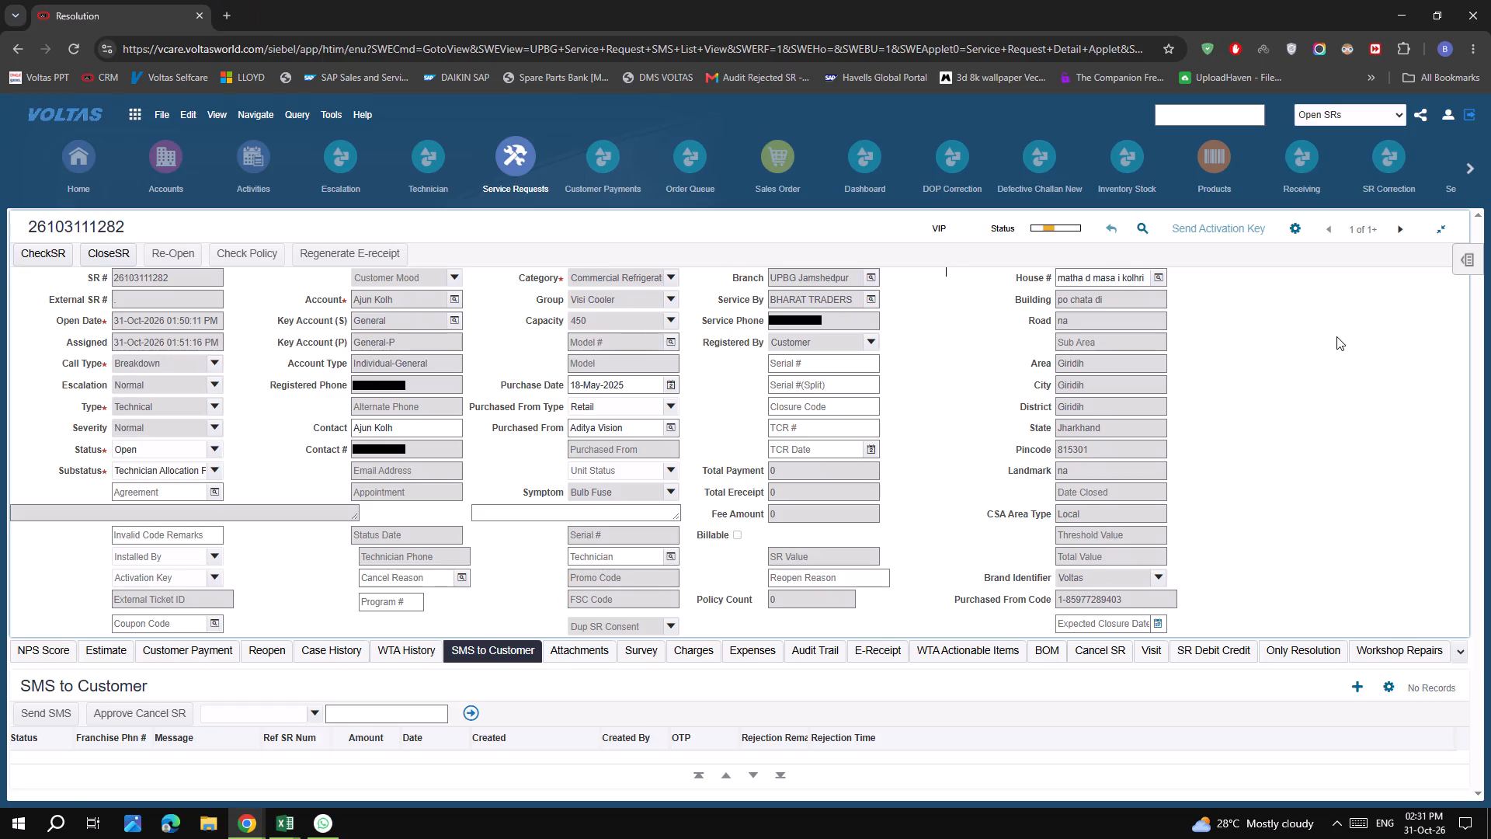
{"action": "left_click", "coordinate": [1408, 225]}
{"action": "left_click", "coordinate": [913, 419]}
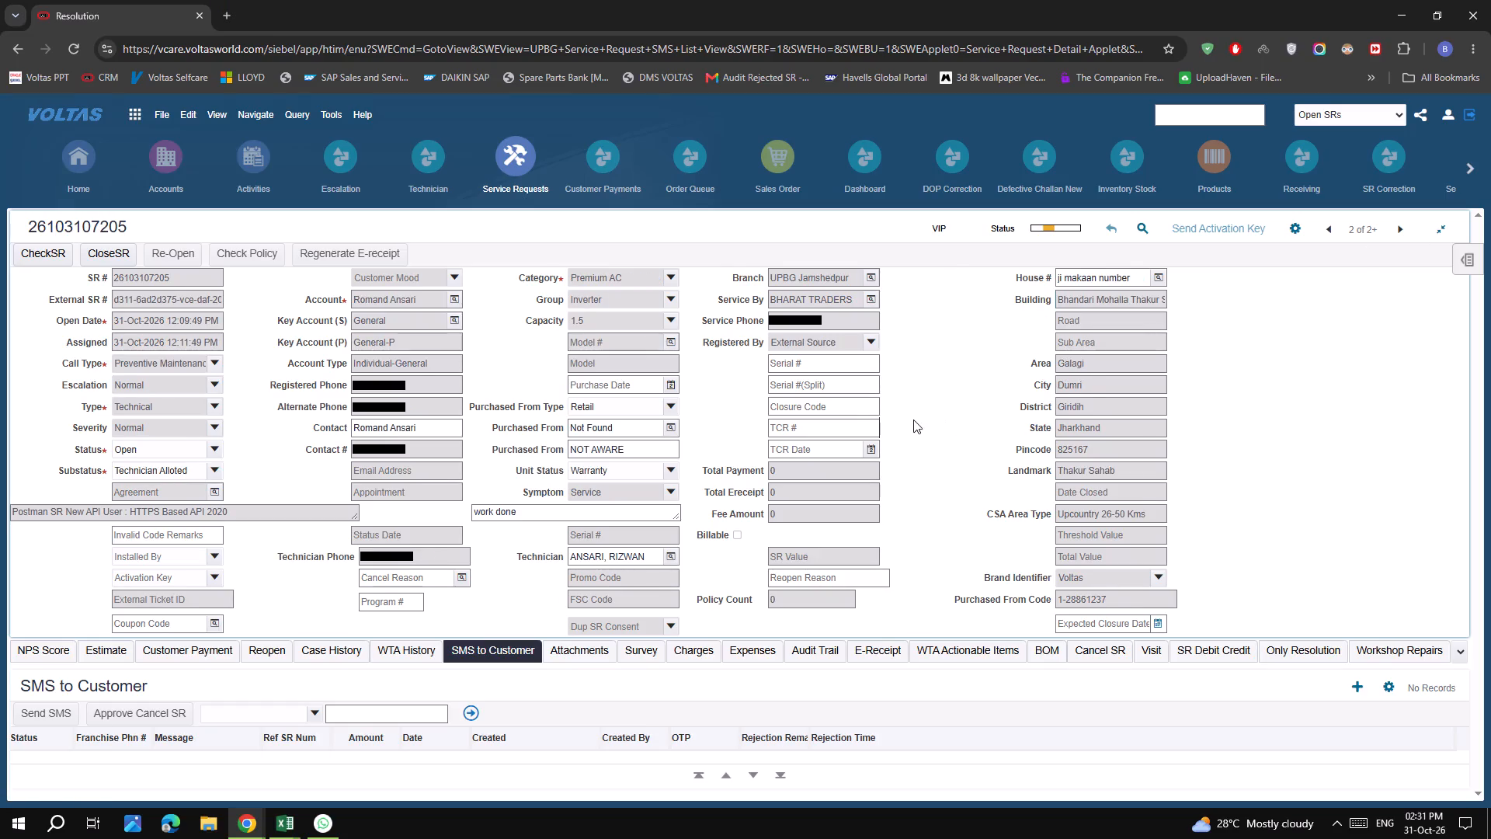
{"action": "left_click", "coordinate": [1390, 230]}
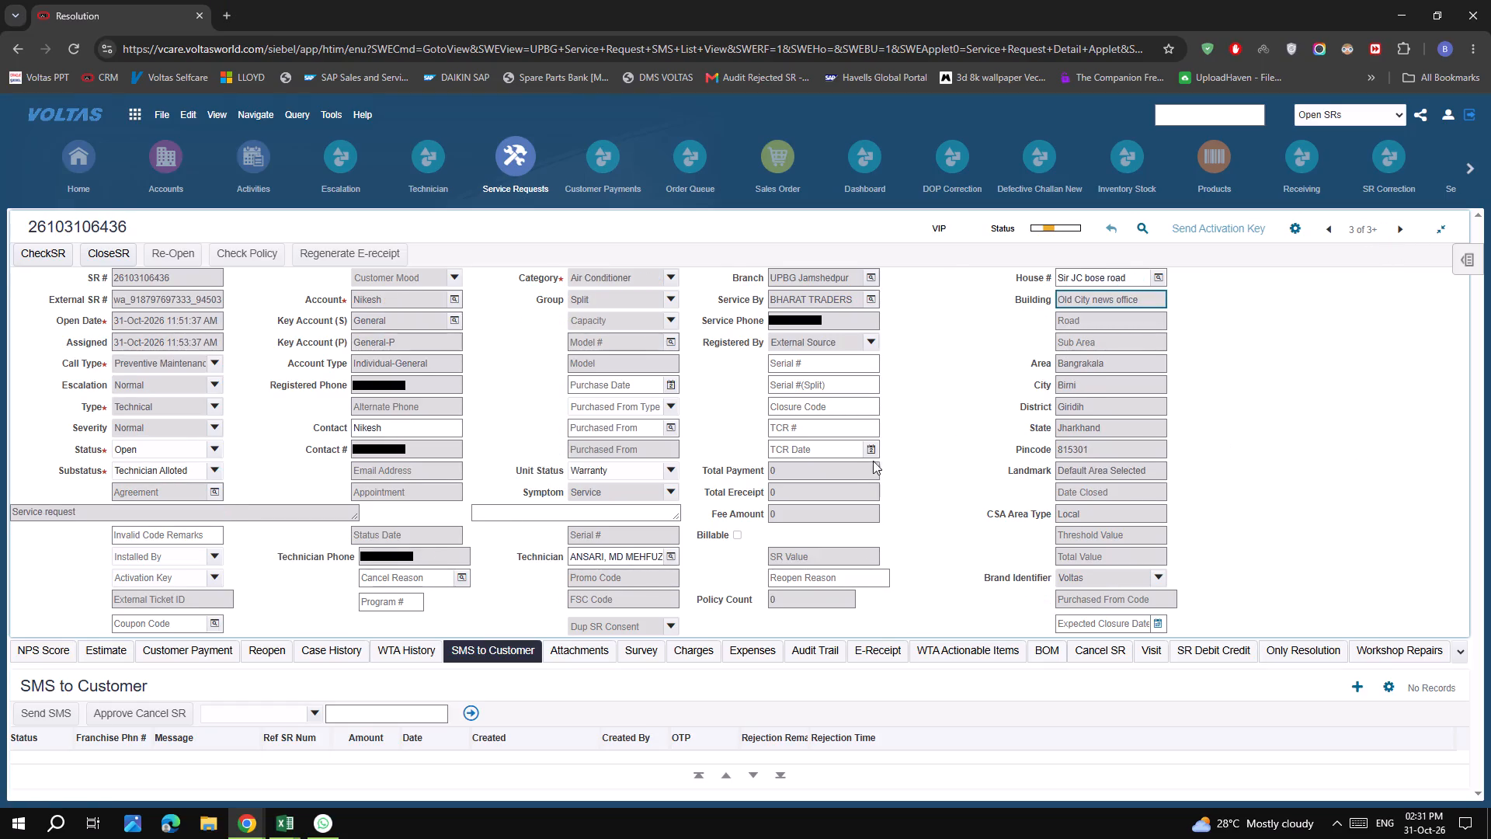
{"action": "left_click", "coordinate": [930, 430]}
{"action": "scroll", "coordinate": [982, 465], "scroll_direction": "down", "scroll_amount": 3}
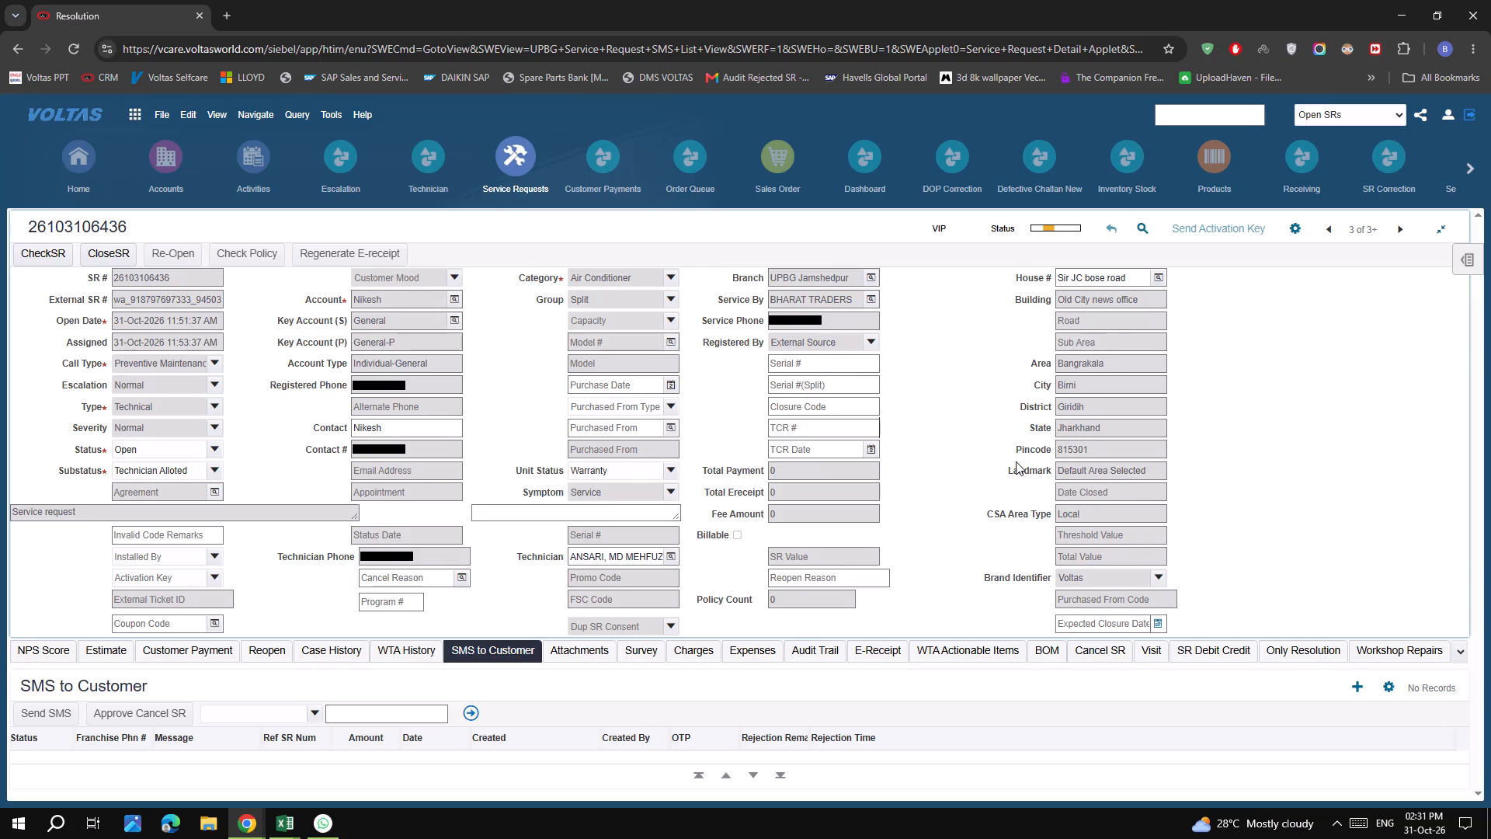
{"action": "left_click", "coordinate": [607, 643]}
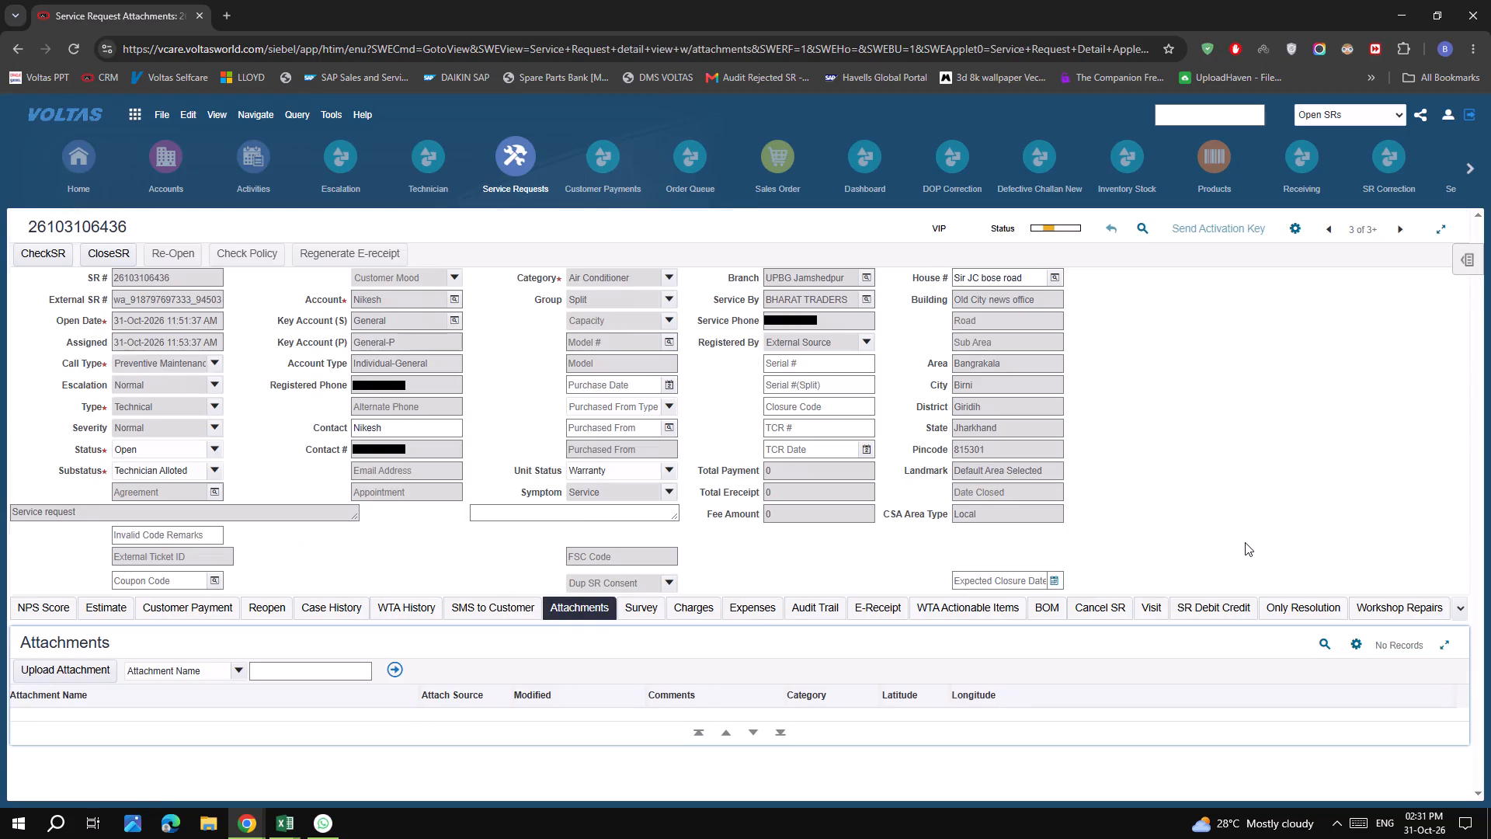
{"action": "left_click", "coordinate": [1401, 233]}
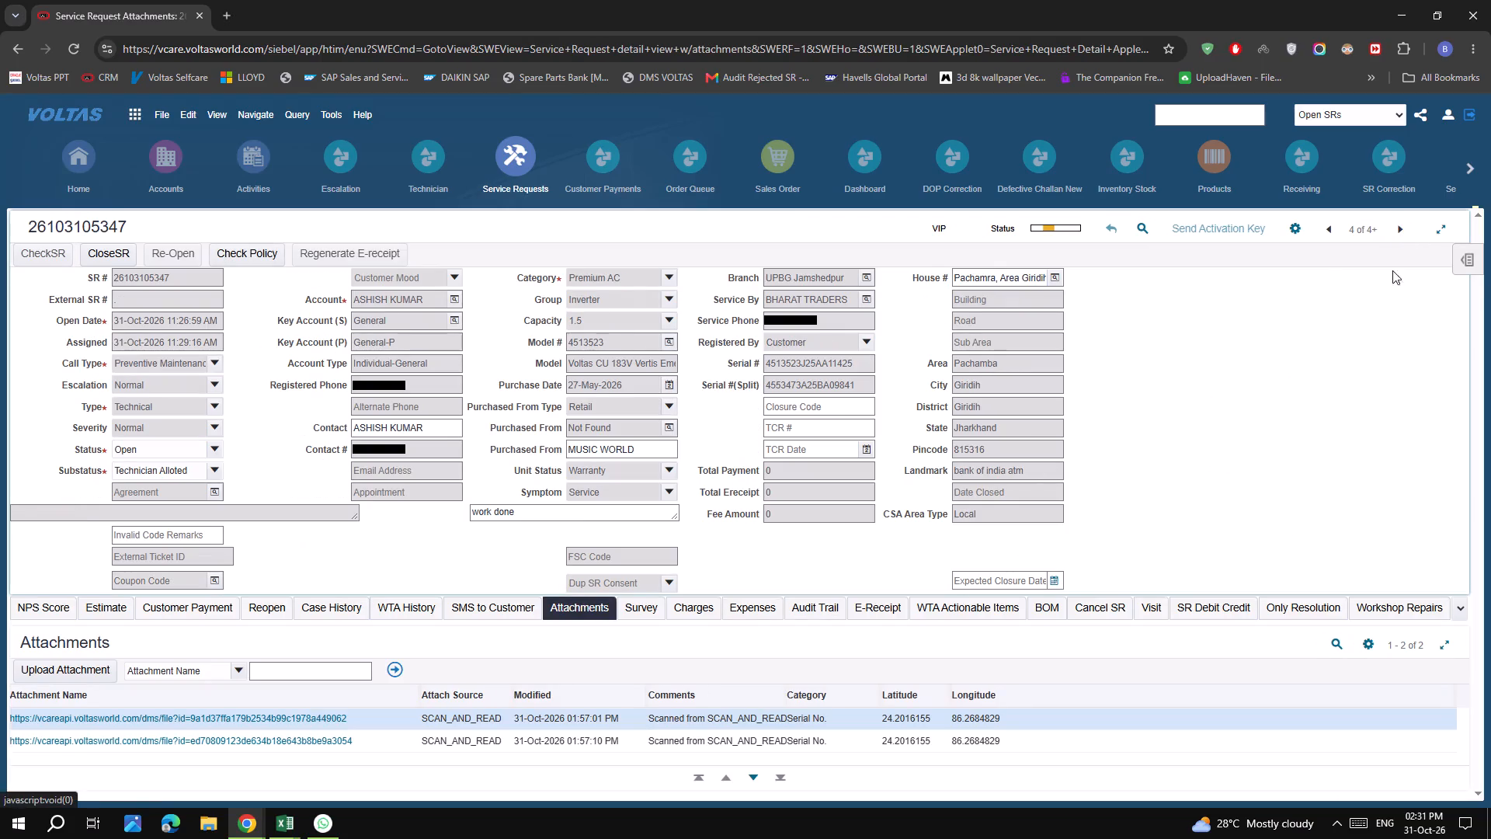
{"action": "double_click", "coordinate": [398, 387]}
{"action": "key", "text": "ctrl+c"}
{"action": "key", "text": "ctrl+c"}
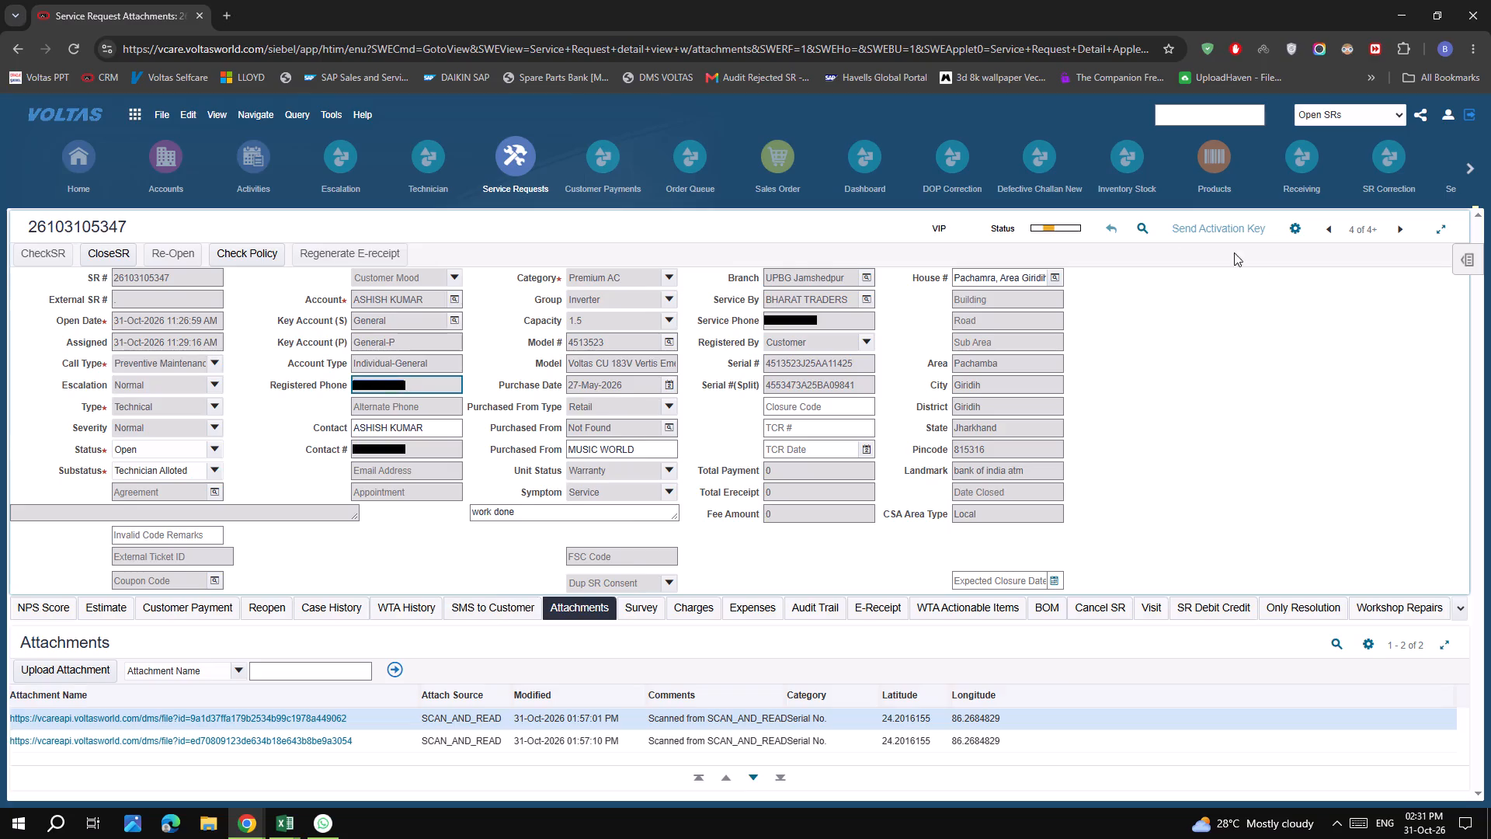
{"action": "left_click", "coordinate": [1150, 227]}
{"action": "left_click", "coordinate": [430, 386]}
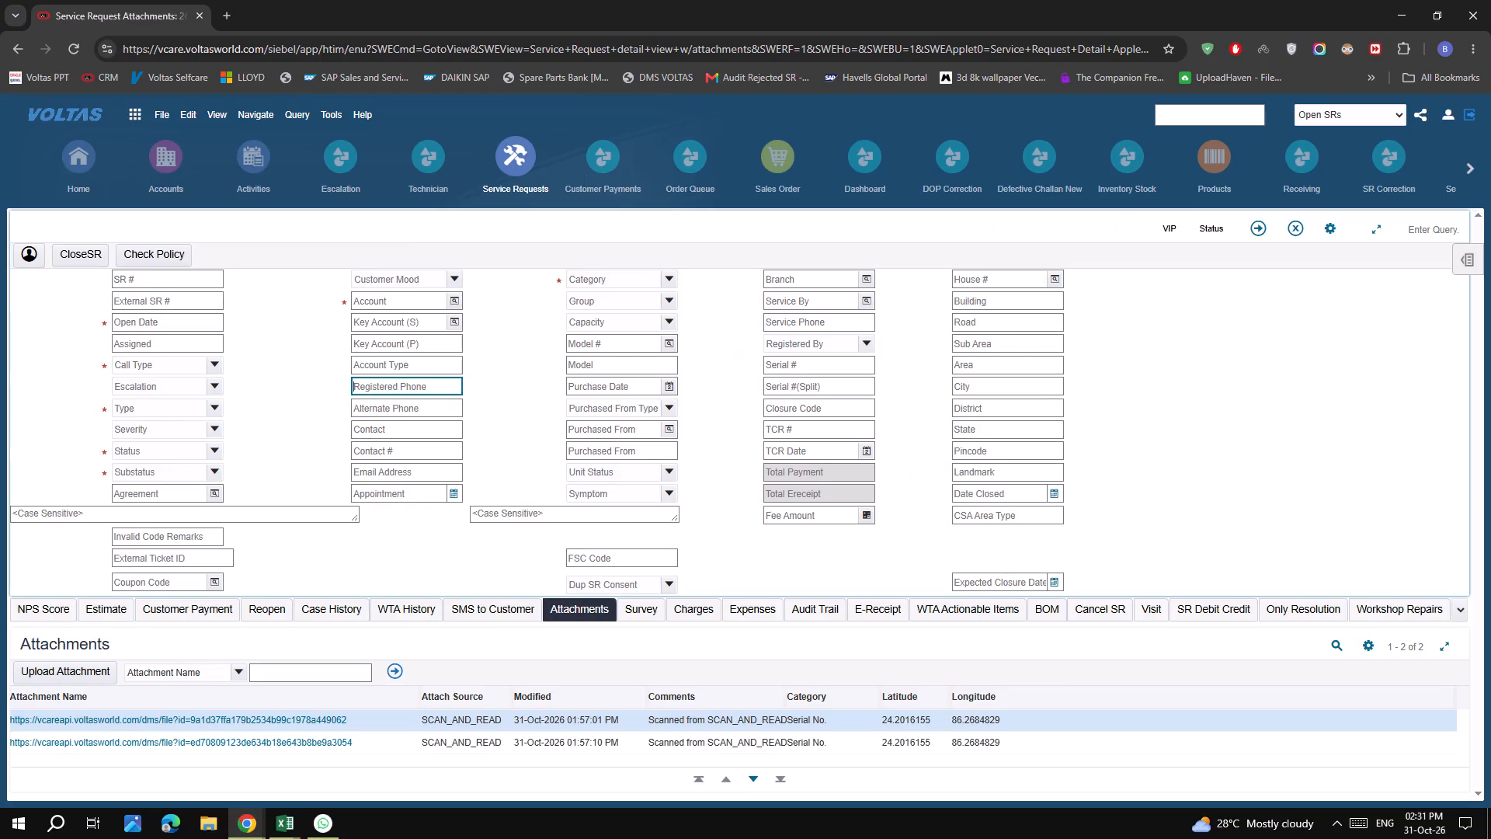
{"action": "key", "text": "ctrl+v"}
{"action": "key", "text": "Return"}
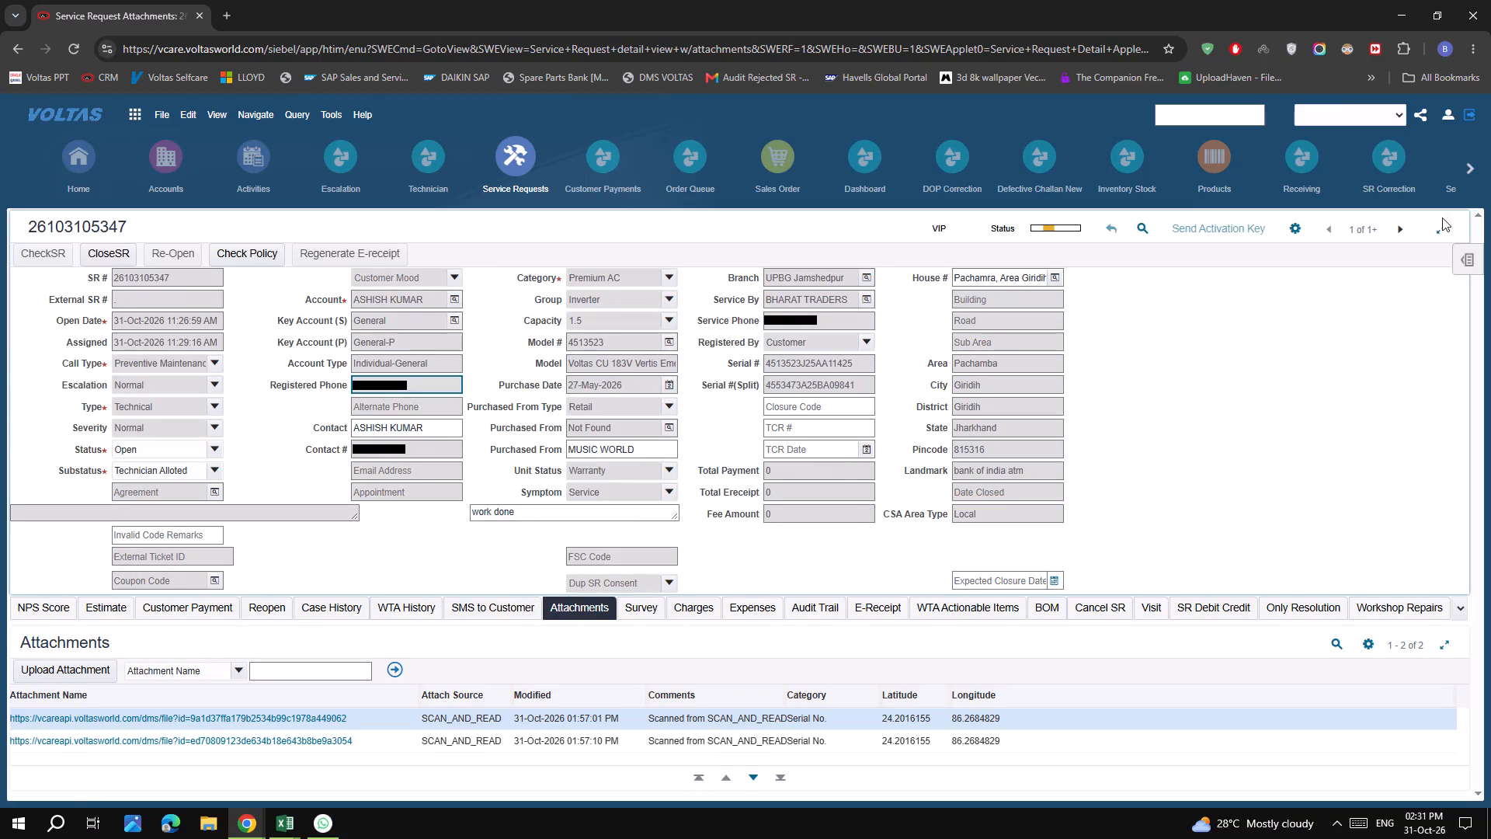
{"action": "left_click", "coordinate": [1390, 222]}
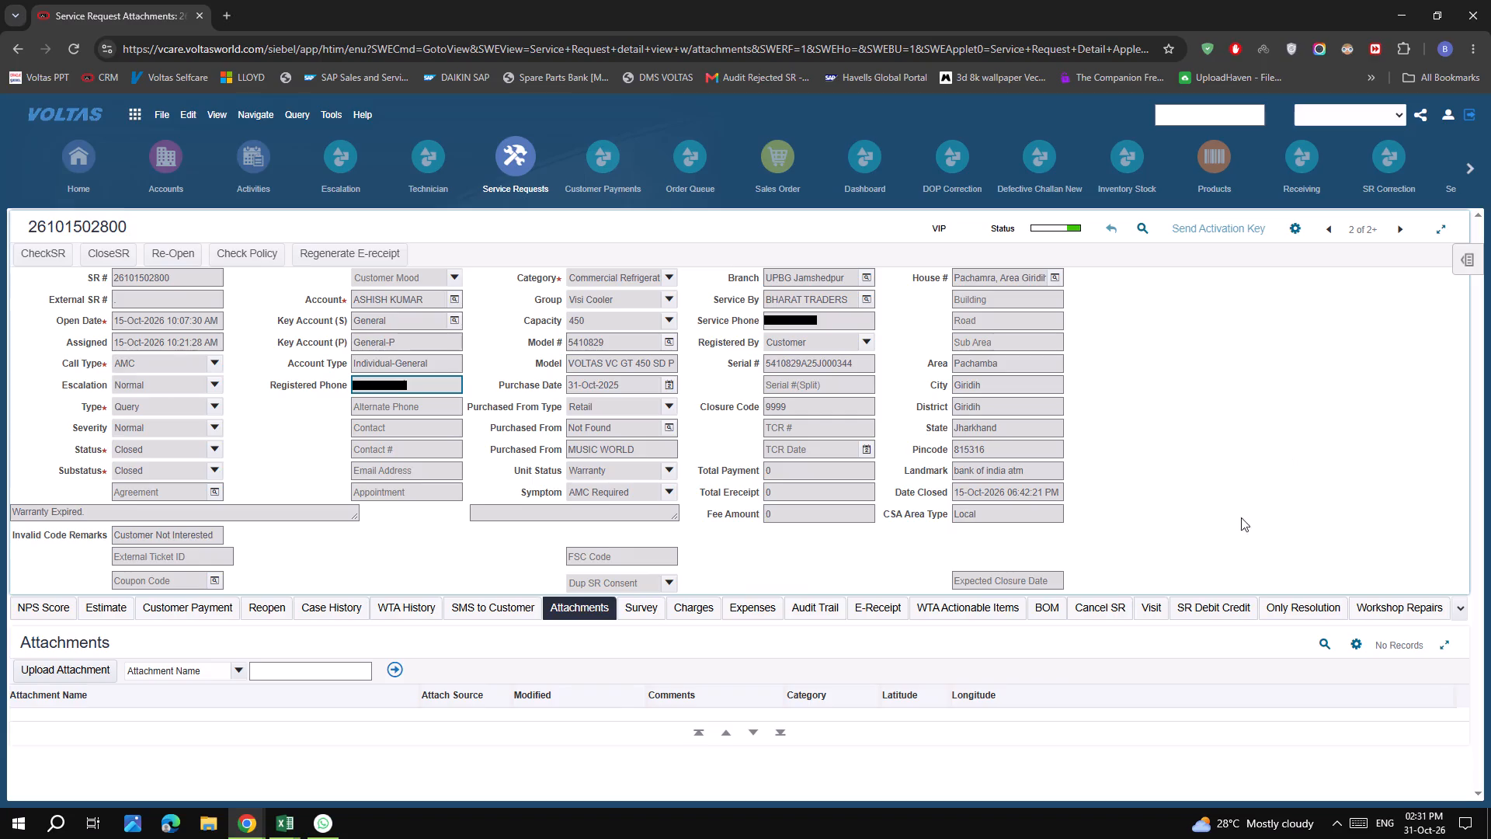
{"action": "left_click", "coordinate": [1409, 230]}
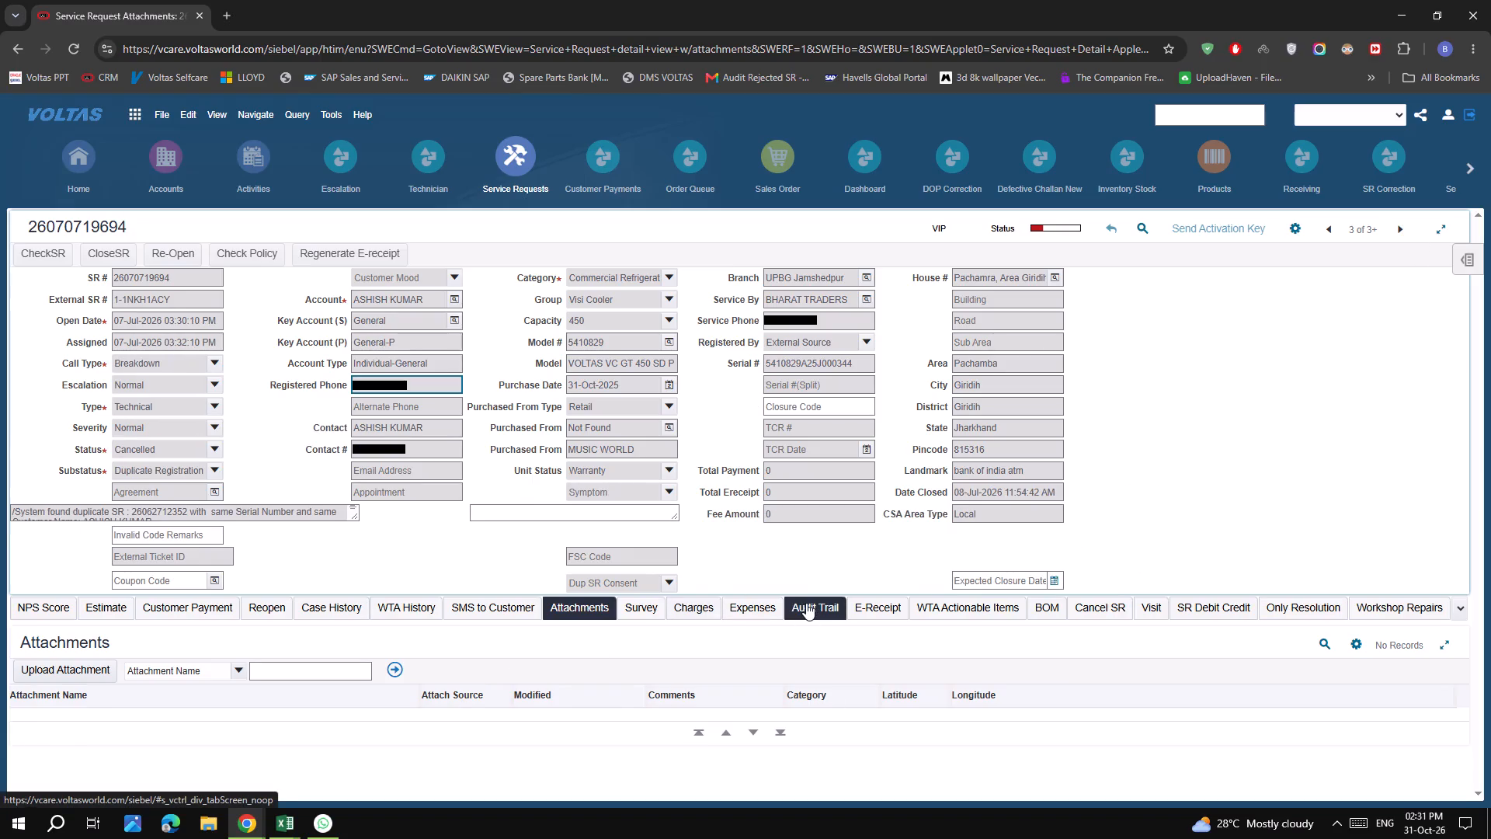
{"action": "left_click", "coordinate": [1405, 231]}
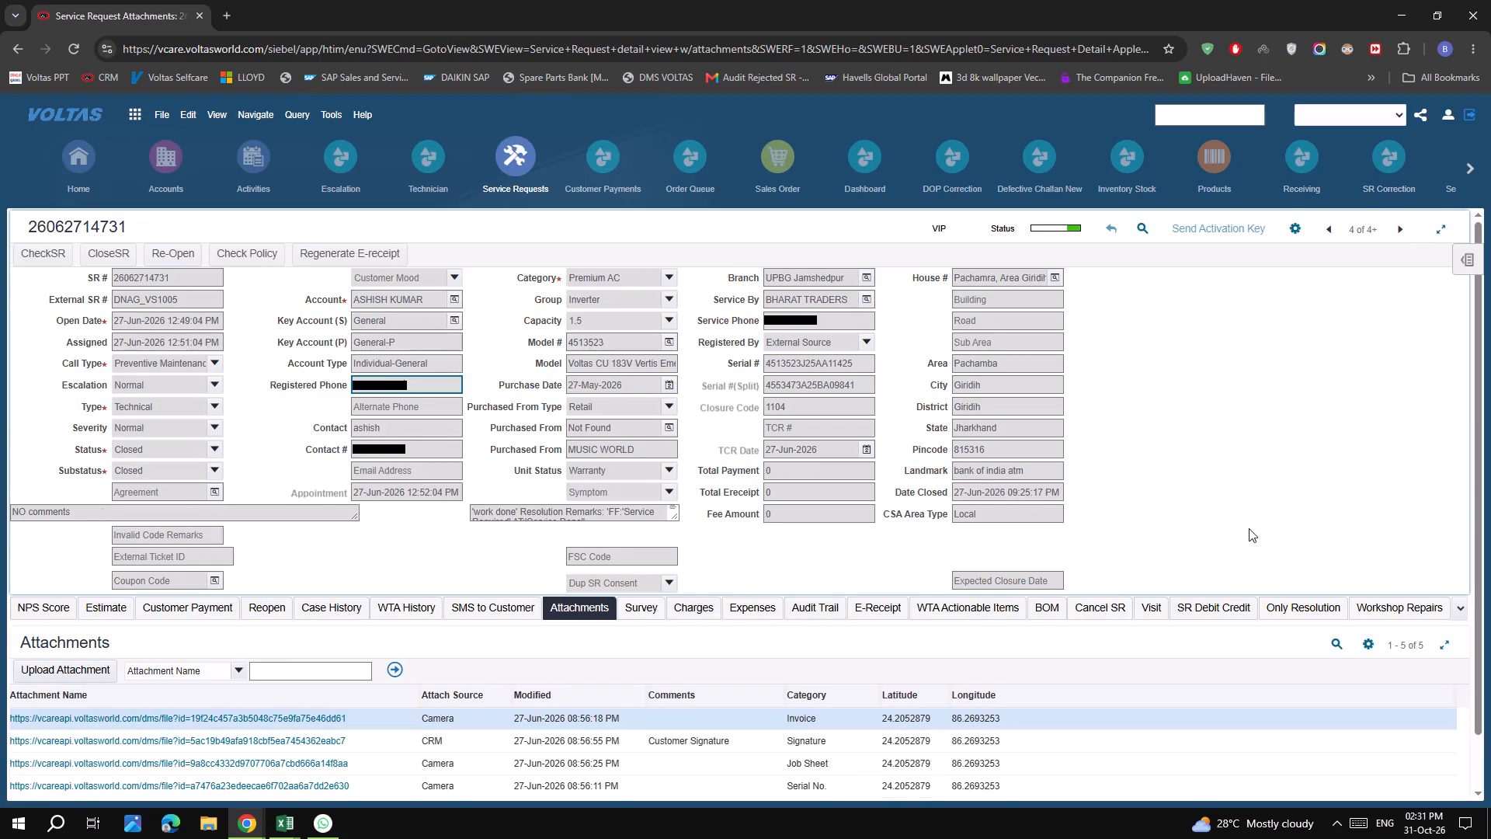
{"action": "scroll", "coordinate": [615, 728], "scroll_direction": "down", "scroll_amount": 4}
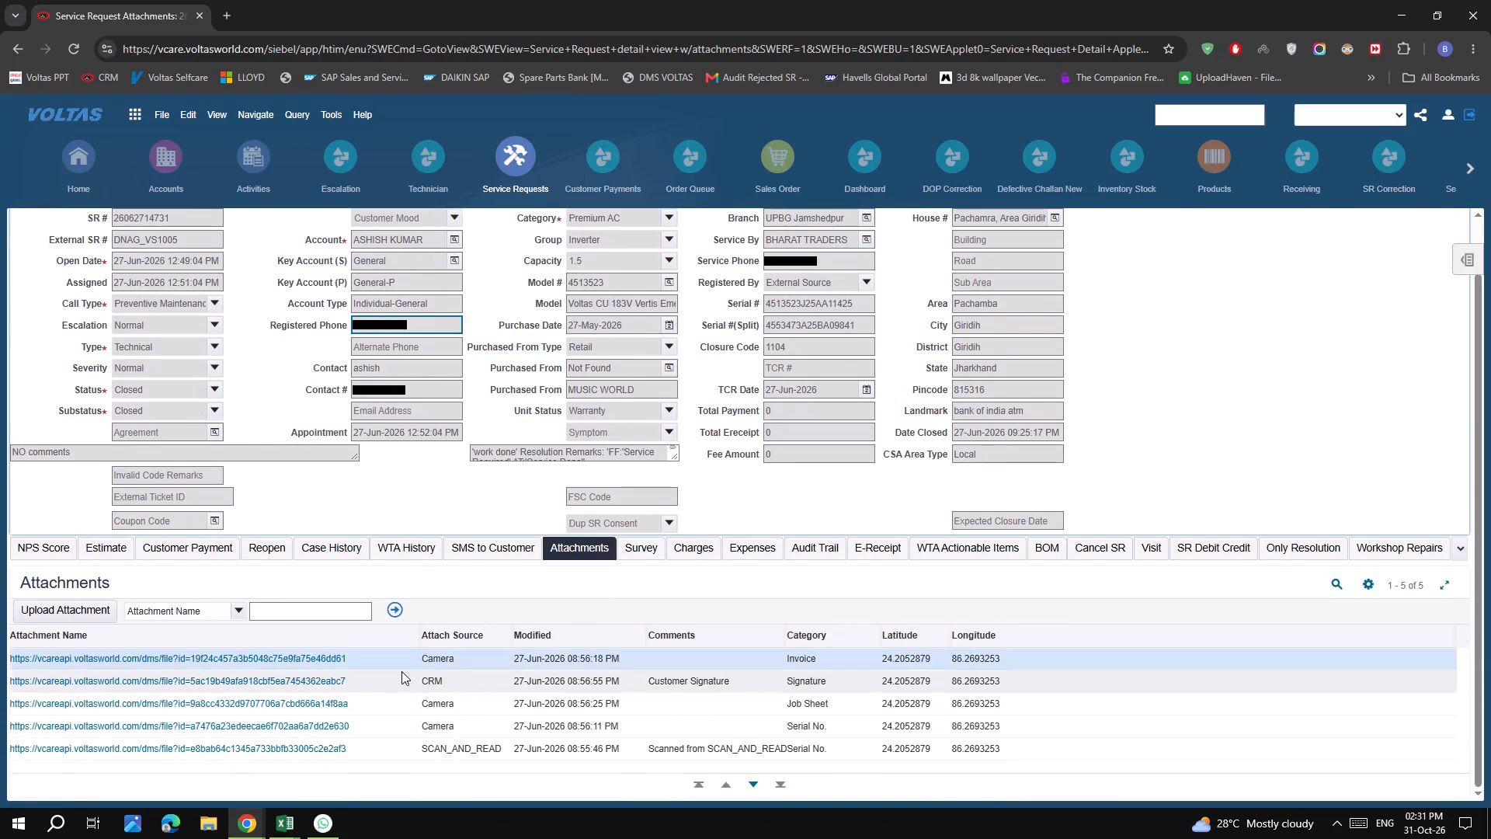
{"action": "left_click", "coordinate": [308, 658]}
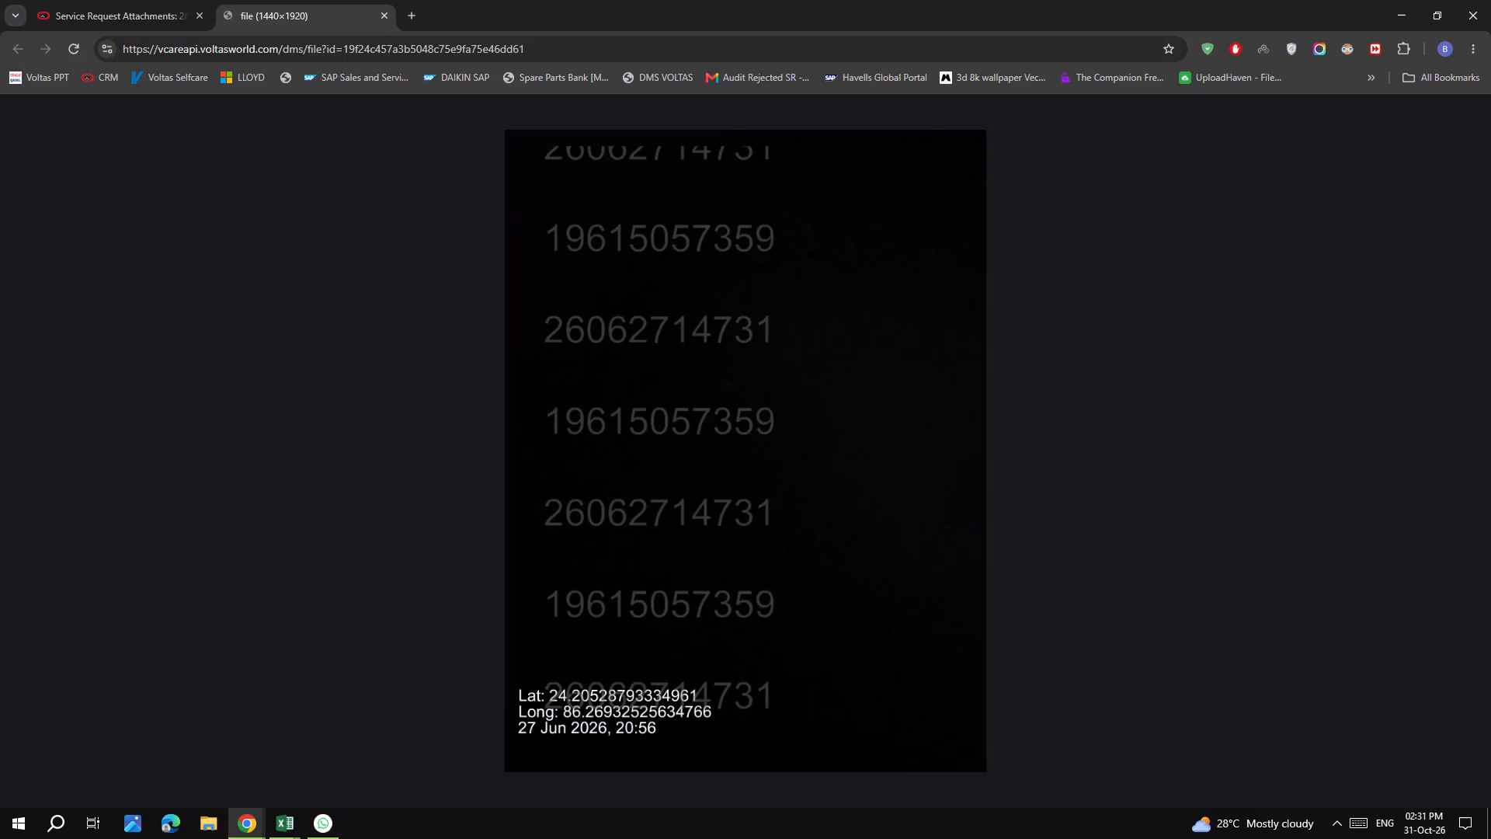
{"action": "left_click", "coordinate": [383, 14]}
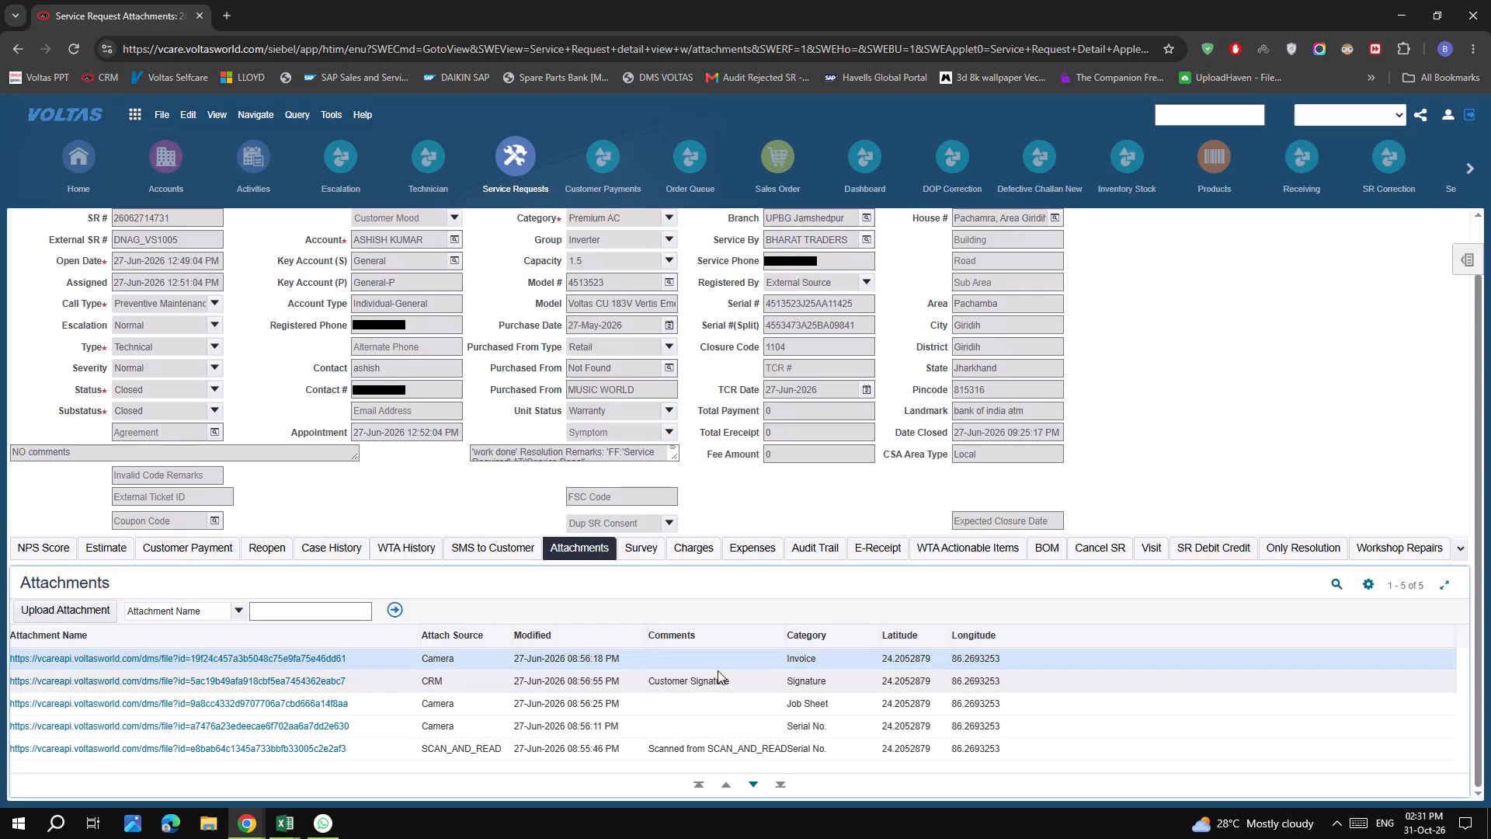
{"action": "scroll", "coordinate": [824, 576], "scroll_direction": "up", "scroll_amount": 4}
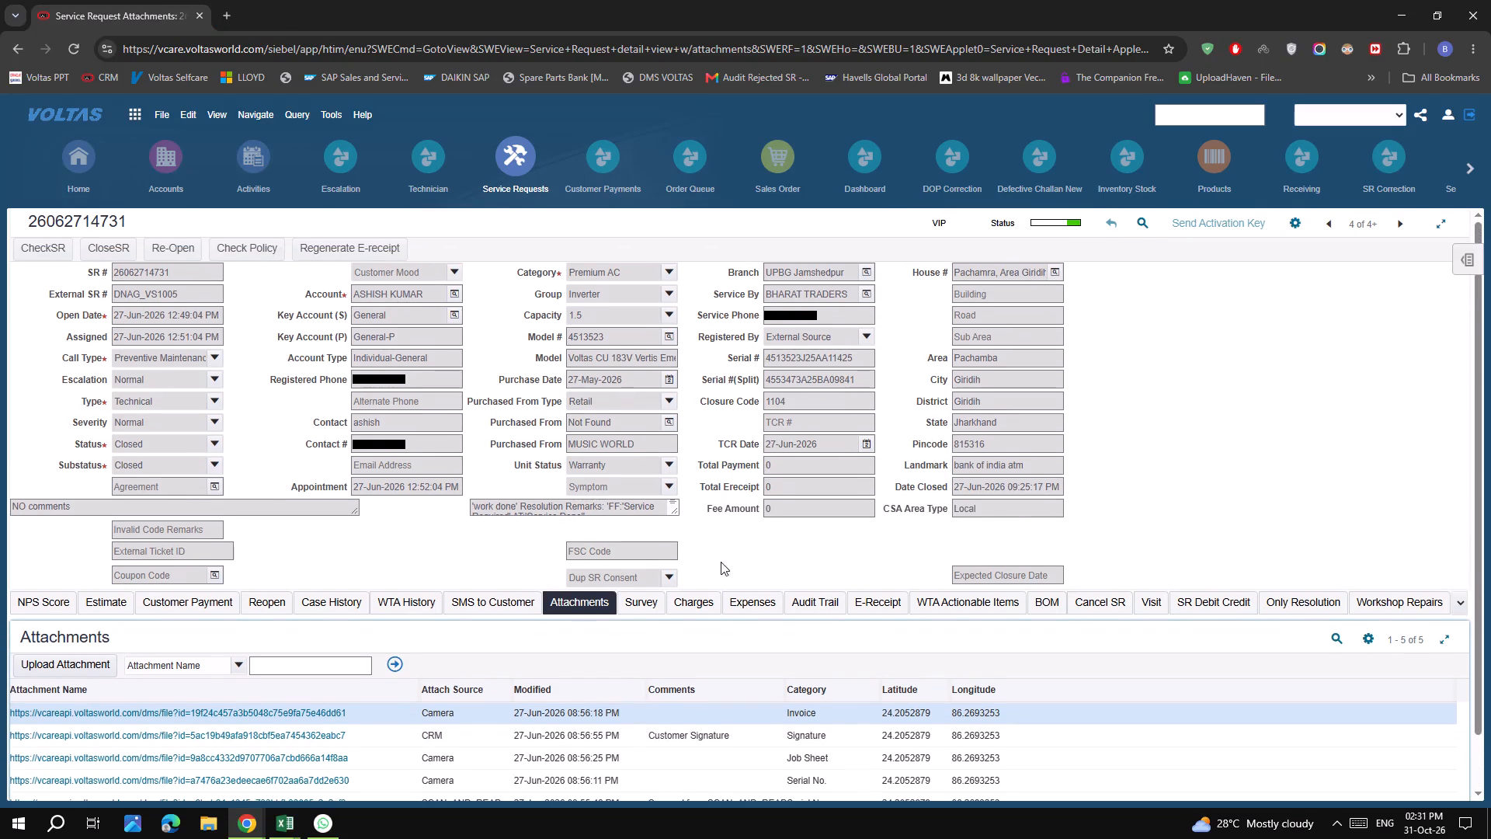
{"action": "left_click_drag", "start_coordinate": [671, 518], "coordinate": [685, 528]}
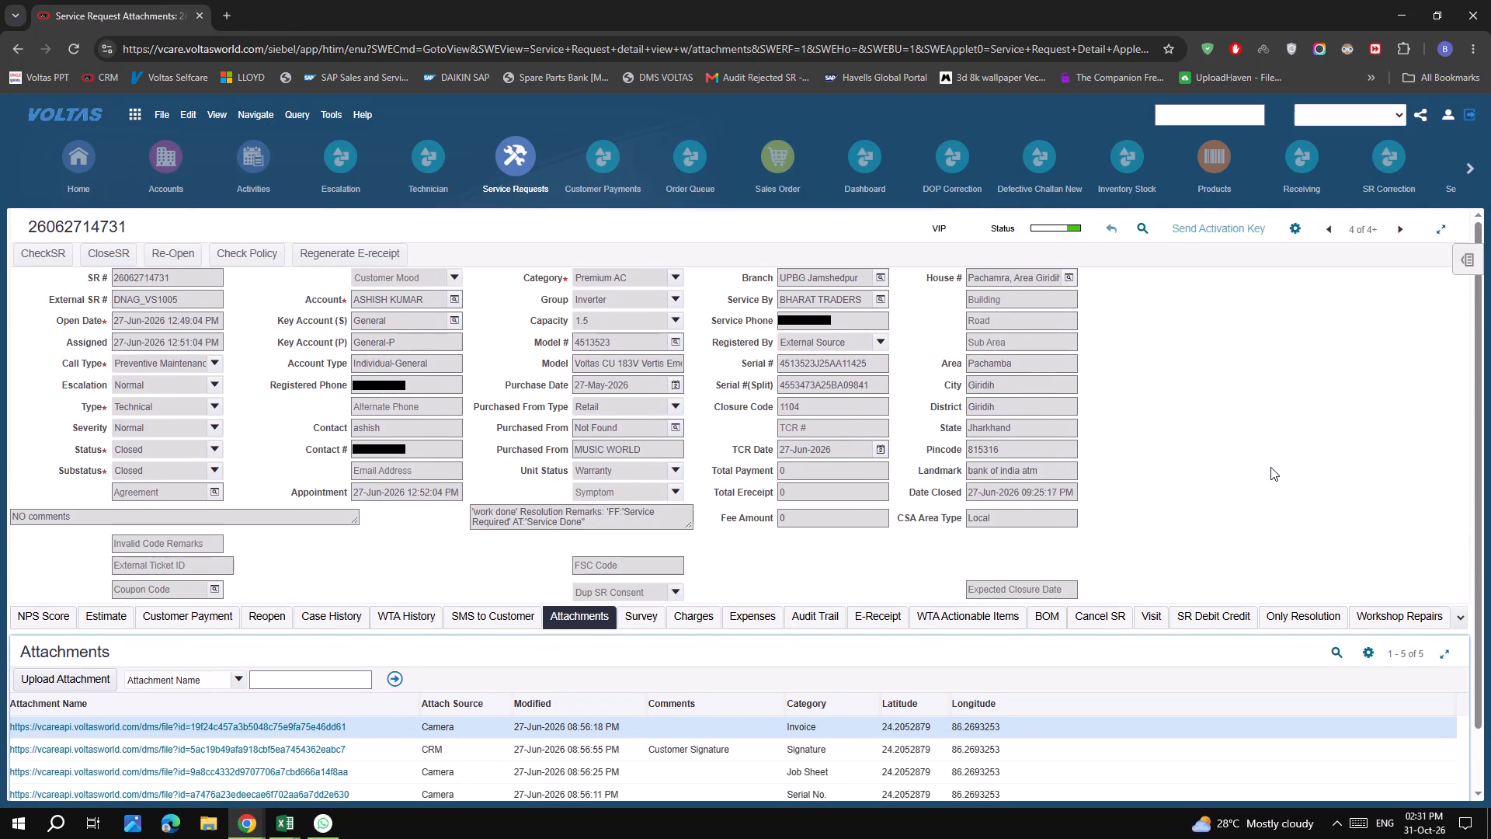
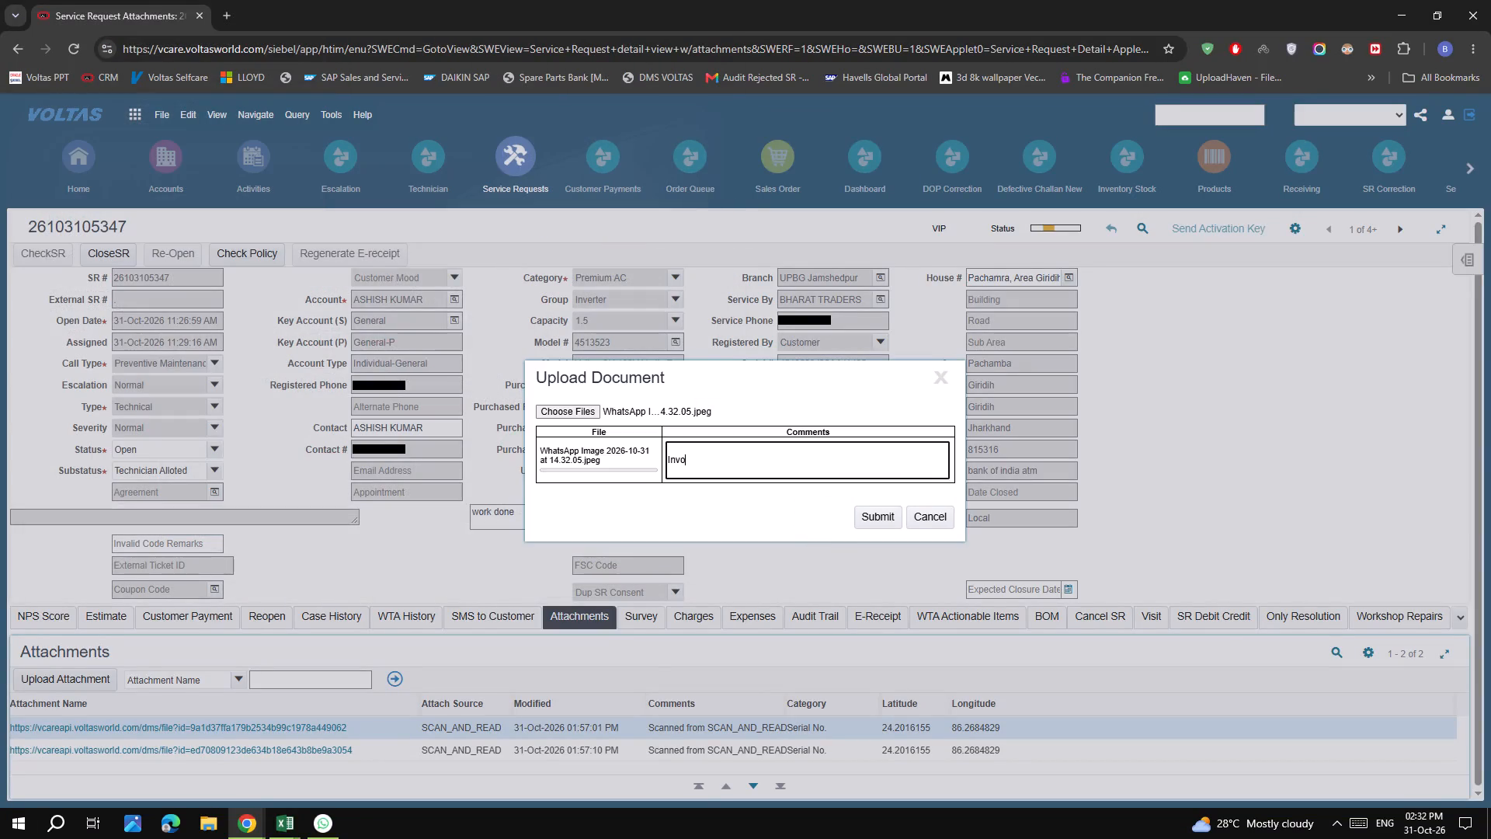
{"action": "left_click", "coordinate": [877, 513]}
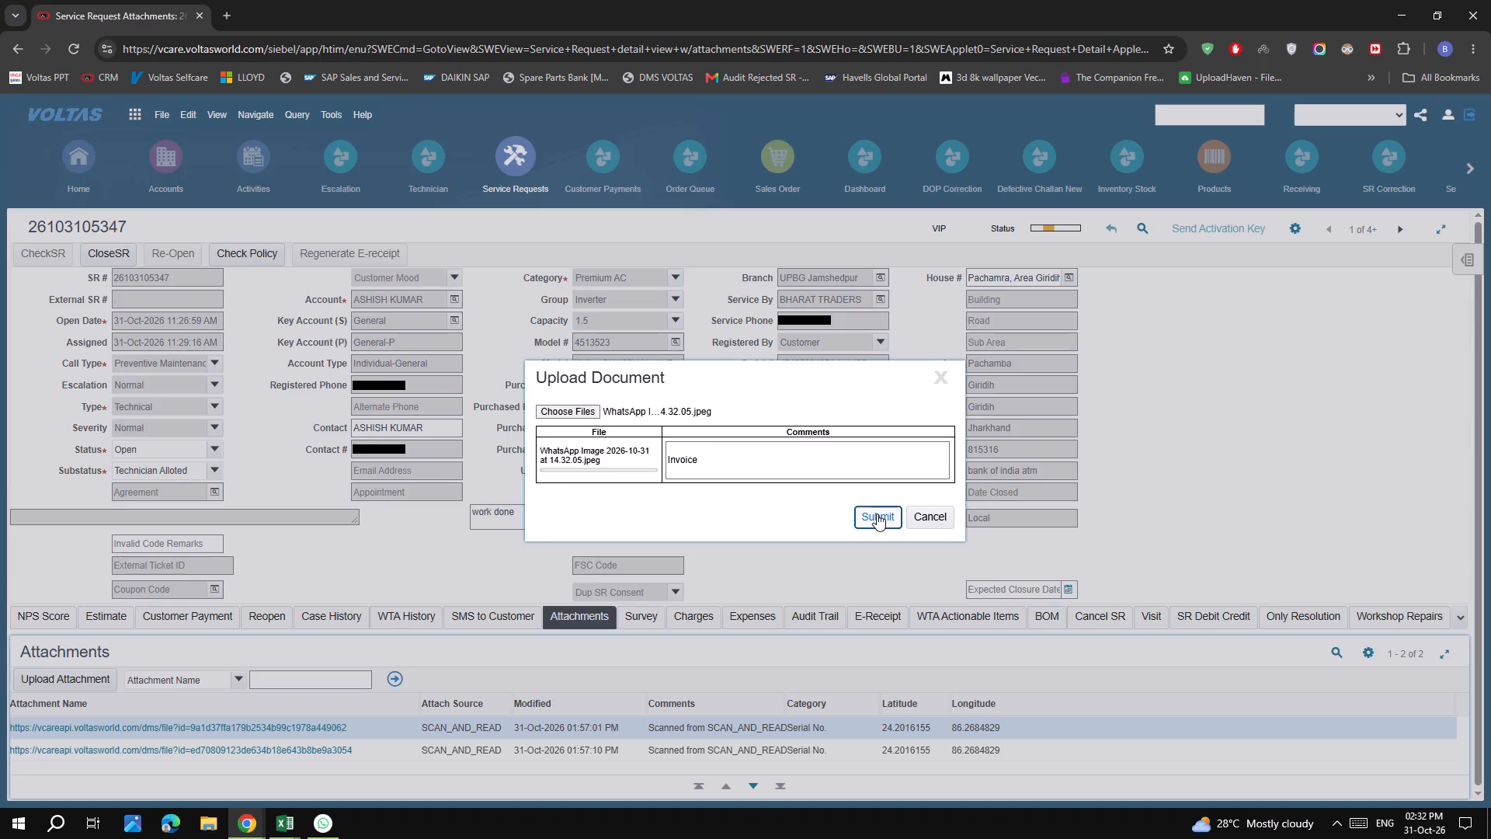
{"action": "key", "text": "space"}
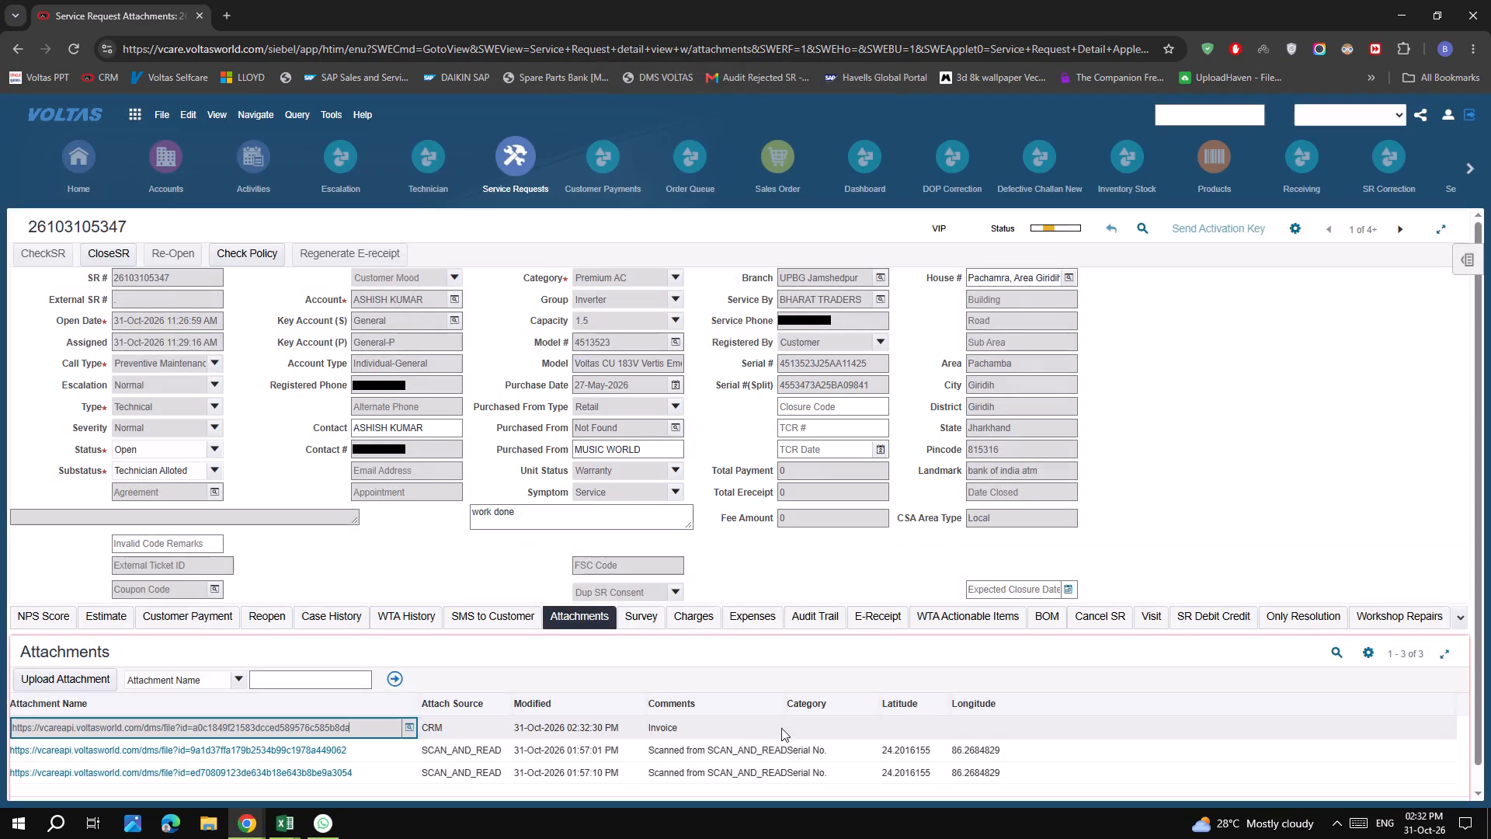
Set the newly uploaded attachment's category to Invoice, save the record and reload the service request page.
{"action": "left_click", "coordinate": [815, 731]}
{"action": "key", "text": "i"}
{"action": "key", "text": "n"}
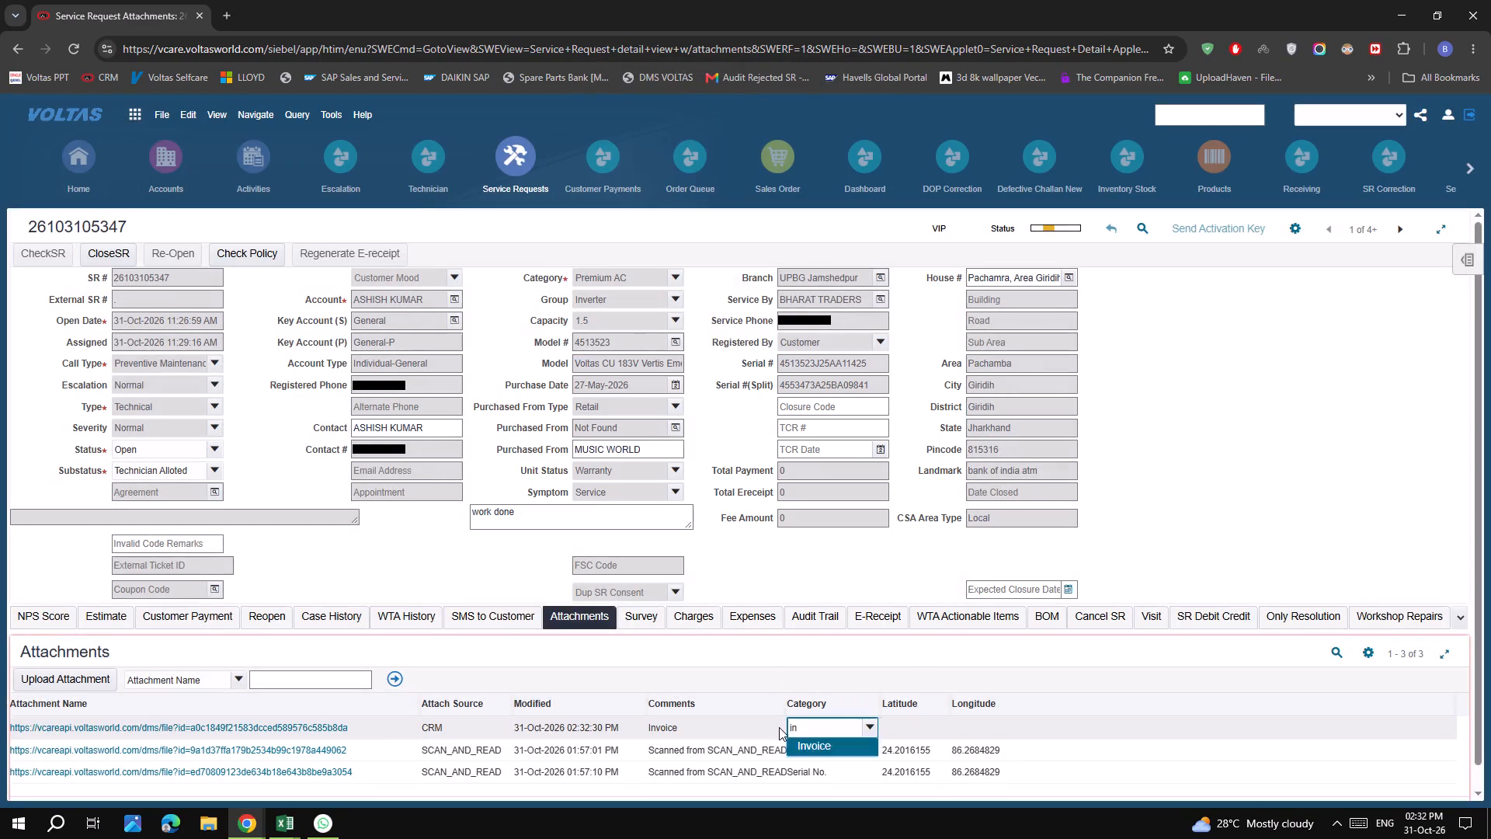
{"action": "key", "text": "Return"}
{"action": "left_click", "coordinate": [402, 679]}
{"action": "left_click", "coordinate": [503, 688]}
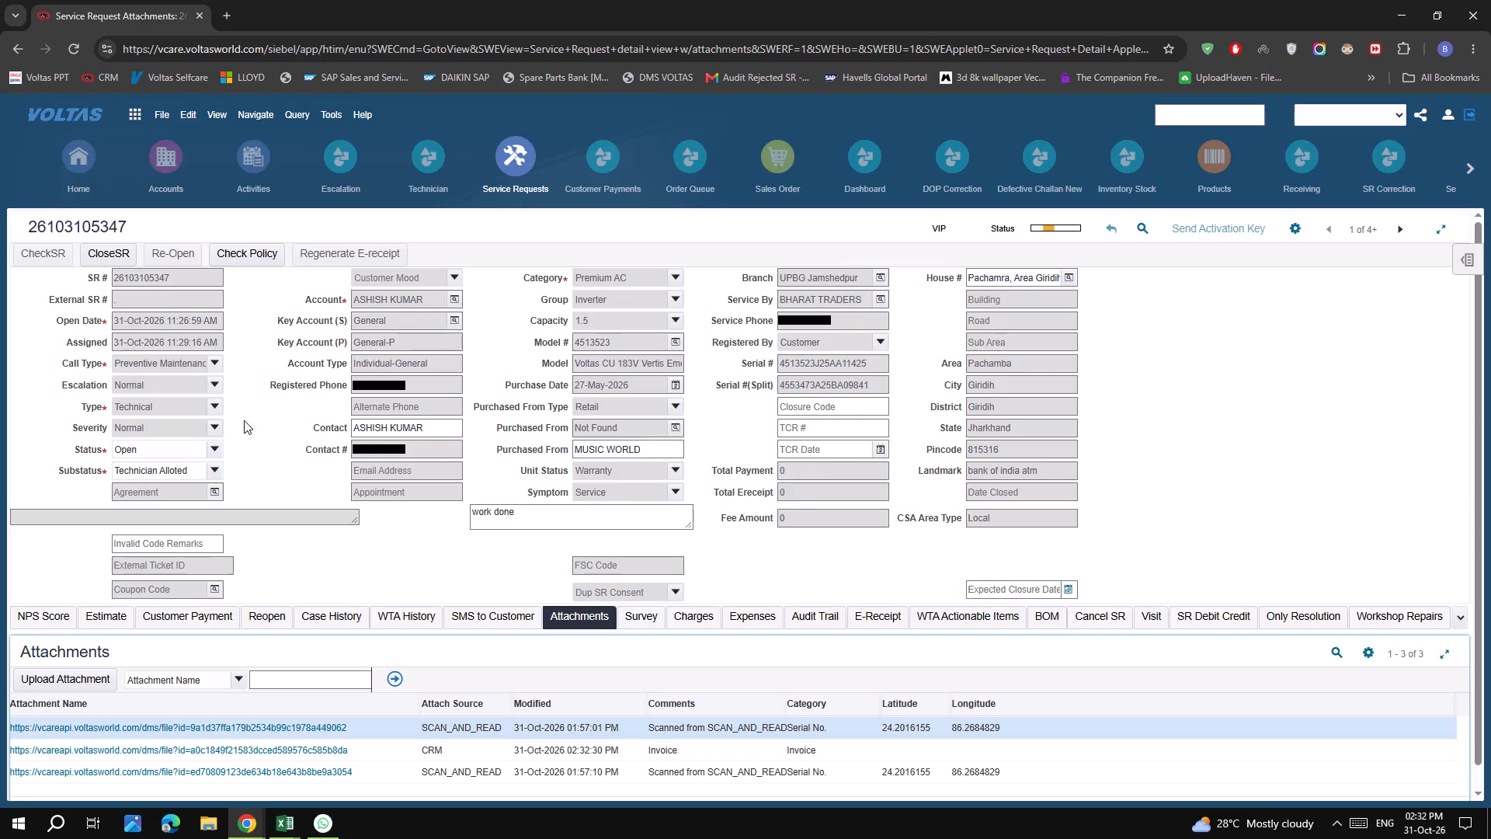
{"action": "left_click", "coordinate": [74, 40]}
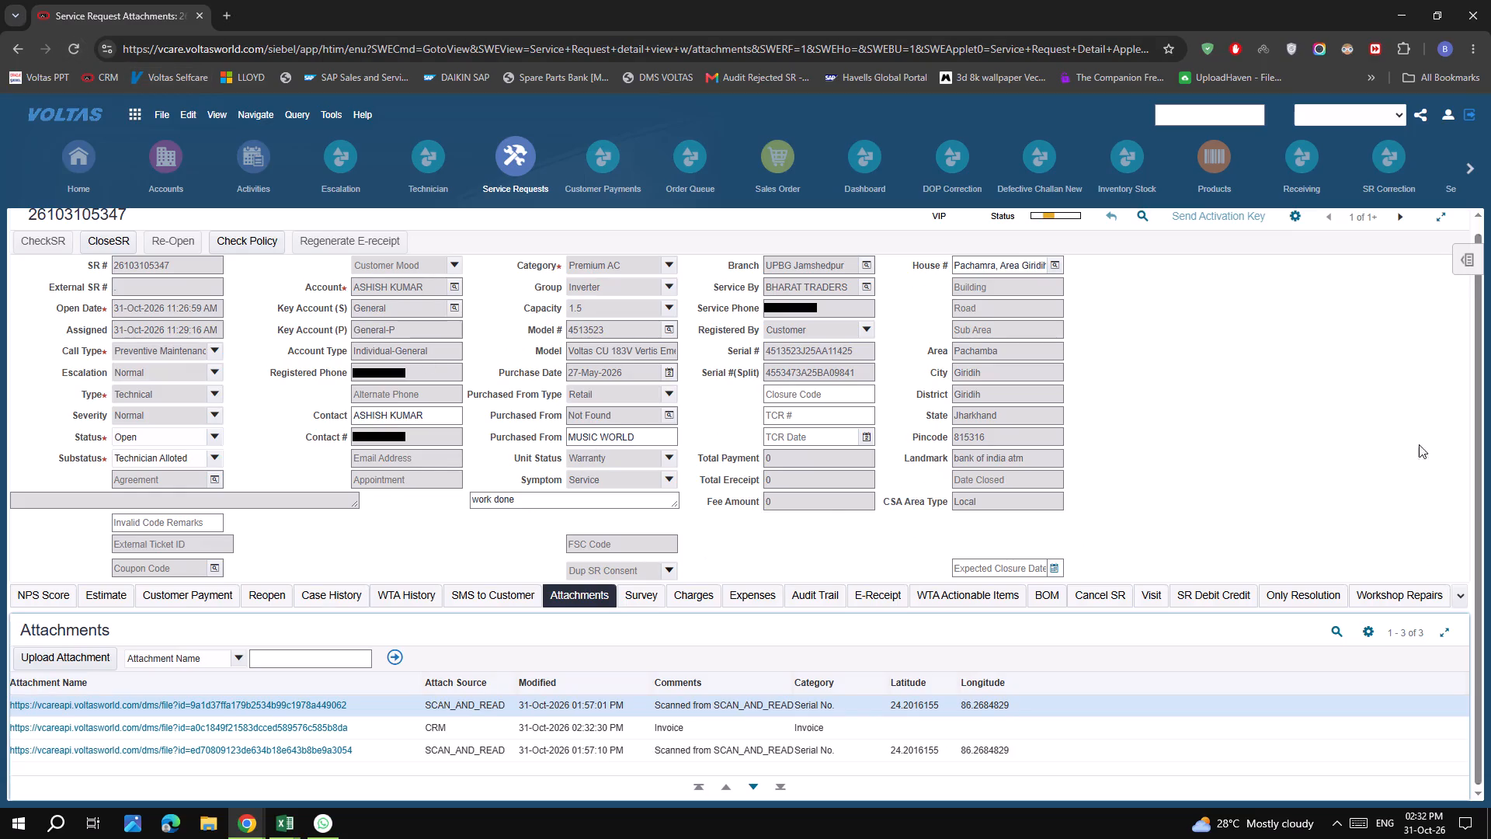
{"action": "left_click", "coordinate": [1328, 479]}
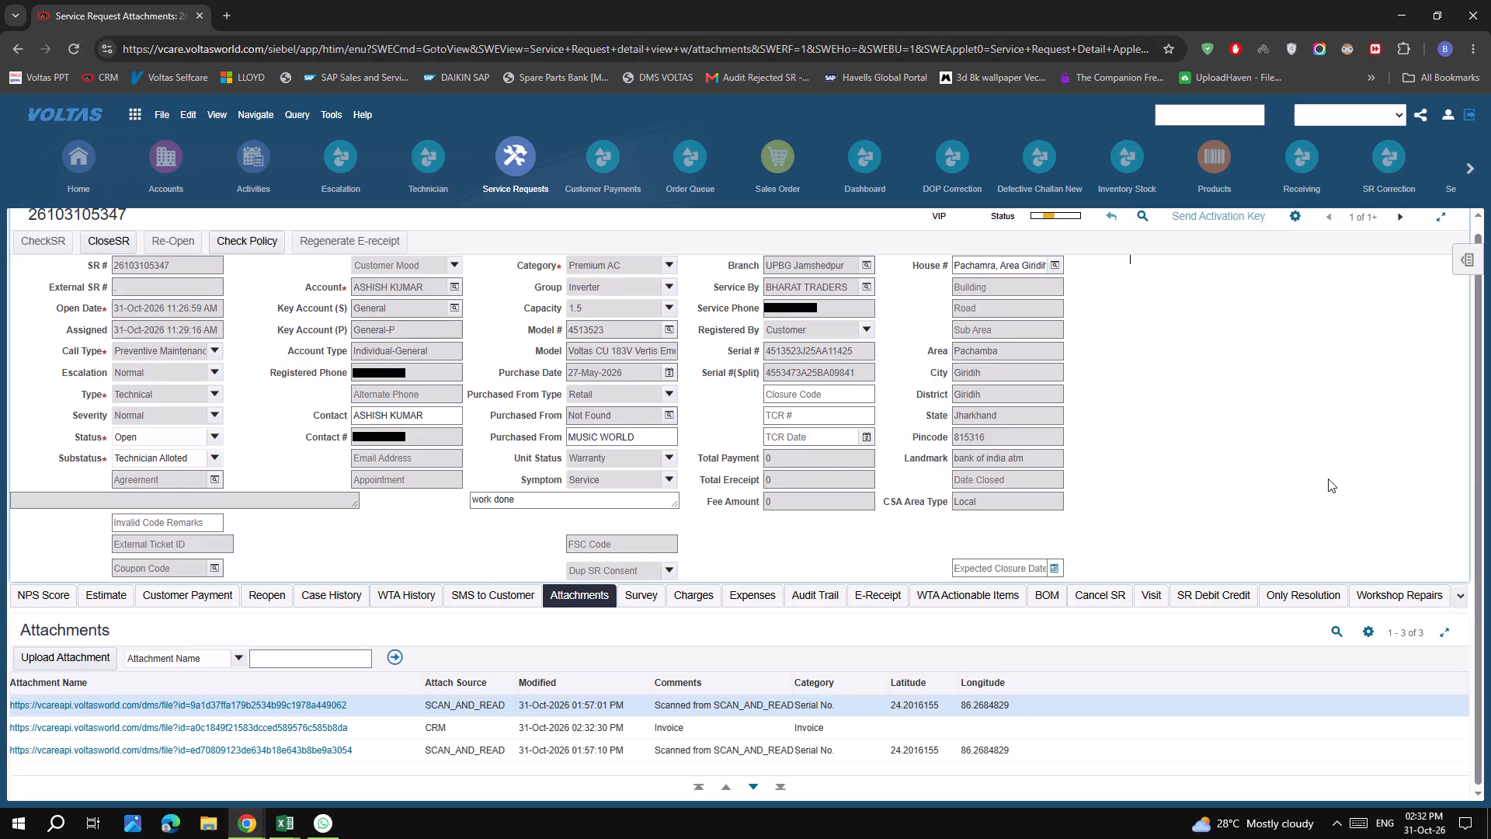
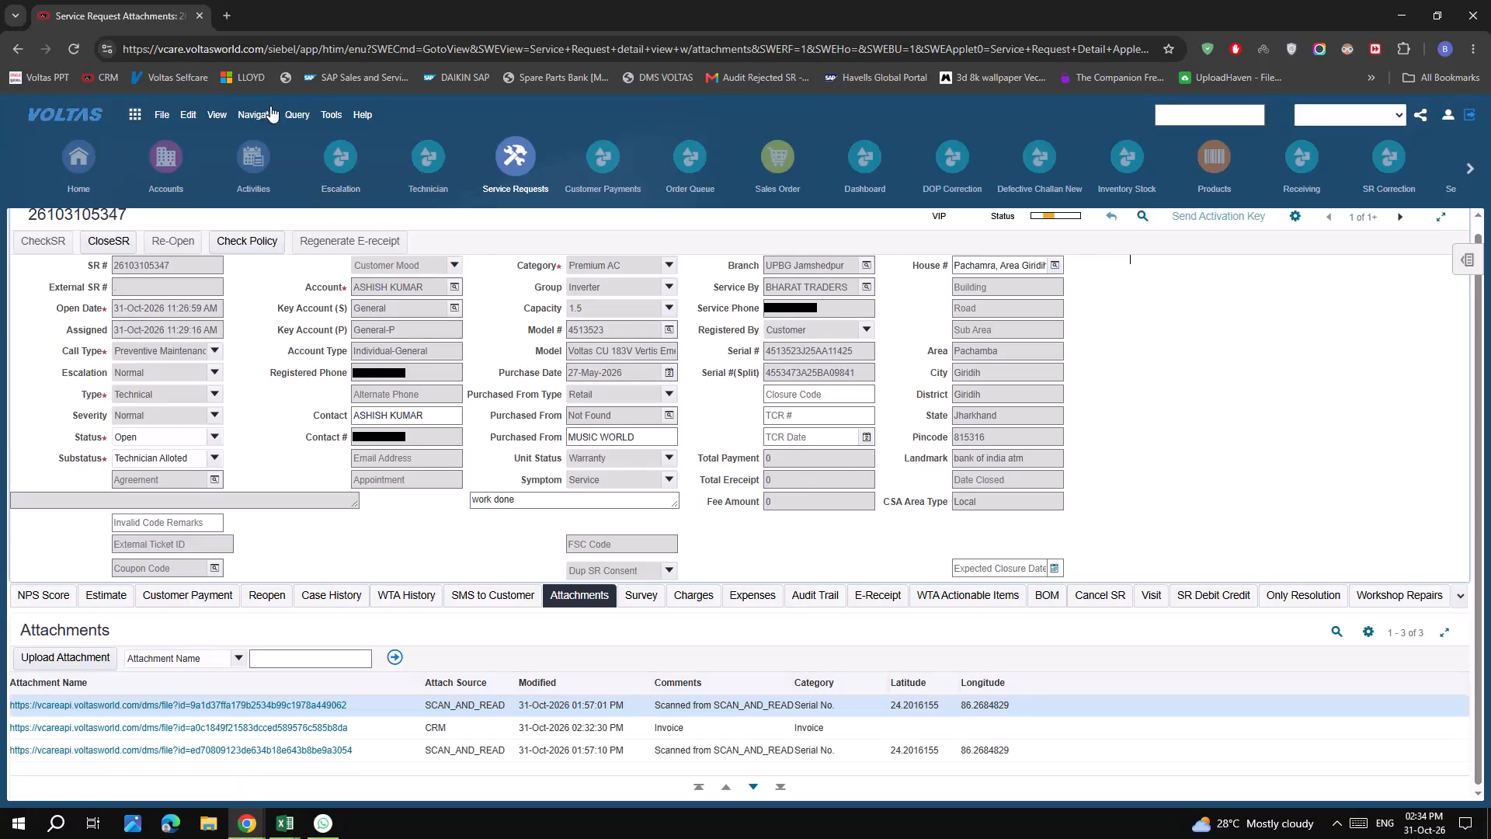
{"action": "left_click", "coordinate": [68, 42]}
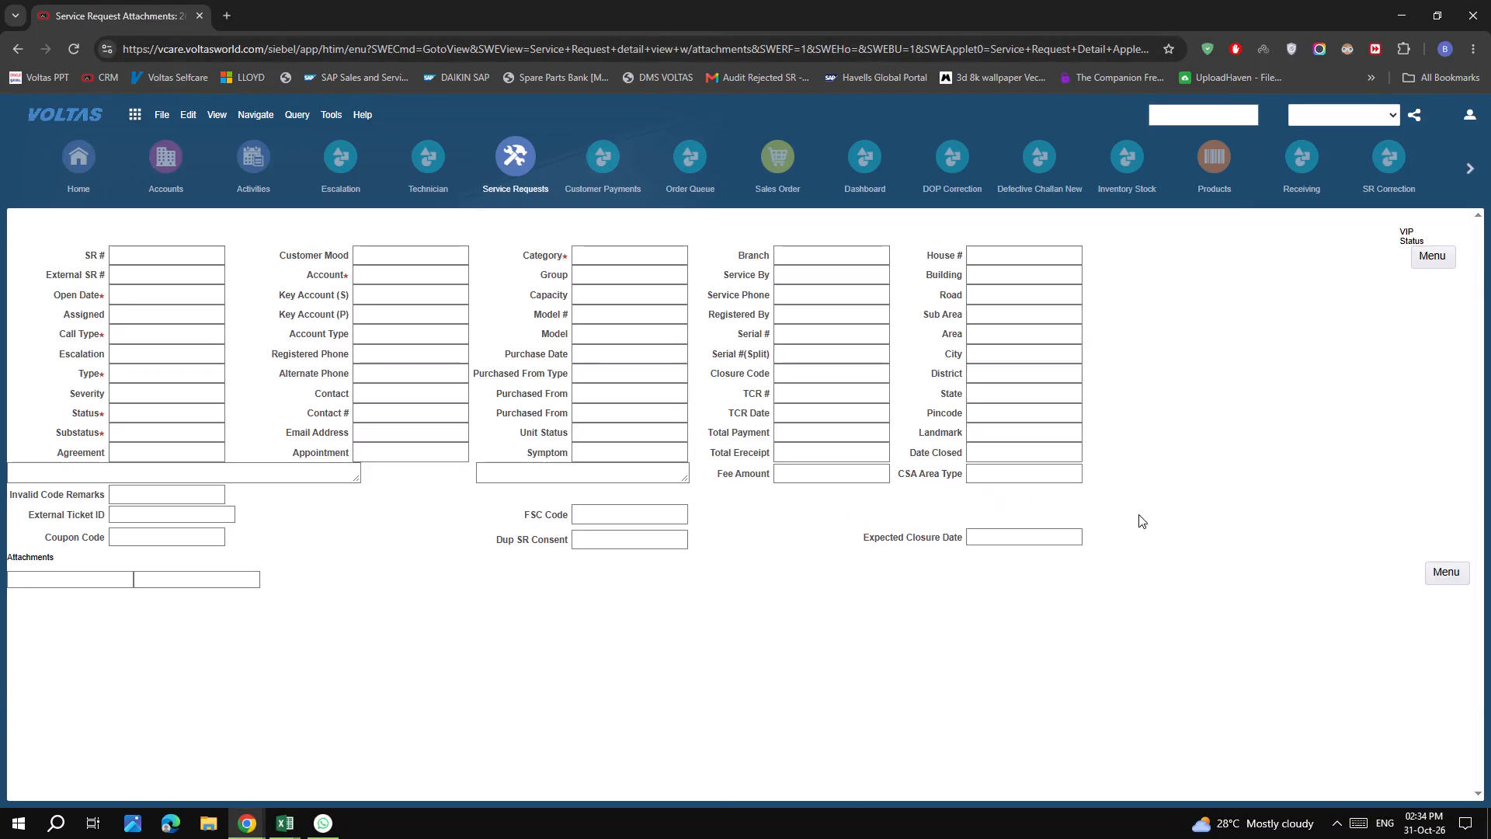
{"action": "scroll", "coordinate": [960, 548], "scroll_direction": "up", "scroll_amount": 7}
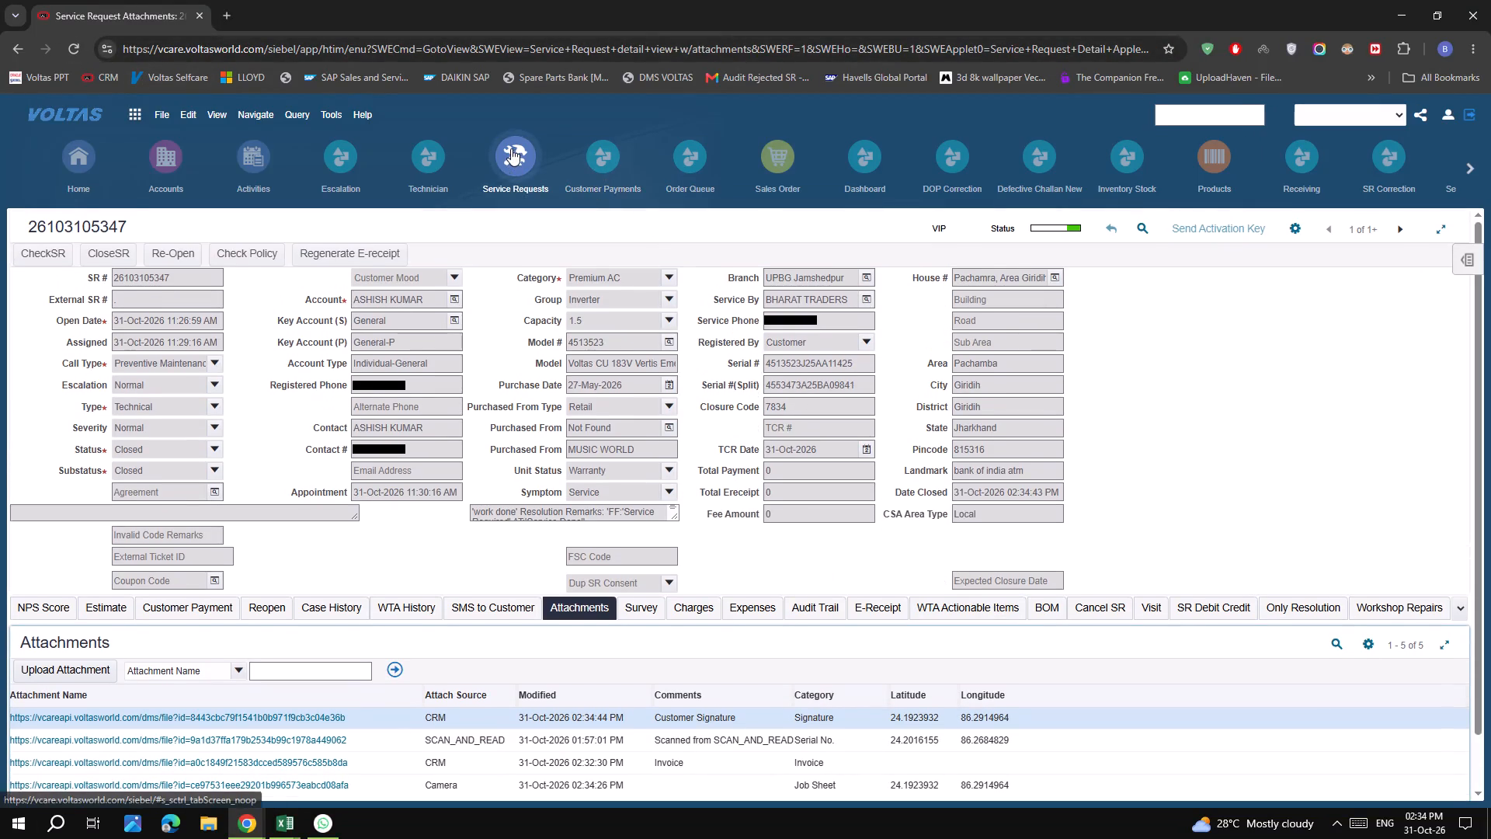
Display the Open SRs list of service requests and sort it by SR number in descending order.
{"action": "left_click", "coordinate": [511, 148]}
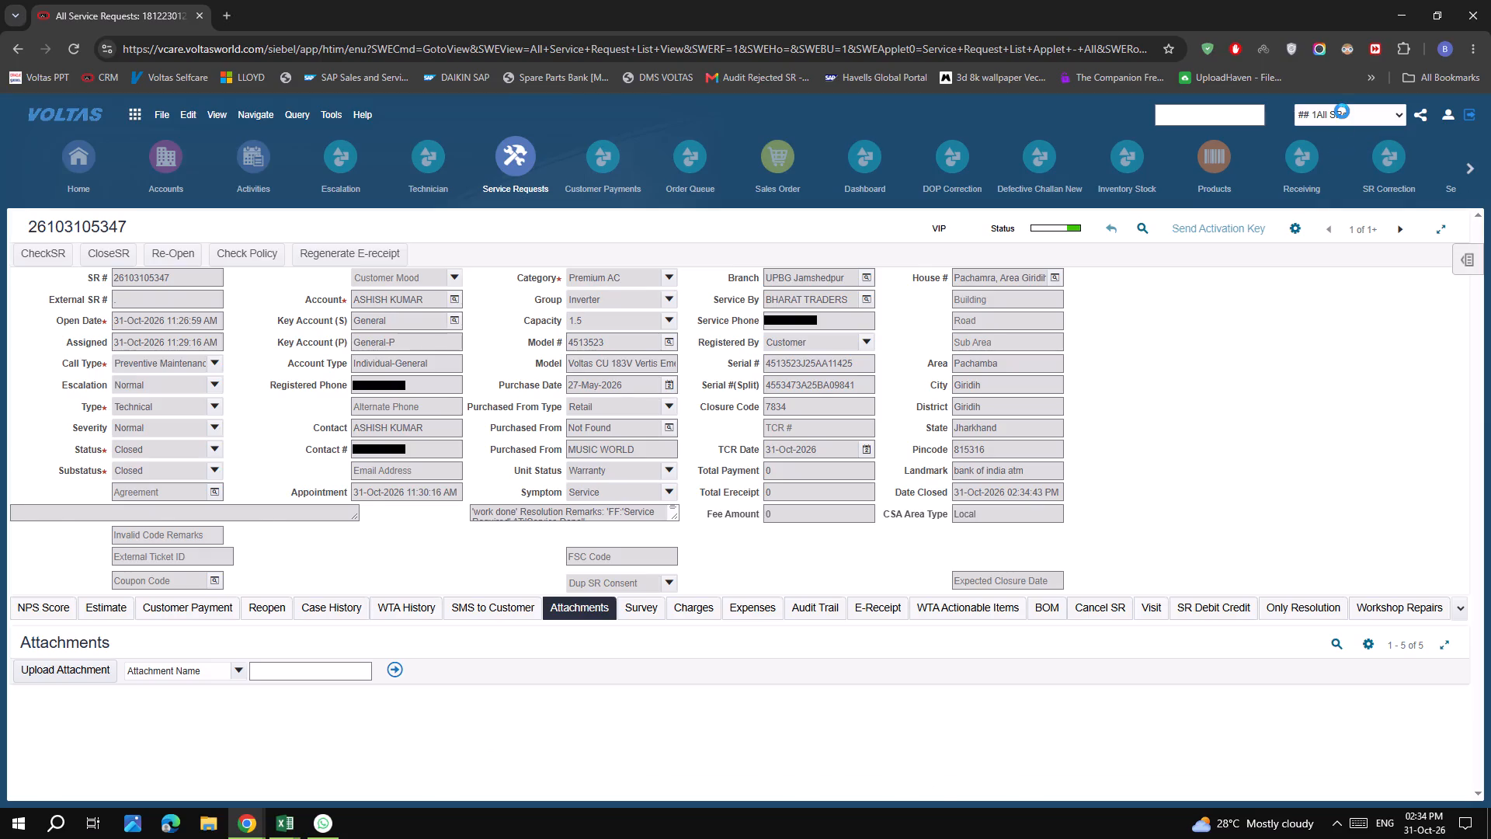
{"action": "left_click", "coordinate": [1342, 111]}
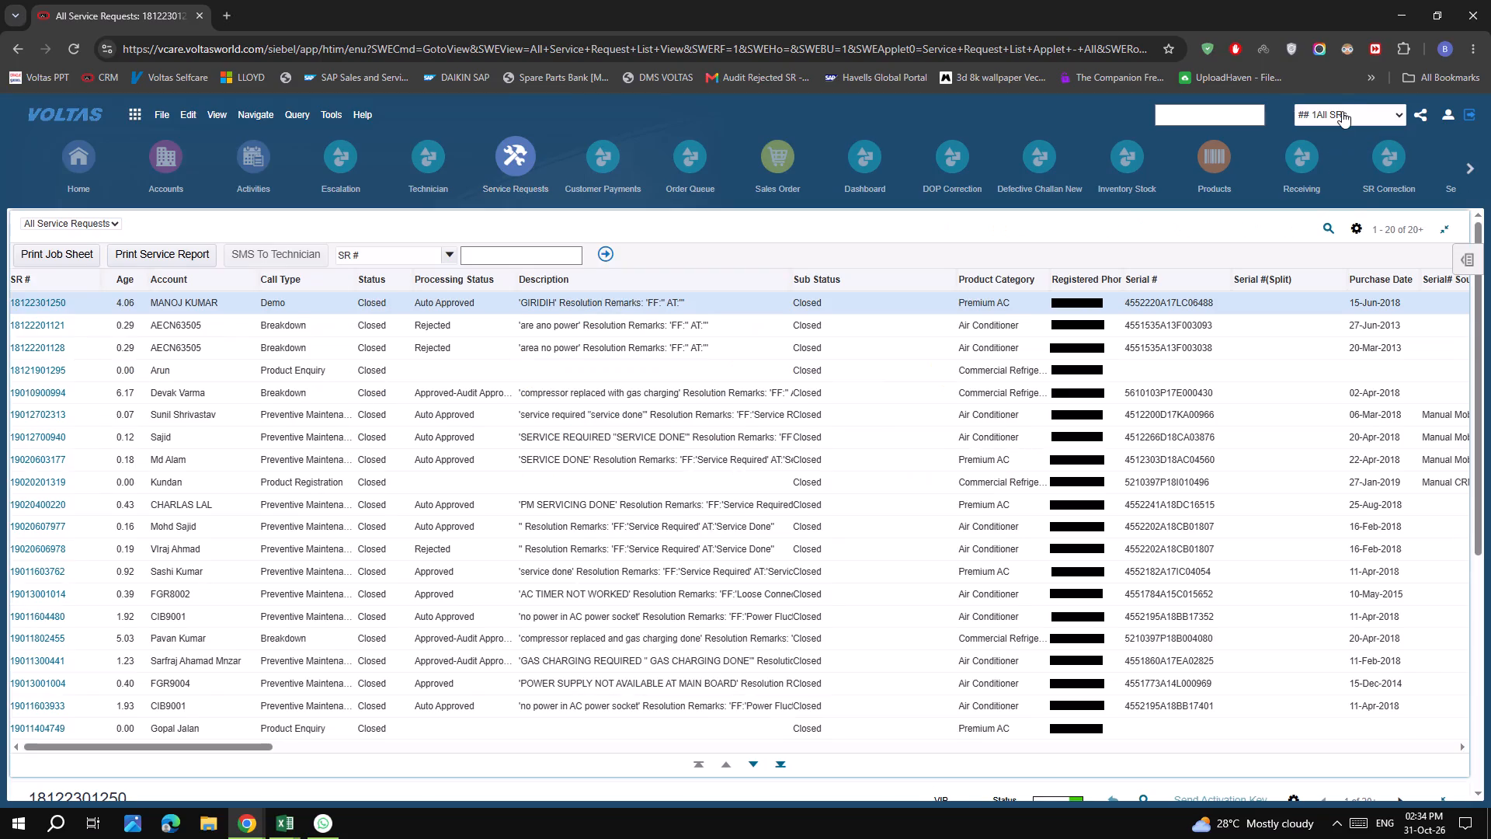
{"action": "left_click", "coordinate": [1342, 111]}
{"action": "left_click", "coordinate": [1342, 111]}
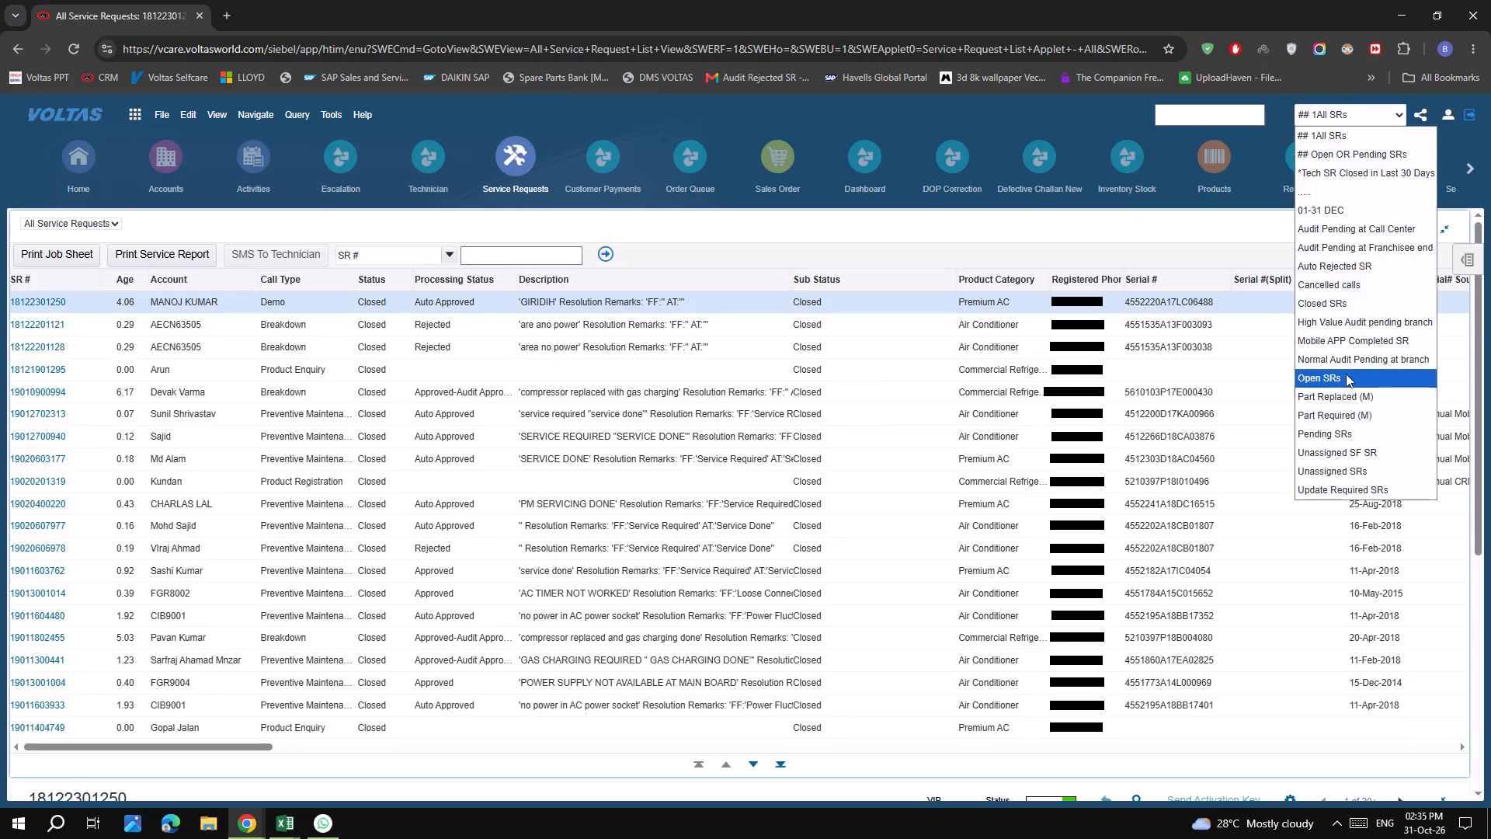
{"action": "left_click", "coordinate": [1346, 374]}
{"action": "left_click", "coordinate": [44, 274]}
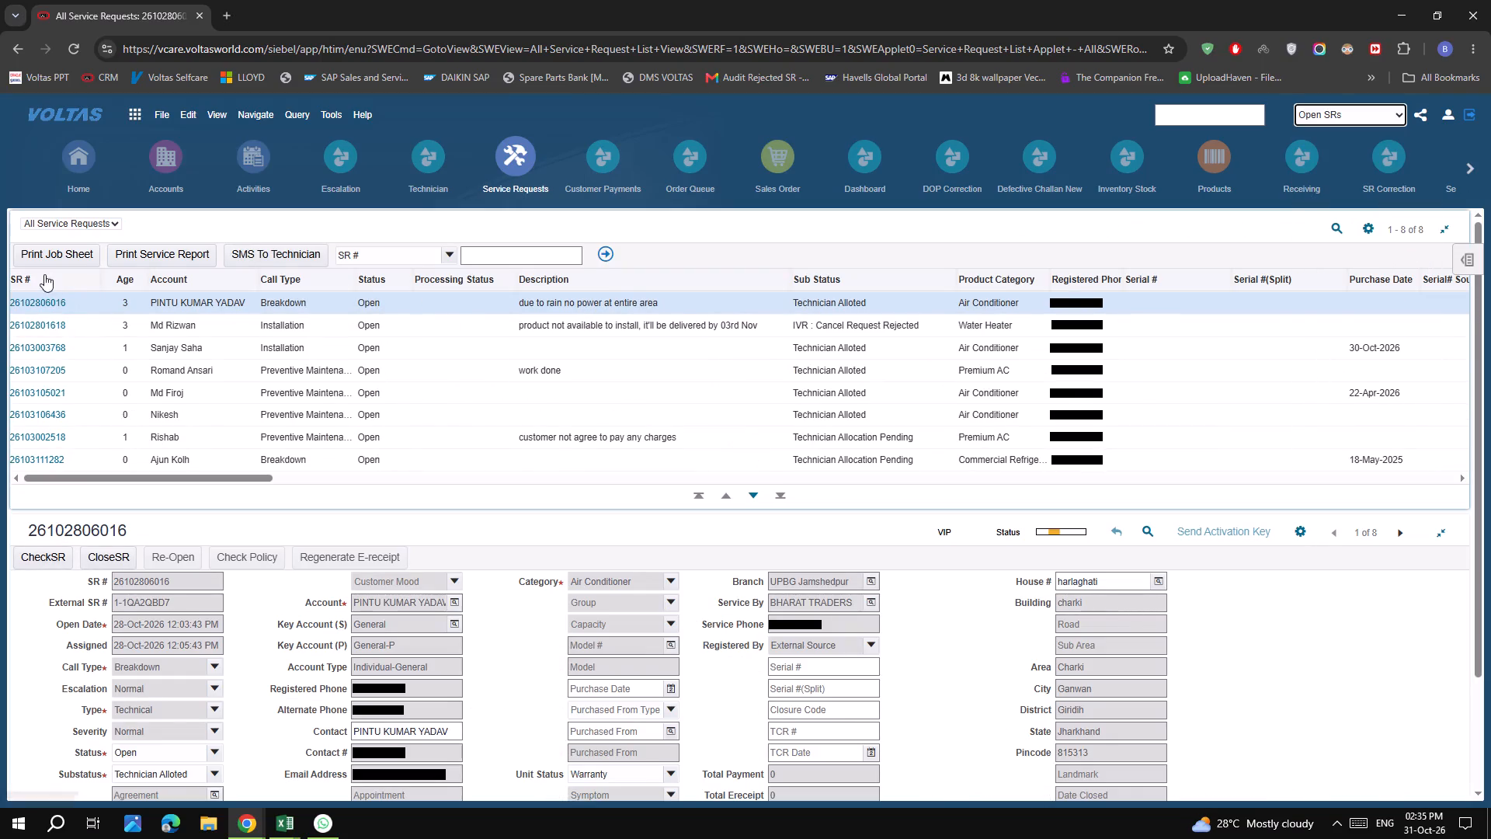
{"action": "left_click", "coordinate": [74, 281]}
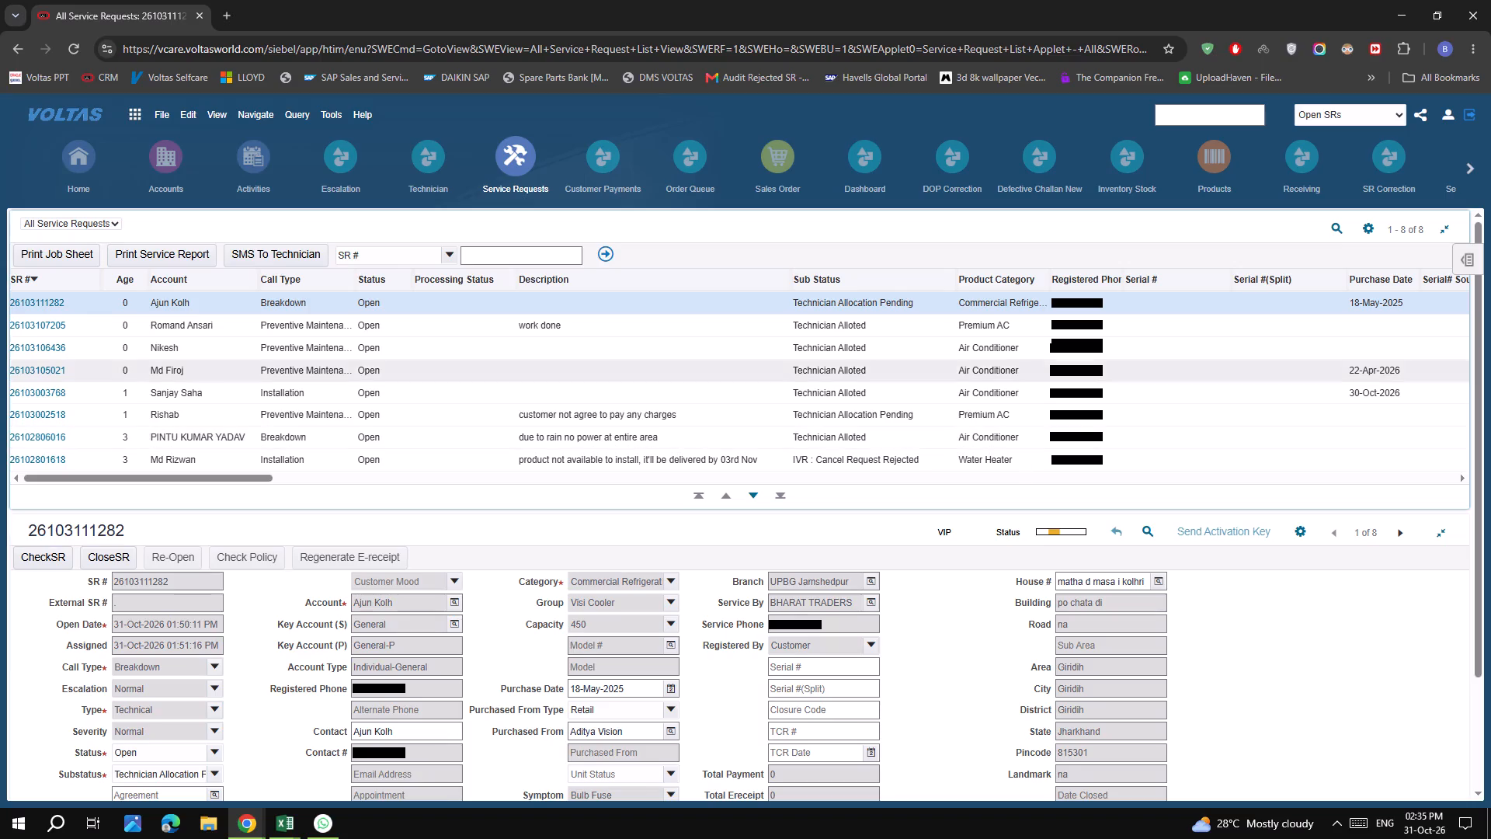
{"action": "left_click", "coordinate": [1372, 107]}
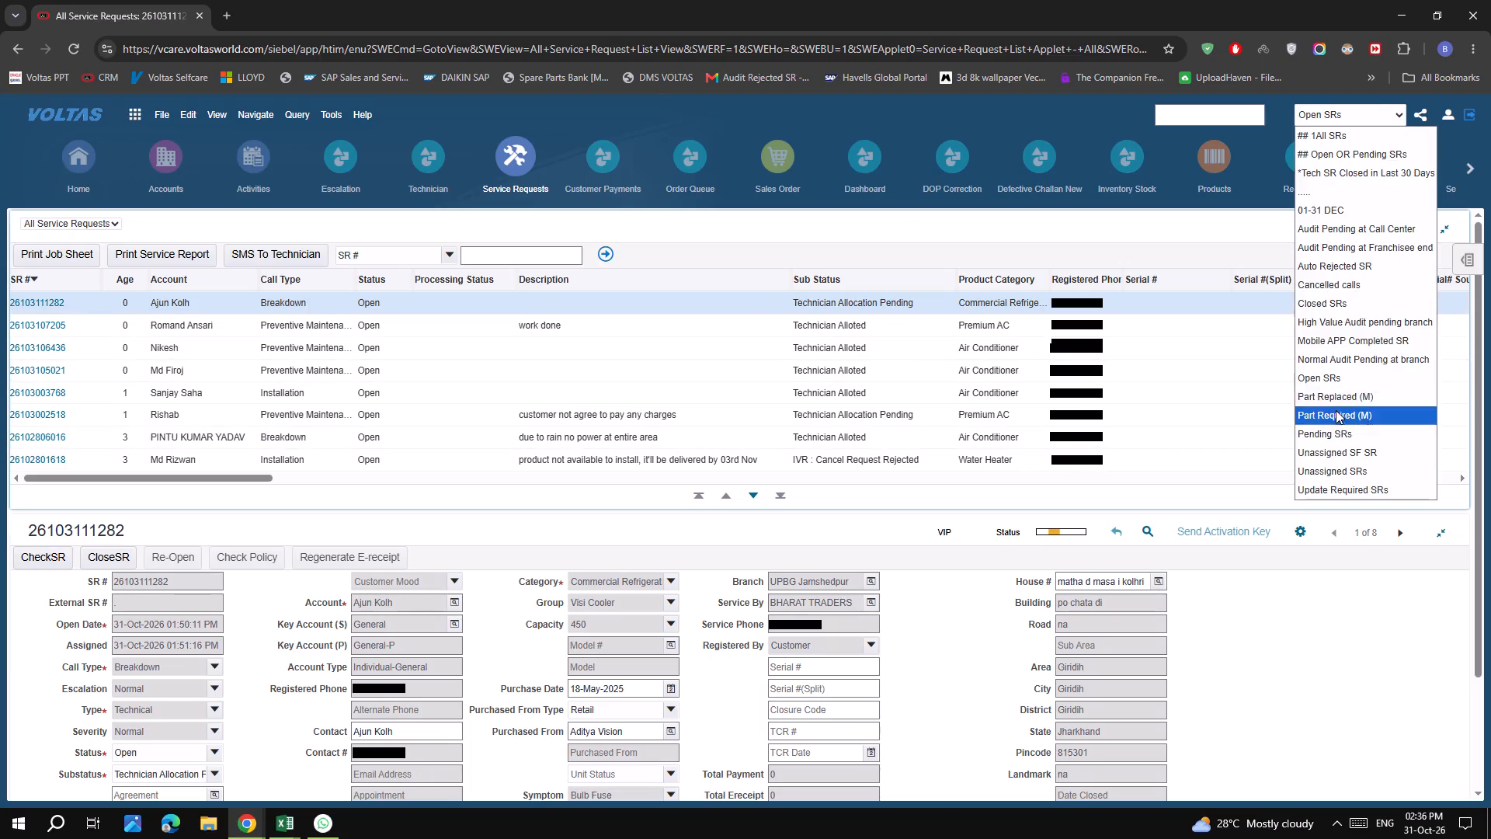
{"action": "left_click", "coordinate": [1348, 426]}
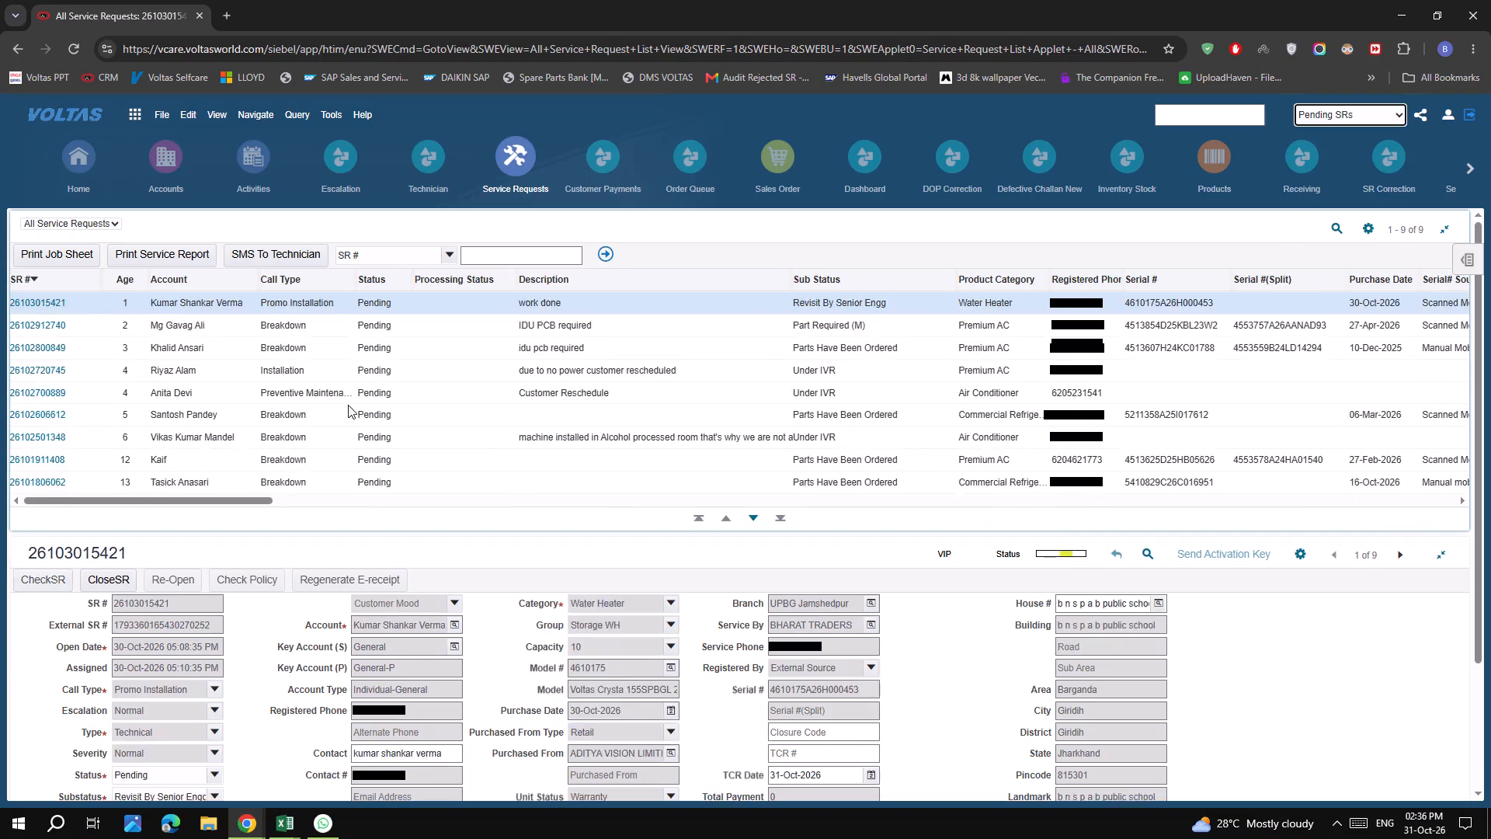
{"action": "left_click", "coordinate": [25, 299]}
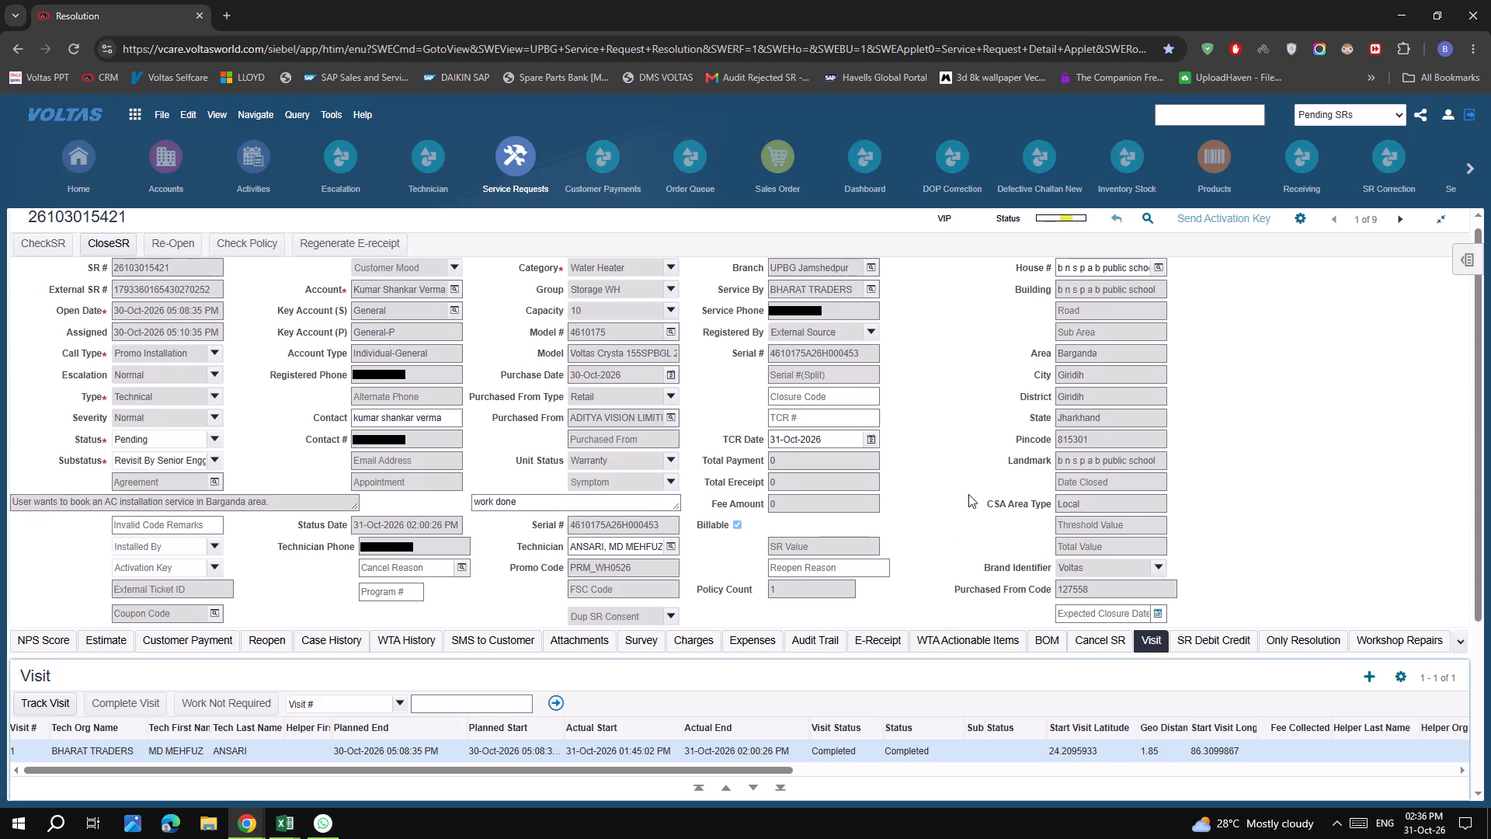
{"action": "left_click", "coordinate": [961, 472]}
{"action": "left_click", "coordinate": [816, 119]}
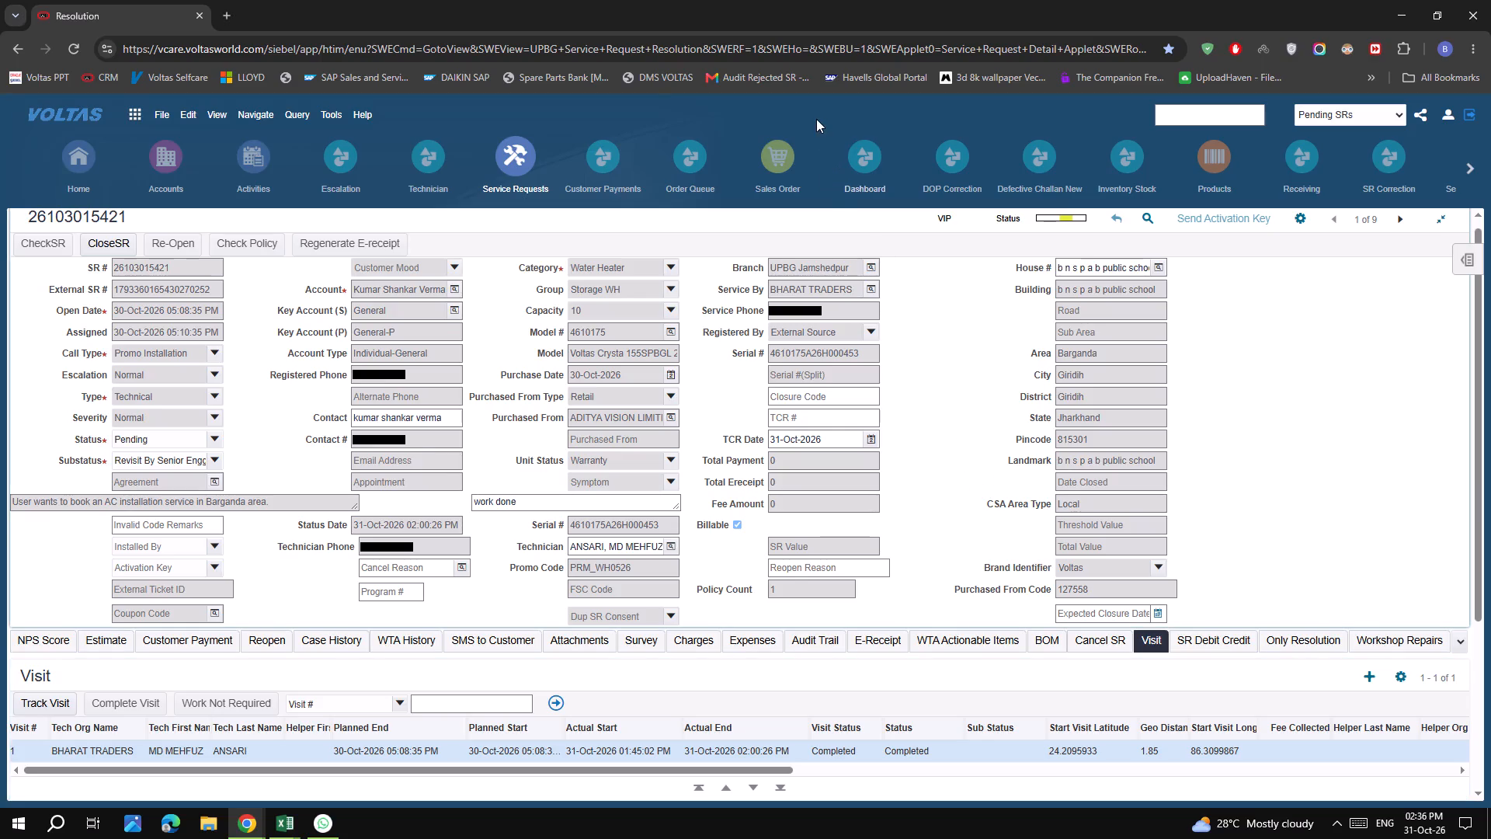
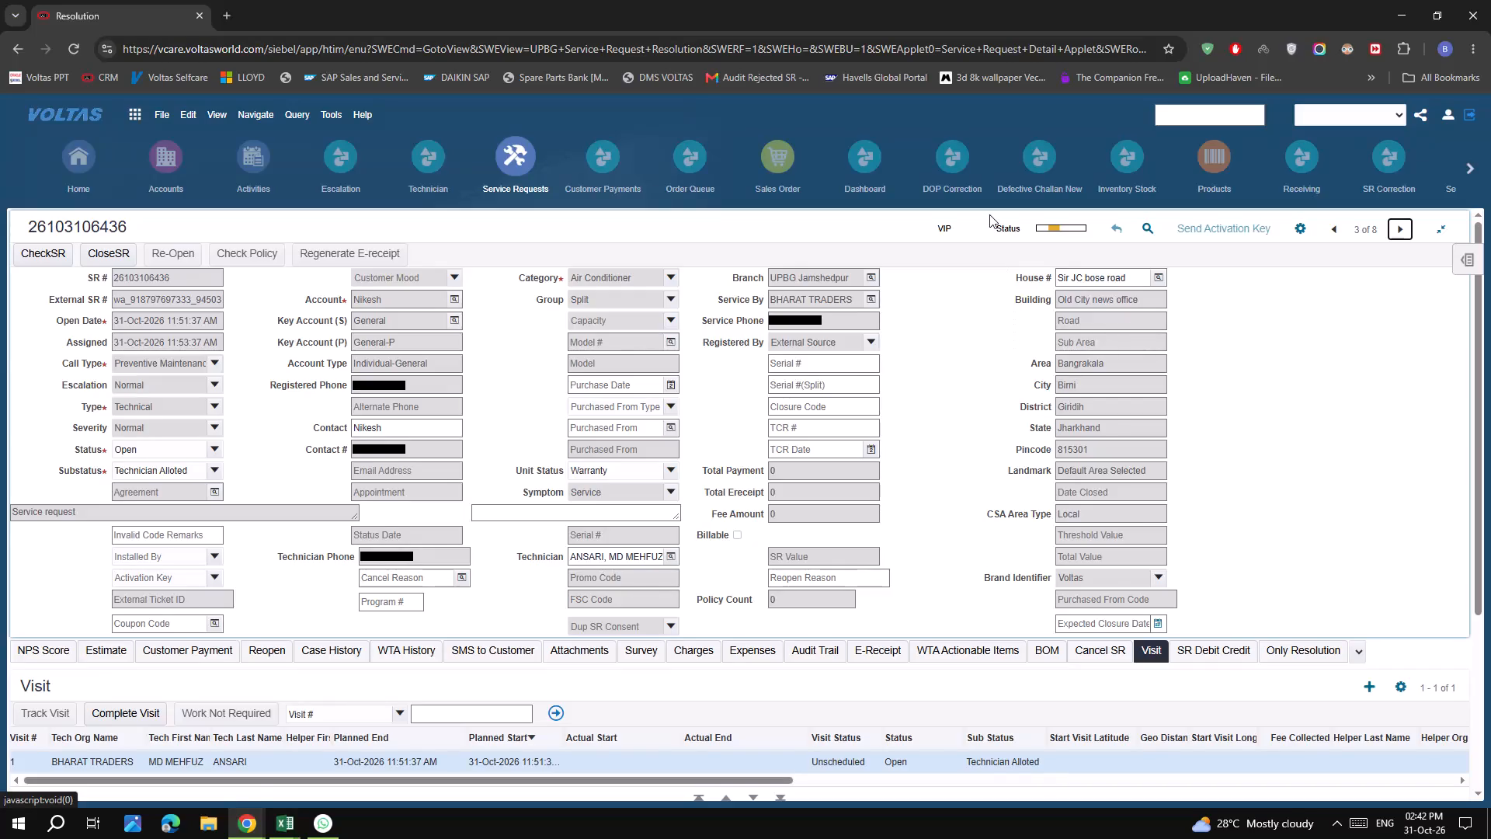
{"action": "left_click", "coordinate": [519, 152]}
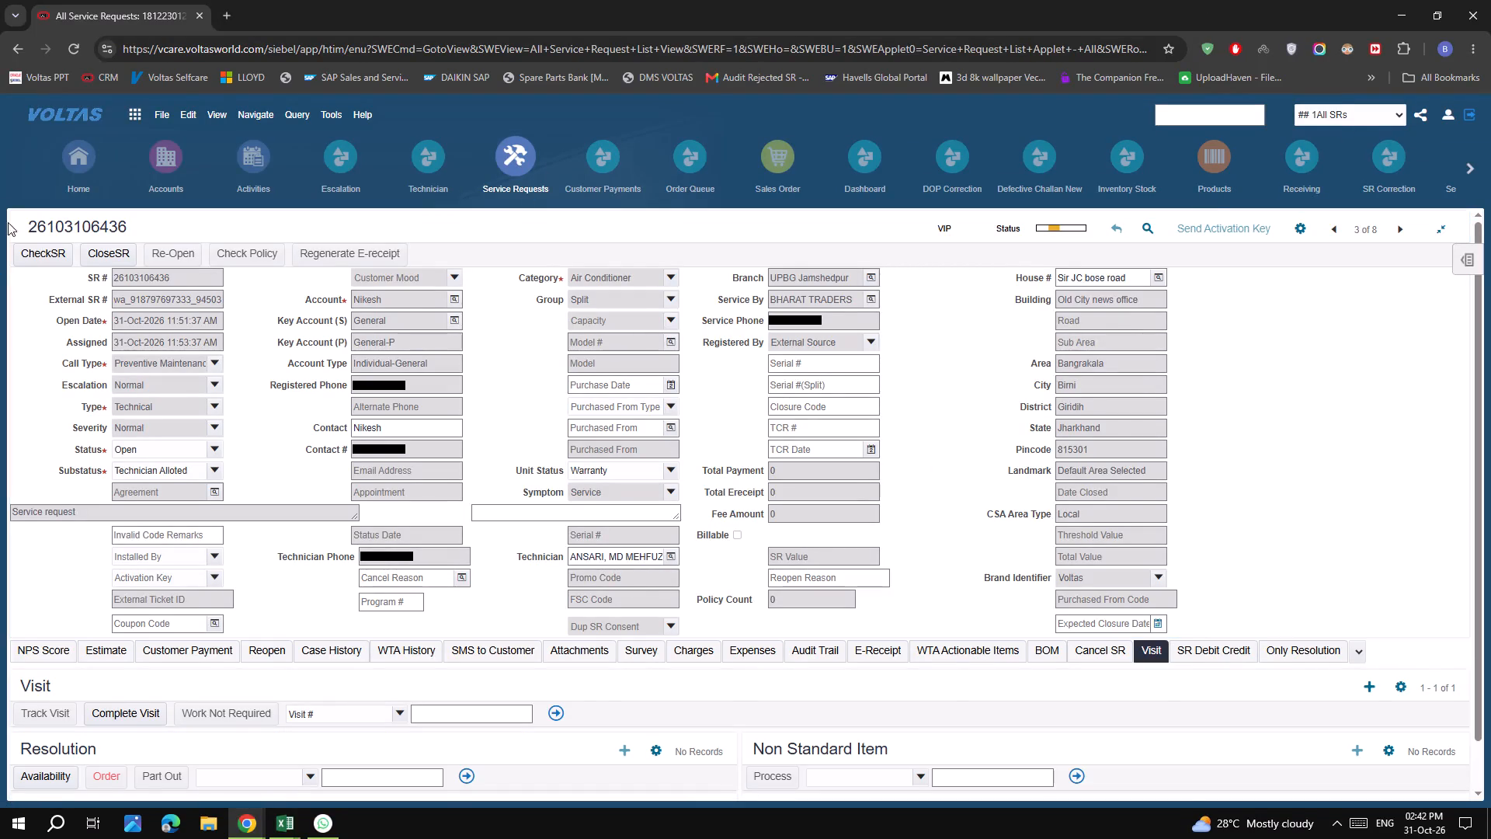
{"action": "left_click", "coordinate": [81, 158]}
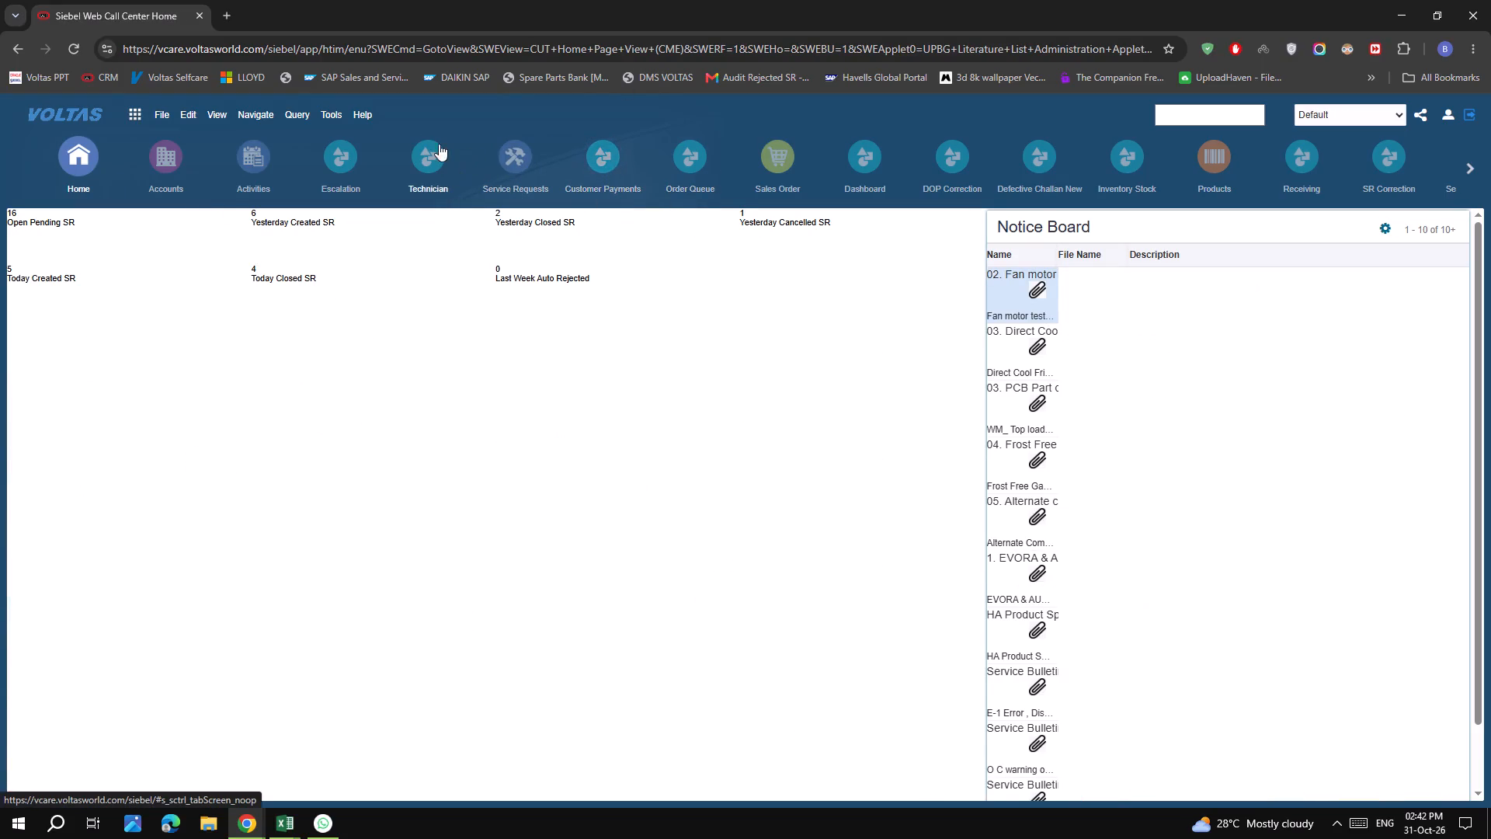
{"action": "left_click", "coordinate": [526, 162]}
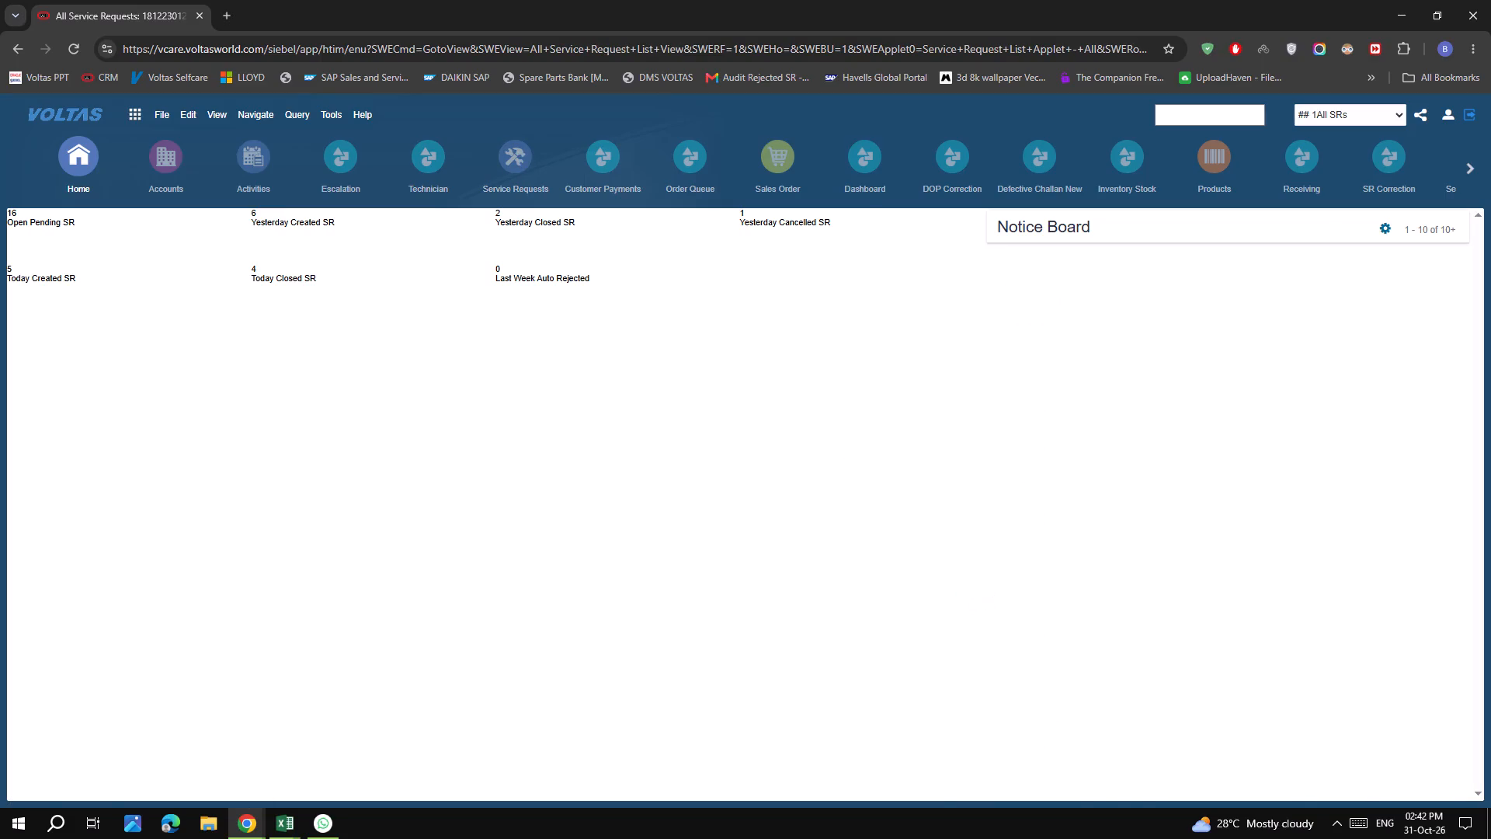
{"action": "left_click", "coordinate": [1349, 116]}
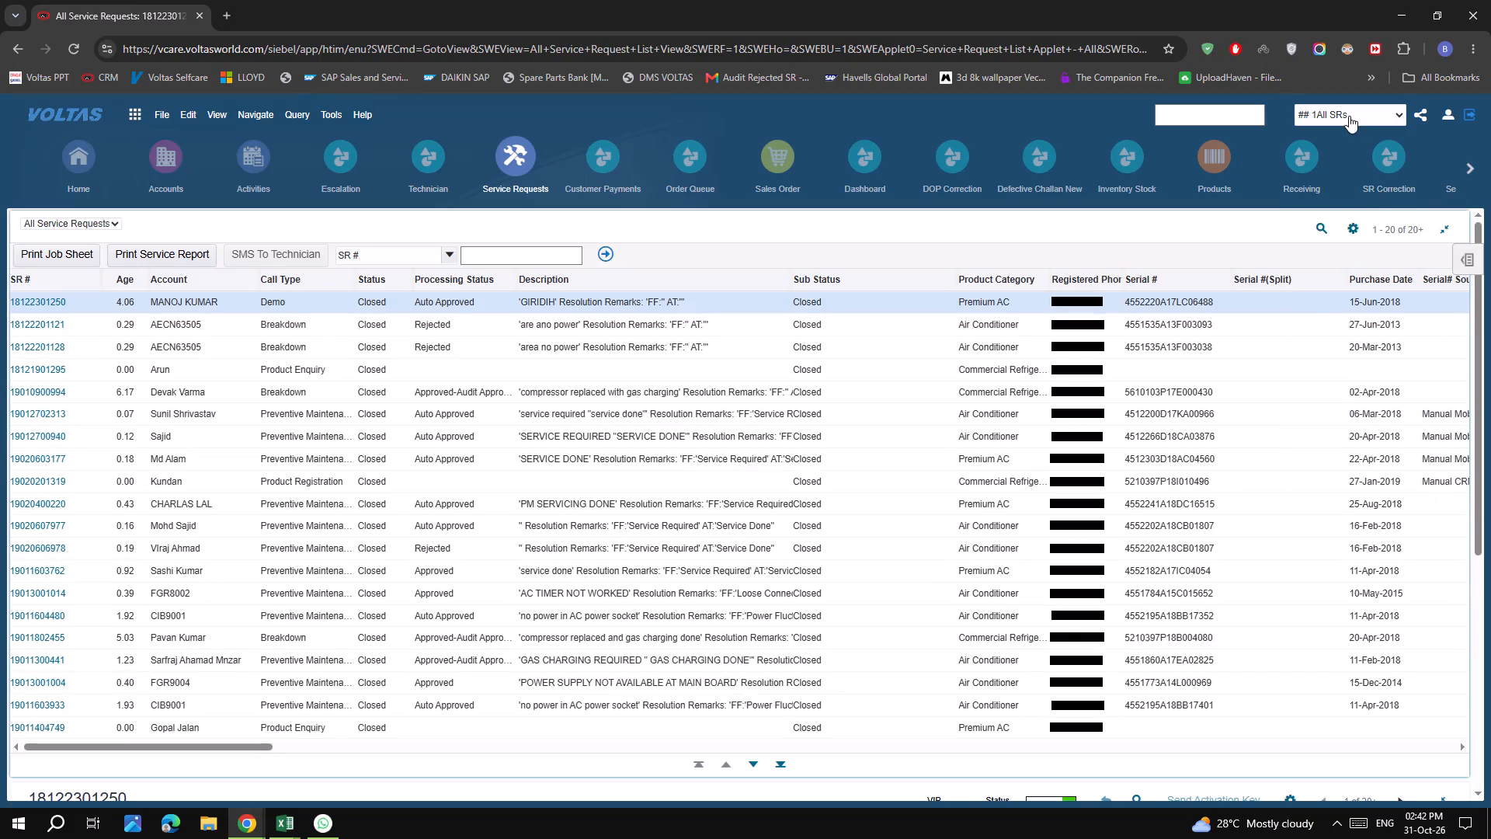
{"action": "left_click", "coordinate": [1349, 116]}
{"action": "left_click", "coordinate": [1348, 113]}
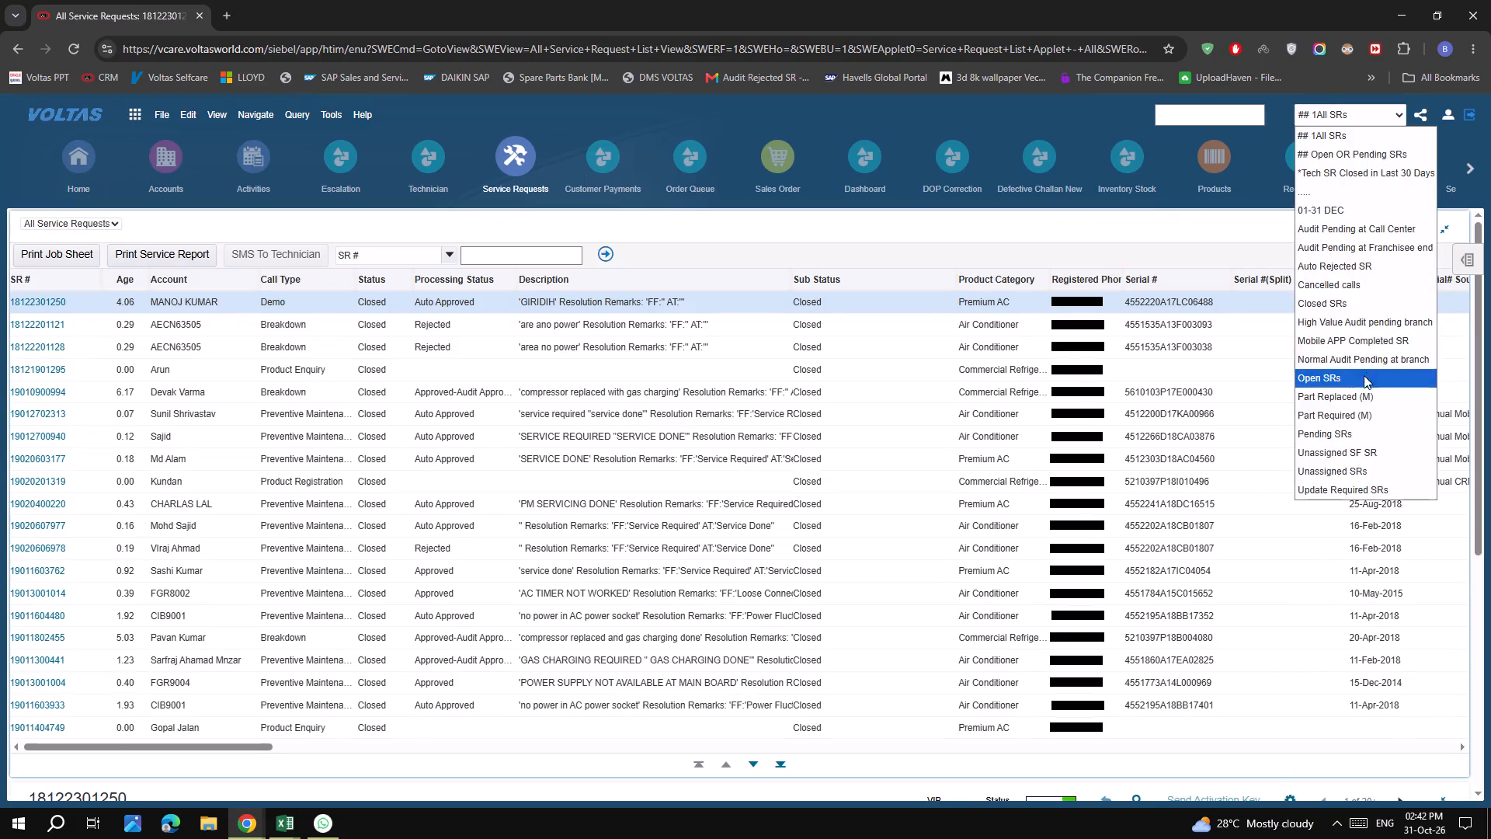
{"action": "left_click", "coordinate": [1364, 375]}
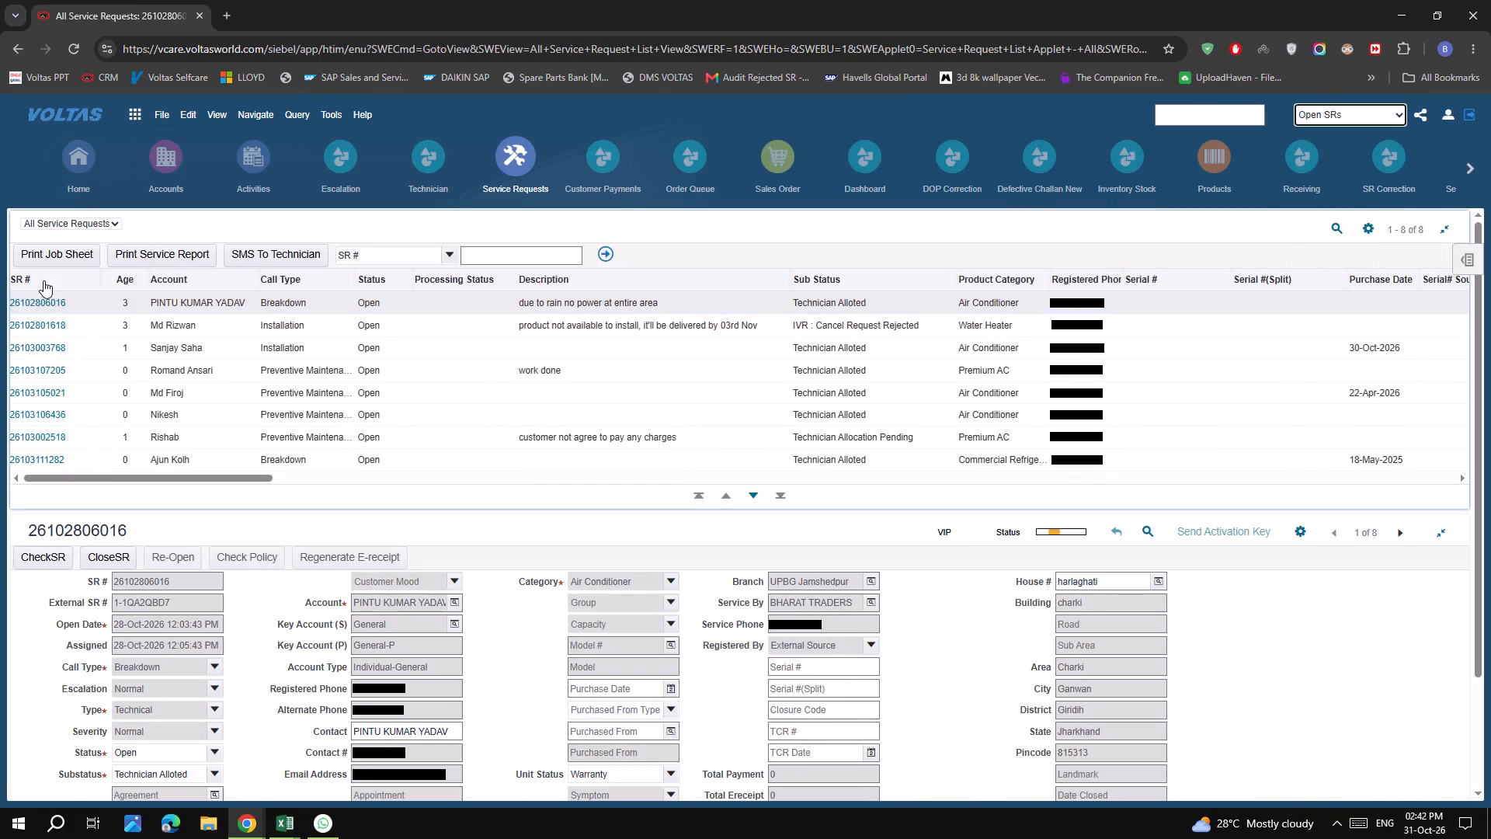
{"action": "left_click", "coordinate": [43, 280]}
{"action": "left_click", "coordinate": [68, 285]}
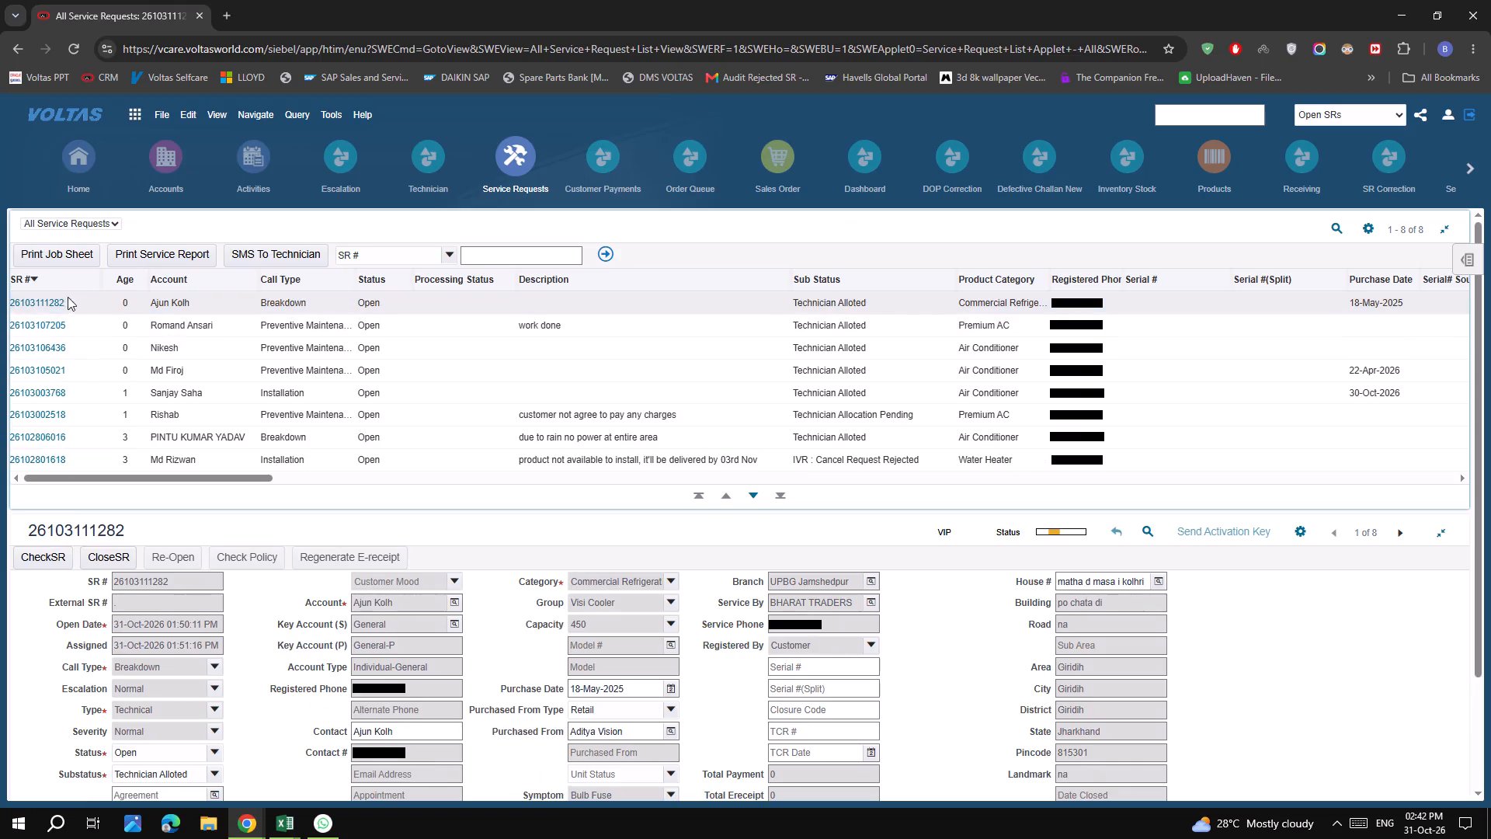
{"action": "left_click", "coordinate": [43, 305]}
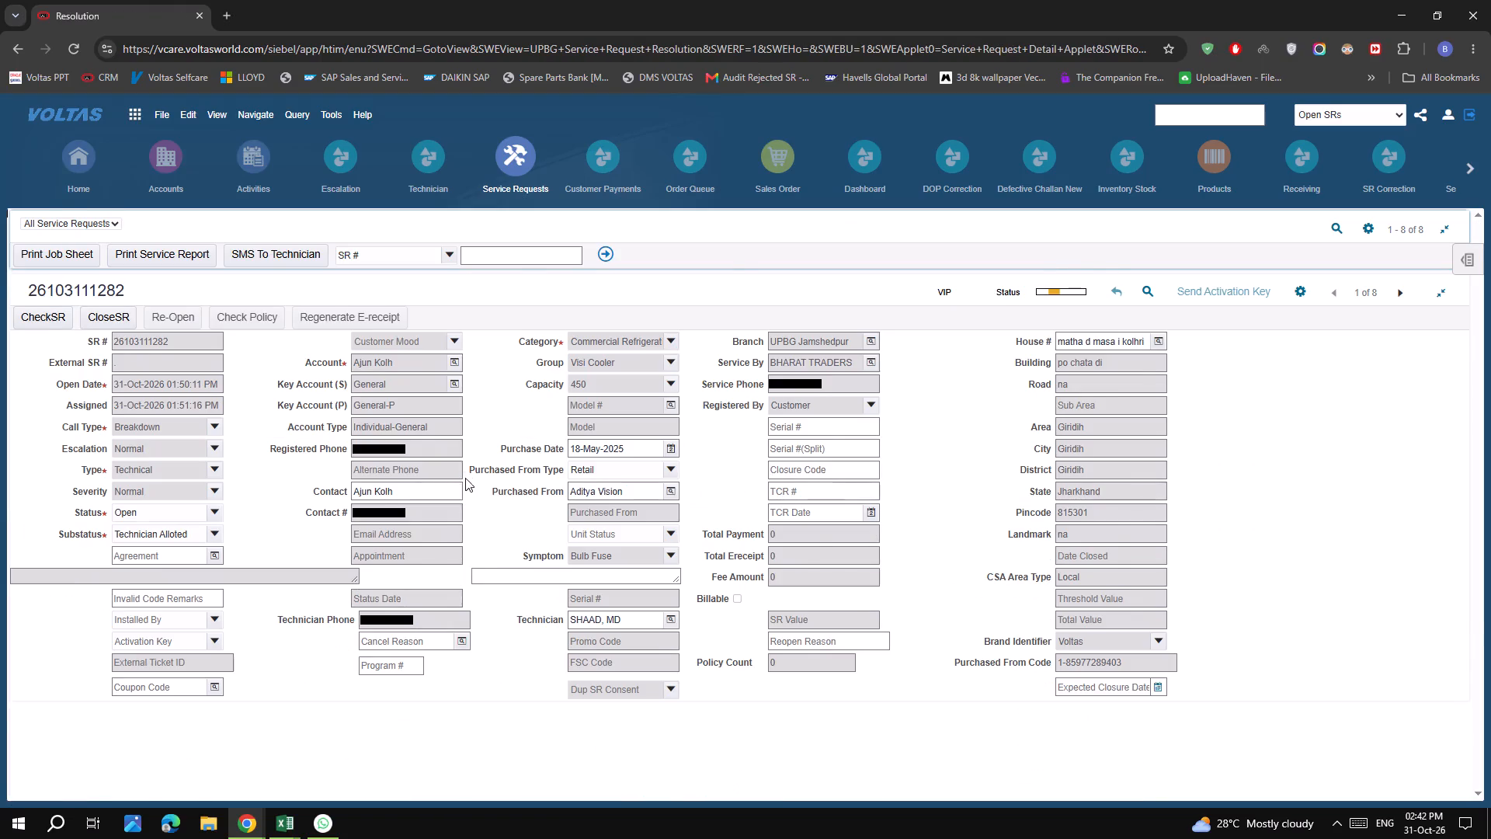
{"action": "scroll", "coordinate": [465, 478], "scroll_direction": "up", "scroll_amount": 6}
{"action": "double_click", "coordinate": [430, 390]}
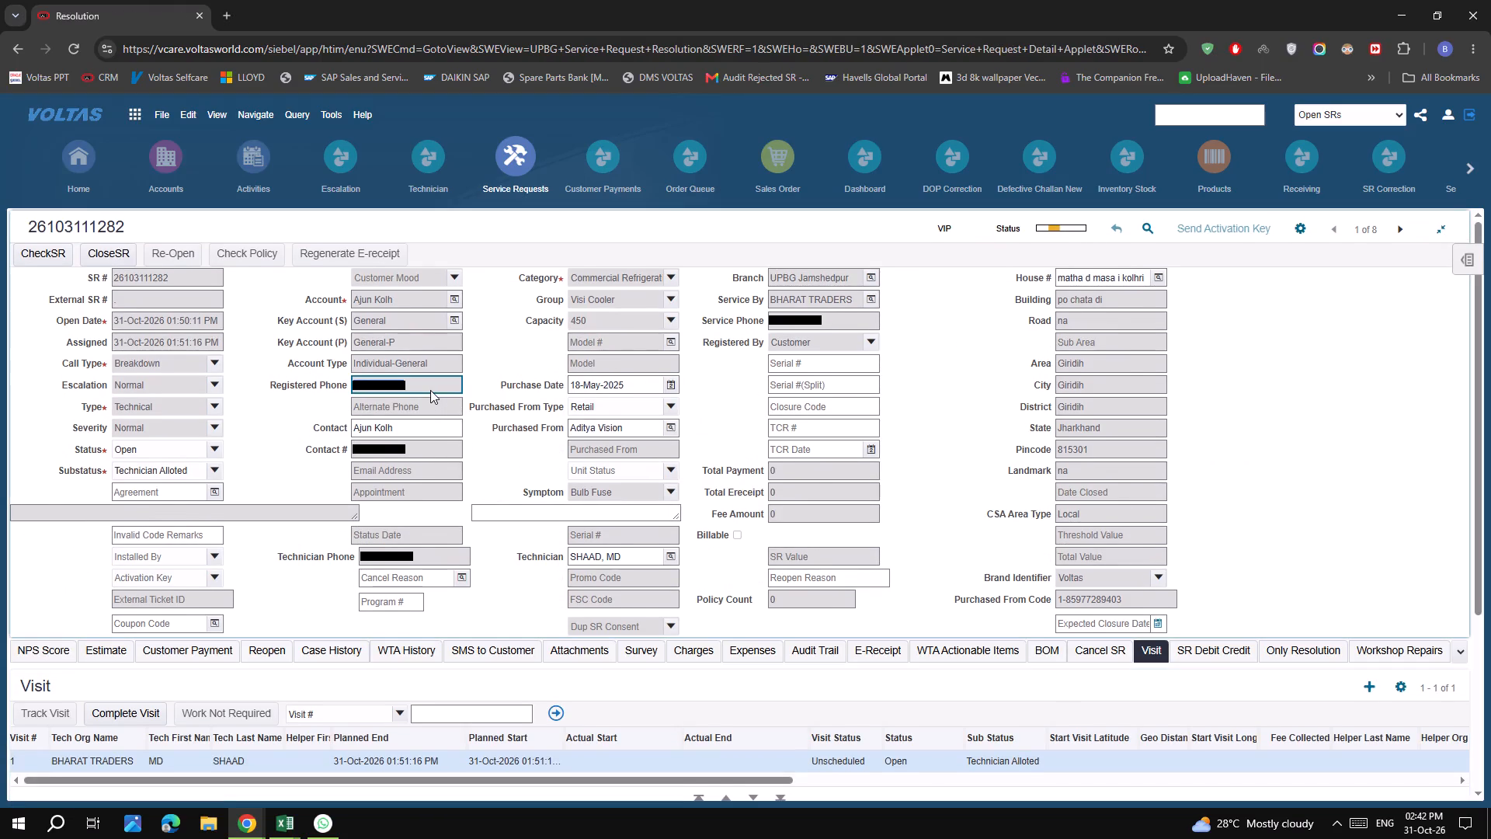
{"action": "key", "text": "ctrl+c"}
{"action": "key", "text": "ctrl+c"}
{"action": "left_click", "coordinate": [1144, 229]}
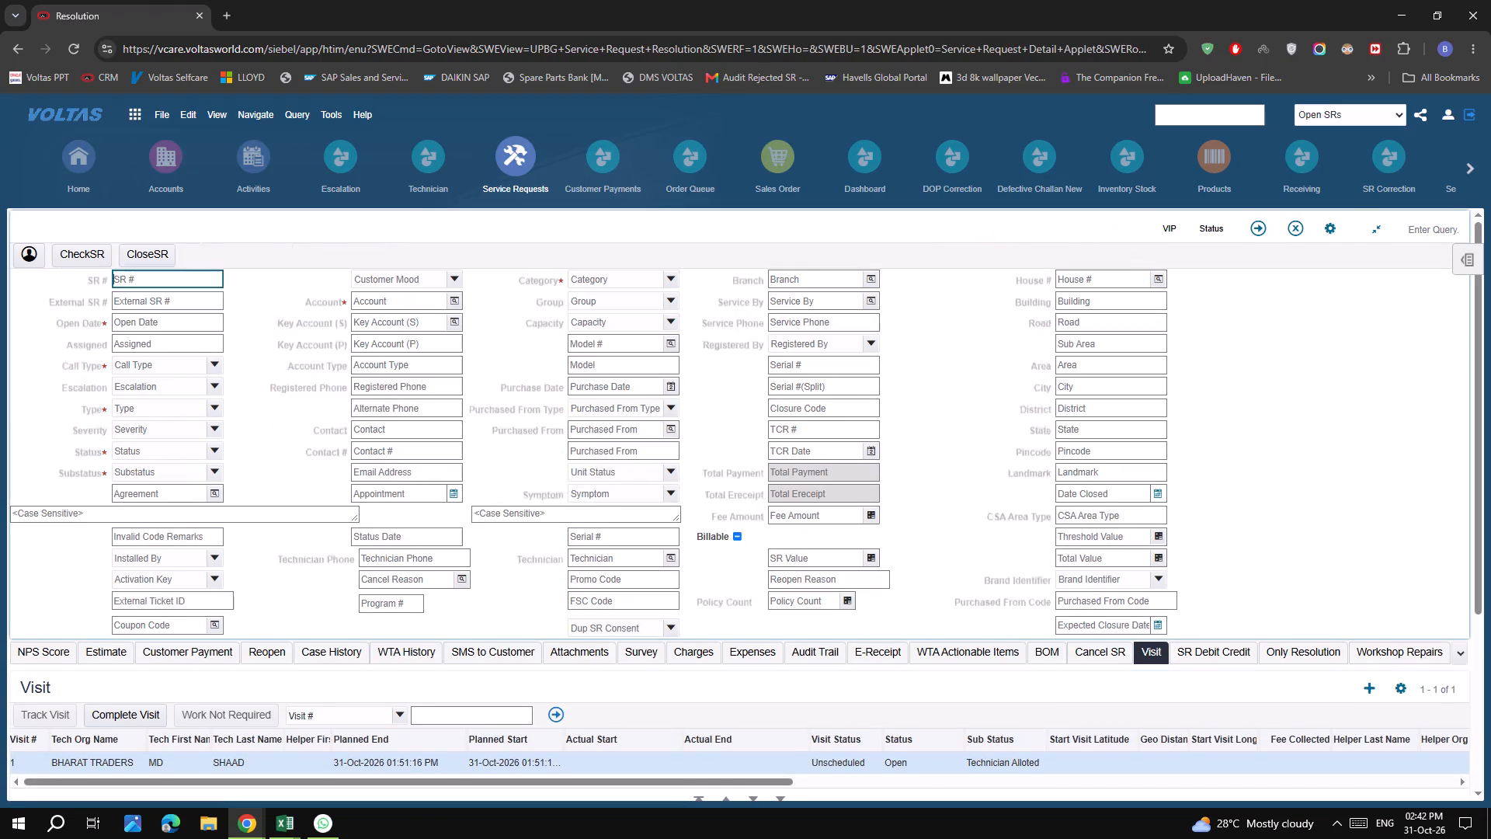
{"action": "left_click", "coordinate": [408, 390]}
{"action": "key", "text": "ctrl+v"}
{"action": "key", "text": "Return"}
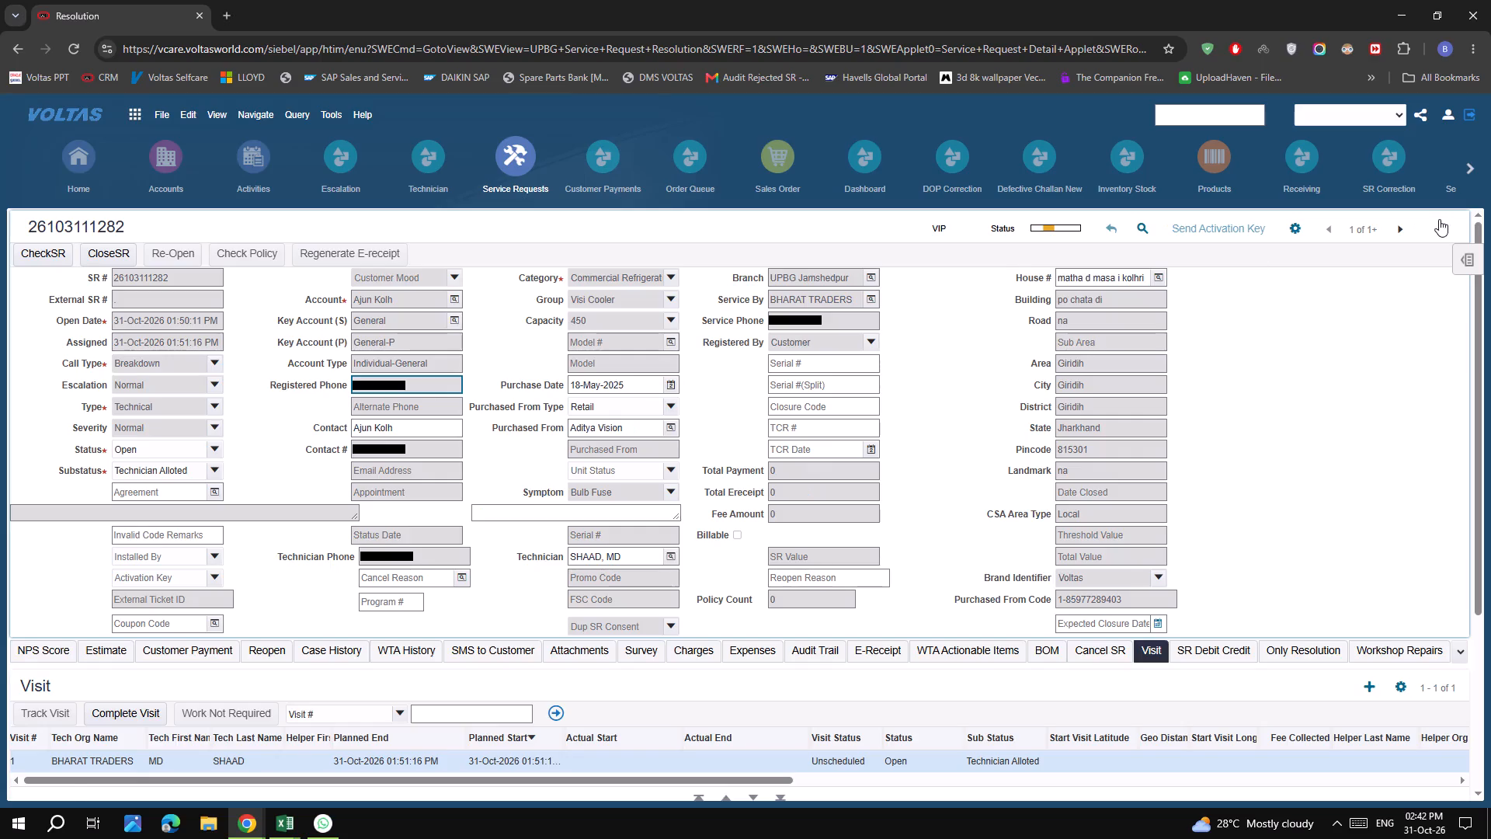
{"action": "left_click", "coordinate": [1399, 228]}
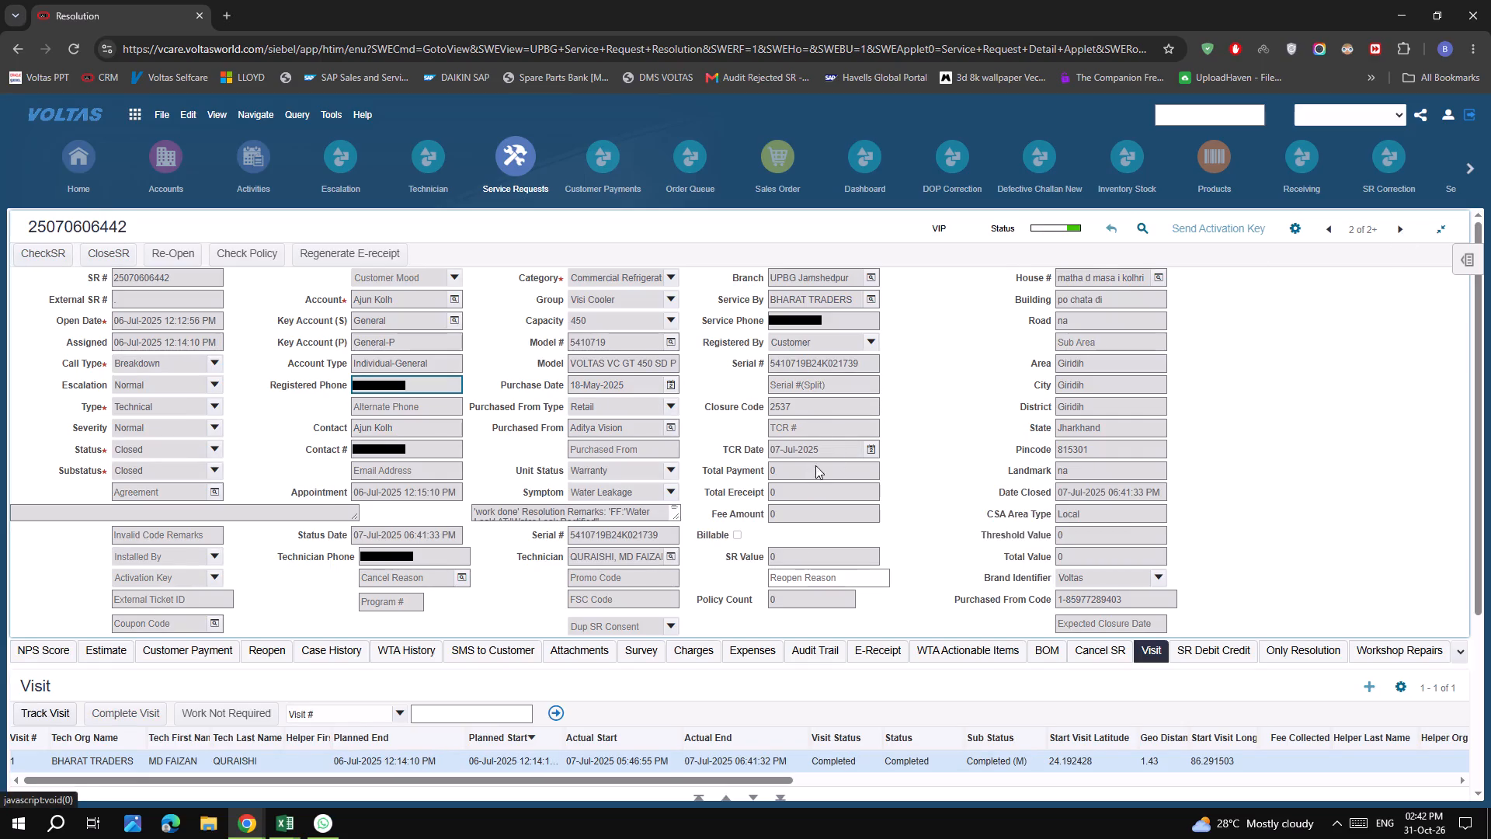
{"action": "left_click", "coordinate": [957, 449]}
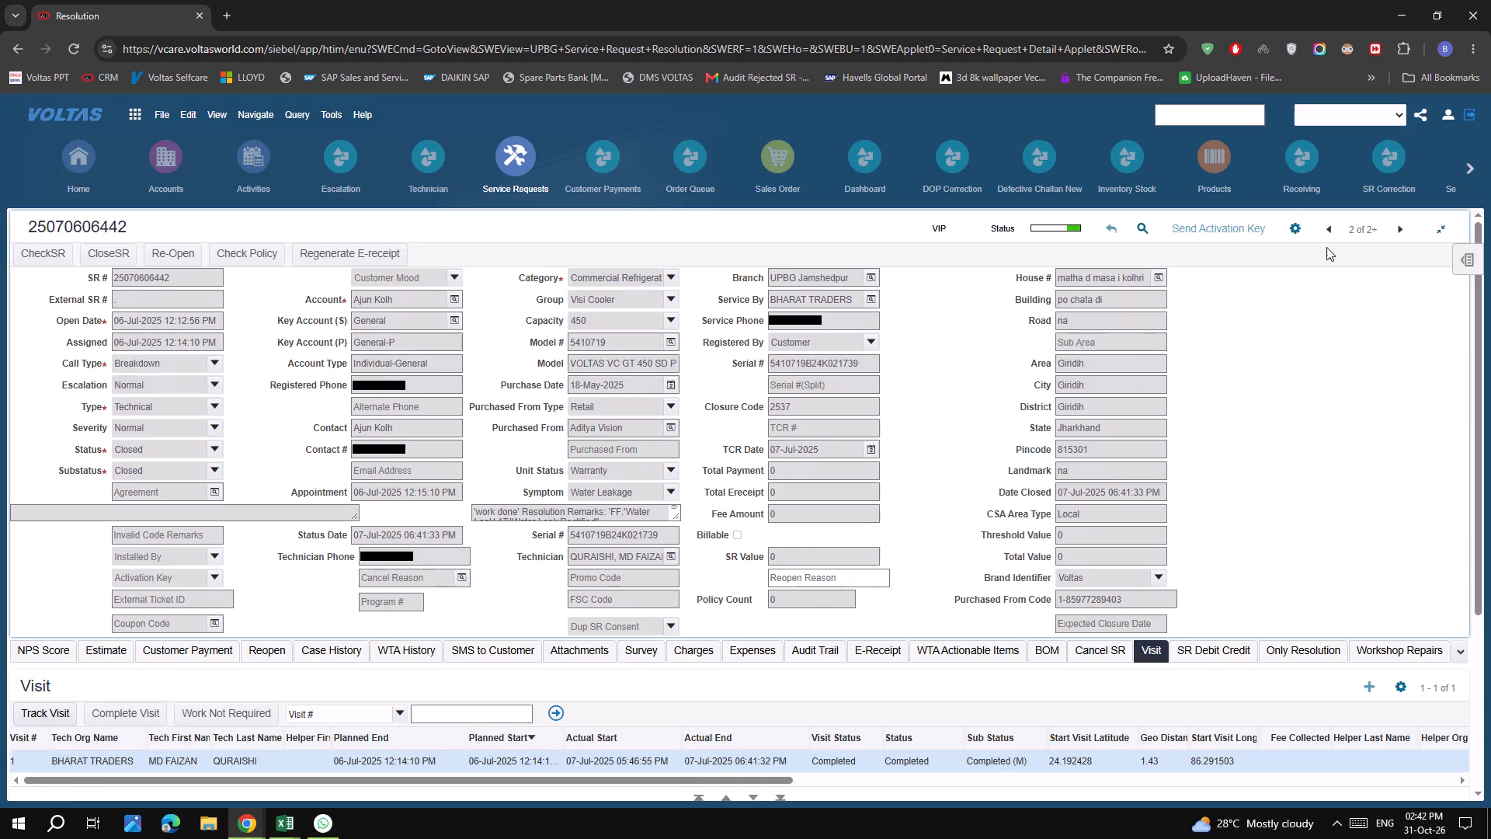
{"action": "left_click", "coordinate": [1336, 228]}
{"action": "left_click", "coordinate": [1312, 449]}
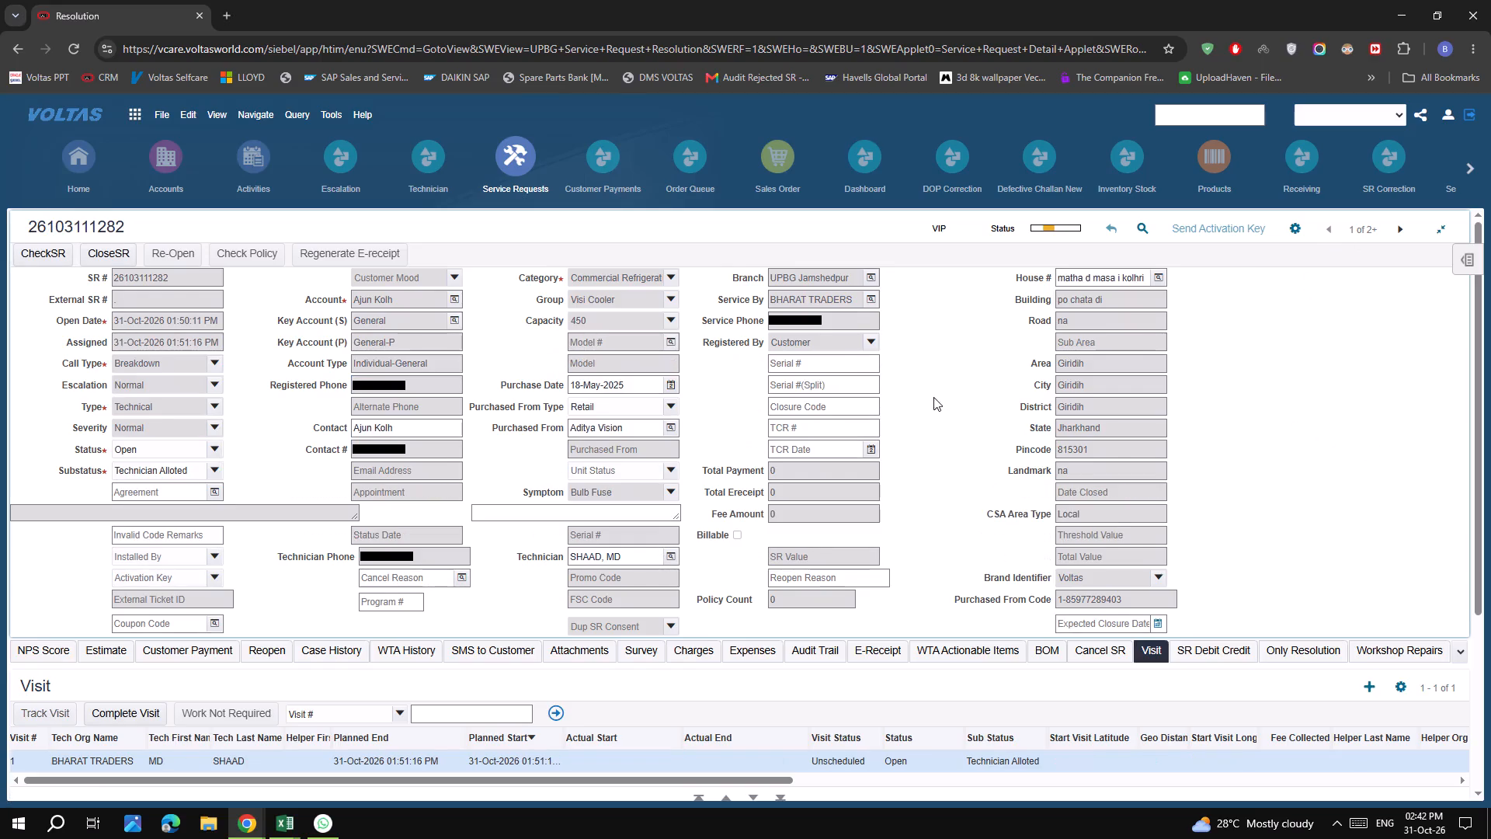
{"action": "left_click", "coordinate": [931, 396]}
{"action": "left_click", "coordinate": [648, 110]}
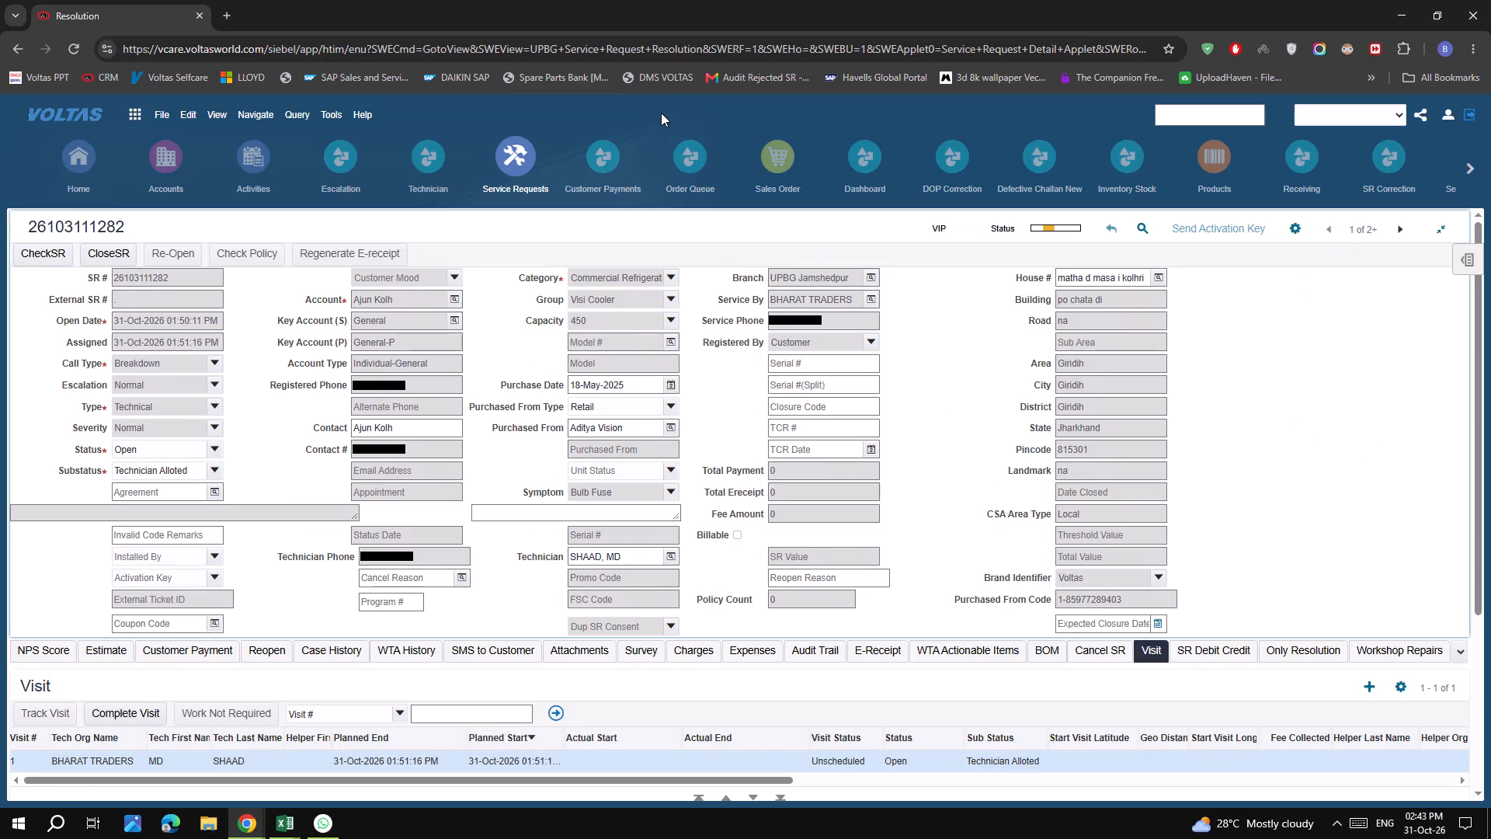
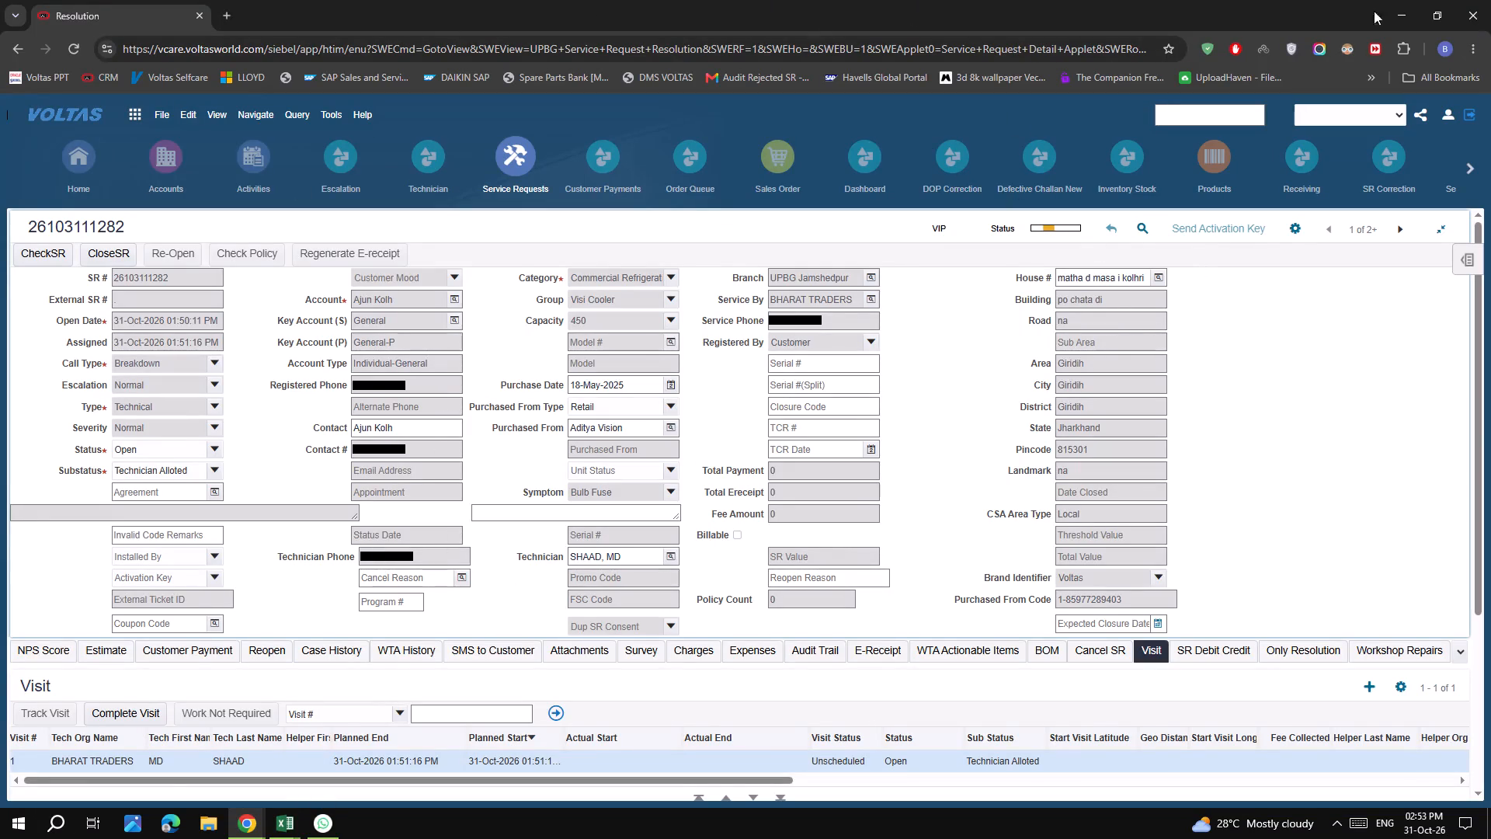
Switch from the service request to the desktop, refresh it, and launch the Kuro application.
{"action": "left_click", "coordinate": [1409, 20]}
{"action": "right_click", "coordinate": [755, 228]}
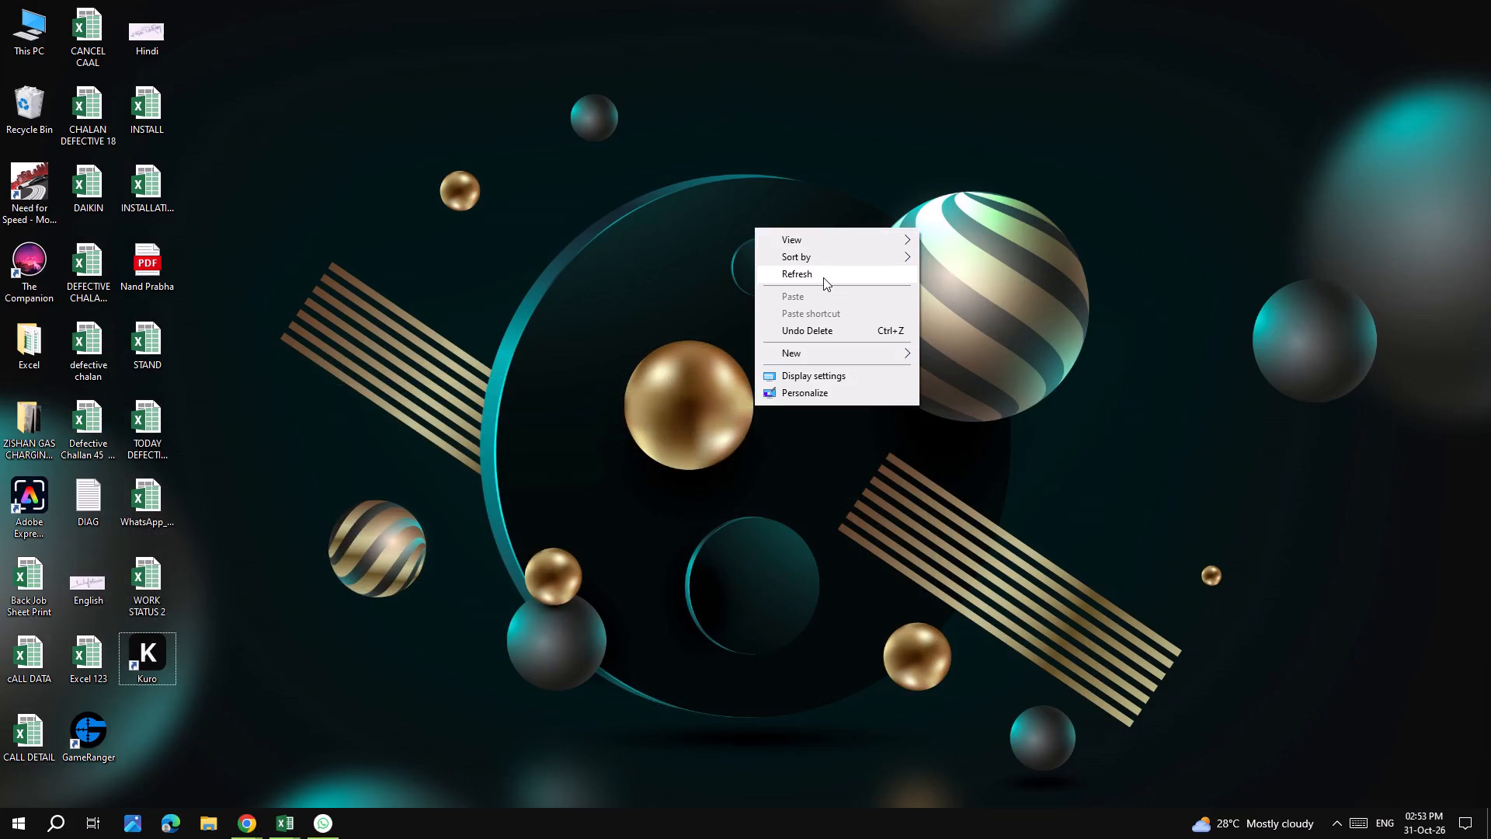
{"action": "left_click", "coordinate": [823, 277]}
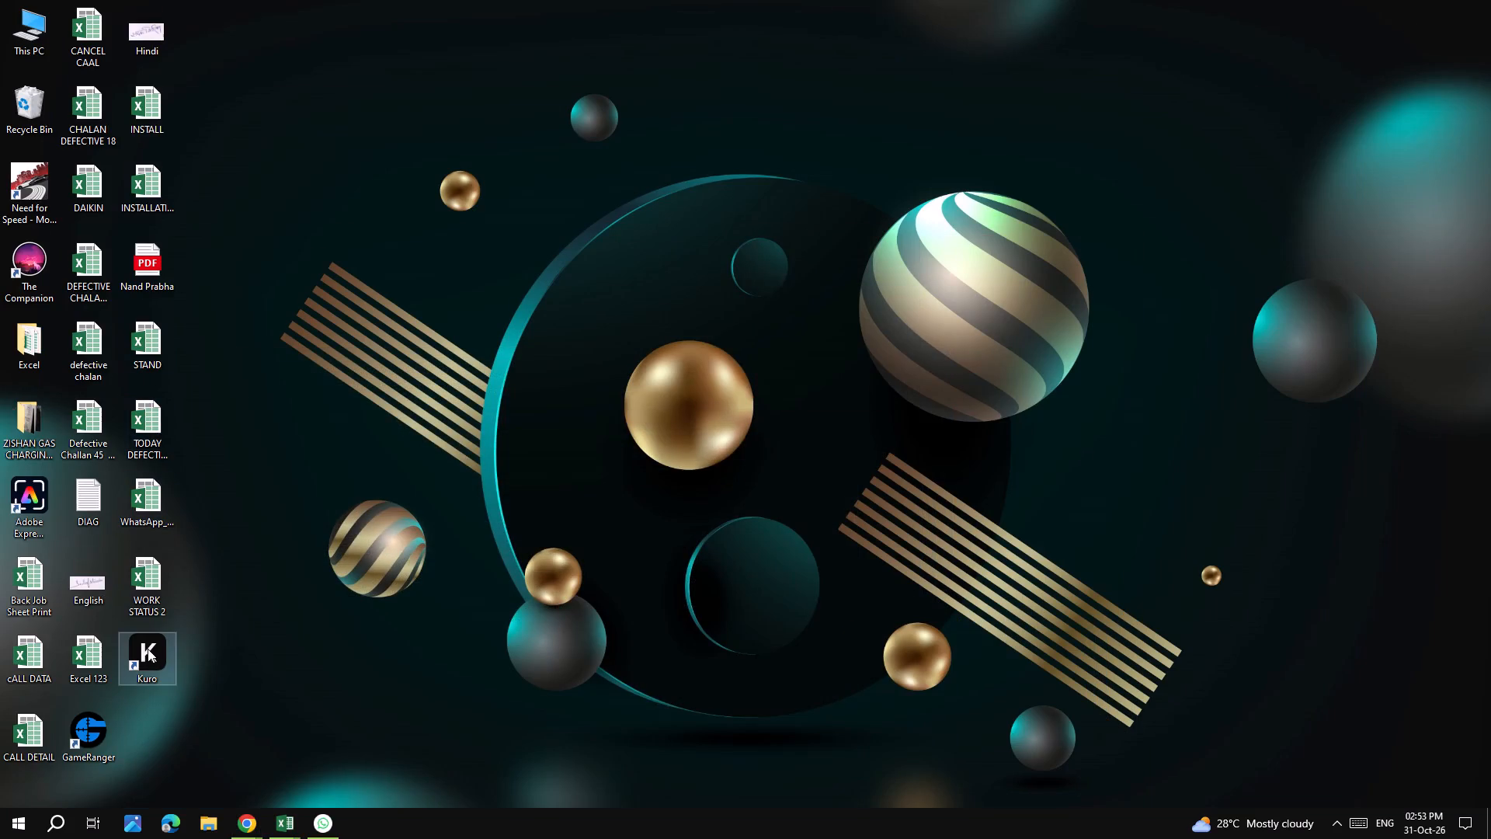
{"action": "double_click", "coordinate": [148, 649]}
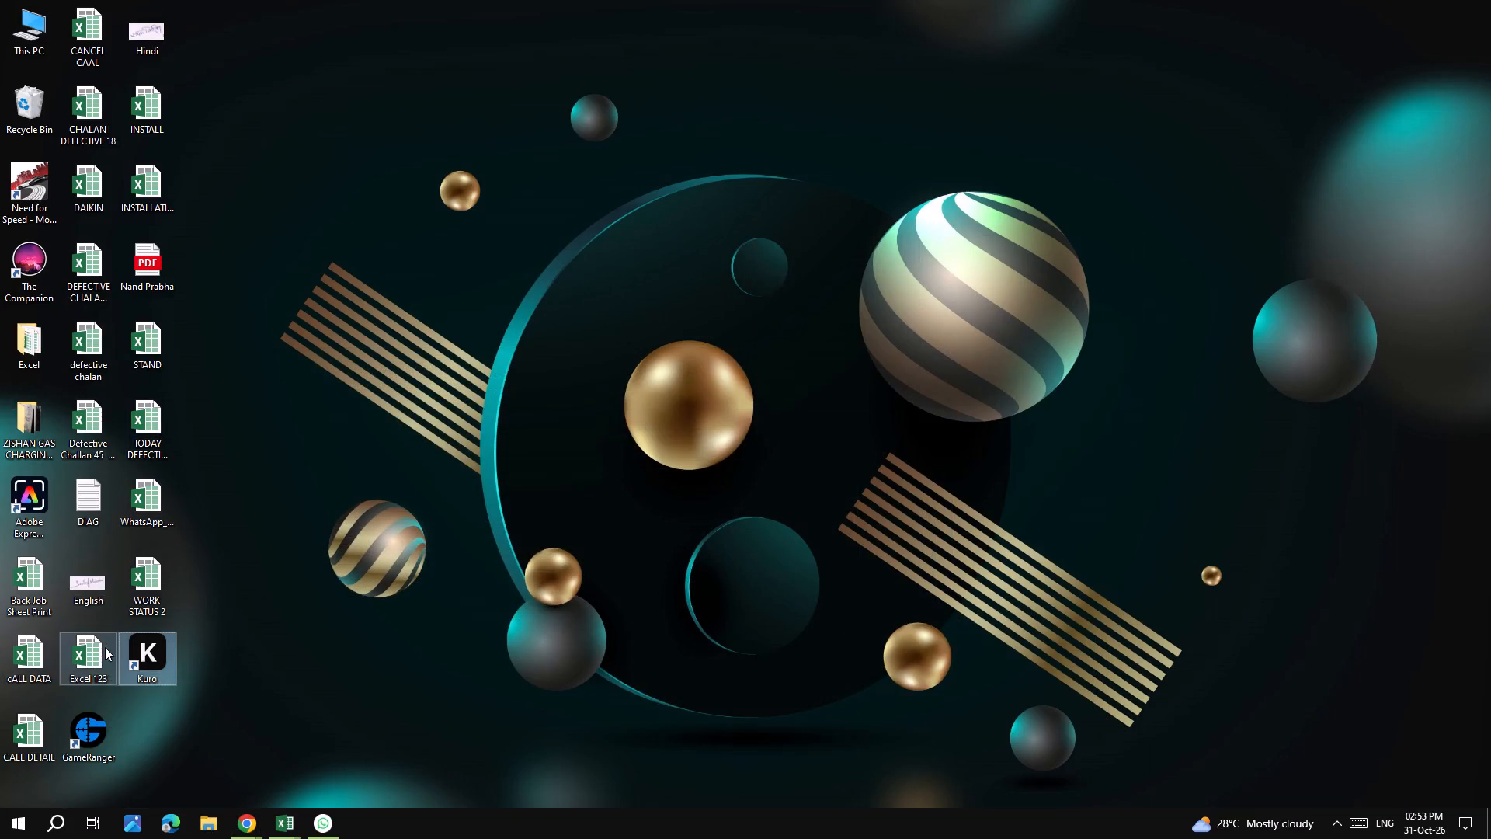
{"action": "double_click", "coordinate": [134, 648]}
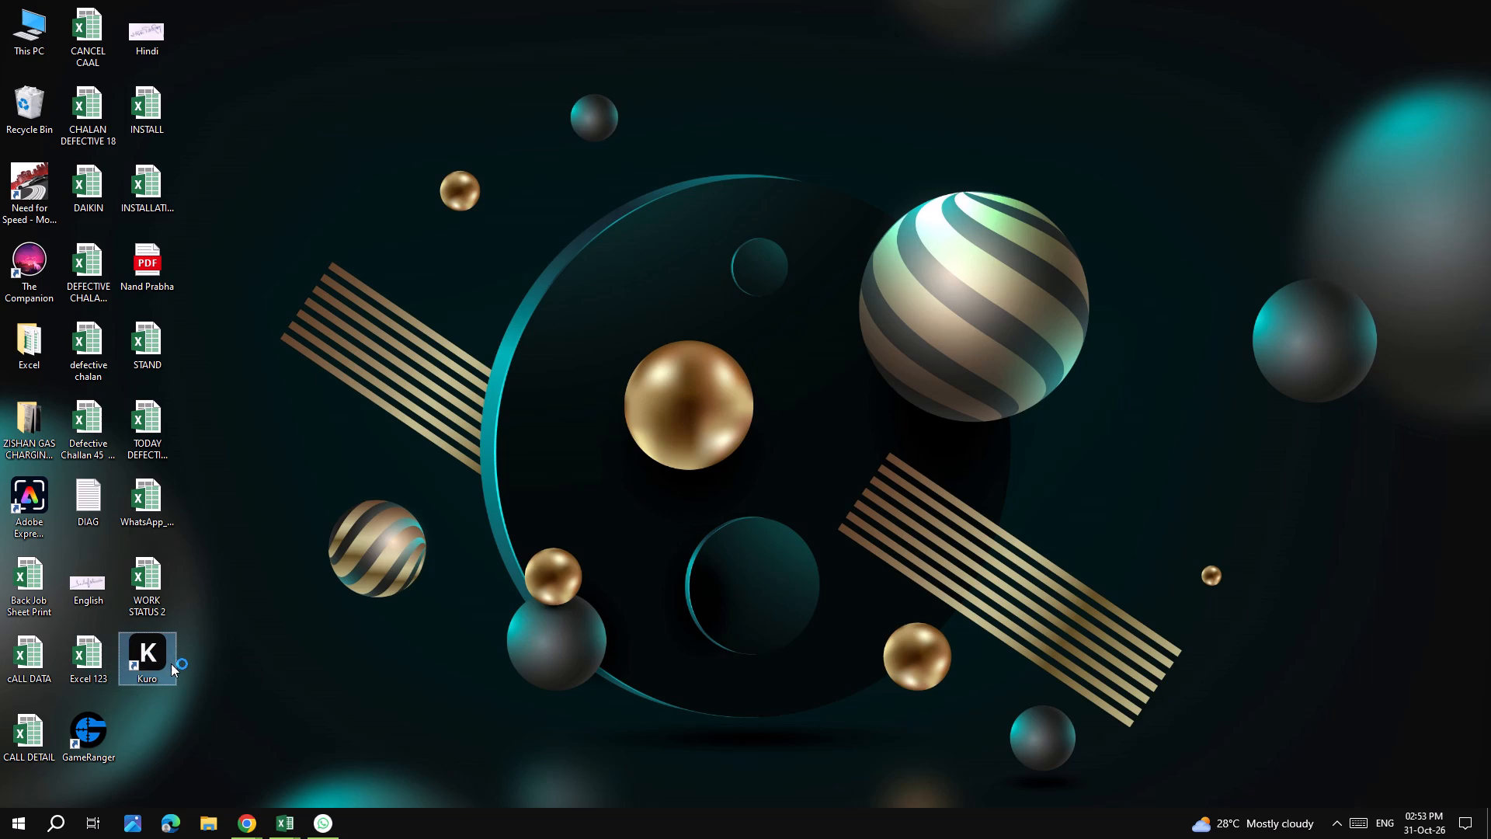